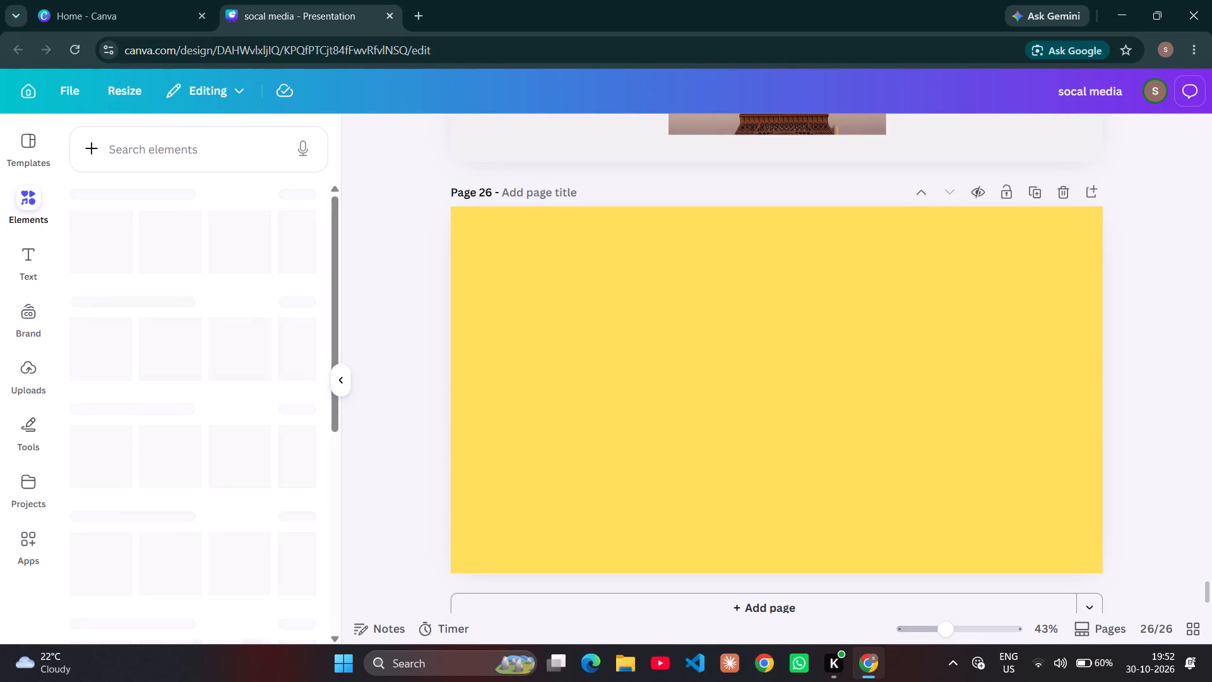
Search the elements for "birthday" and add the pink-lettered Happy Birthday bunting graphic to page 26.
left_click(206, 139)
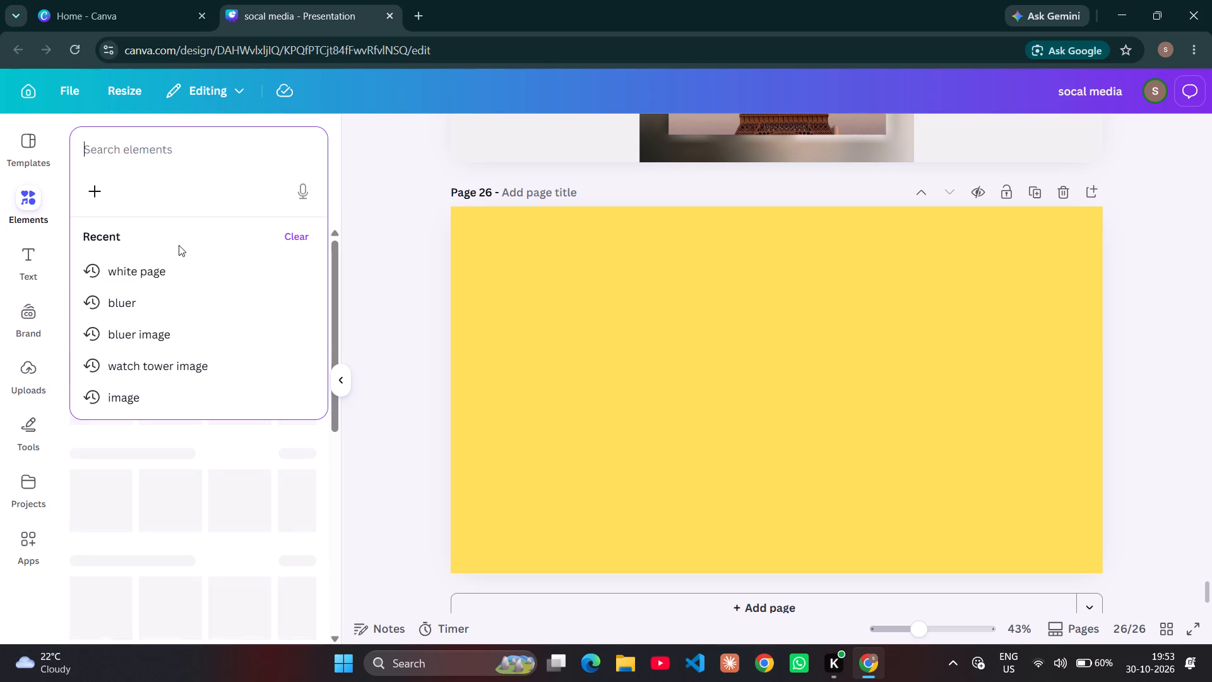
type("bir")
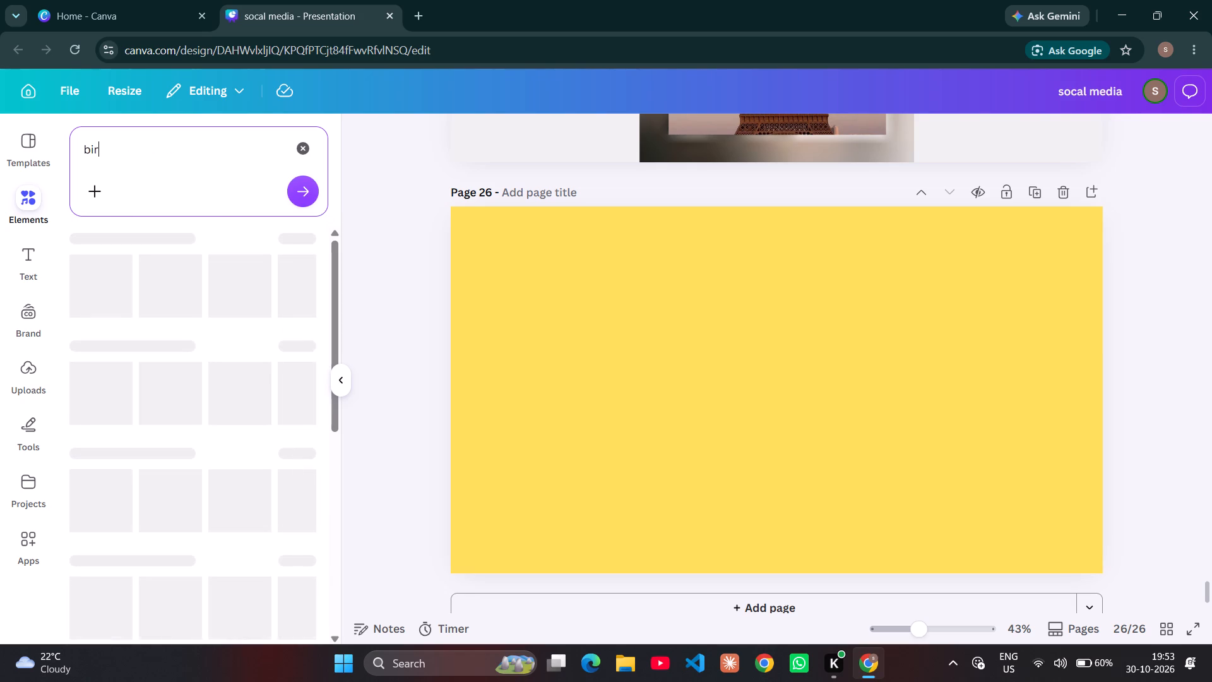
key("t")
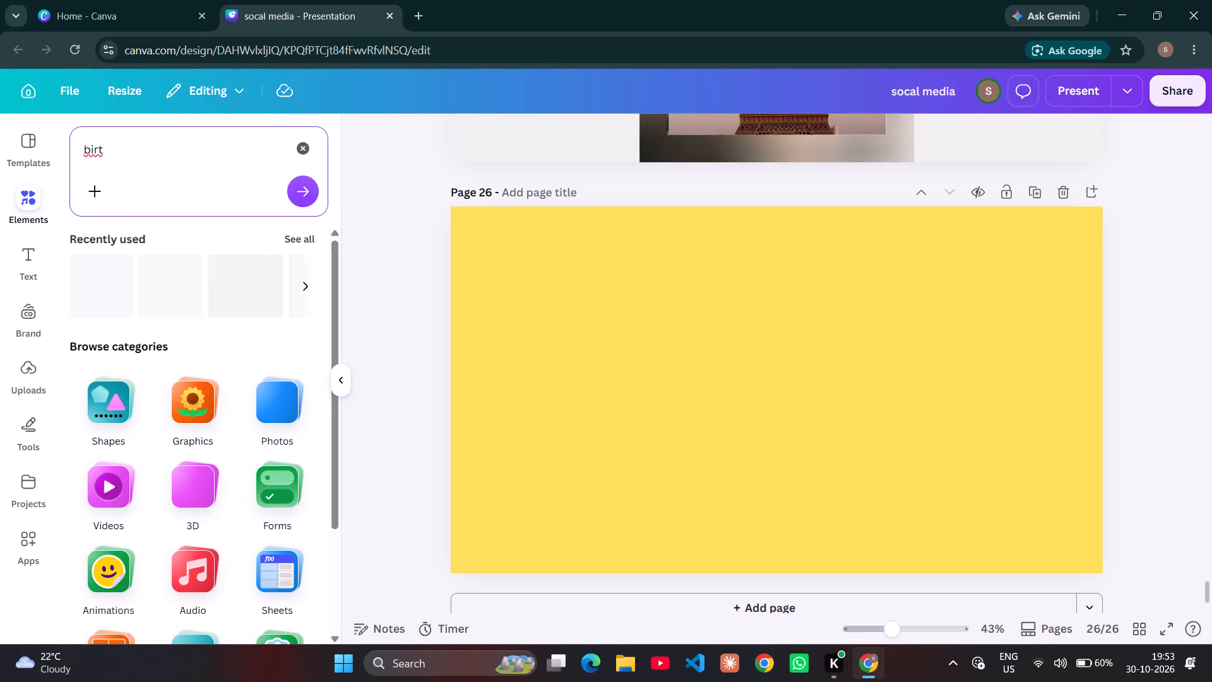
type("hday")
key("Return")
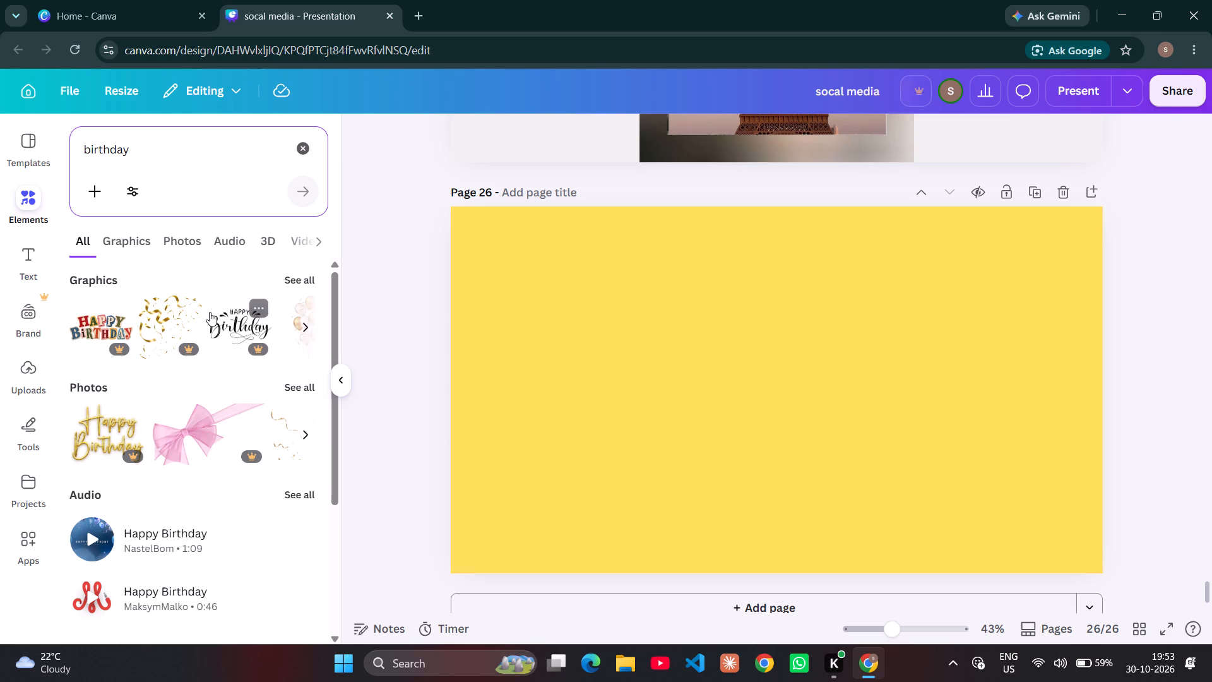
scroll(210, 312, "left", 4)
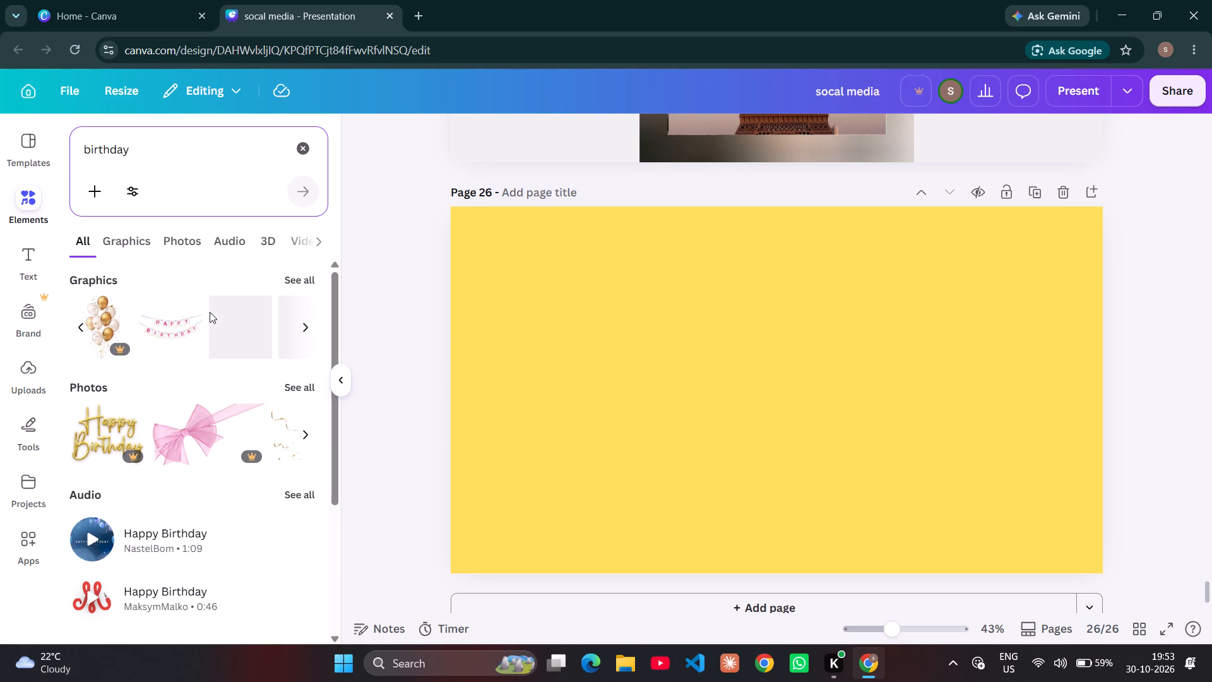
left_click(181, 335)
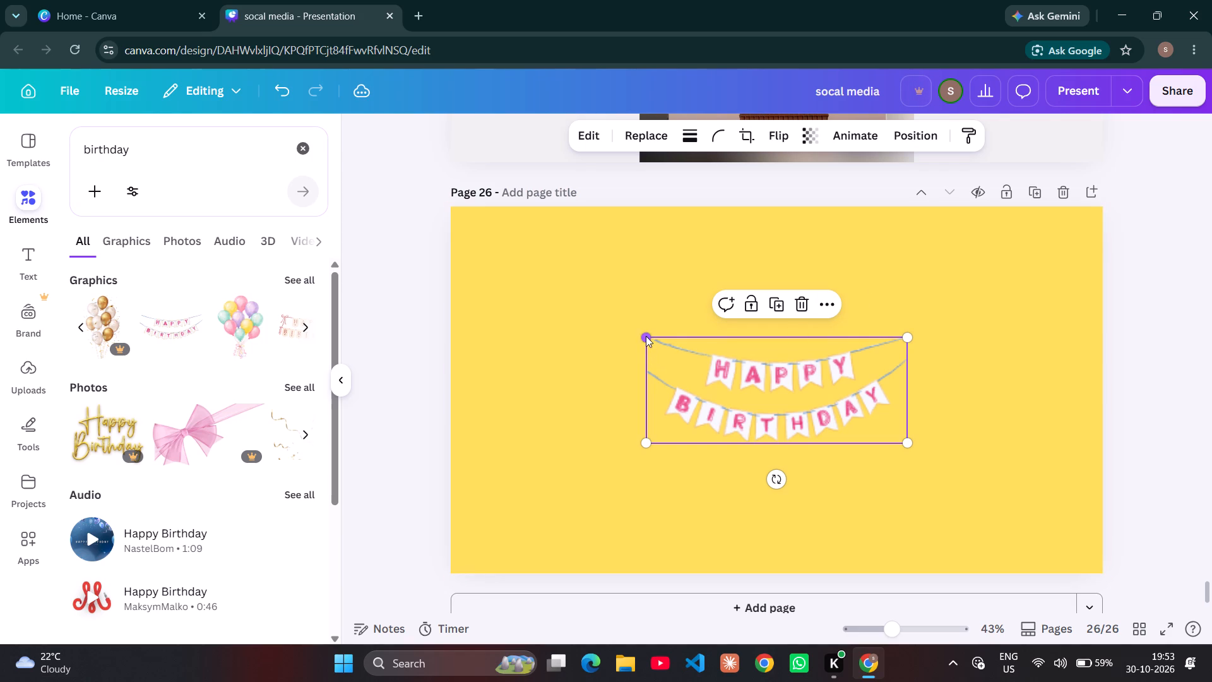
Enlarge the Happy Birthday bunting until it spans most of the page width, keeping it within the page.
left_click_drag(646, 335, 437, 266)
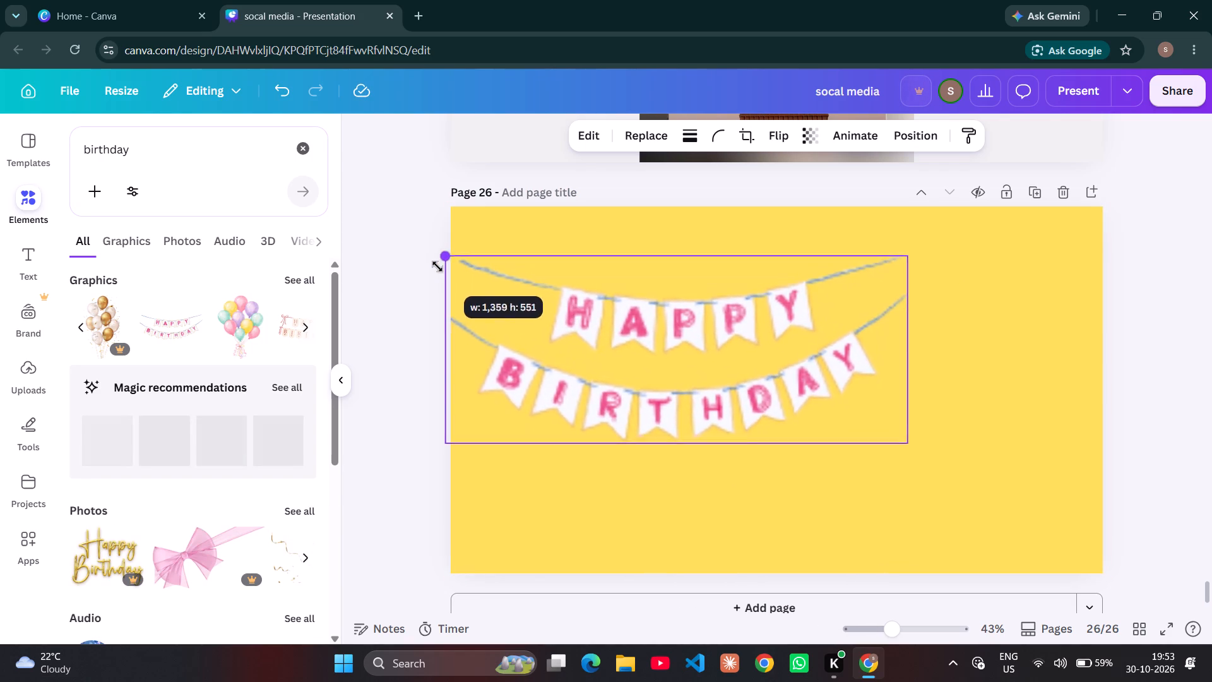
left_click_drag(437, 266, 439, 278)
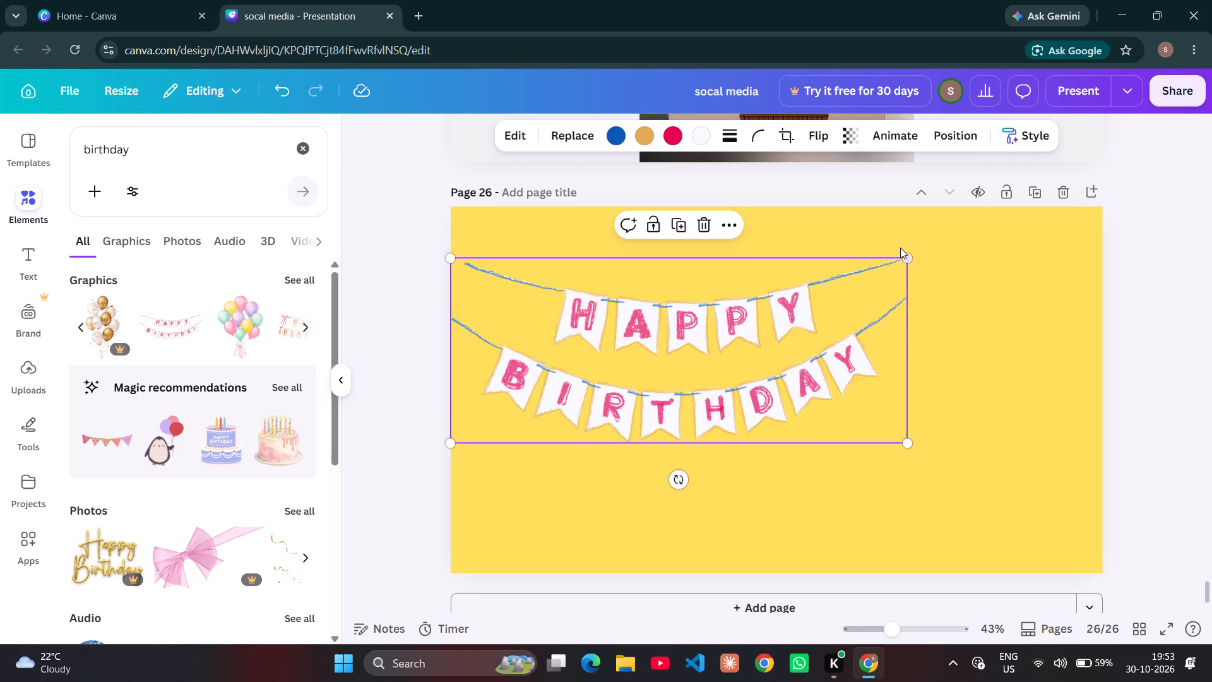
left_click_drag(909, 262, 1048, 252)
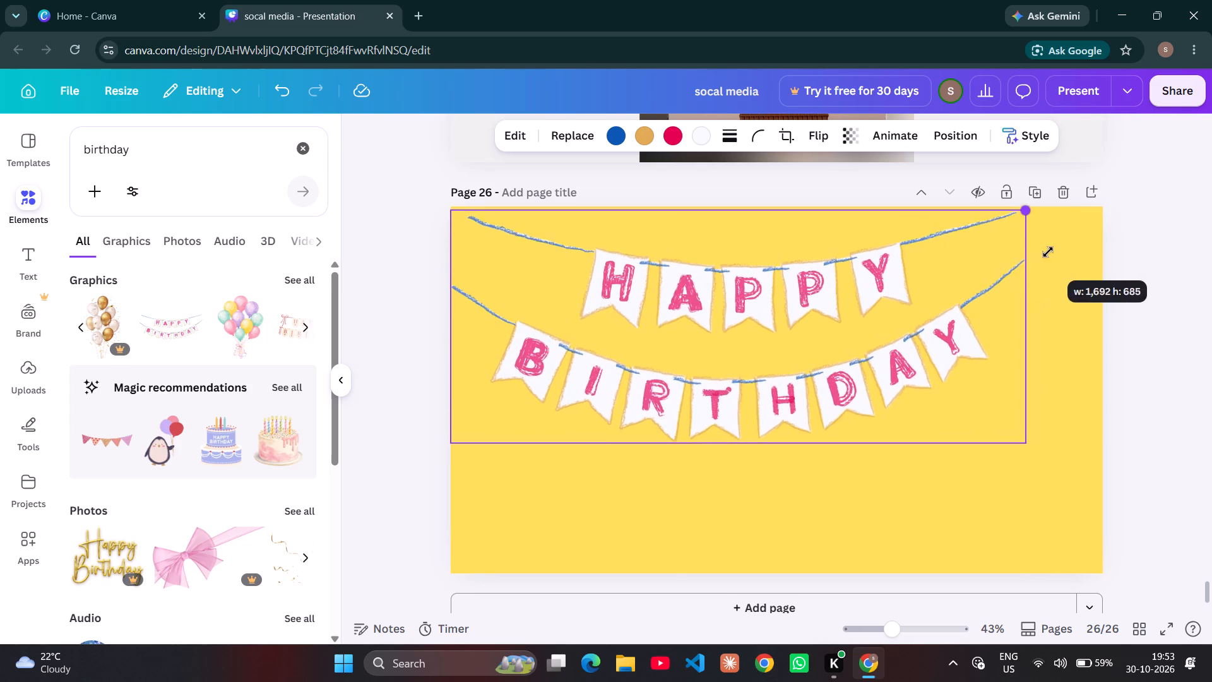
left_click_drag(1048, 252, 1158, 248)
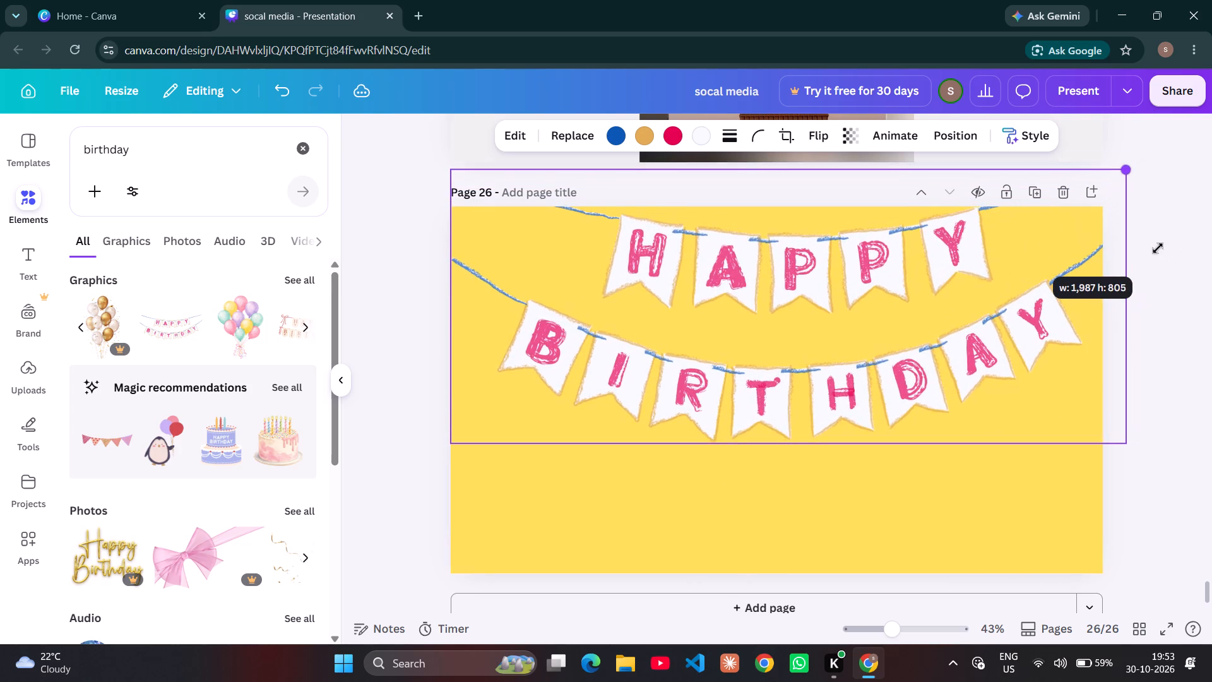
left_click_drag(1158, 248, 1126, 260)
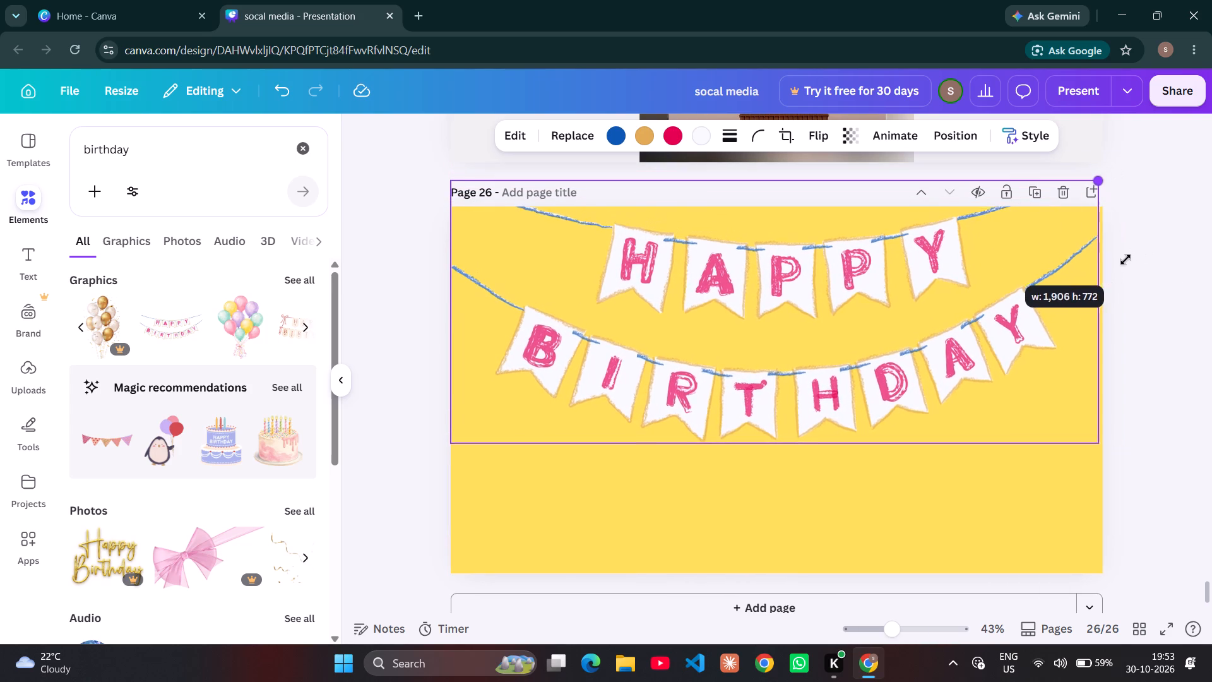
left_click_drag(1126, 260, 1142, 270)
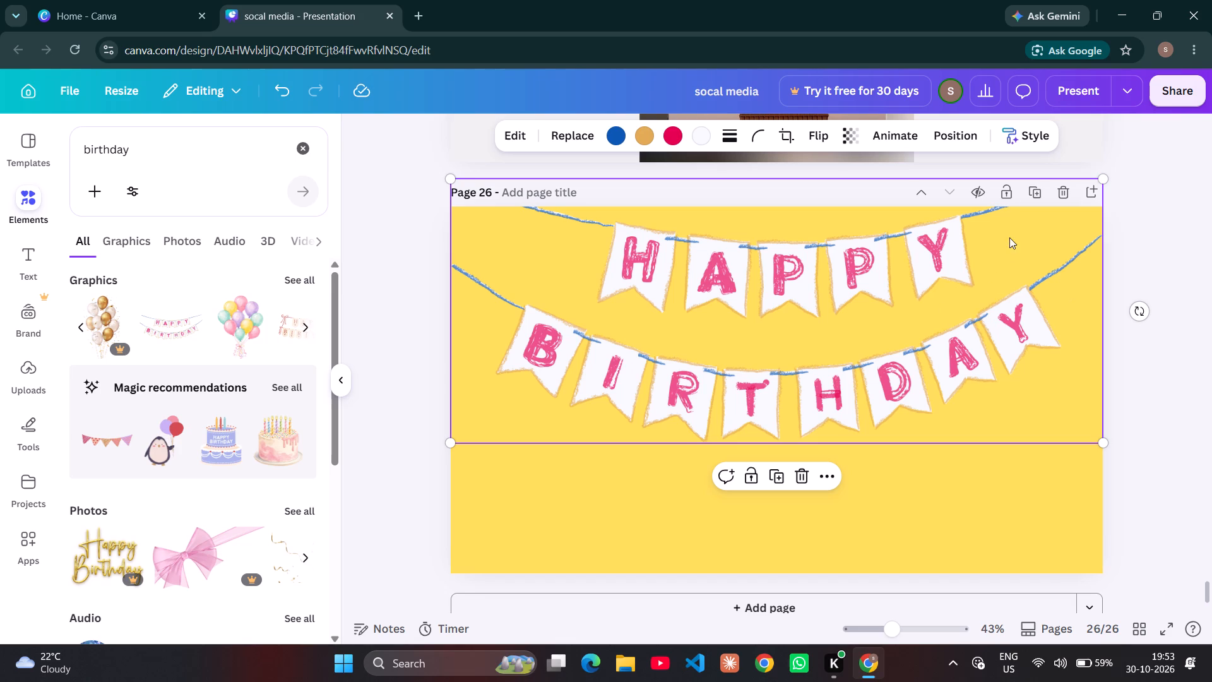
left_click_drag(1107, 182, 1053, 223)
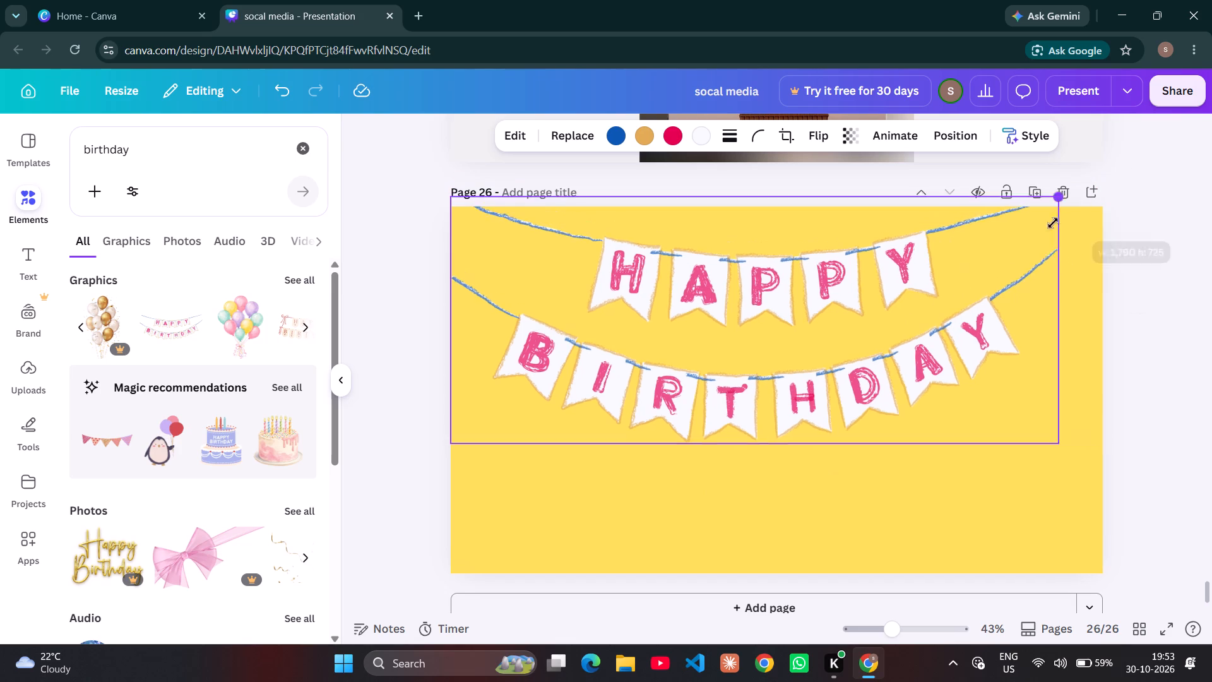
left_click_drag(1053, 223, 1025, 248)
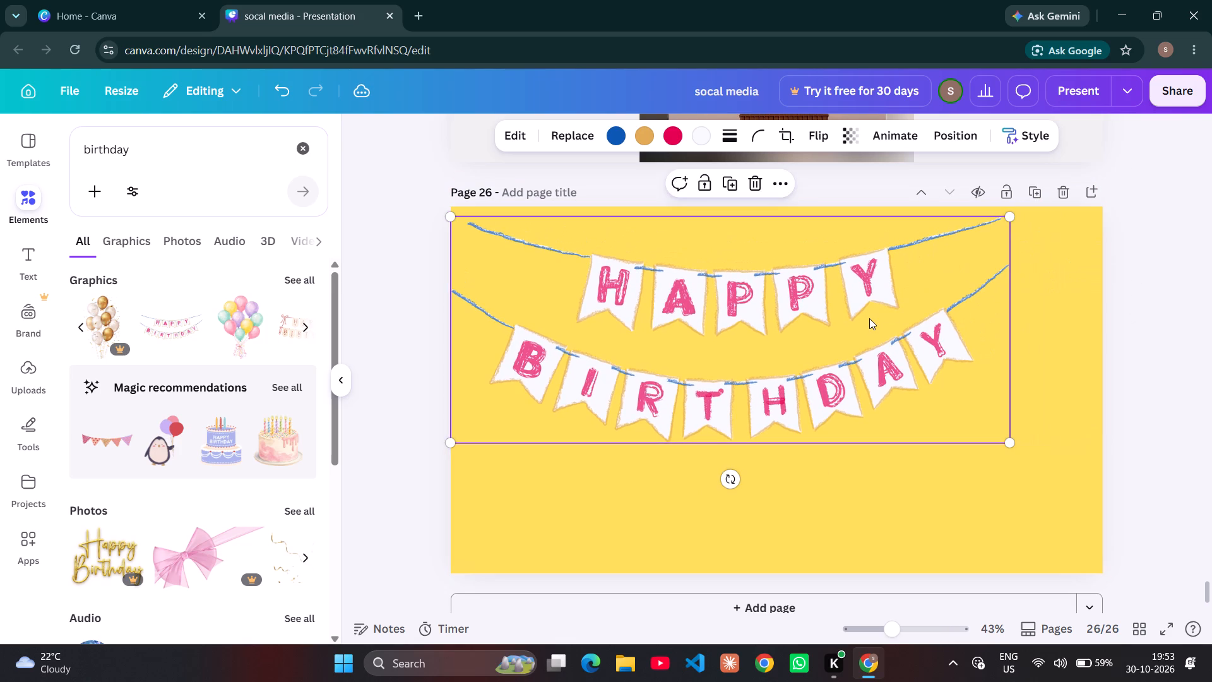
Shrink the bunting to about two thirds of the page width and place it near the middle of the page's top edge.
left_click(1120, 441)
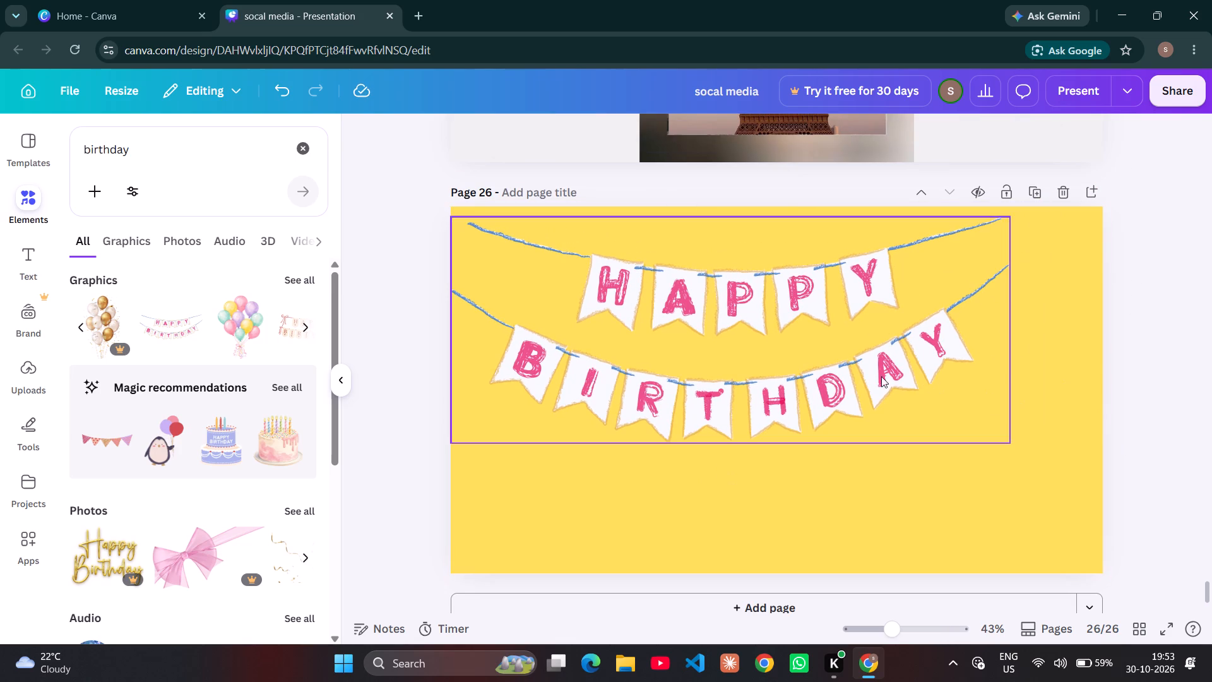
left_click(869, 374)
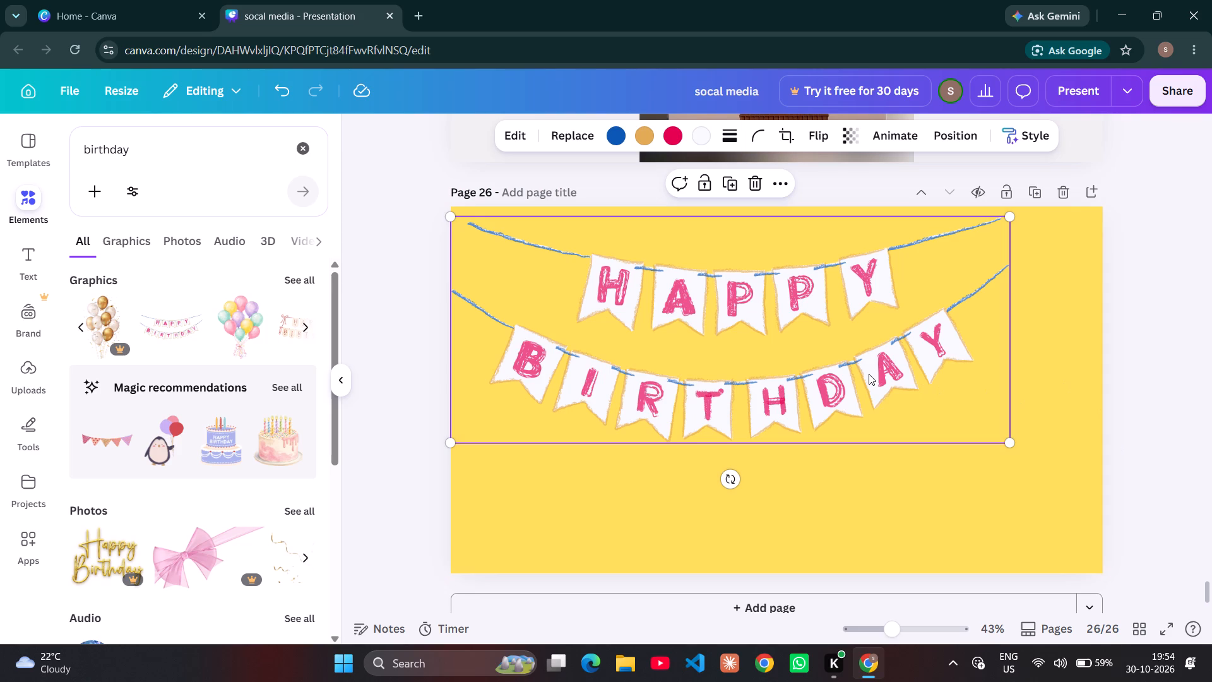
type("--")
key("ctrl+shift+minus")
key("ctrl+shift+minus")
left_click_drag(826, 352, 864, 378)
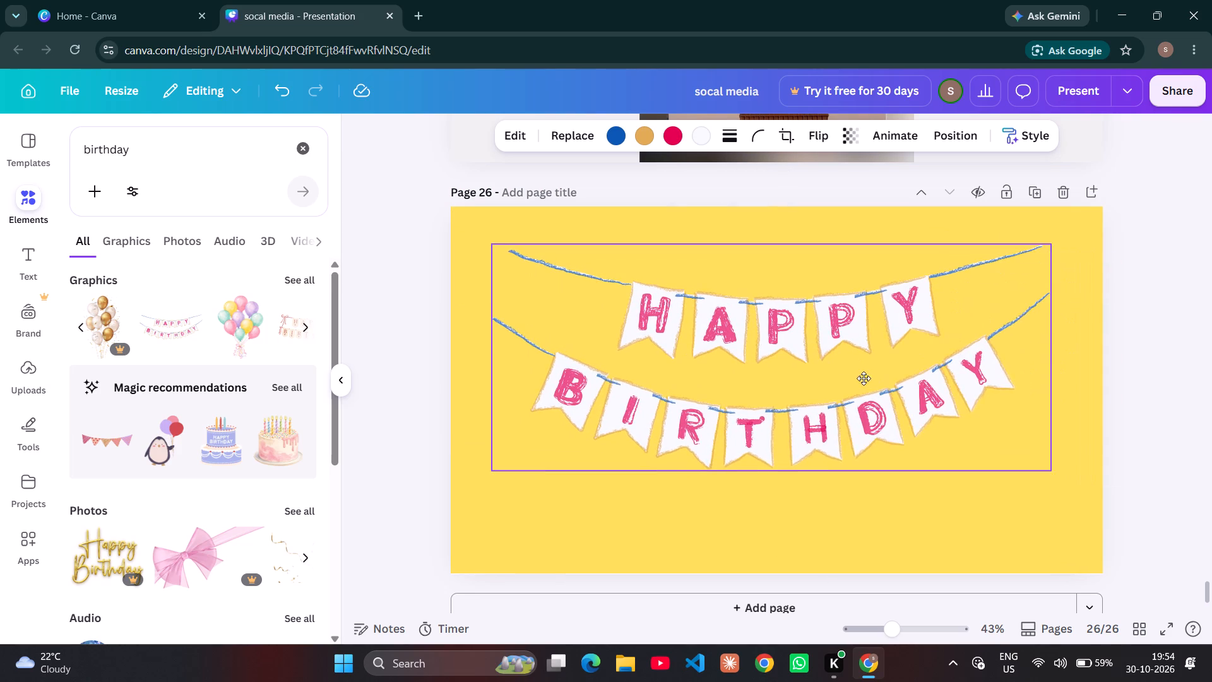
left_click_drag(864, 378, 866, 373)
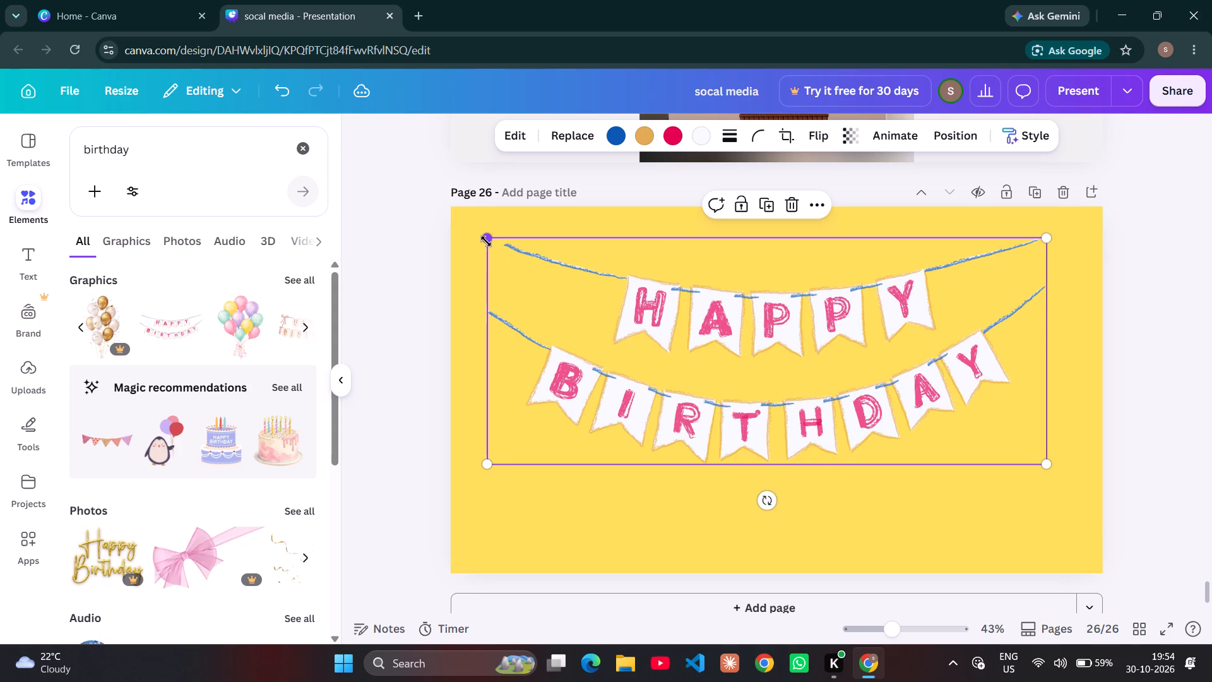
left_click_drag(488, 241, 622, 302)
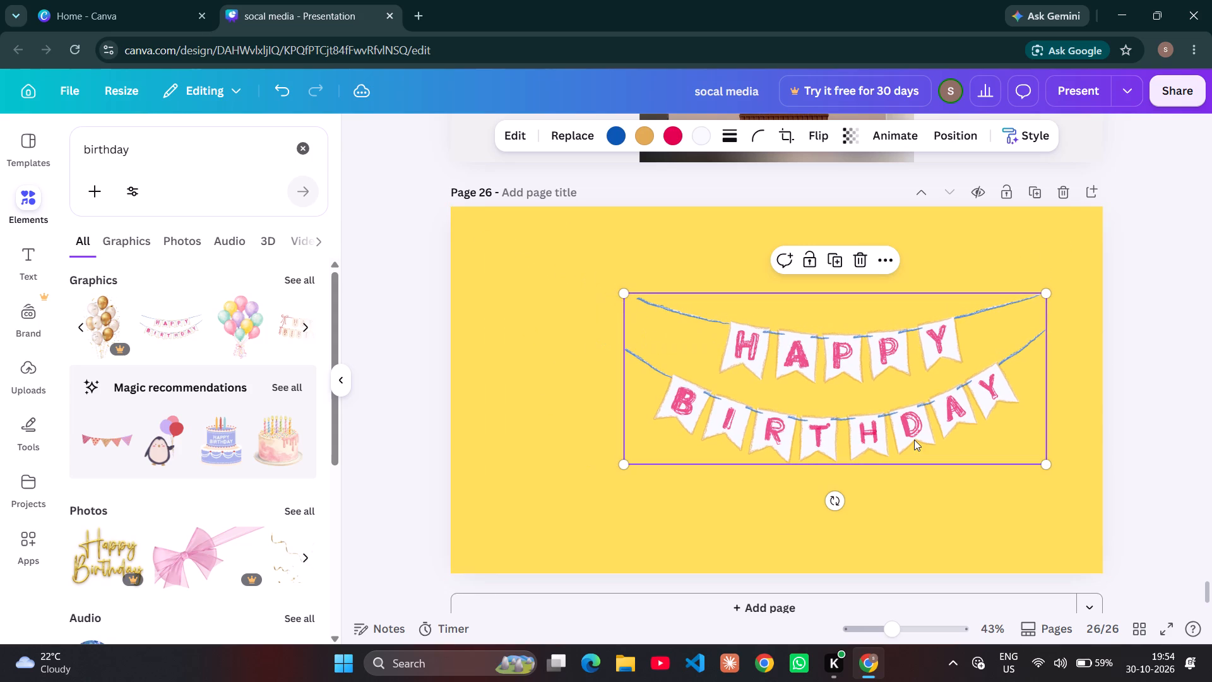
left_click_drag(878, 402, 800, 322)
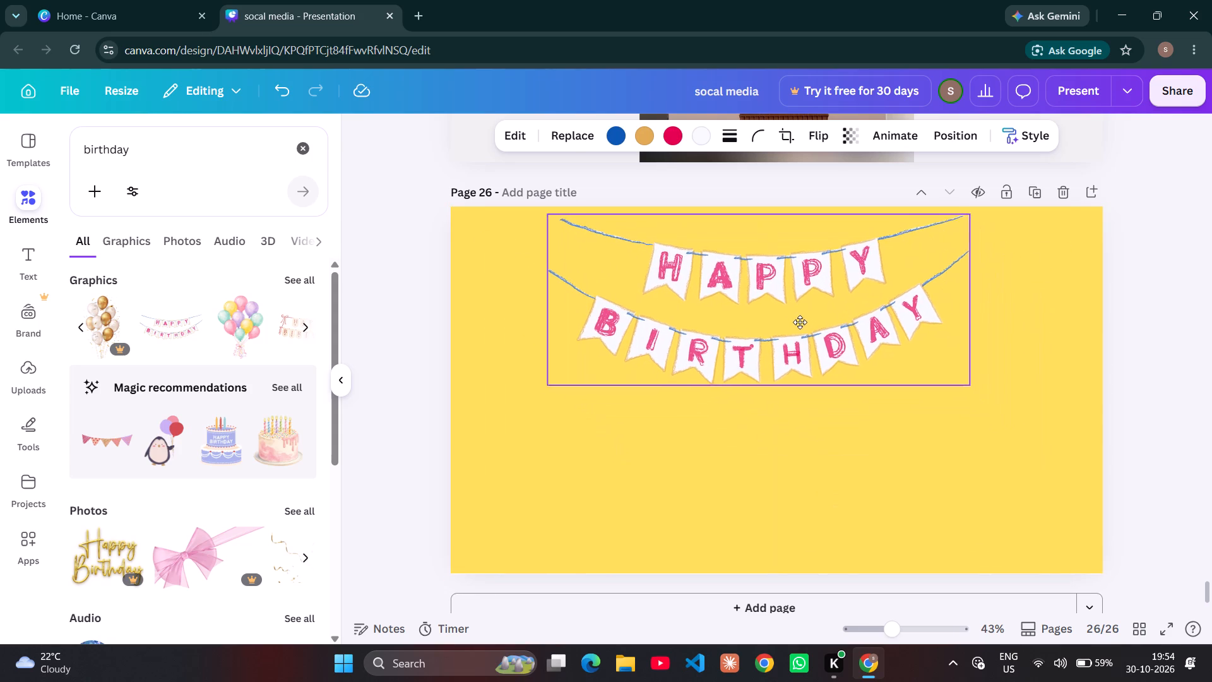
left_click_drag(800, 322, 805, 330)
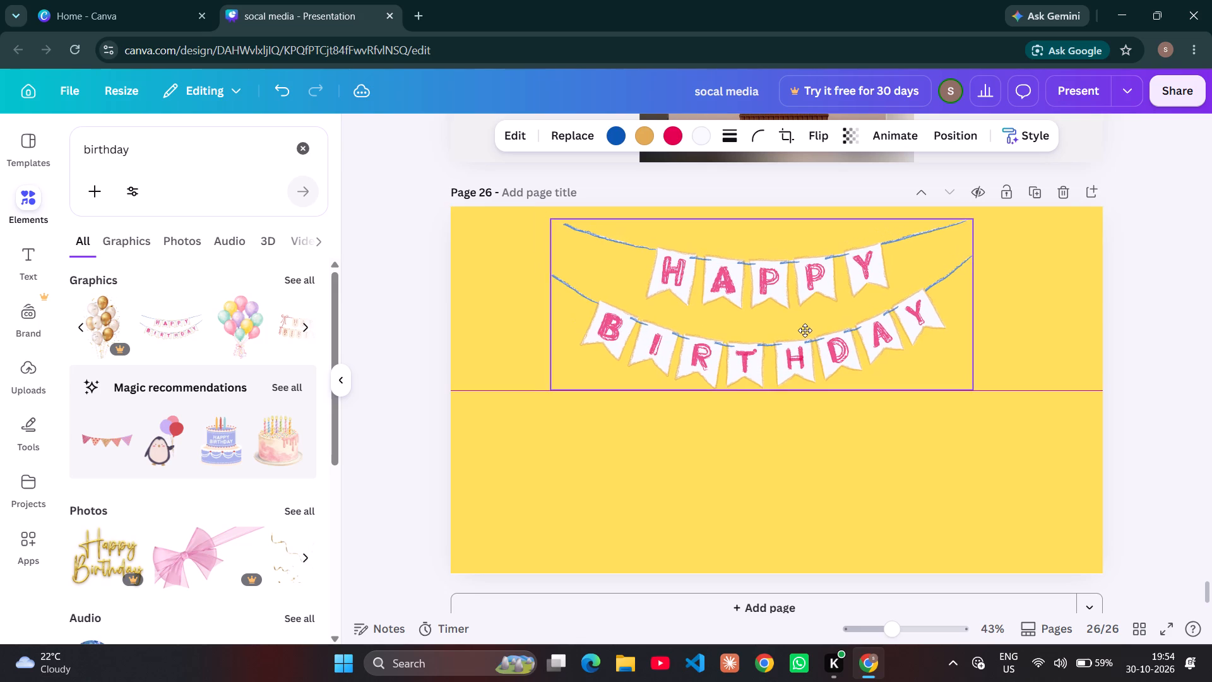
left_click_drag(805, 330, 797, 316)
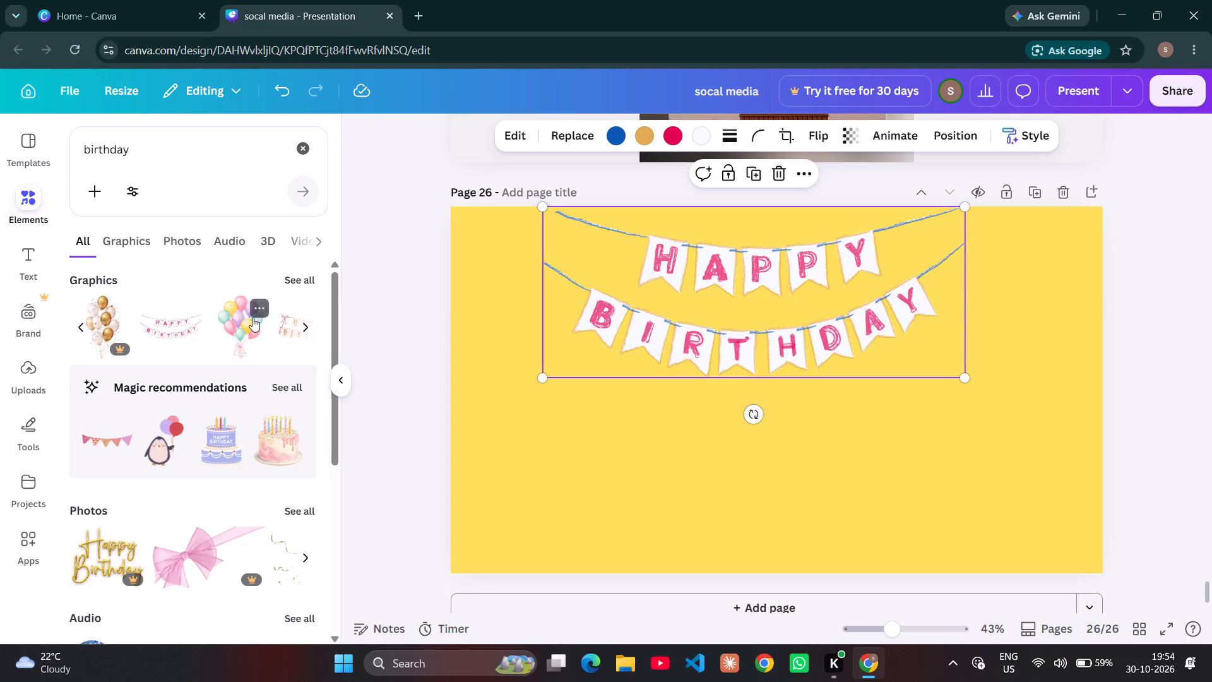
Browse the birthday graphics and add the pastel balloon bunch to page 26.
scroll(251, 318, "left", 2)
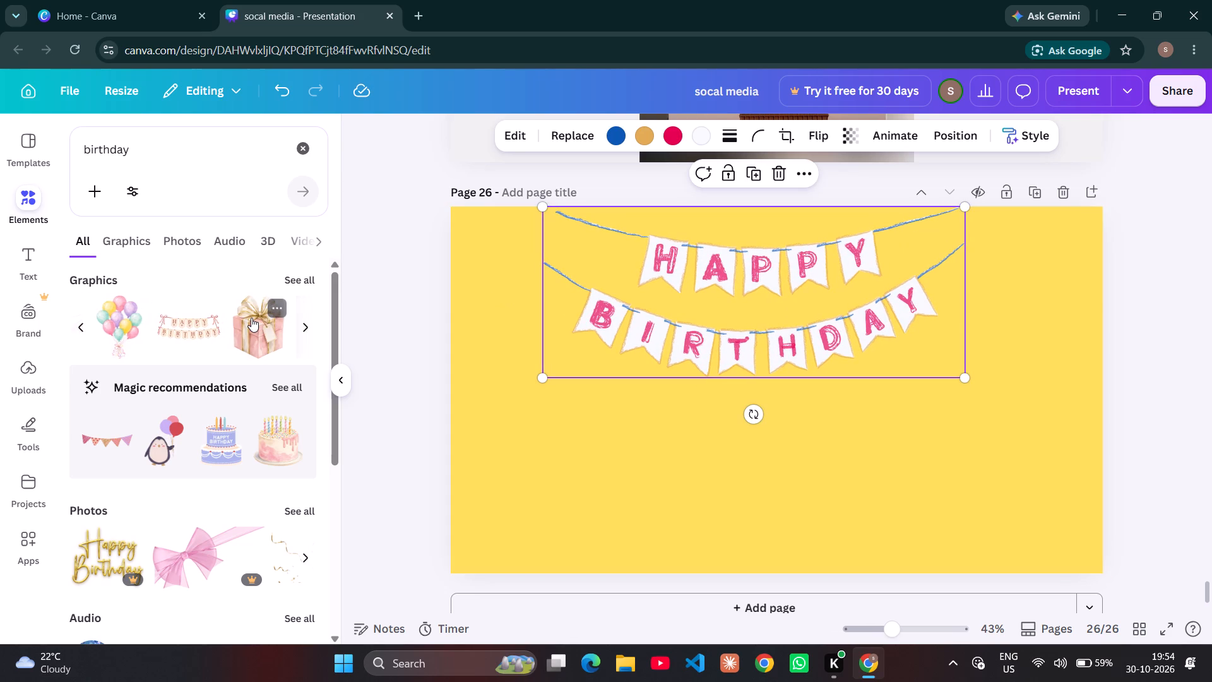
scroll(251, 318, "left", 5)
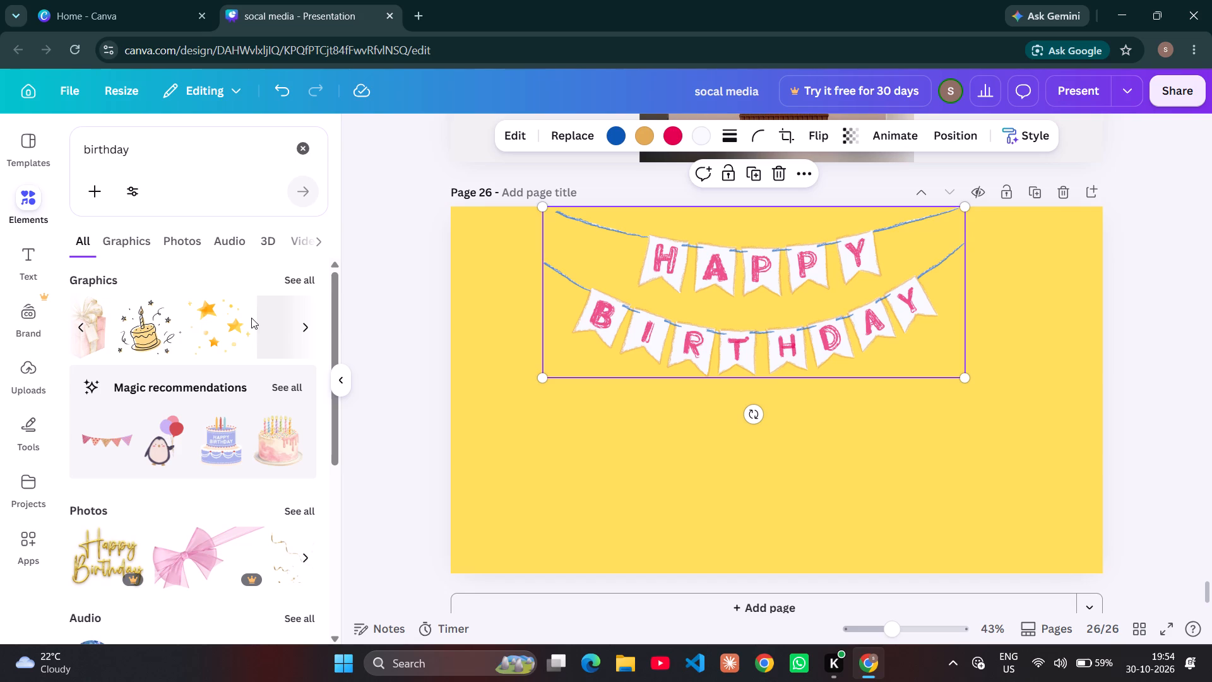
scroll(251, 318, "left", 2)
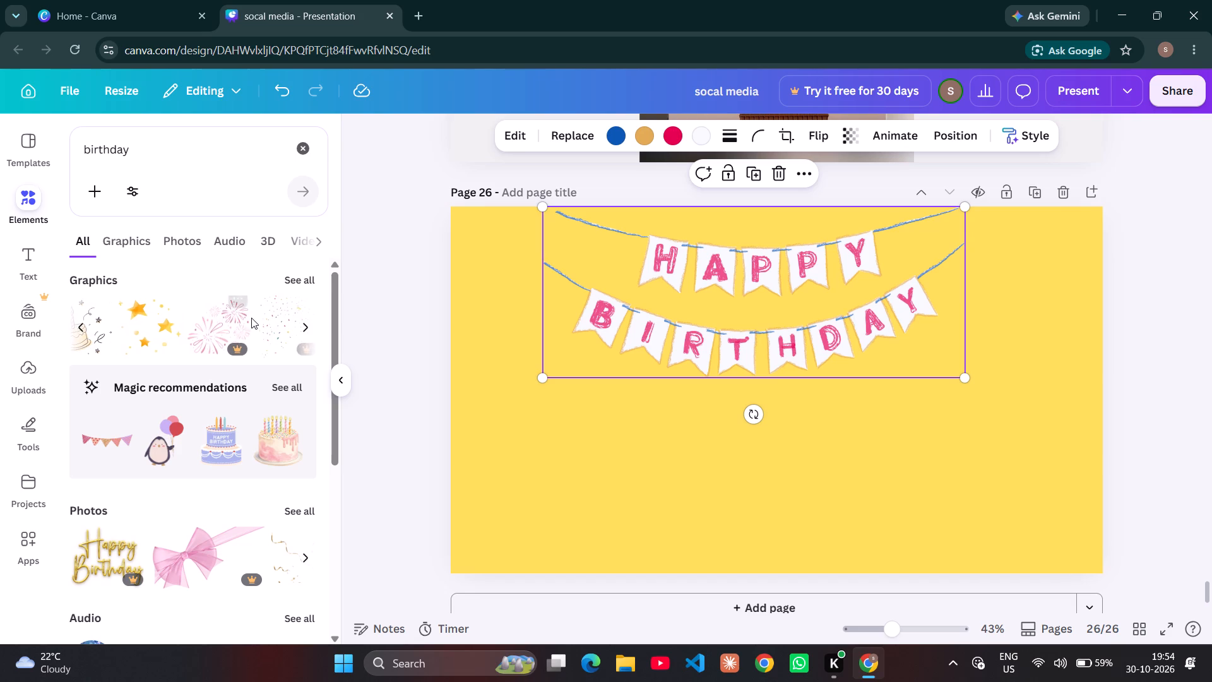
scroll(251, 318, "left", 1)
scroll(251, 318, "right", 2)
scroll(251, 318, "left", 1)
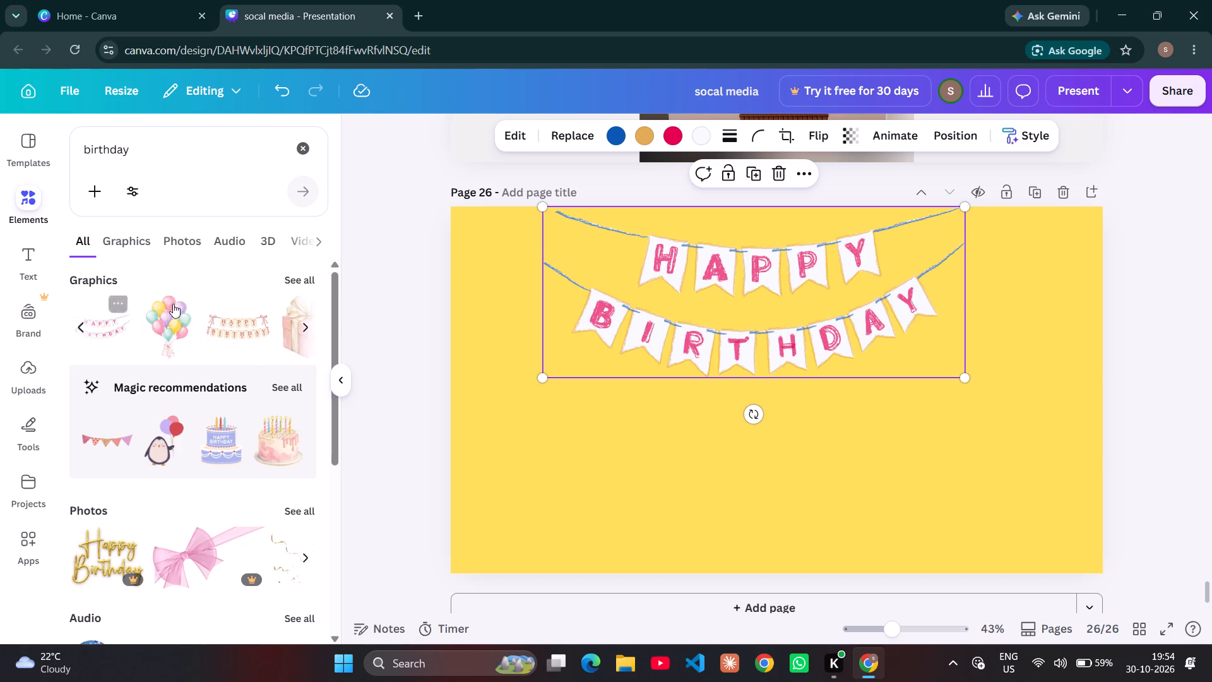
left_click(177, 306)
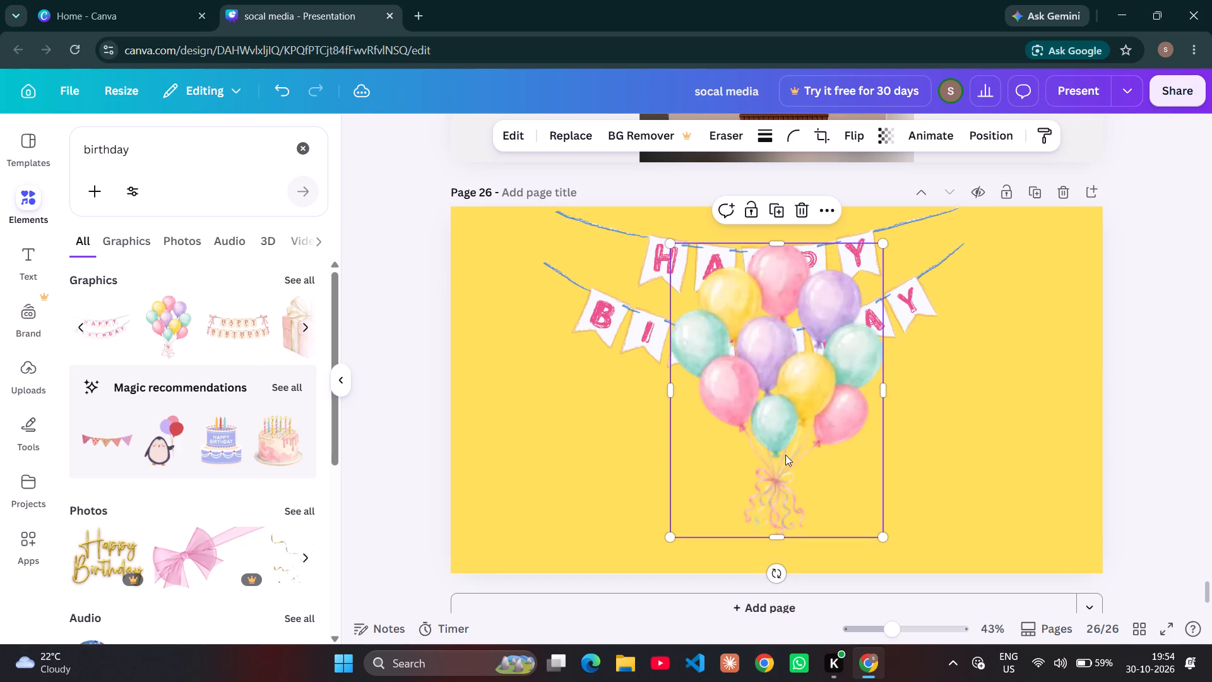
Shrink the balloon bunch to roughly half its size and place it beside the bunting's right end.
left_click_drag(882, 247, 809, 355)
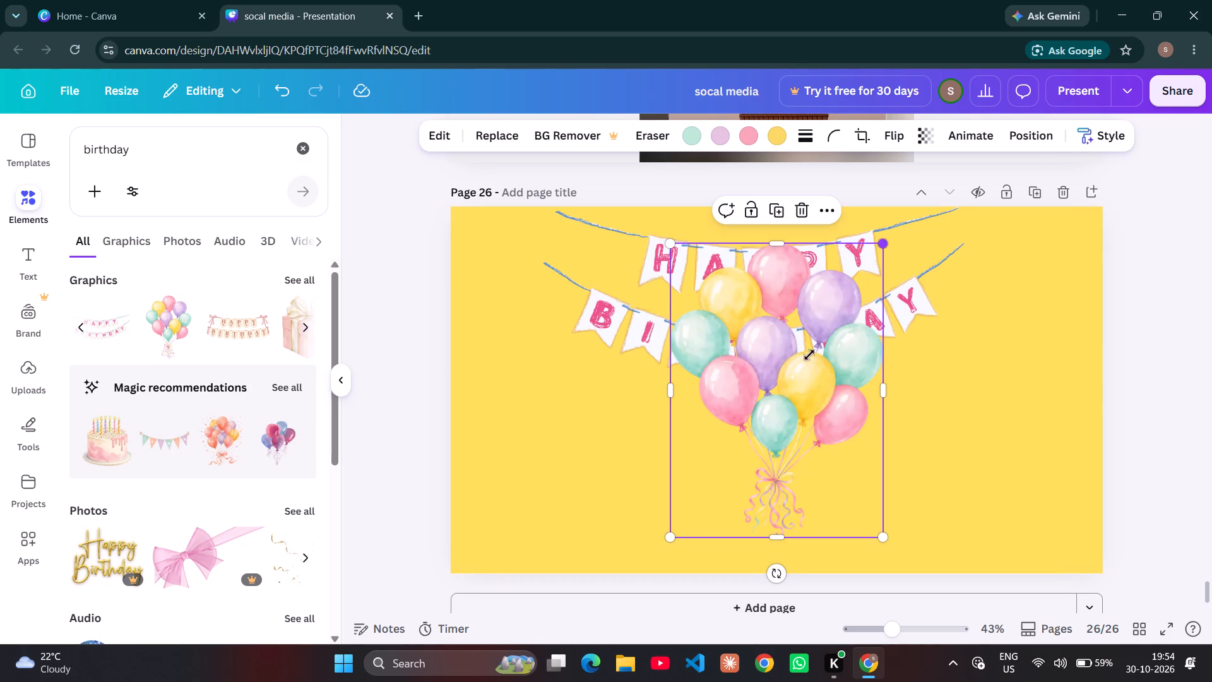
left_click_drag(809, 355, 797, 386)
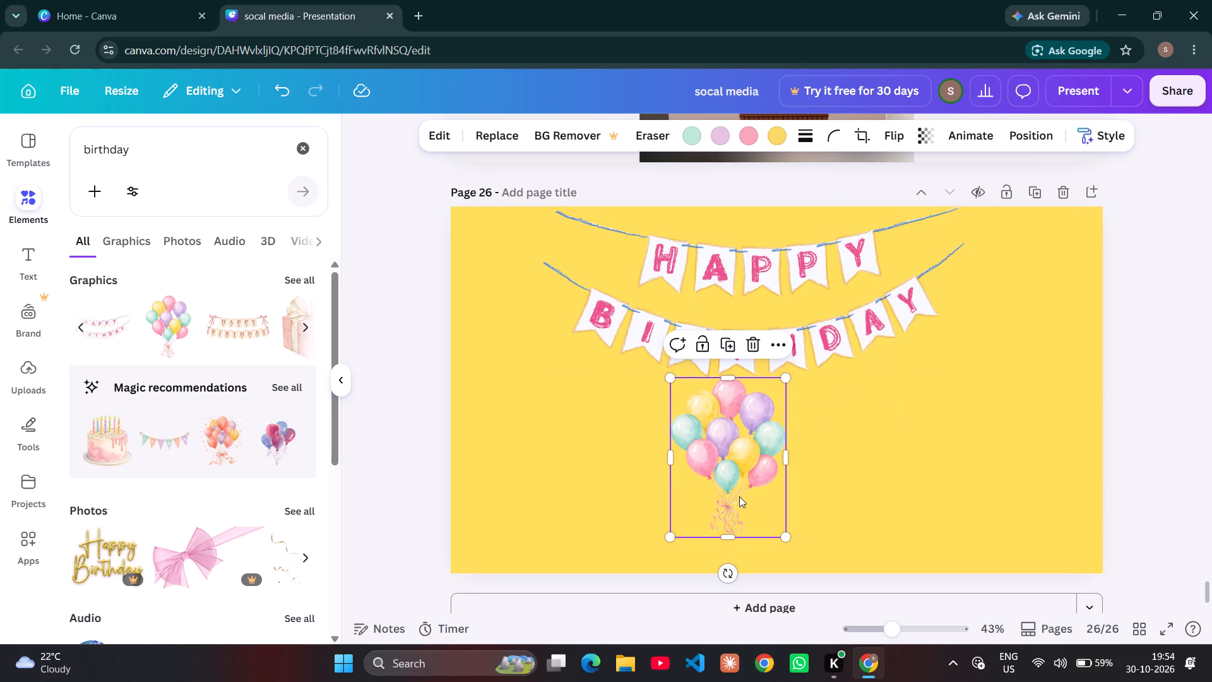
left_click_drag(739, 496, 1034, 368)
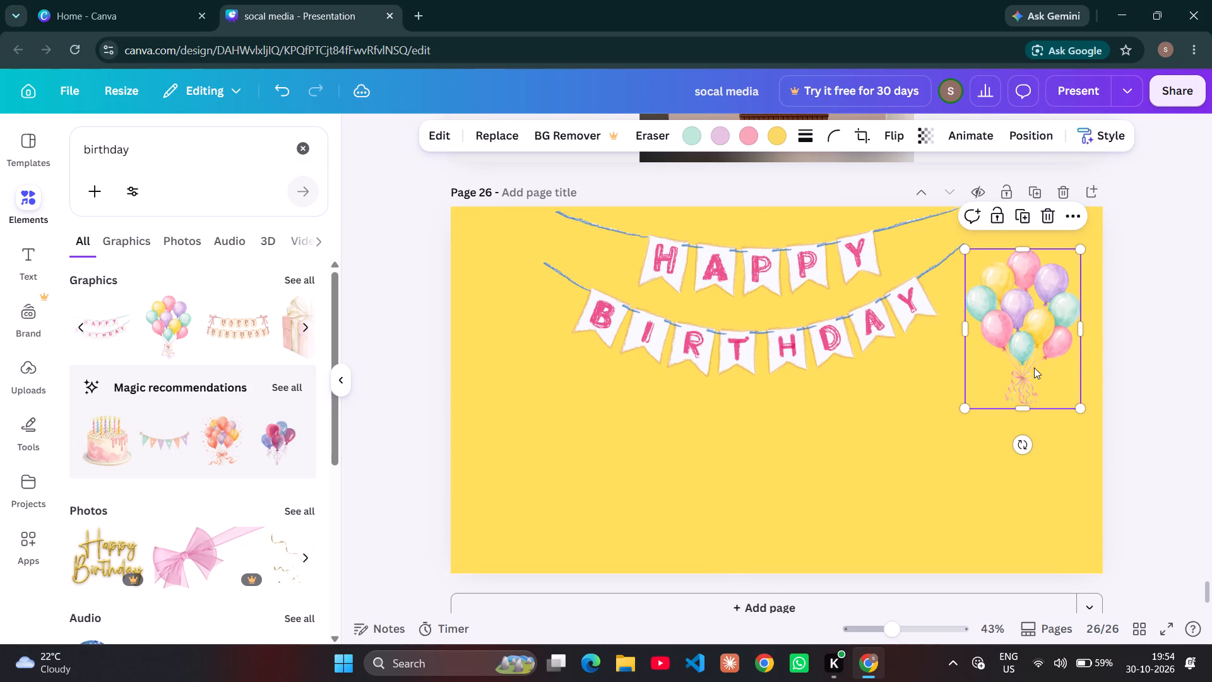
Duplicate the balloon bunch and place the copy at the page's left edge, beside the bunting's left end.
left_click(1027, 212)
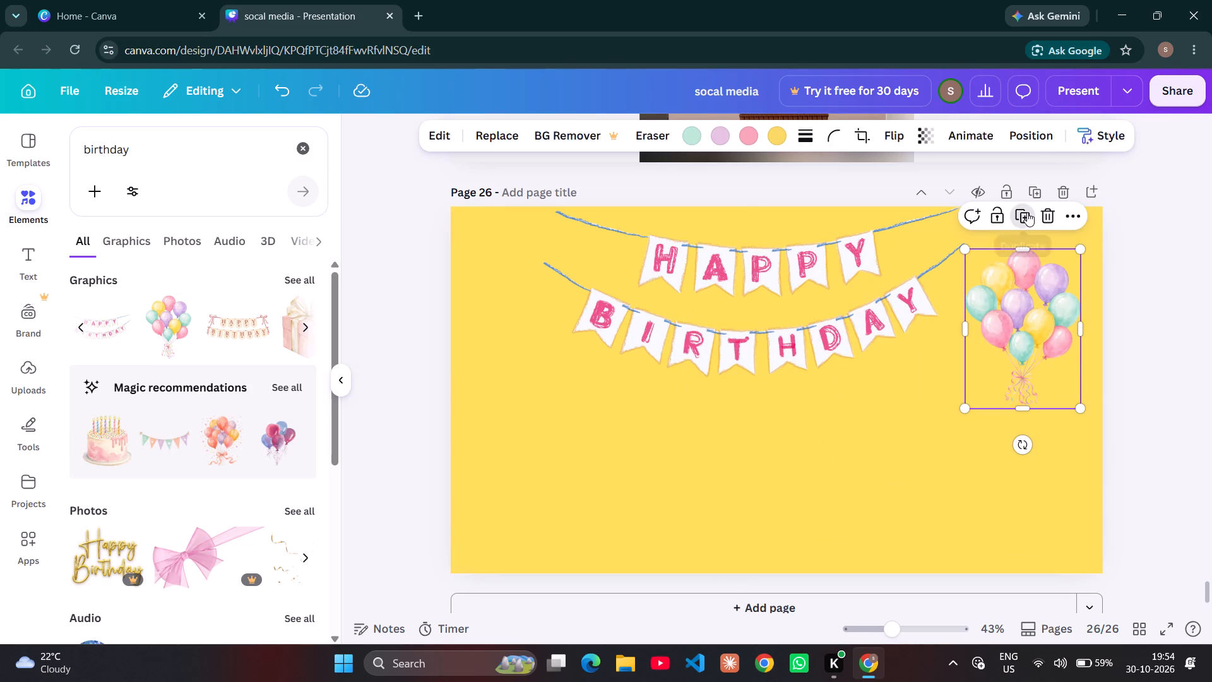
left_click_drag(1021, 347, 455, 322)
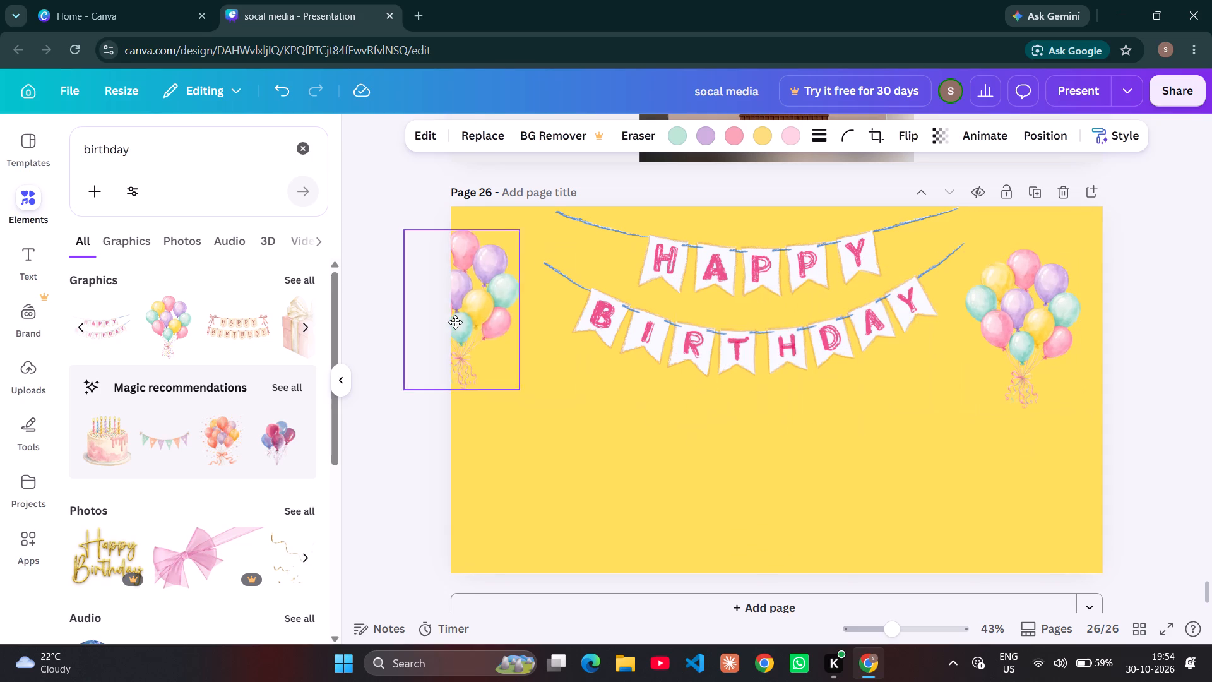
left_click_drag(455, 322, 499, 357)
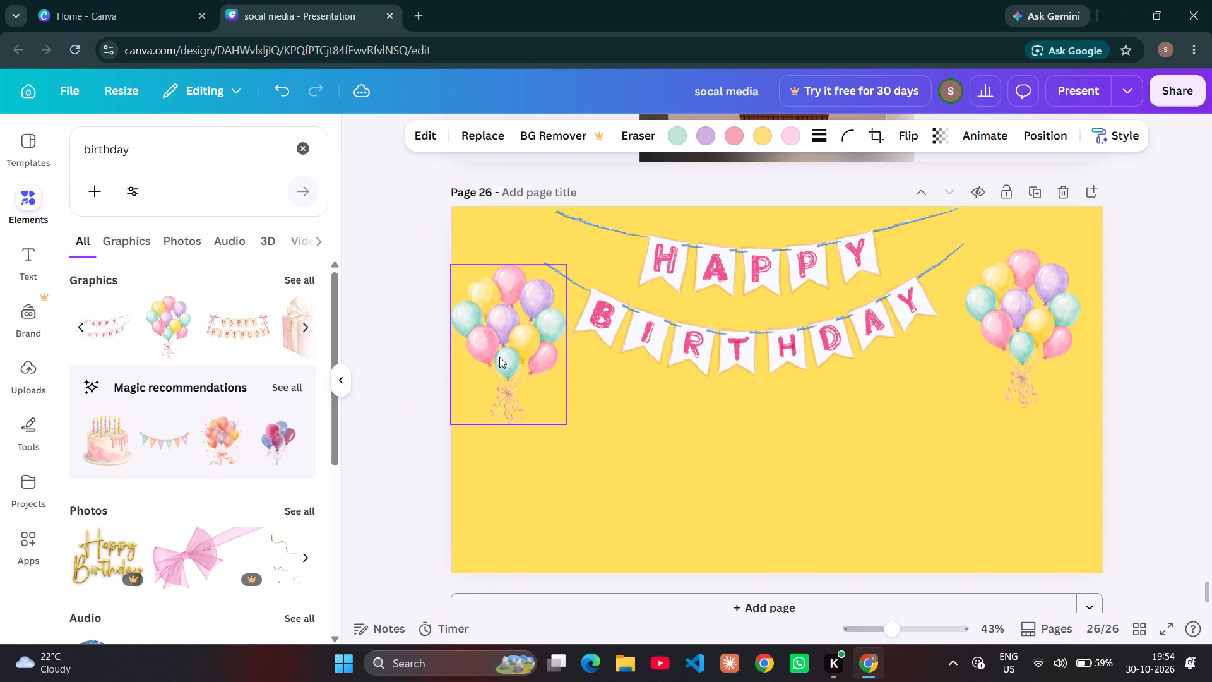
Move the balloon bunch beside the bunting's right end out to the page's right edge and slightly lower.
left_click(1015, 370)
left_click_drag(1015, 370, 1037, 396)
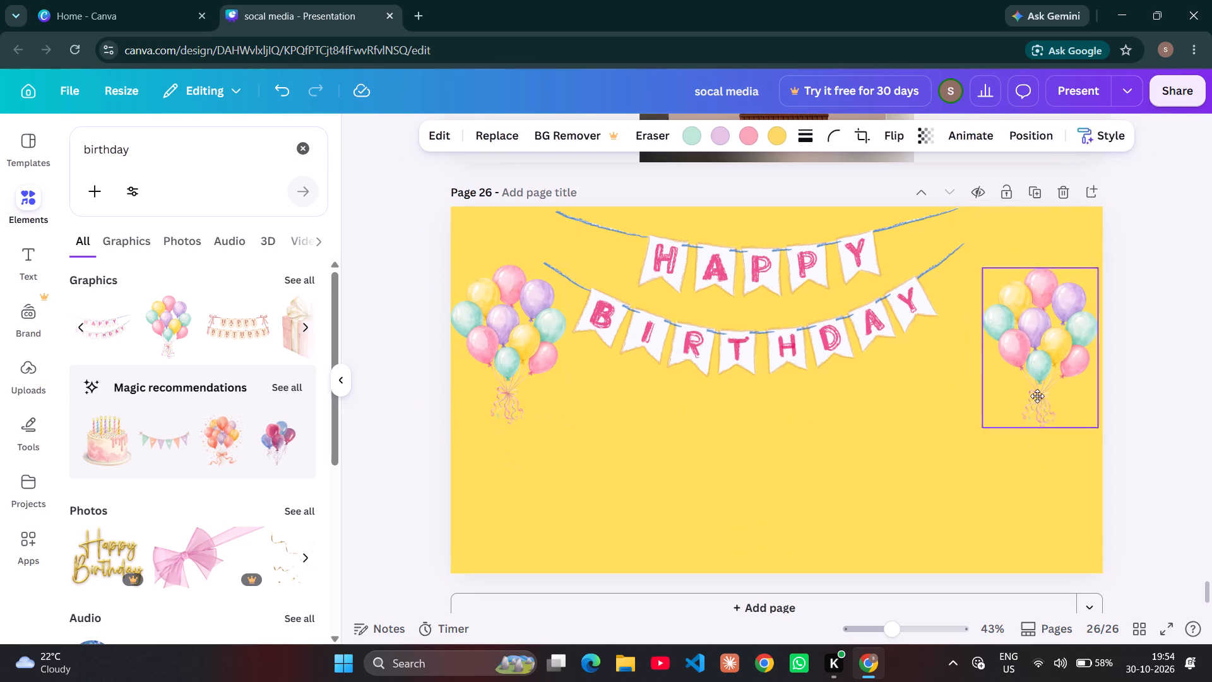
left_click_drag(1037, 396, 1031, 387)
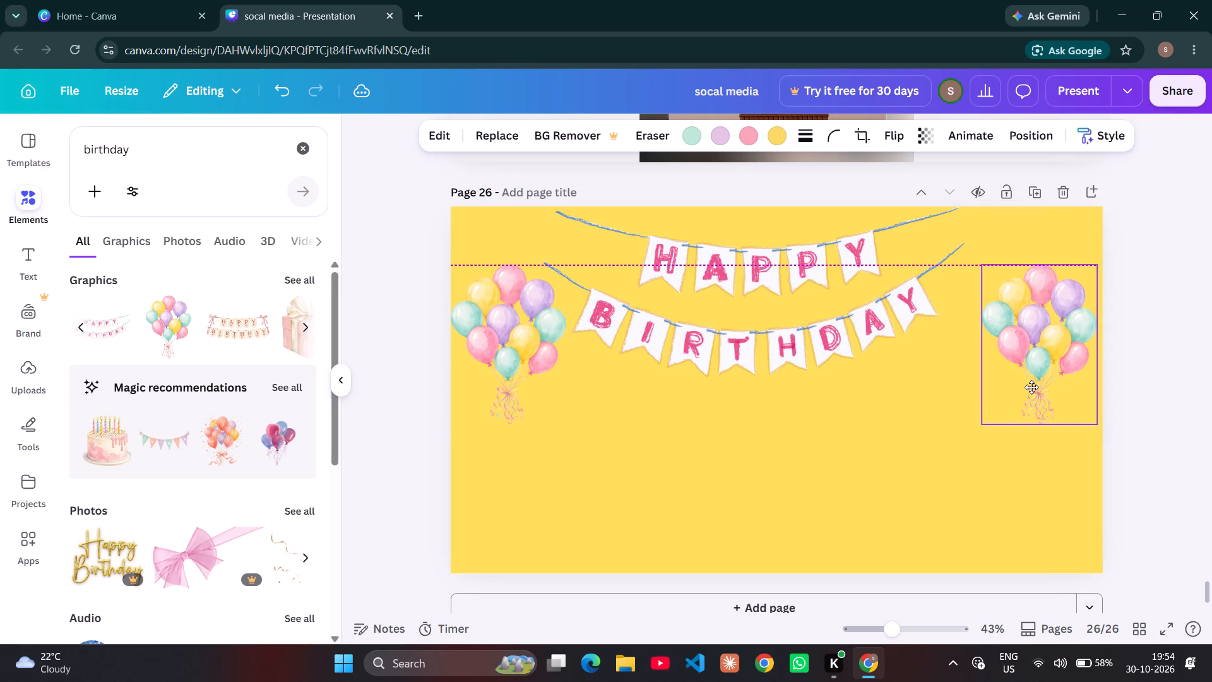
left_click_drag(1031, 387, 1035, 393)
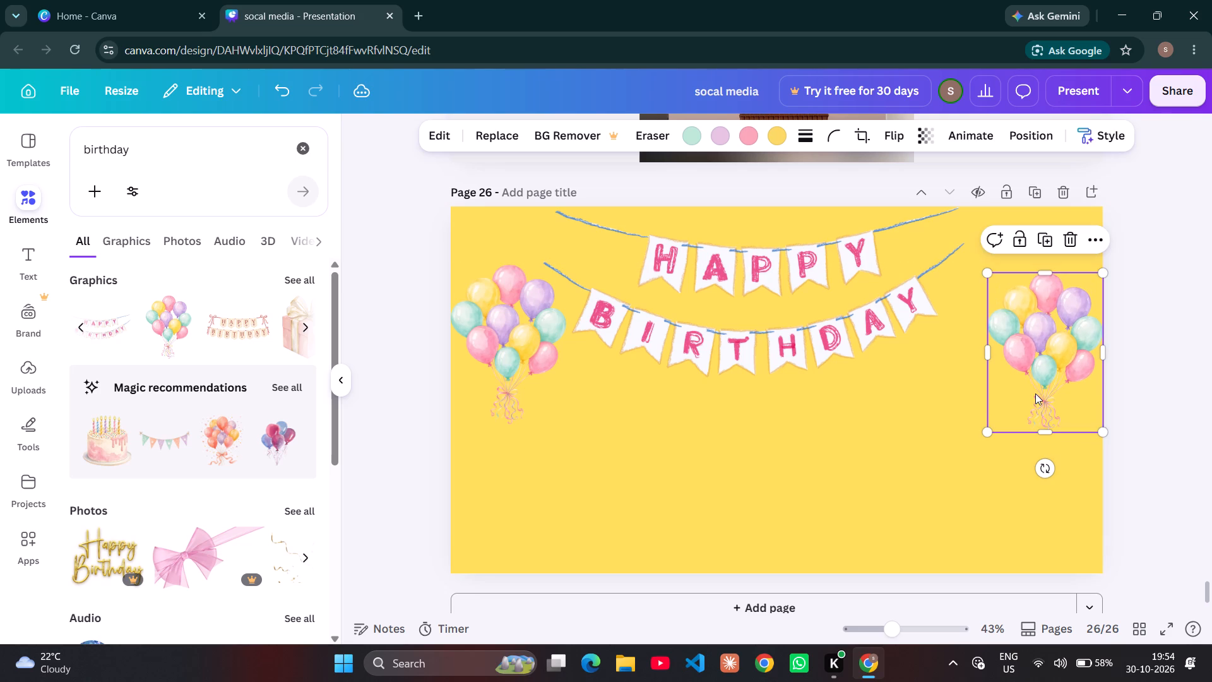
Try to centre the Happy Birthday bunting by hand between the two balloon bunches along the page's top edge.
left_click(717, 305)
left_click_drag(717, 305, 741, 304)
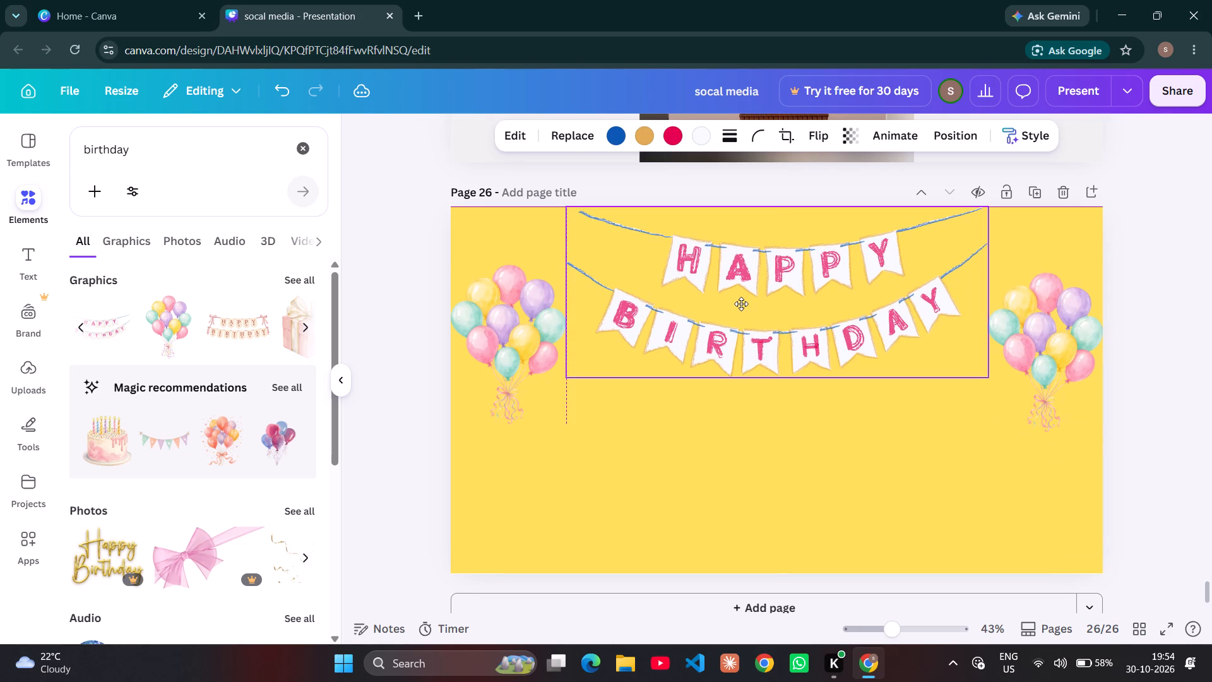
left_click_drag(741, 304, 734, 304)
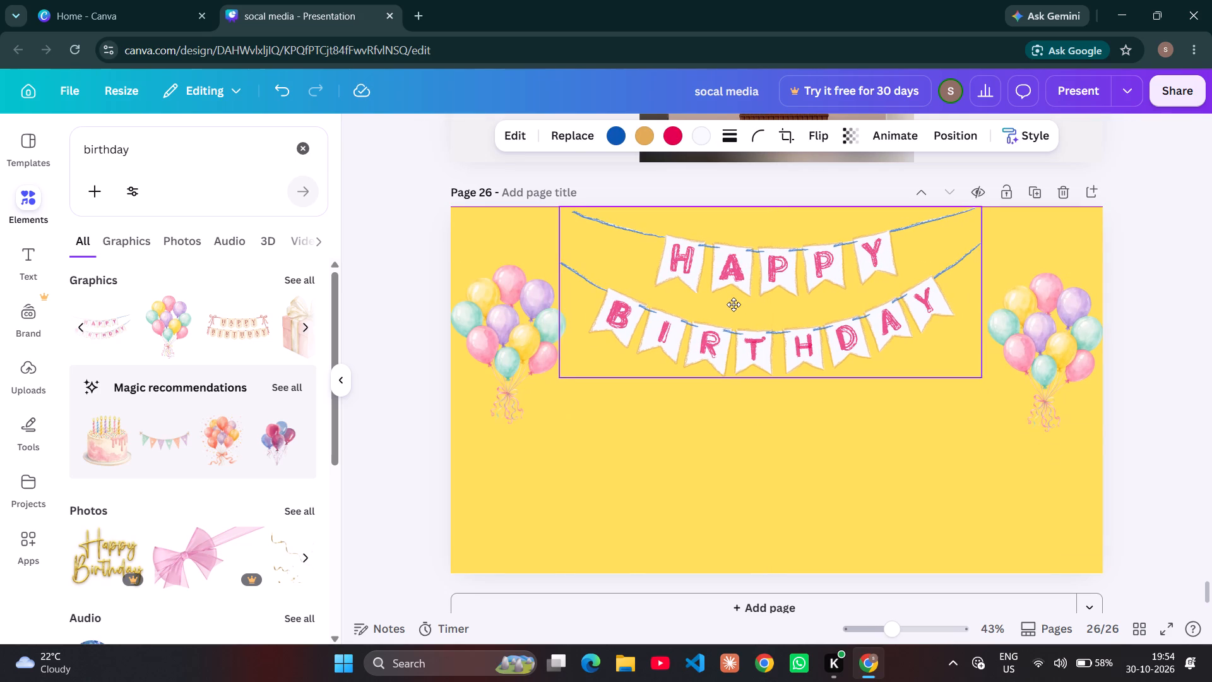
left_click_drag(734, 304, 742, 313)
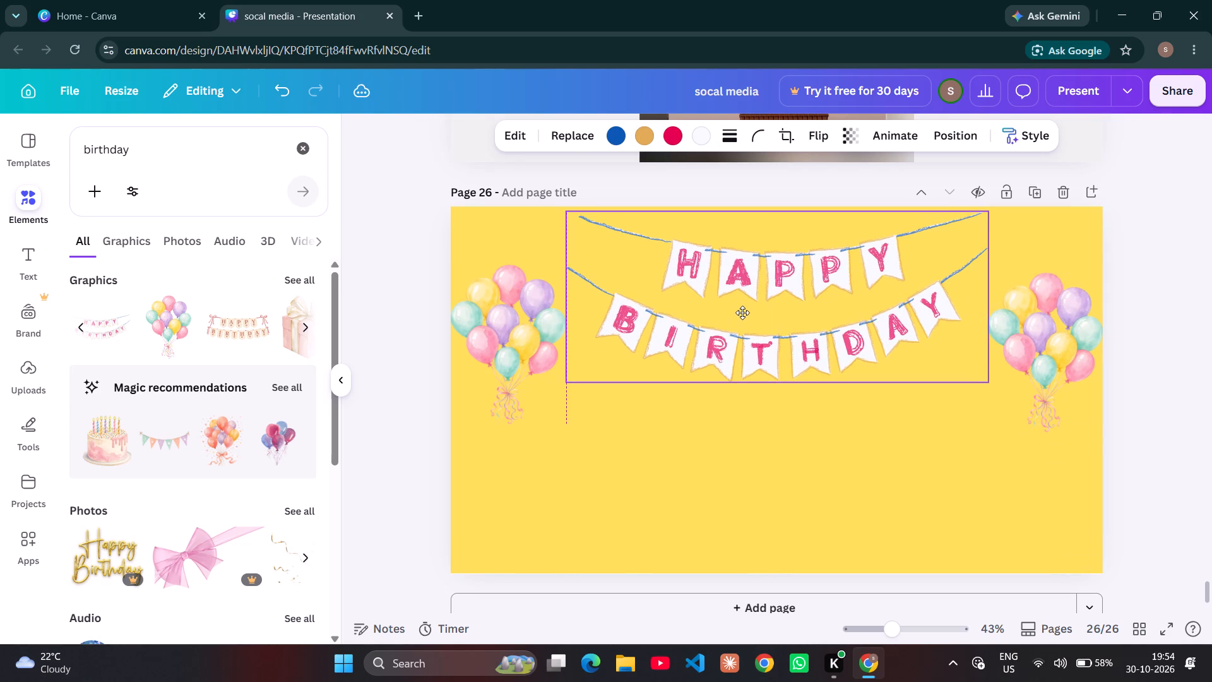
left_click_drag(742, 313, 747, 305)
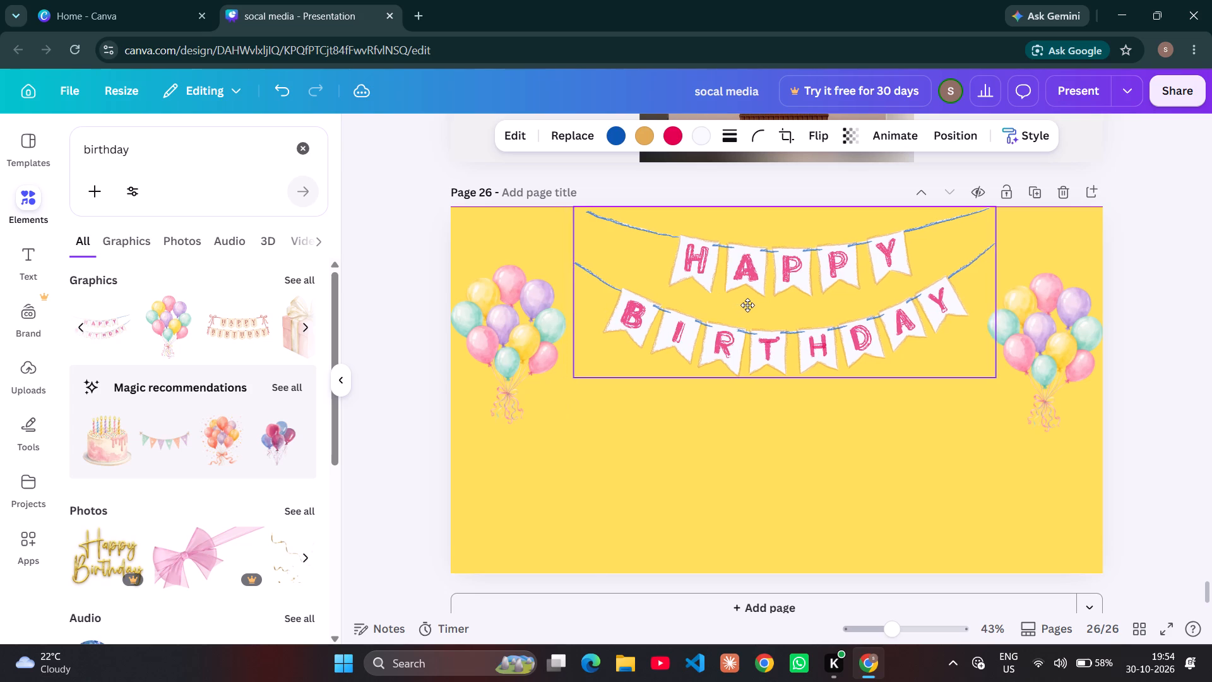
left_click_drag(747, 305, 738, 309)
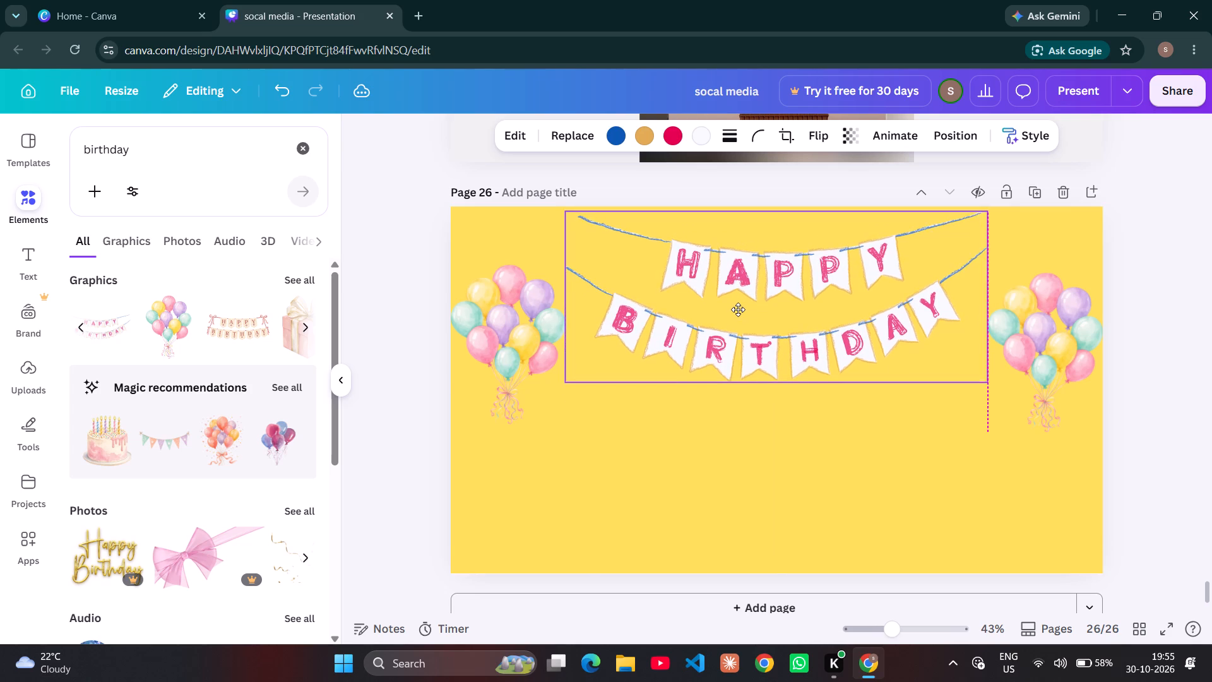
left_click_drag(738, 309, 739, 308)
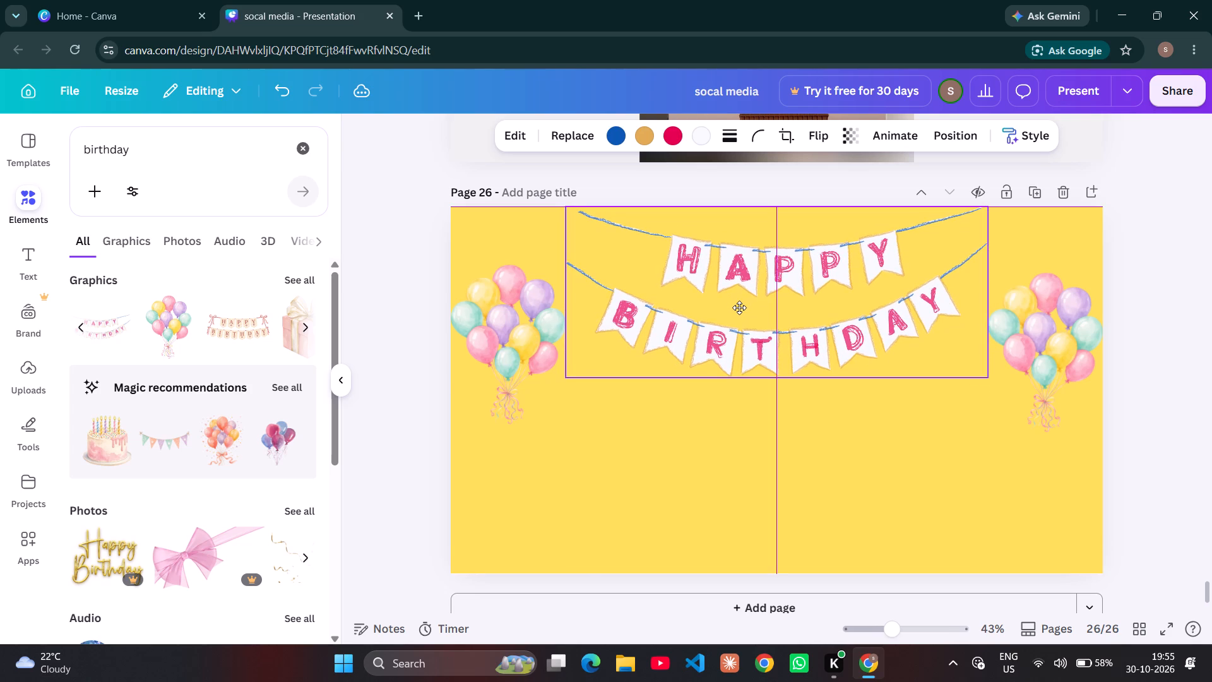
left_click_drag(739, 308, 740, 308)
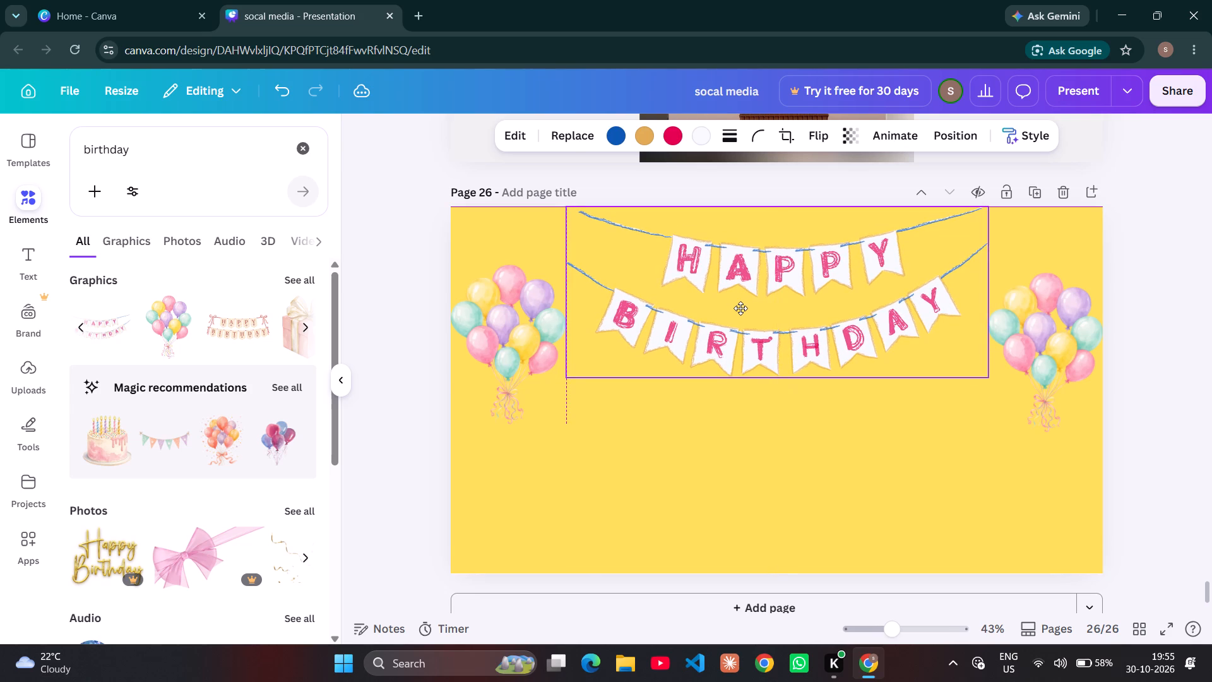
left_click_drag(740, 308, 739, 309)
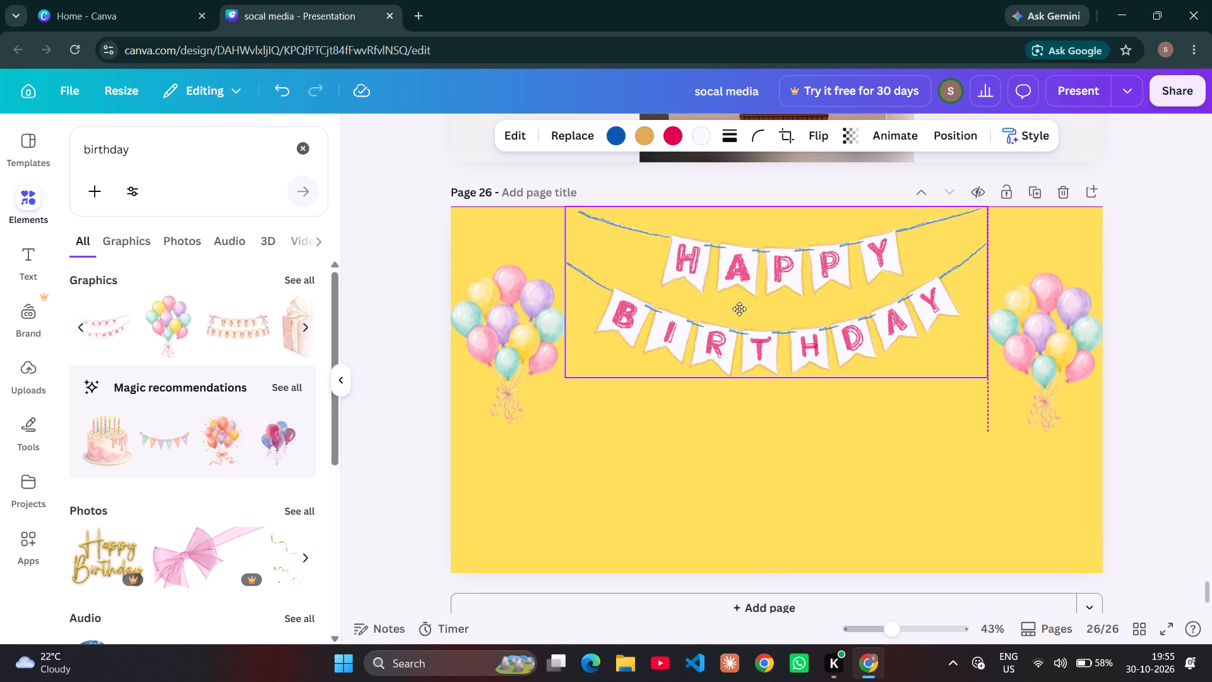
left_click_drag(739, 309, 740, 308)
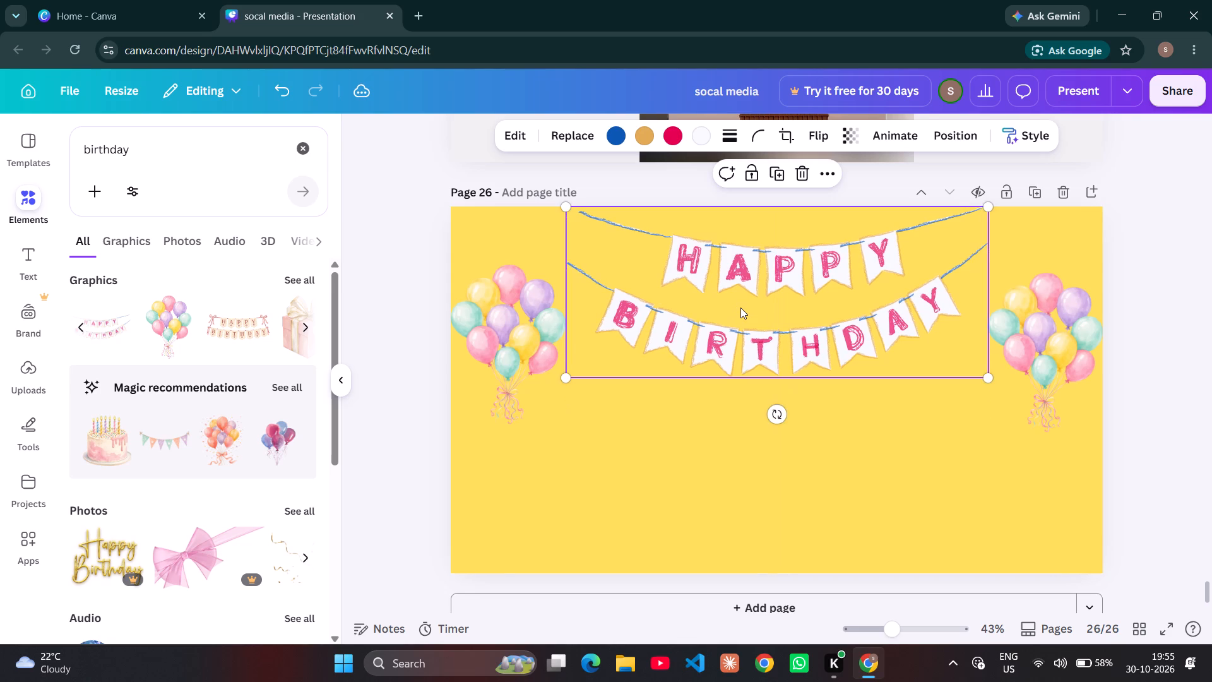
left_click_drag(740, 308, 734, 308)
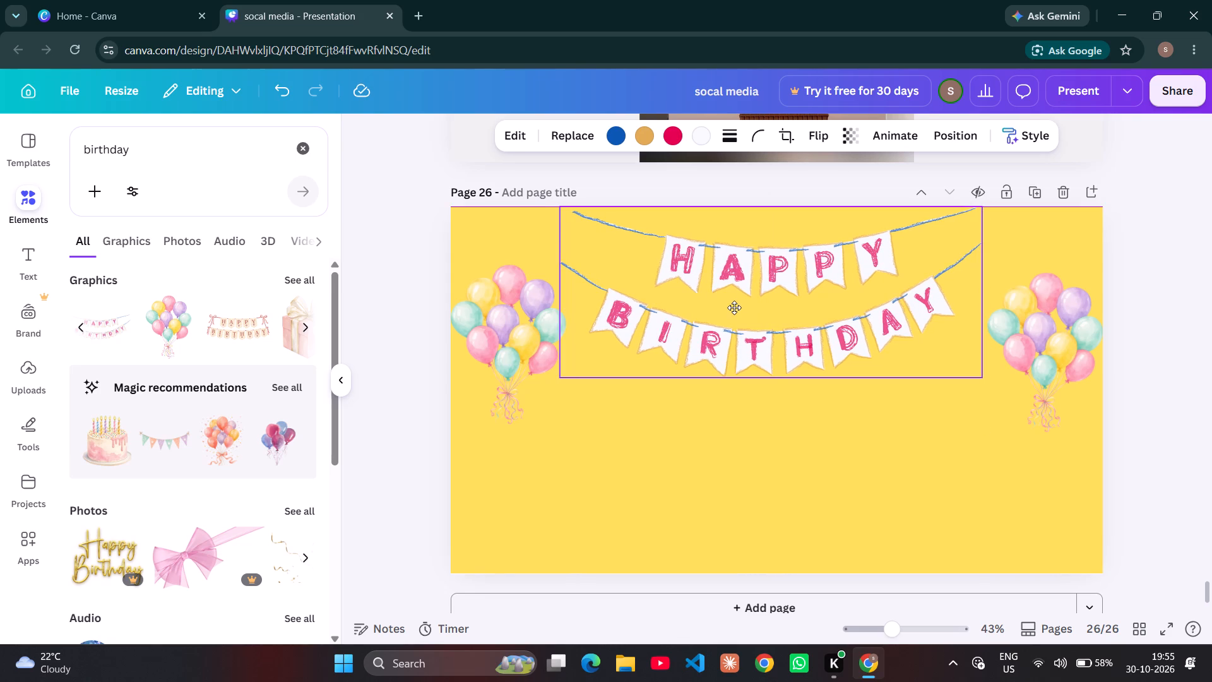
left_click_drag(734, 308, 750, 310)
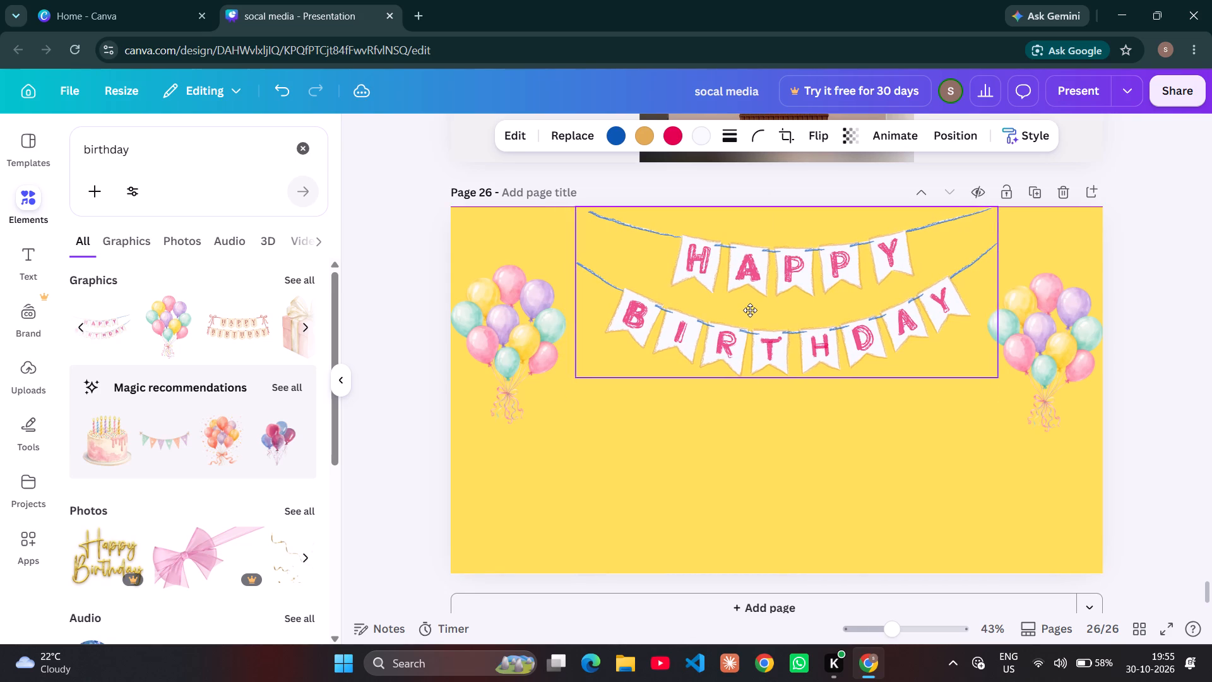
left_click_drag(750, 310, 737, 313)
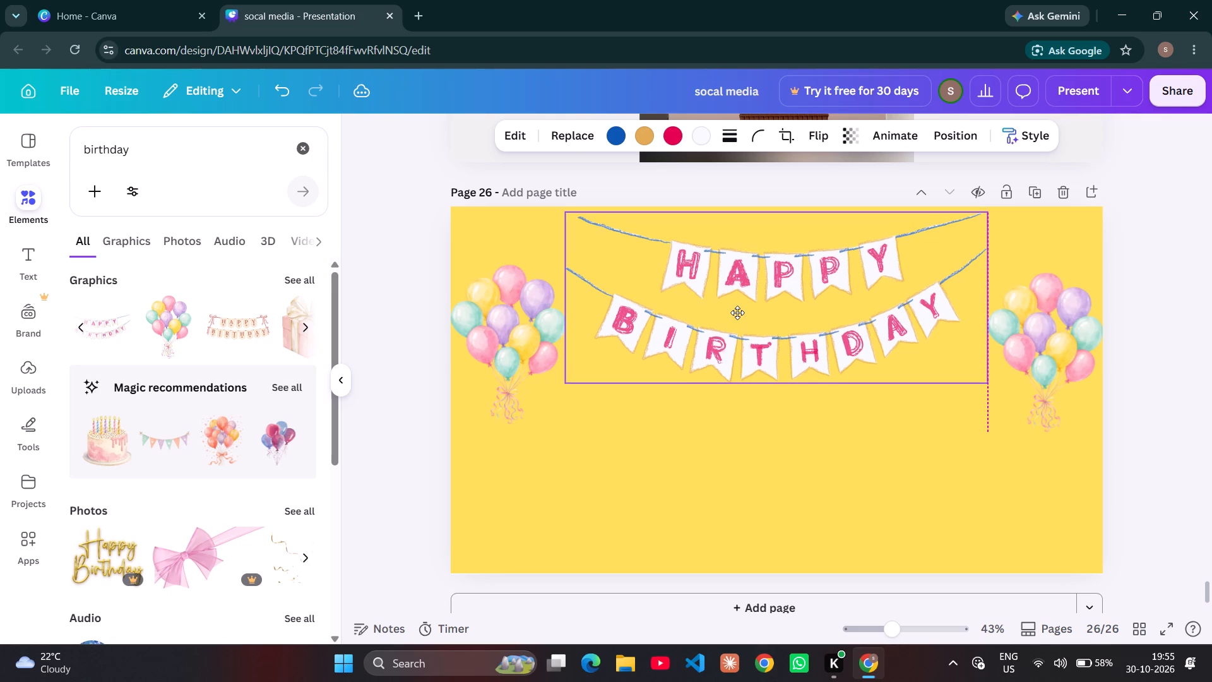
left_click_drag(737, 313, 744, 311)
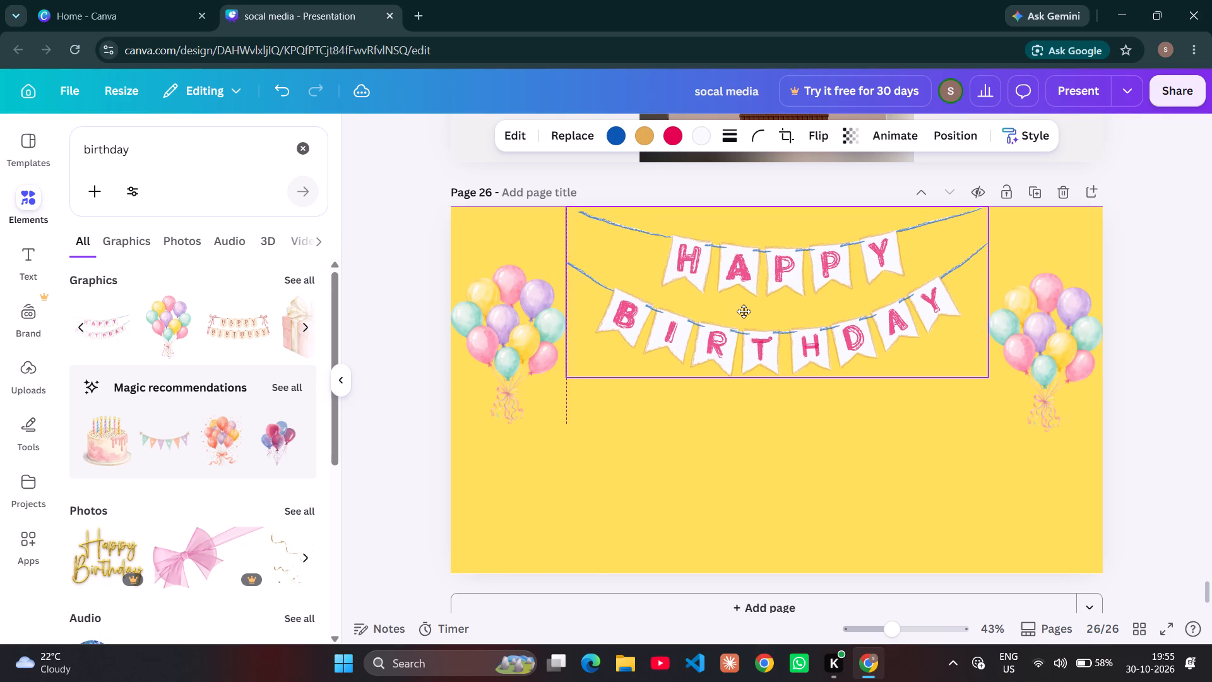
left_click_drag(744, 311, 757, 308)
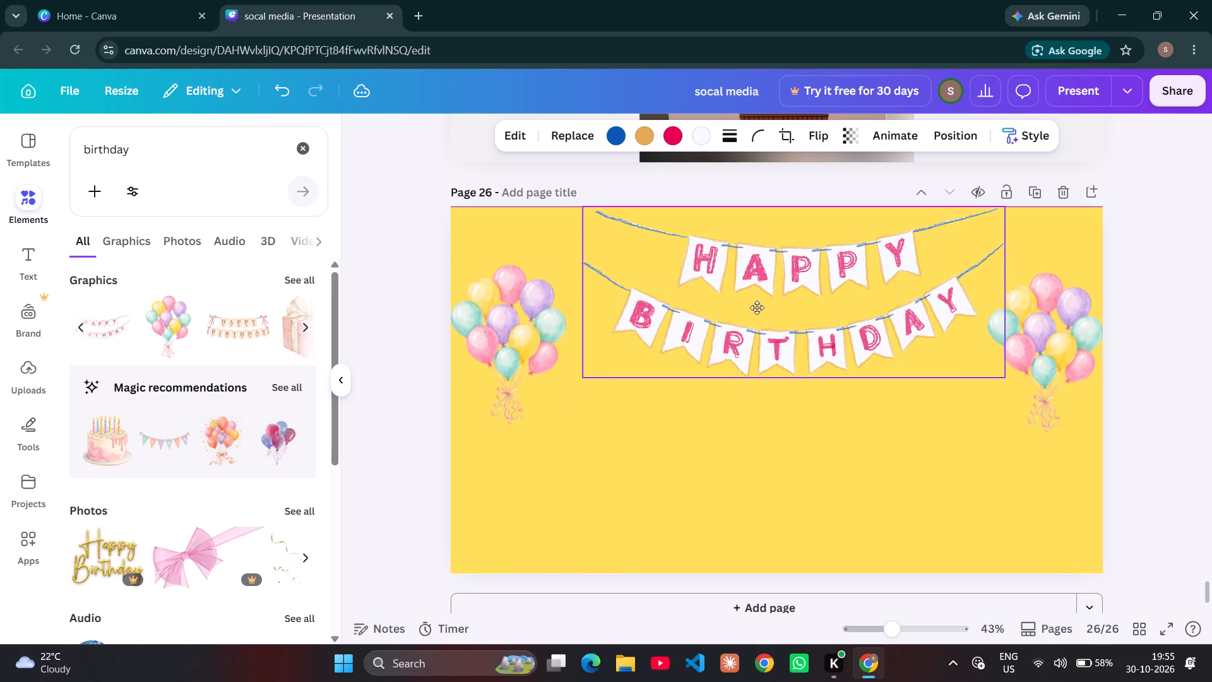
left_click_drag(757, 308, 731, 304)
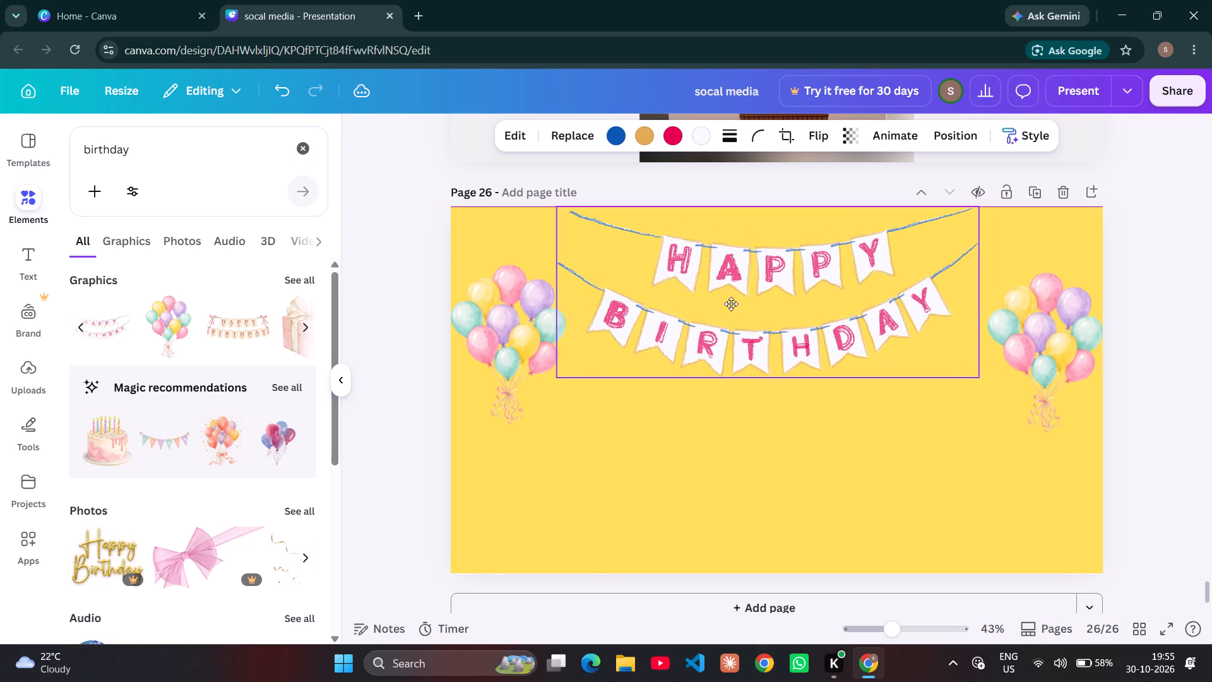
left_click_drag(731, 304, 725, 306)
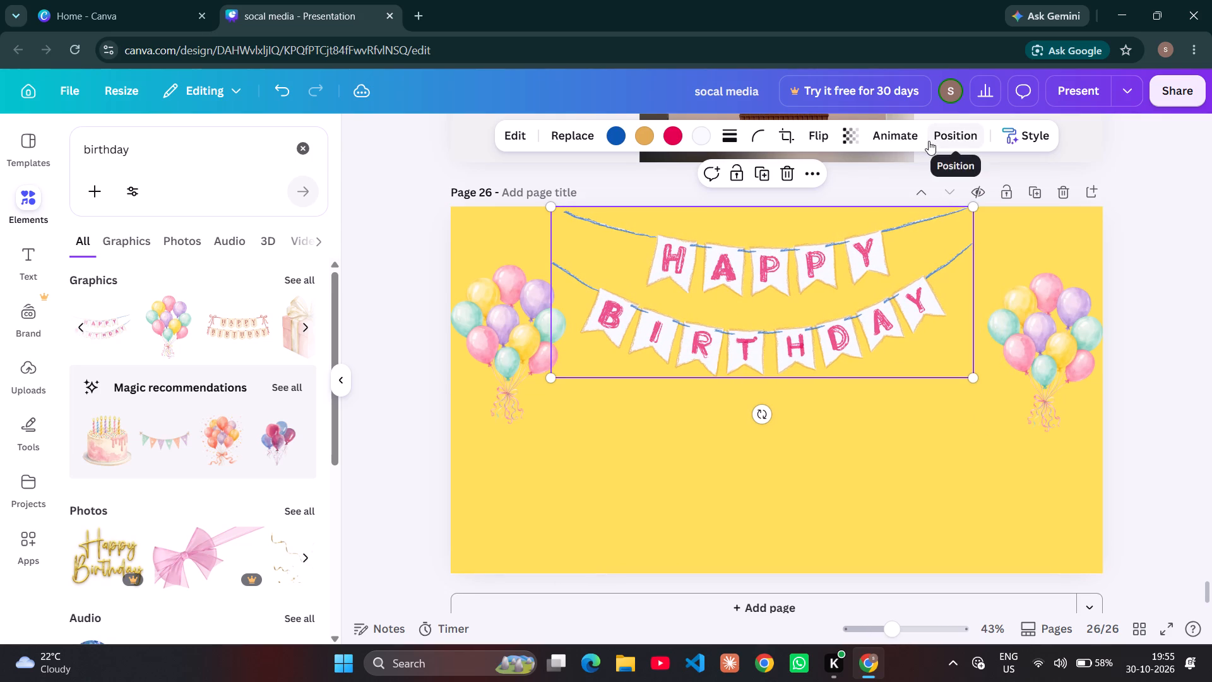
Align the Happy Birthday bunting to the page's horizontal centre and deselect it.
left_click(929, 141)
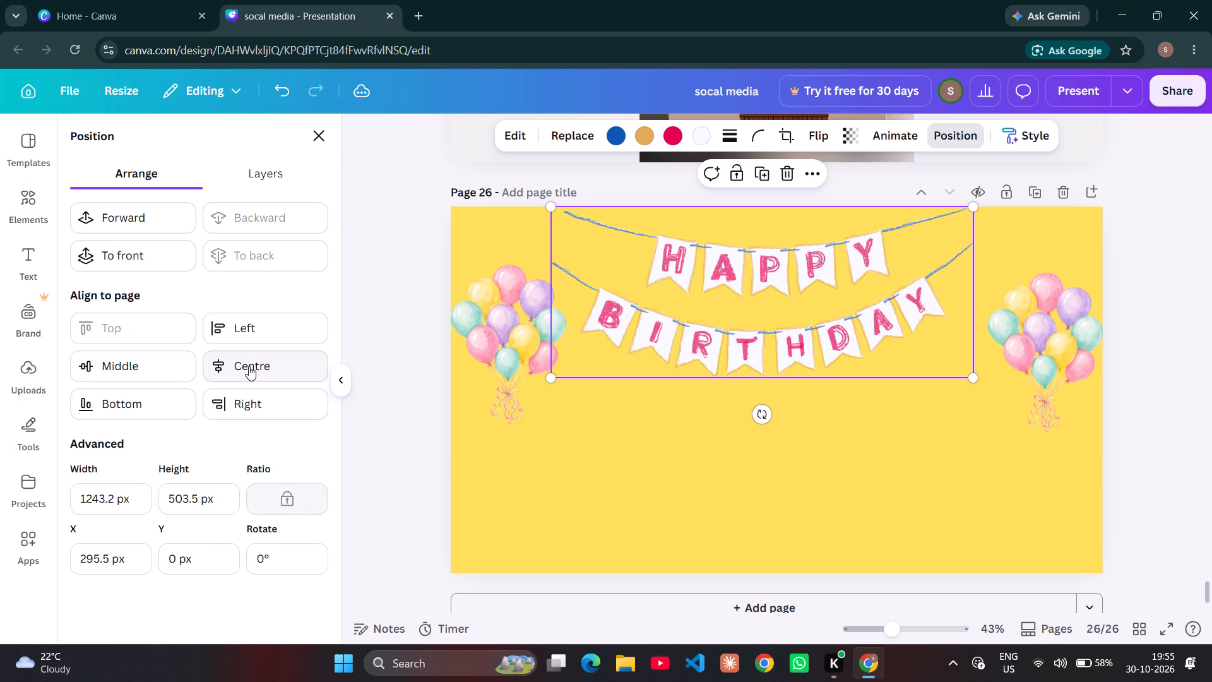
left_click(249, 366)
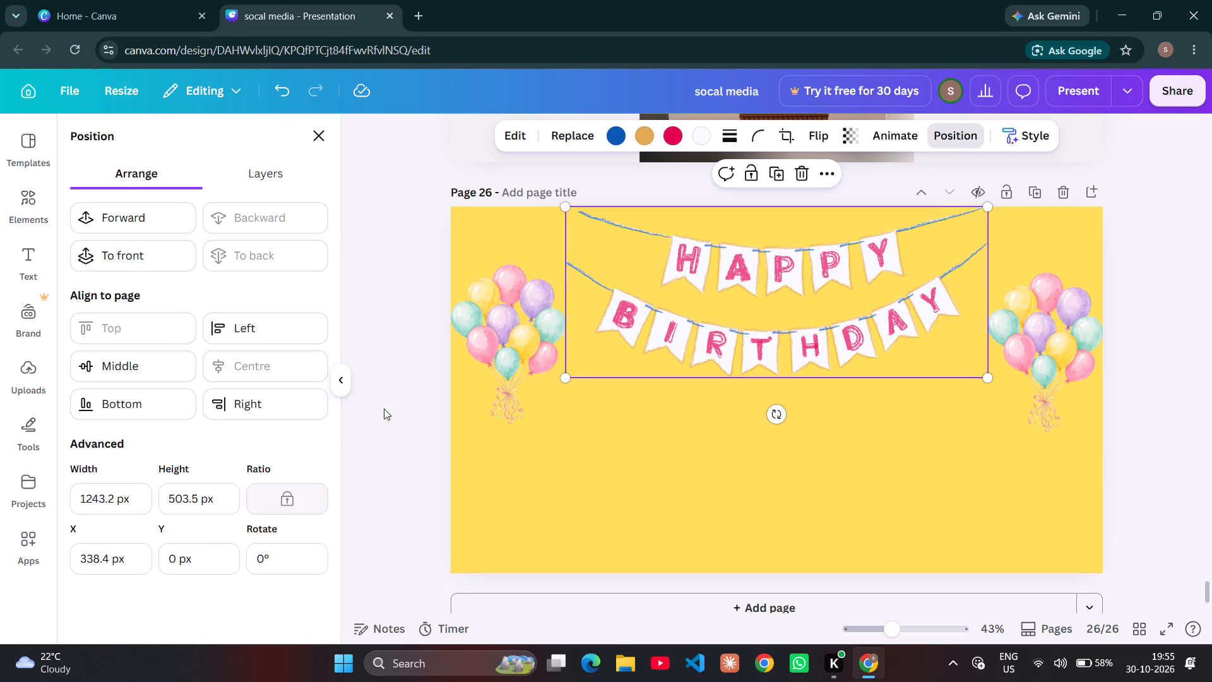
left_click(376, 407)
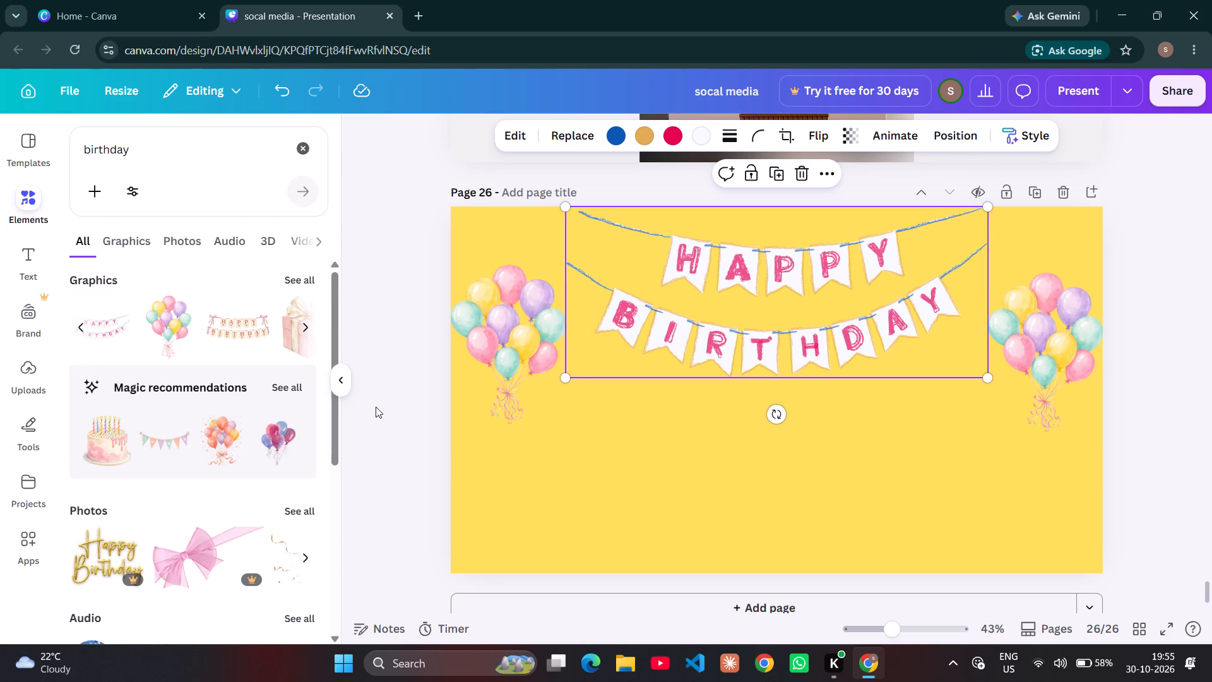
left_click(389, 409)
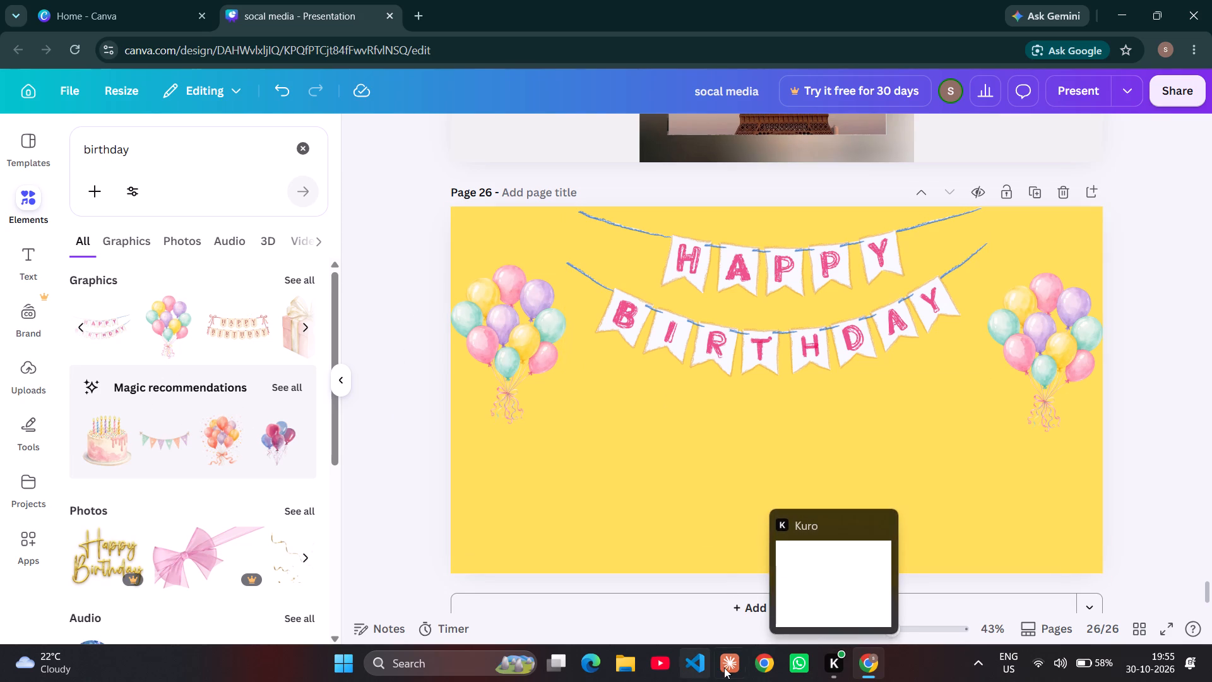
Switch to YouTube, play the All Trending Songs Vol. 3 video past its advert, and return to the presentation.
left_click(666, 663)
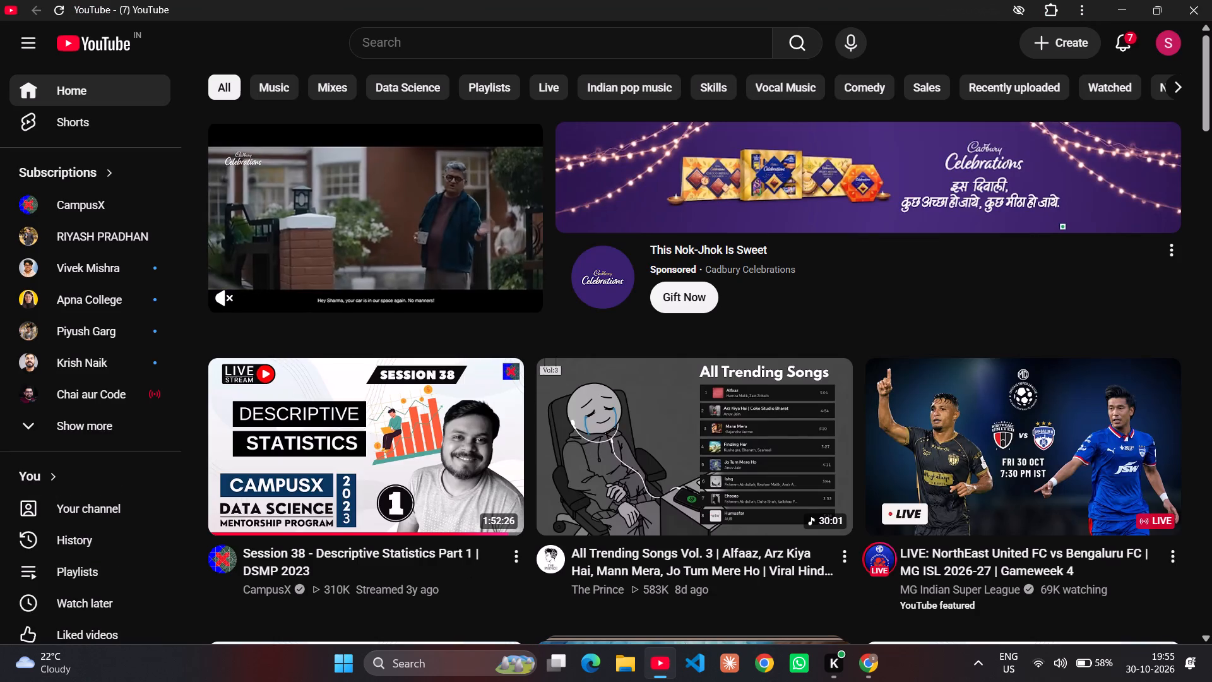
left_click(740, 400)
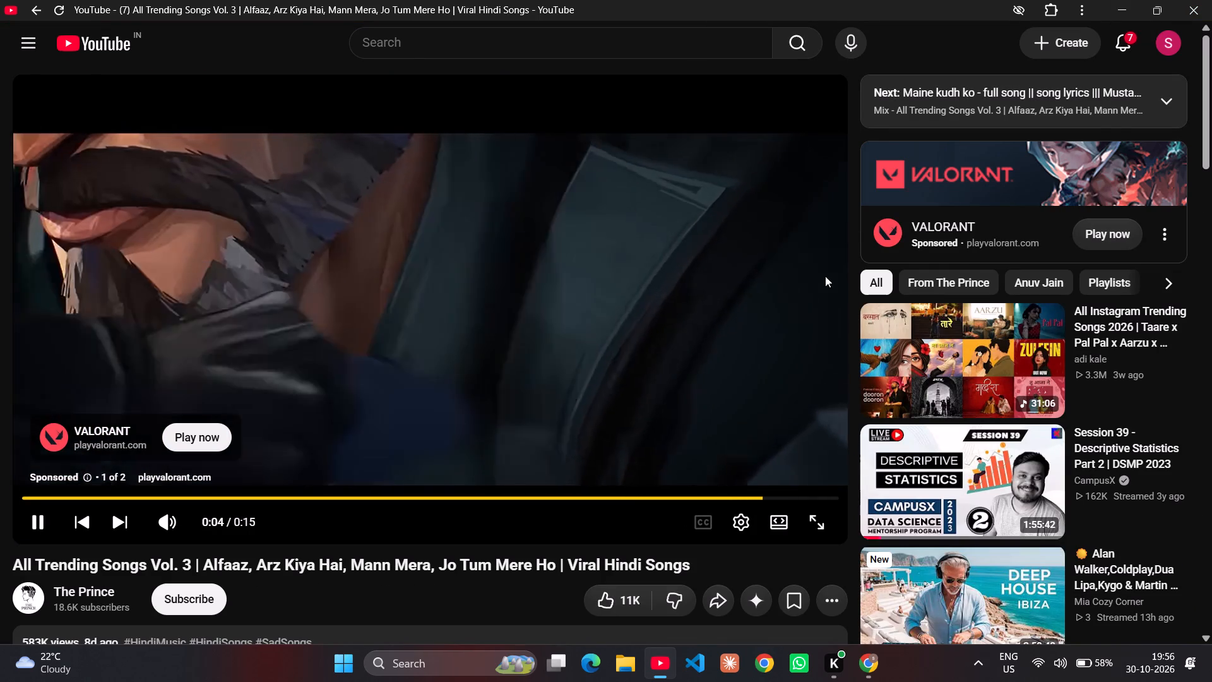
left_click(806, 468)
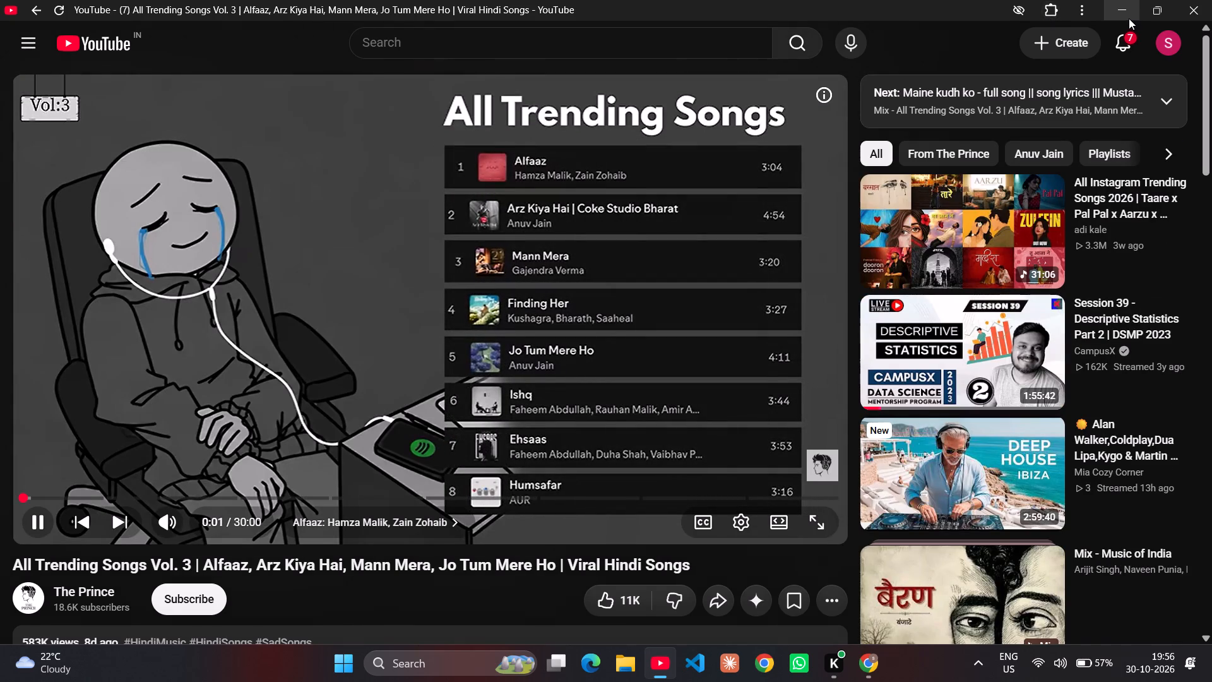
left_click(1129, 18)
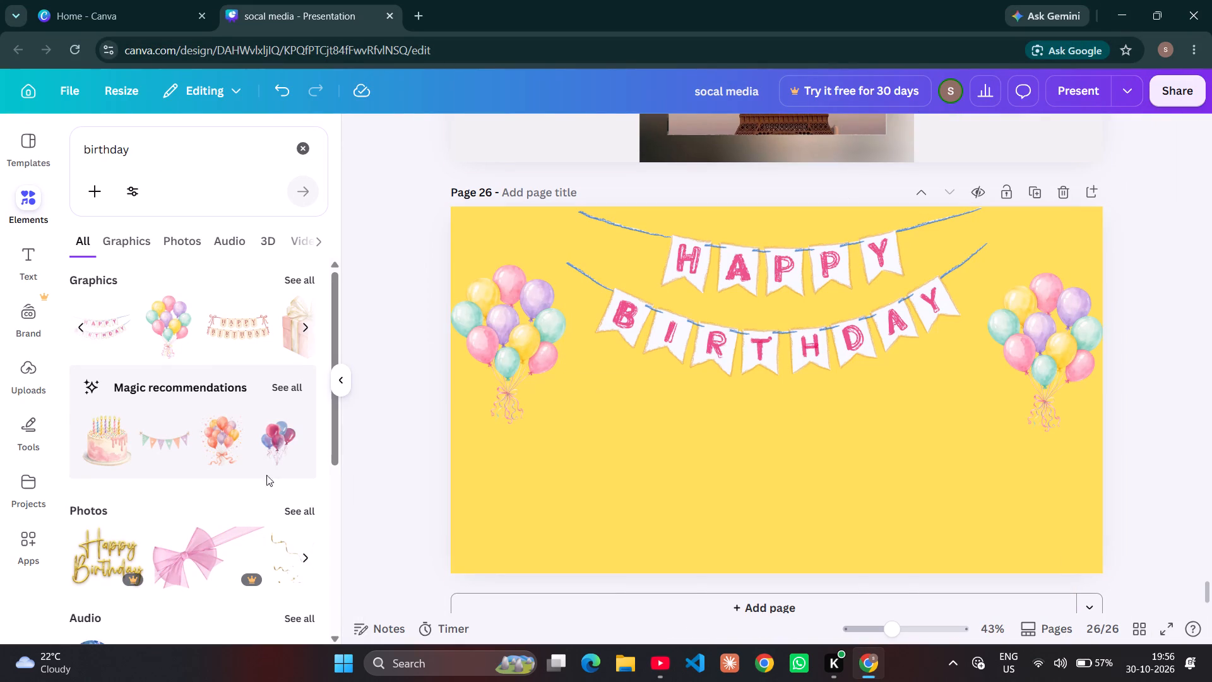
Look through the suggested birthday graphics, from the cakes and stars to the last balloon bunch, for another decoration.
scroll(248, 336, "left", 1)
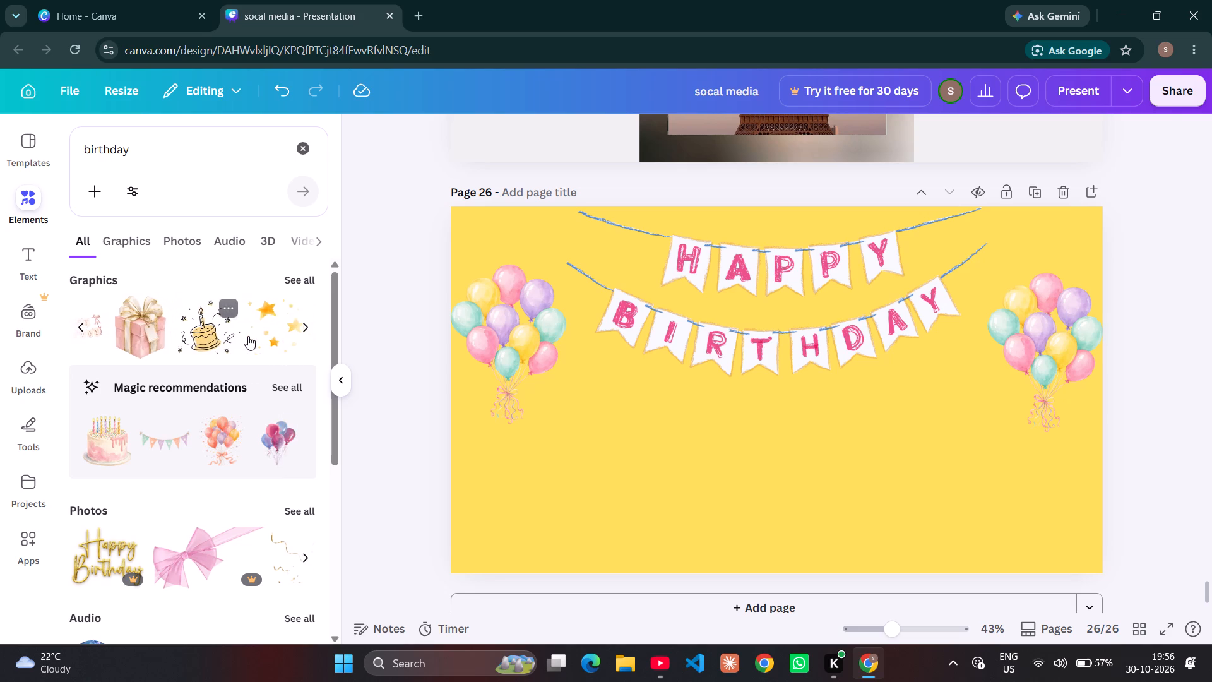
scroll(248, 336, "left", 2)
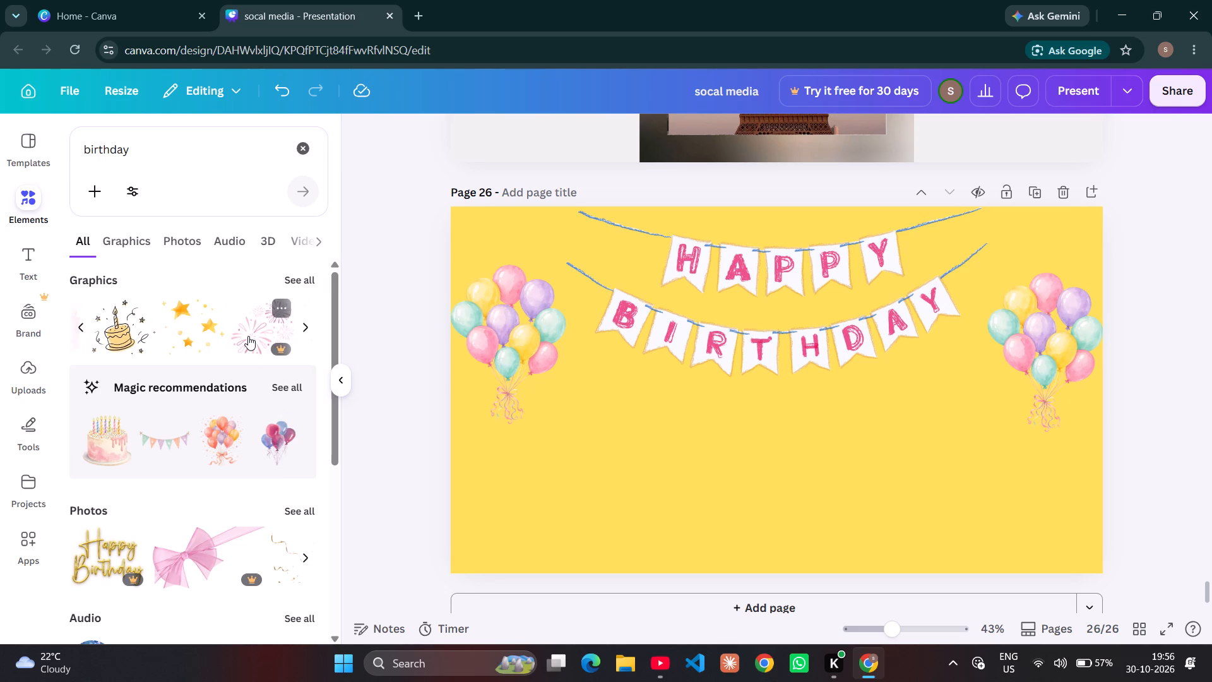
scroll(248, 336, "left", 4)
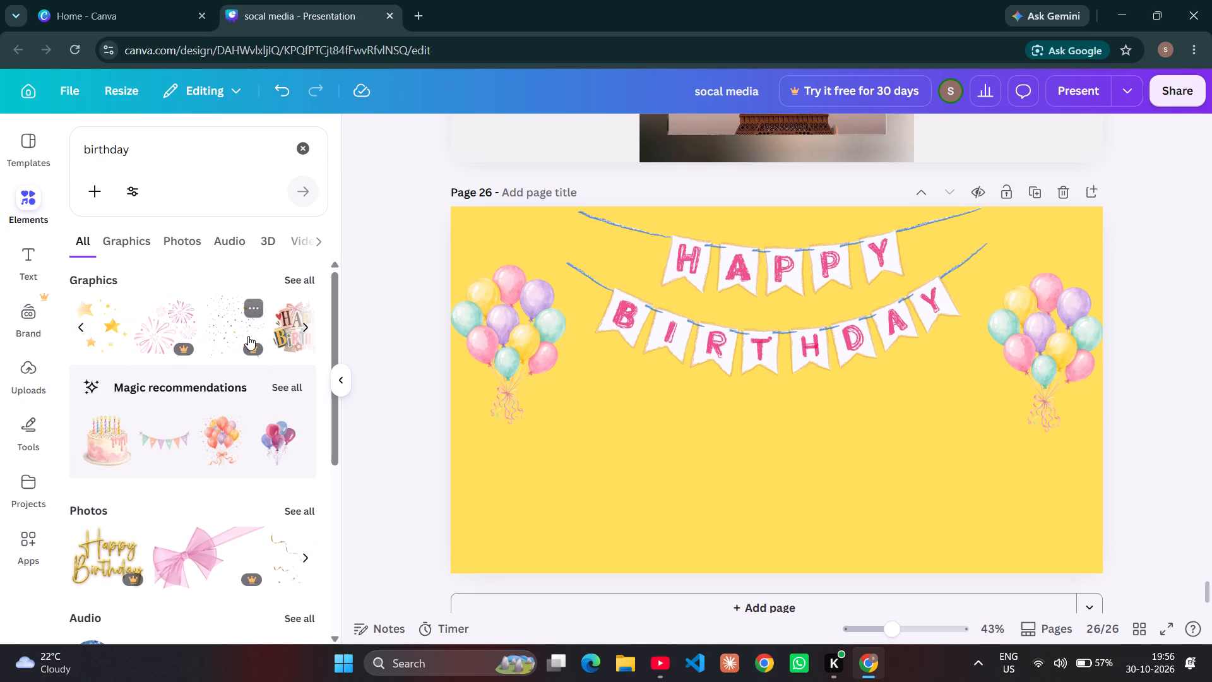
scroll(248, 336, "left", 1)
scroll(248, 336, "right", 2)
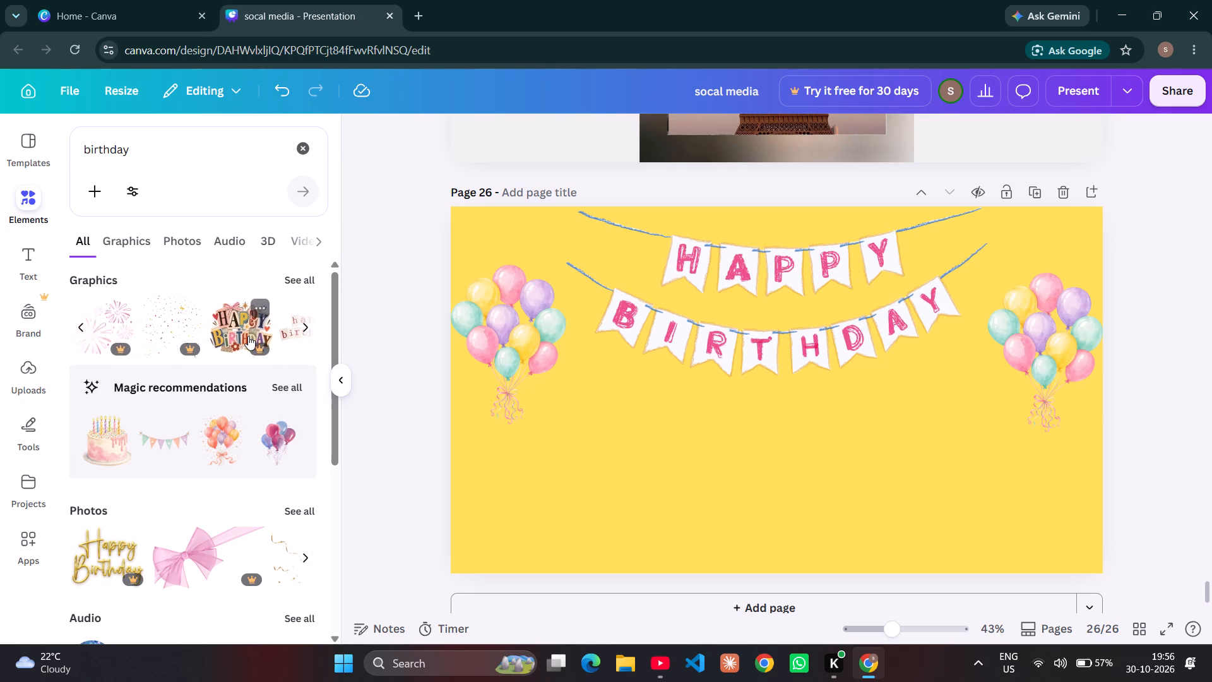
scroll(248, 336, "right", 1)
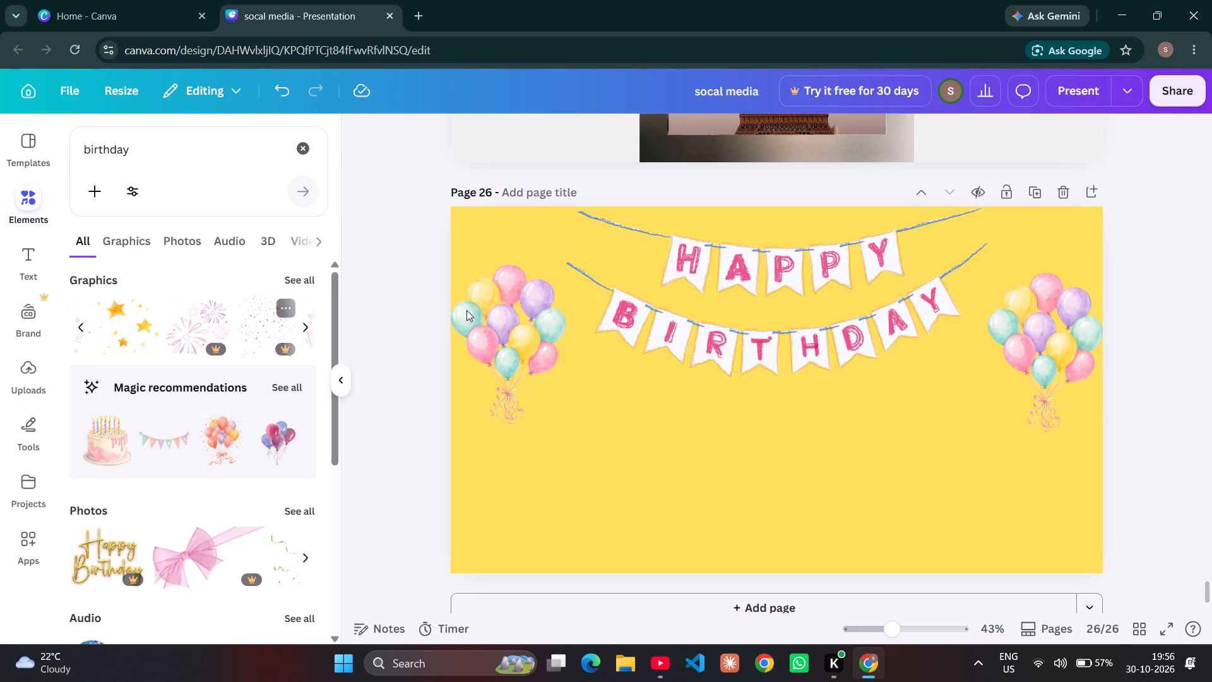
scroll(179, 334, "left", 1)
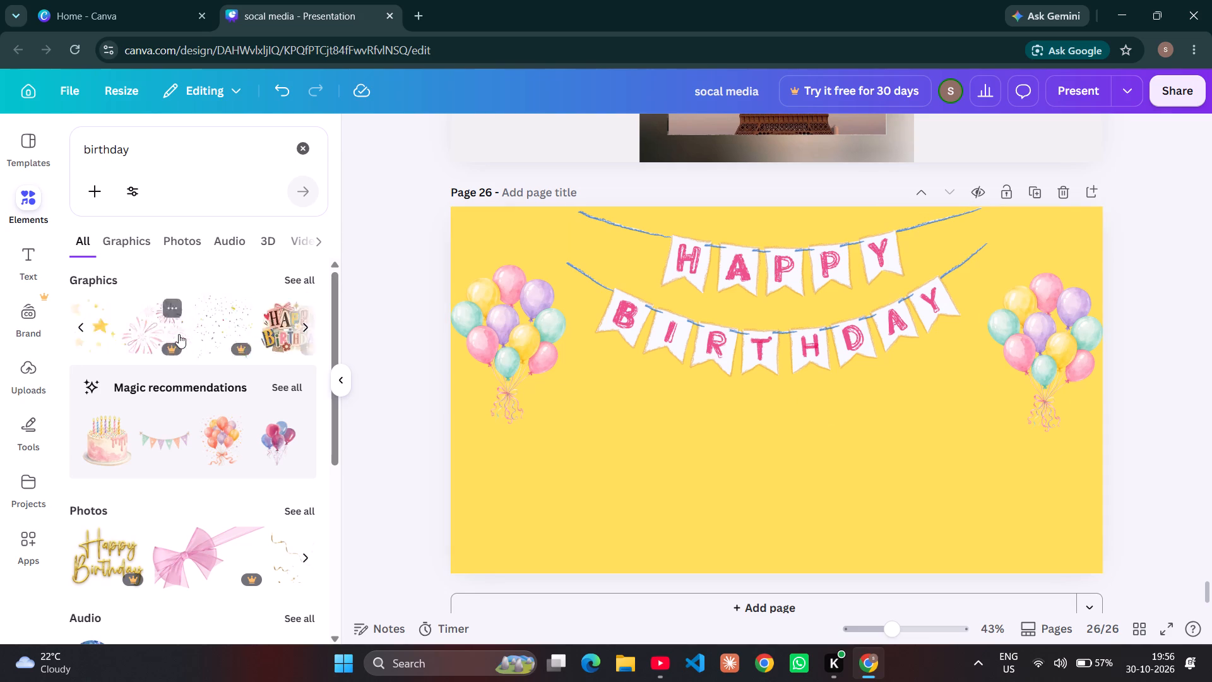
scroll(179, 334, "left", 1)
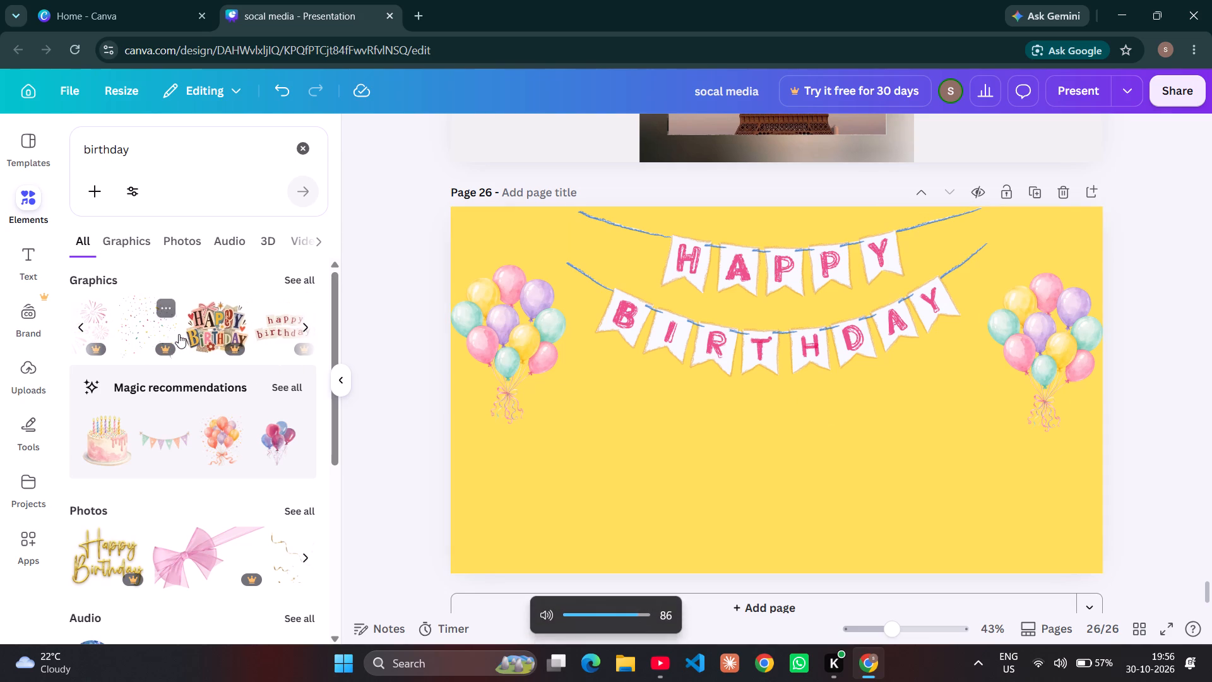
scroll(179, 334, "left", 1)
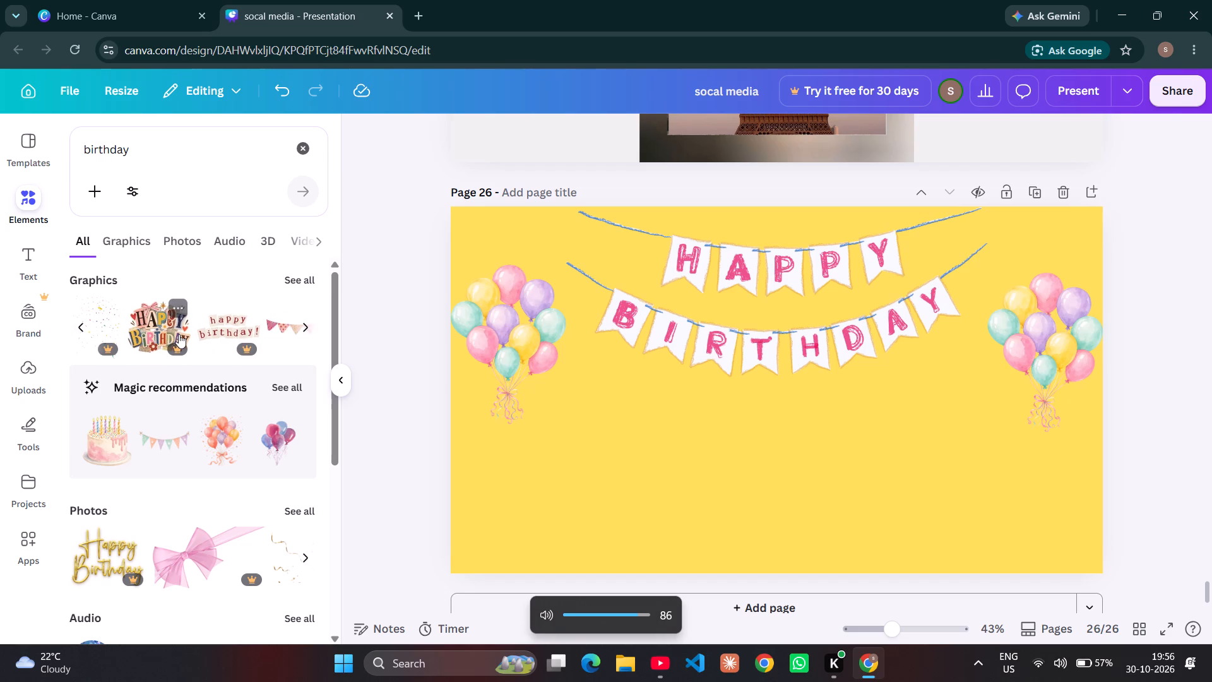
scroll(179, 334, "left", 4)
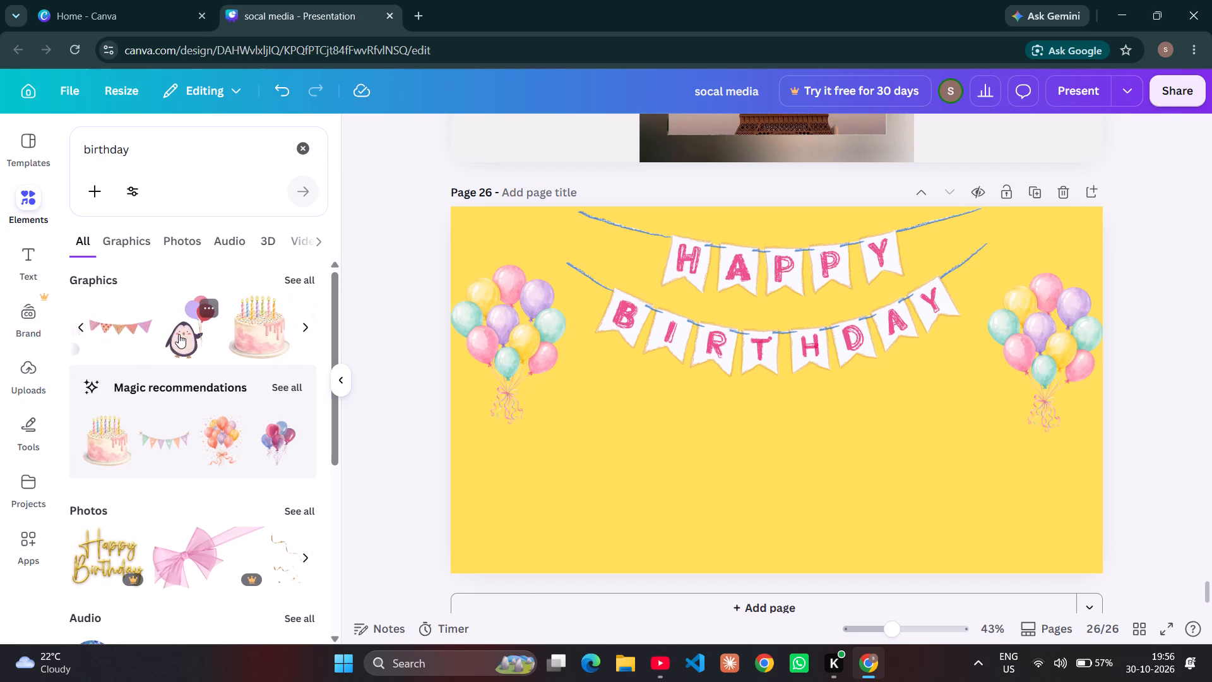
scroll(179, 334, "left", 2)
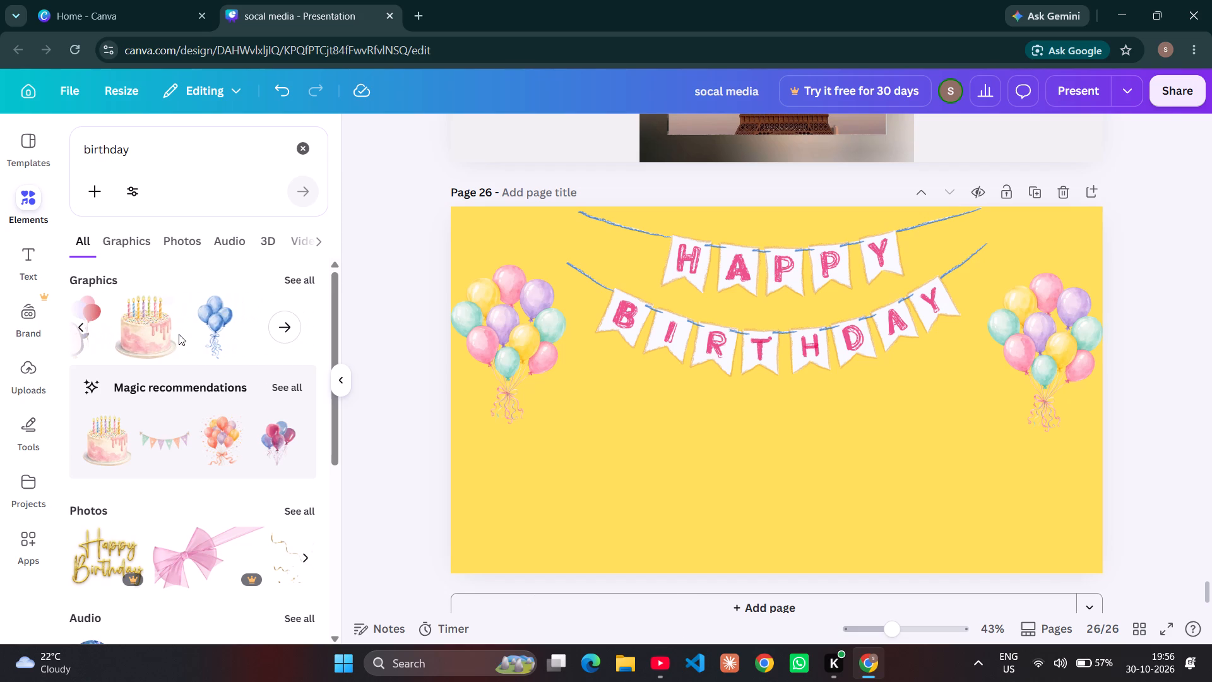
scroll(179, 334, "left", 2)
Open the full set of birthday graphics results and browse them for a decoration that suits the page.
left_click(293, 328)
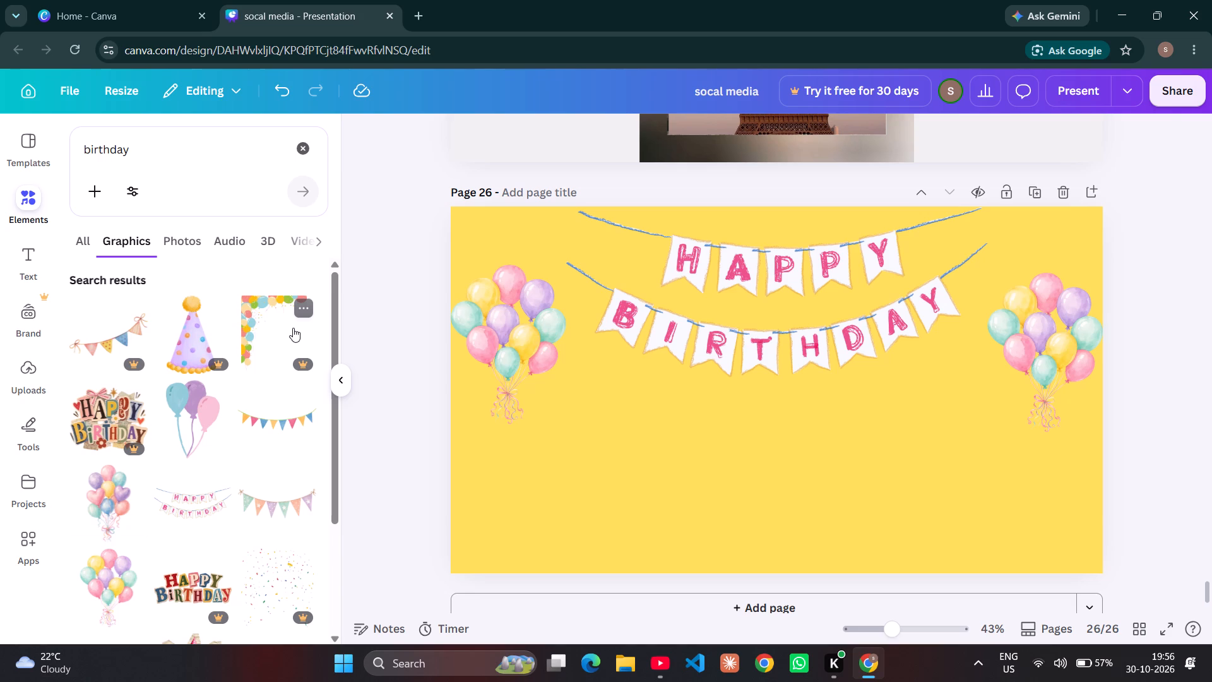
scroll(224, 533, "down", 1)
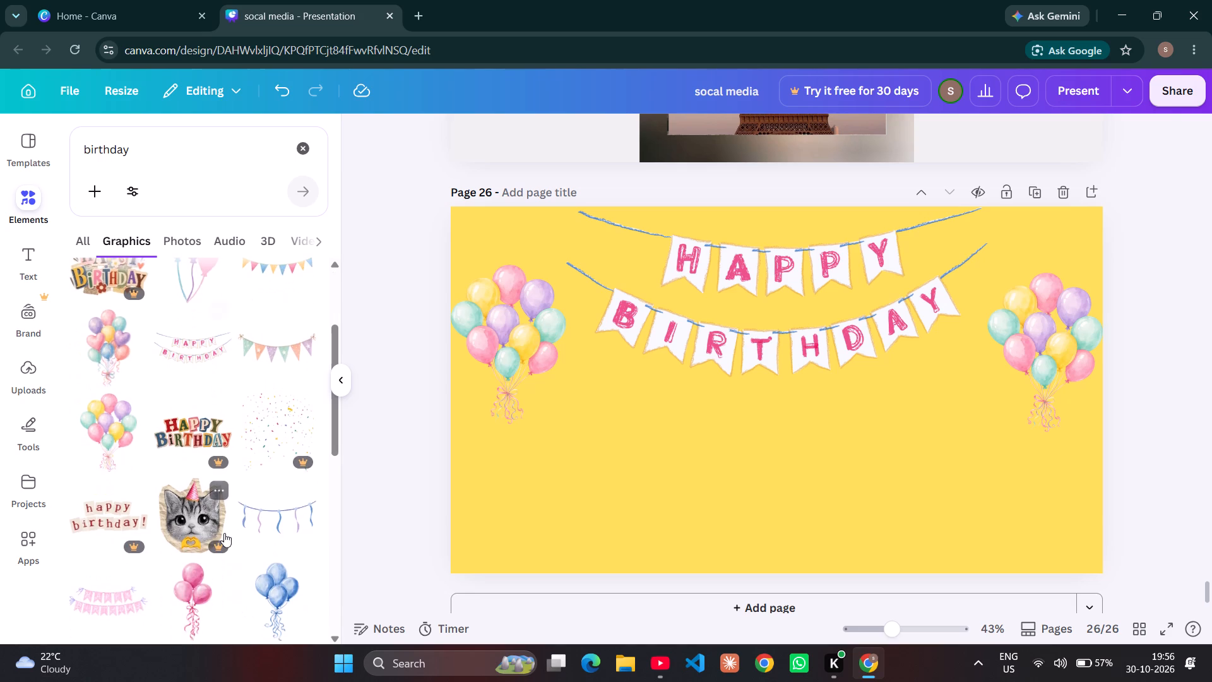
scroll(224, 533, "down", 2)
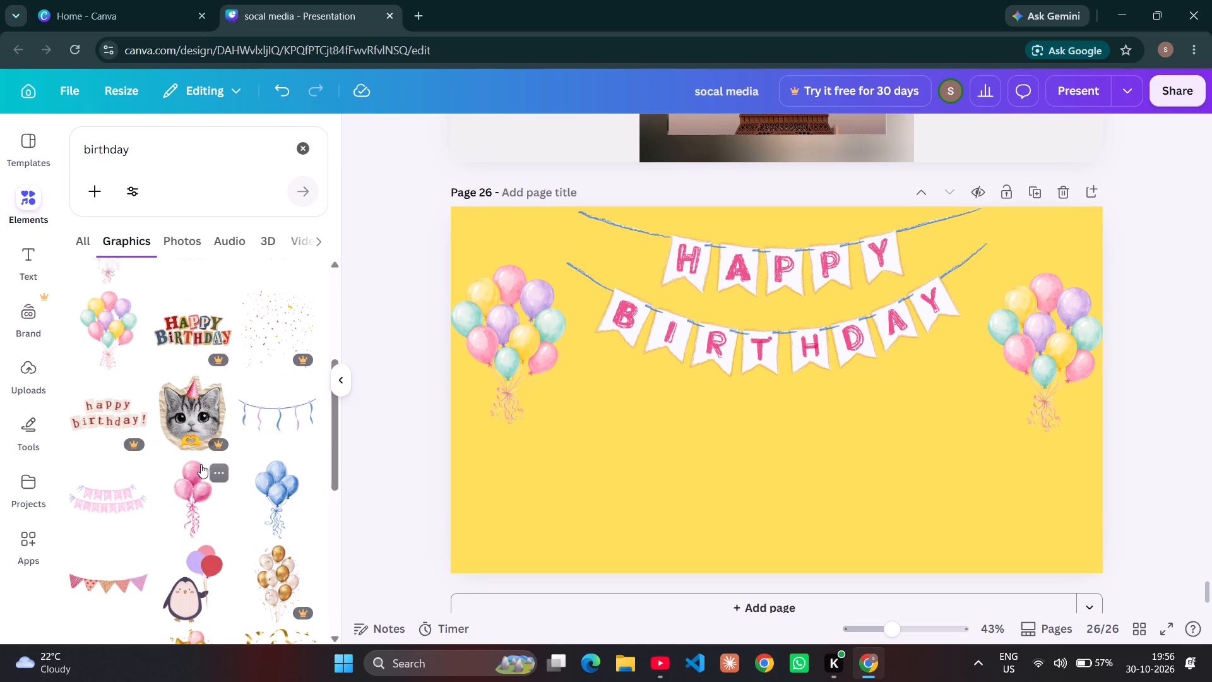
scroll(200, 501, "down", 2)
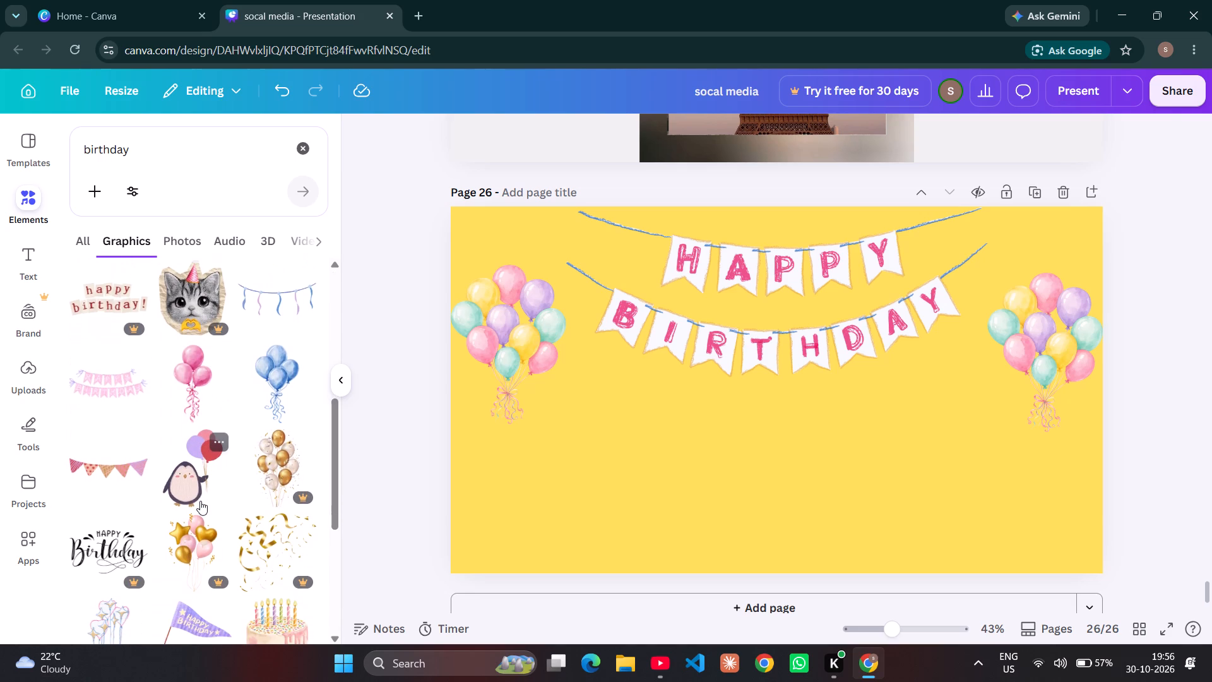
scroll(200, 501, "down", 3)
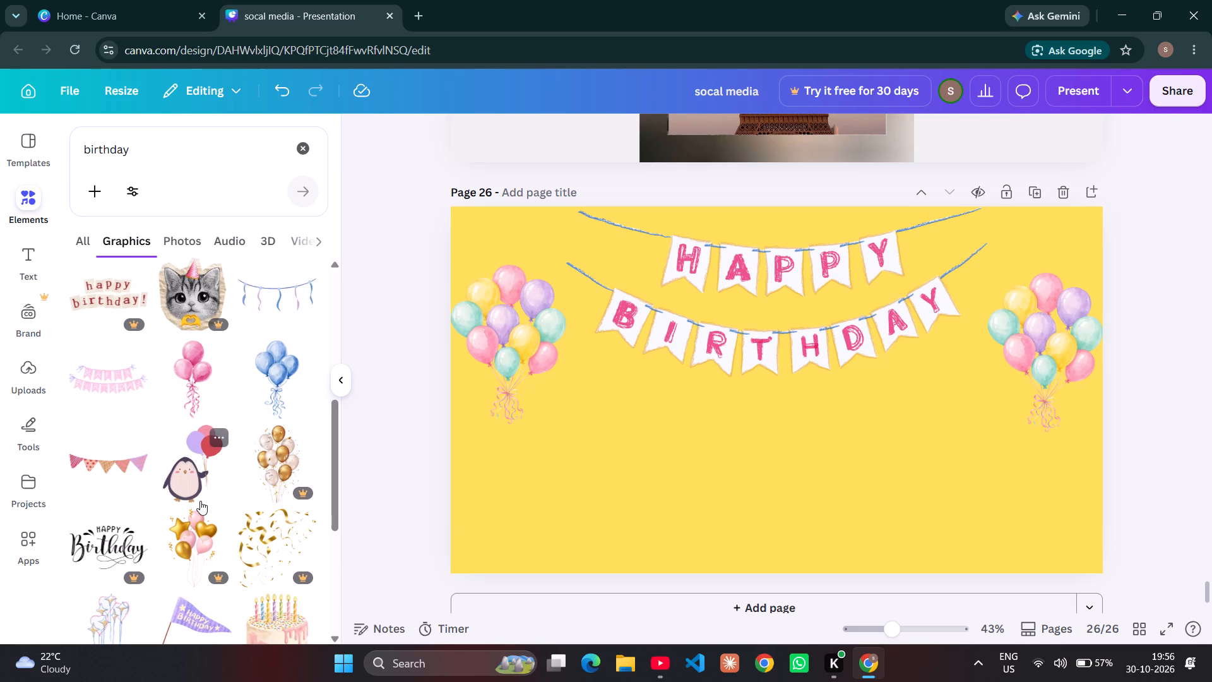
scroll(200, 501, "down", 1)
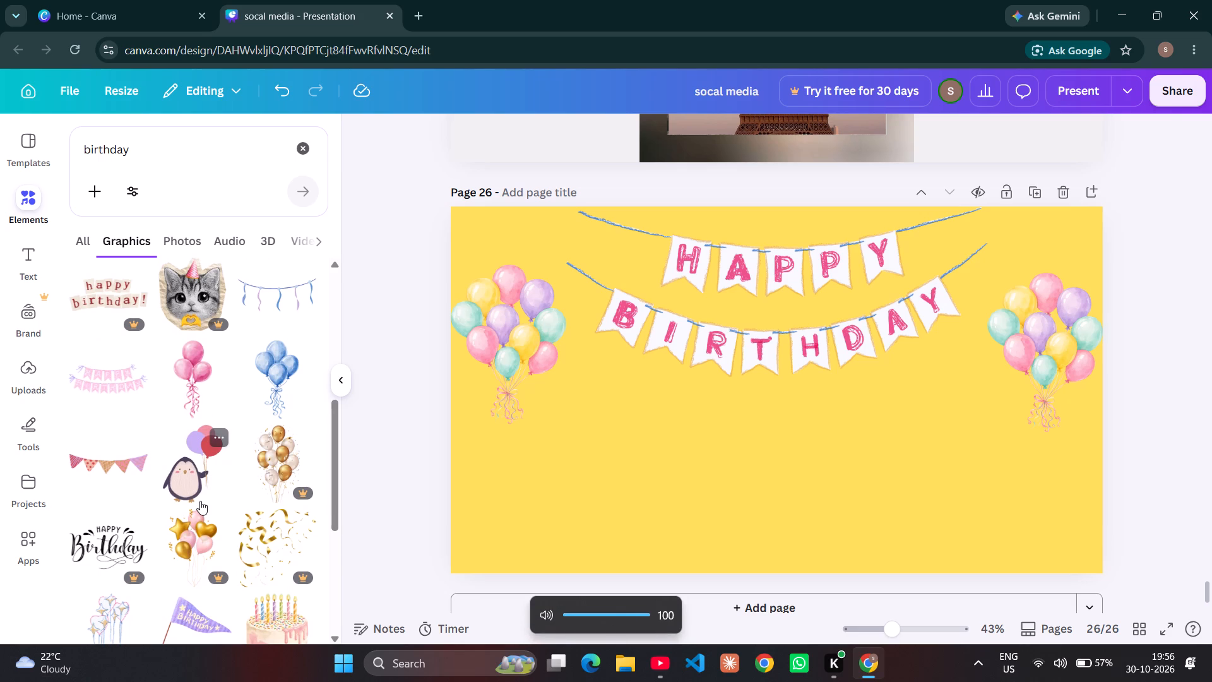
scroll(200, 501, "down", 1)
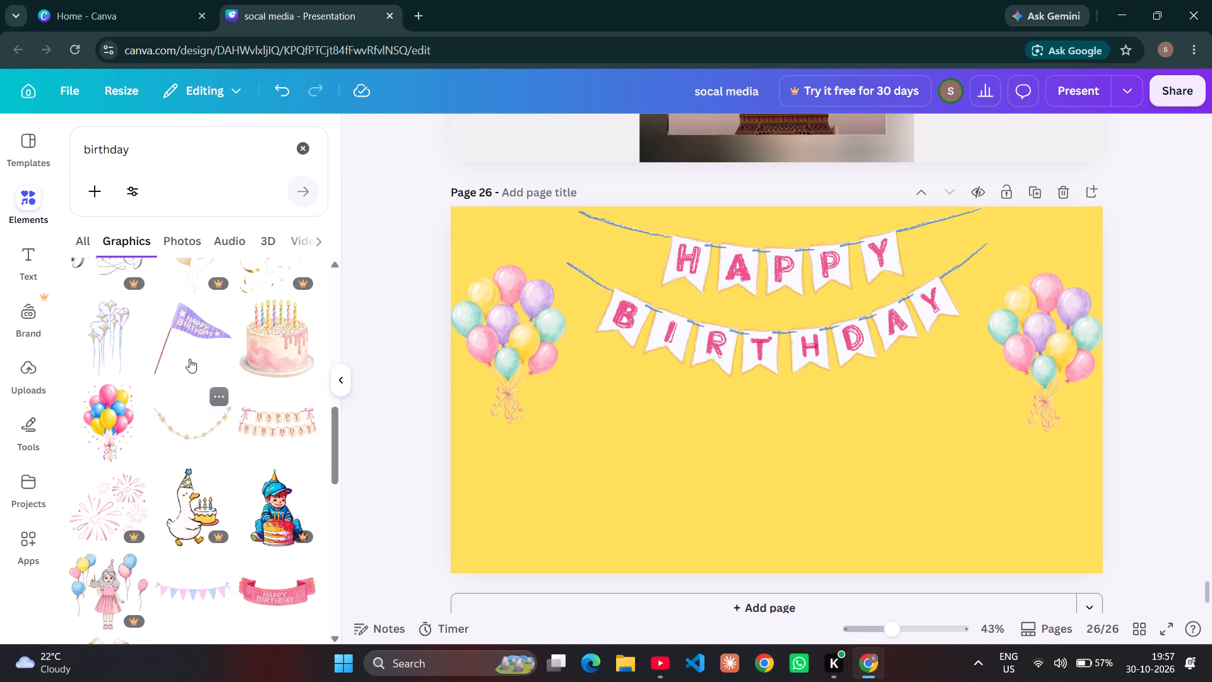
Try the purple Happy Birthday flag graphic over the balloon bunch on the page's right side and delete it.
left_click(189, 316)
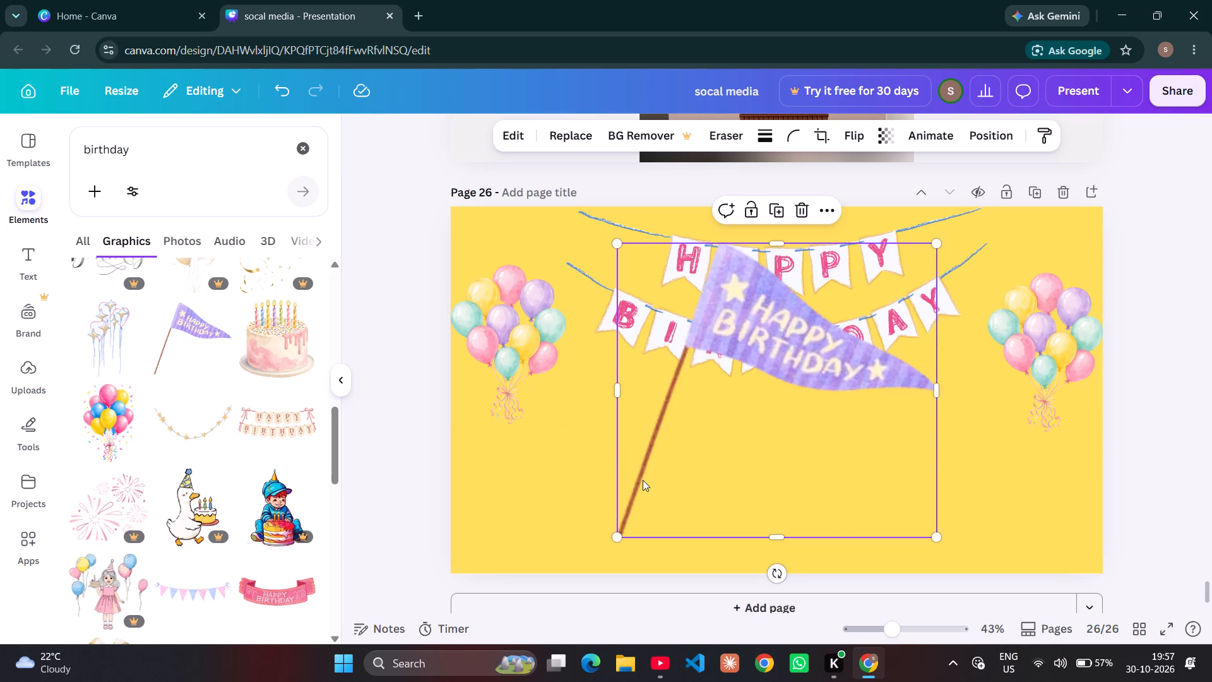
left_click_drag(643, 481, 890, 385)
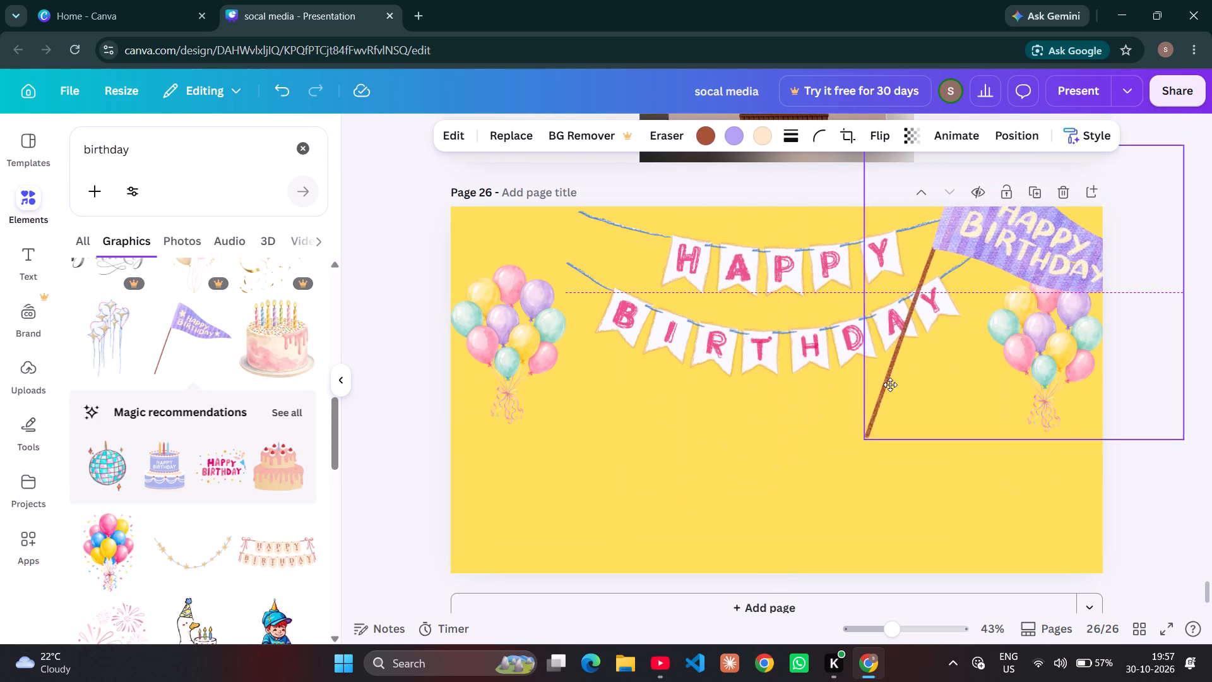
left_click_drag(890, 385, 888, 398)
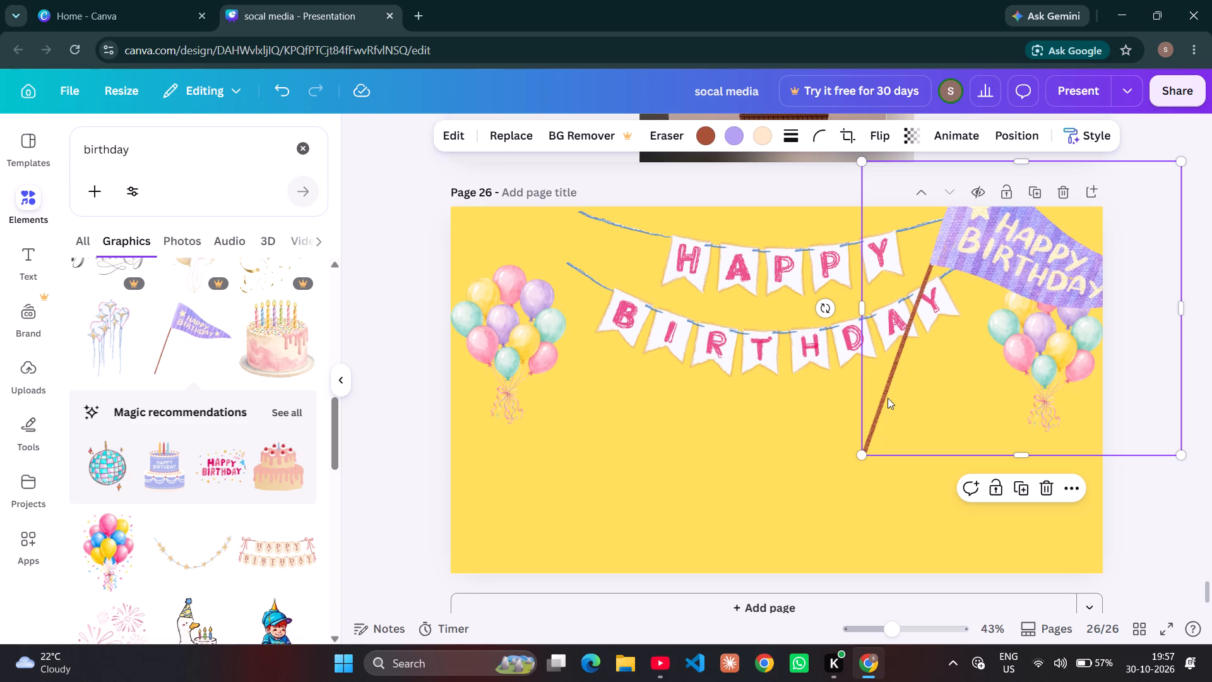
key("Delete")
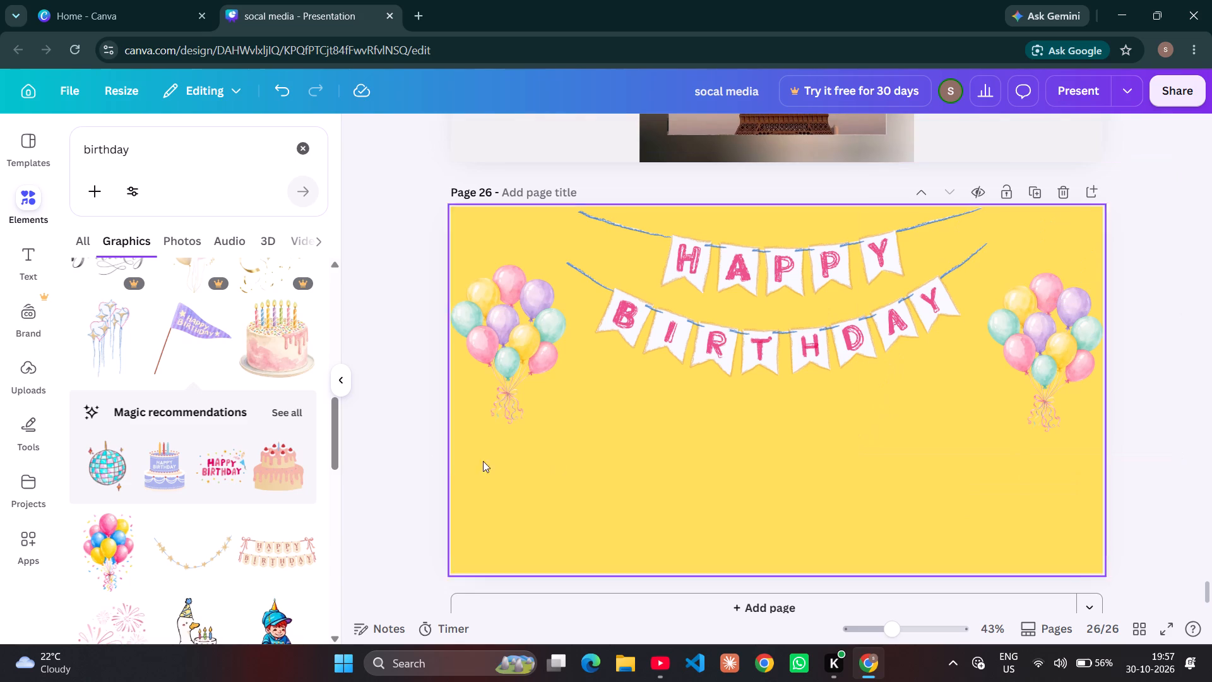
Add the blue-and-pink disco ball graphic from the recommendations to page 26.
scroll(172, 417, "down", 1)
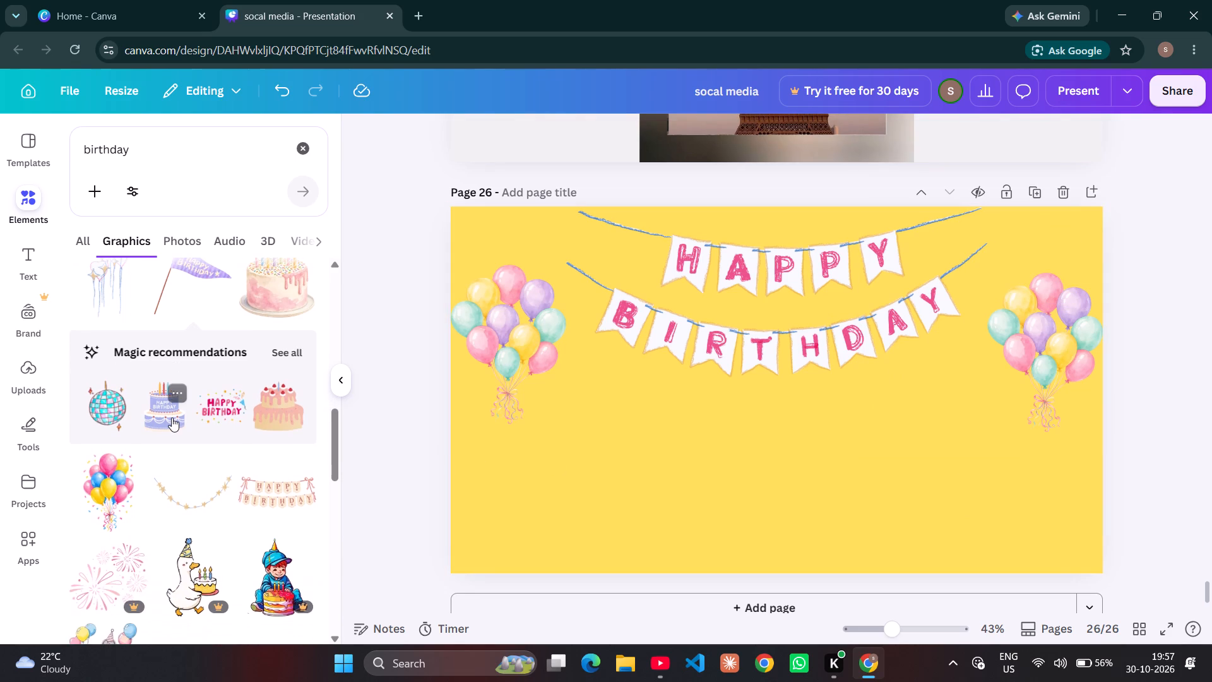
scroll(172, 417, "down", 1)
scroll(172, 417, "up", 3)
scroll(172, 417, "down", 1)
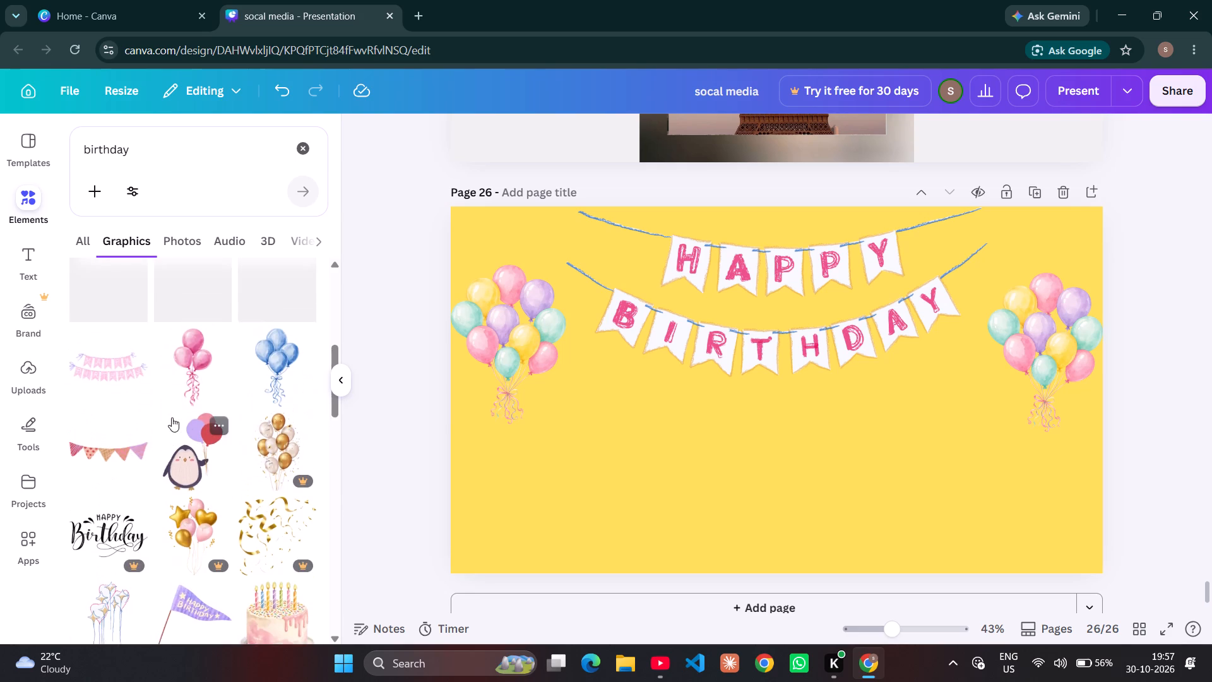
scroll(172, 417, "down", 1)
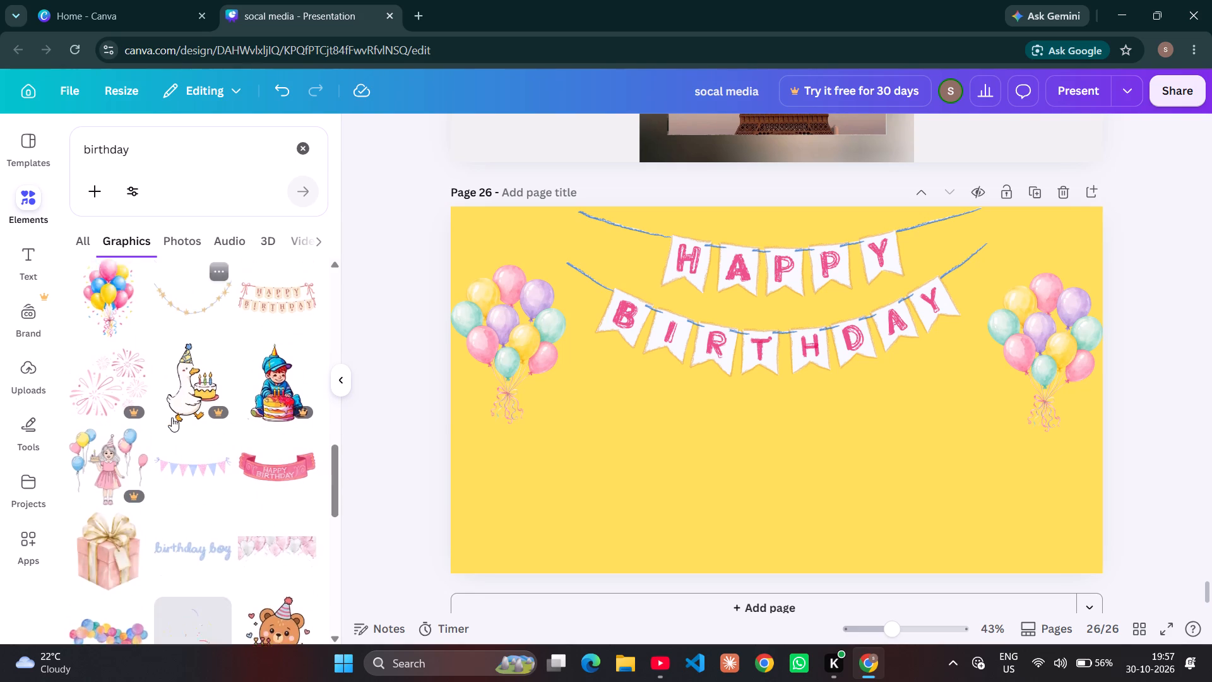
left_click(90, 318)
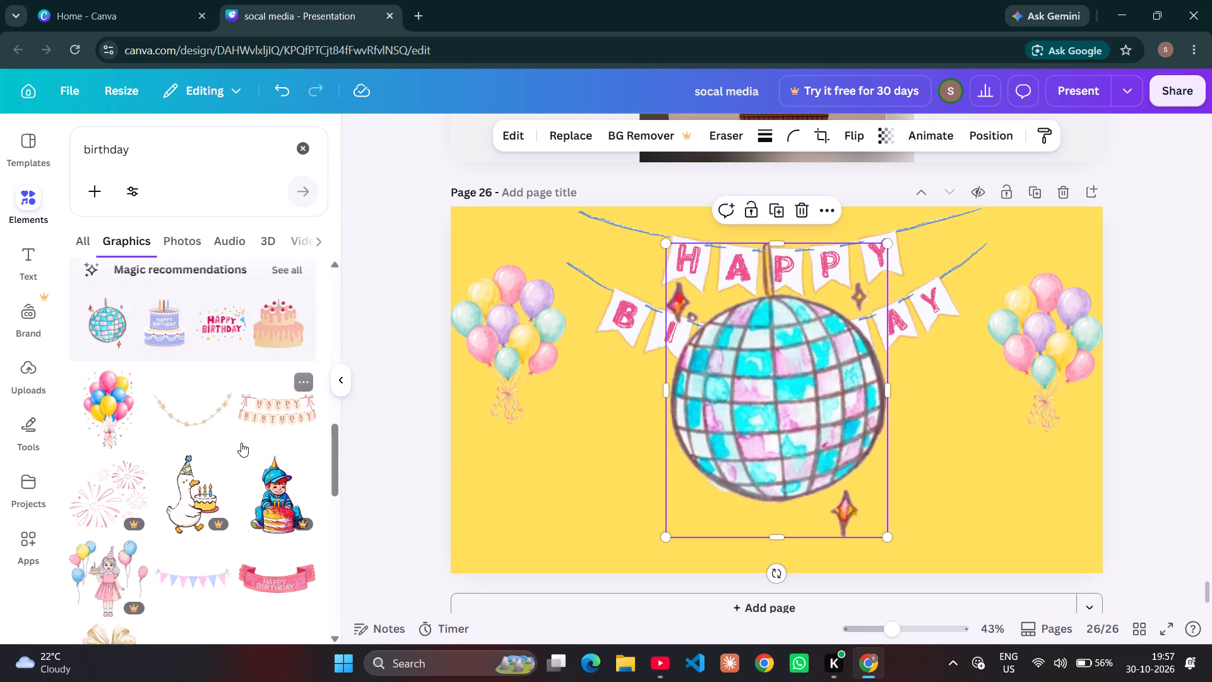
Browse further through the birthday graphics results for another decoration that suits page 26.
scroll(241, 443, "down", 3)
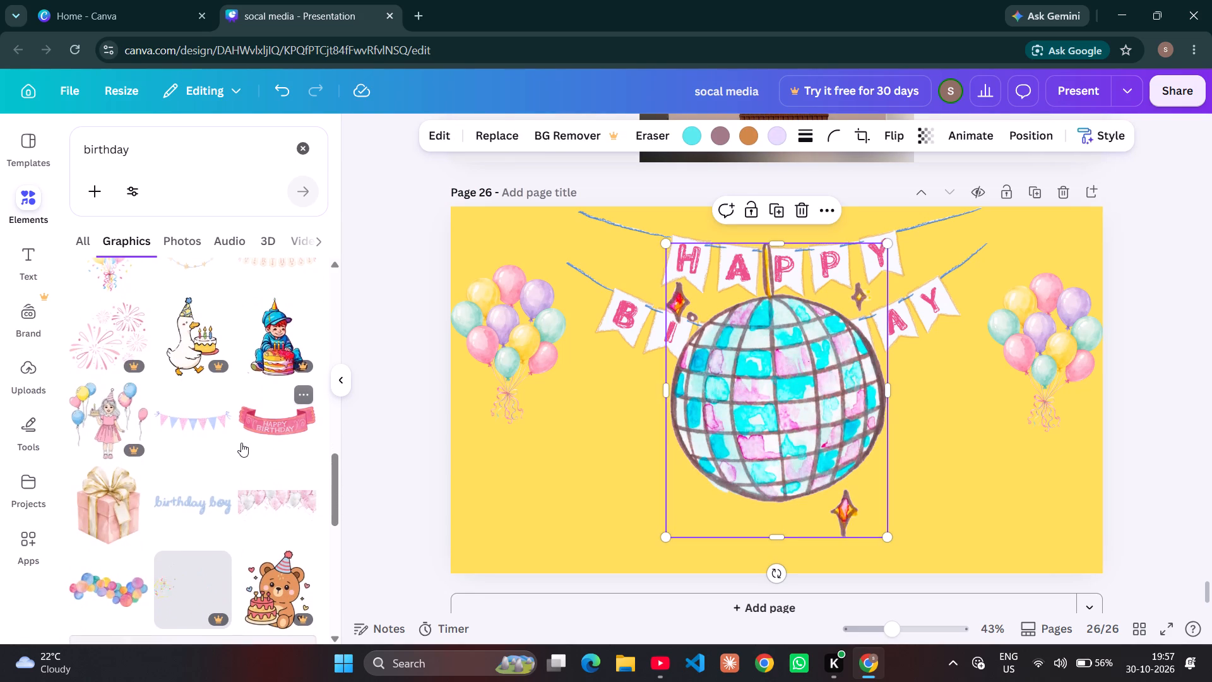
scroll(241, 443, "down", 3)
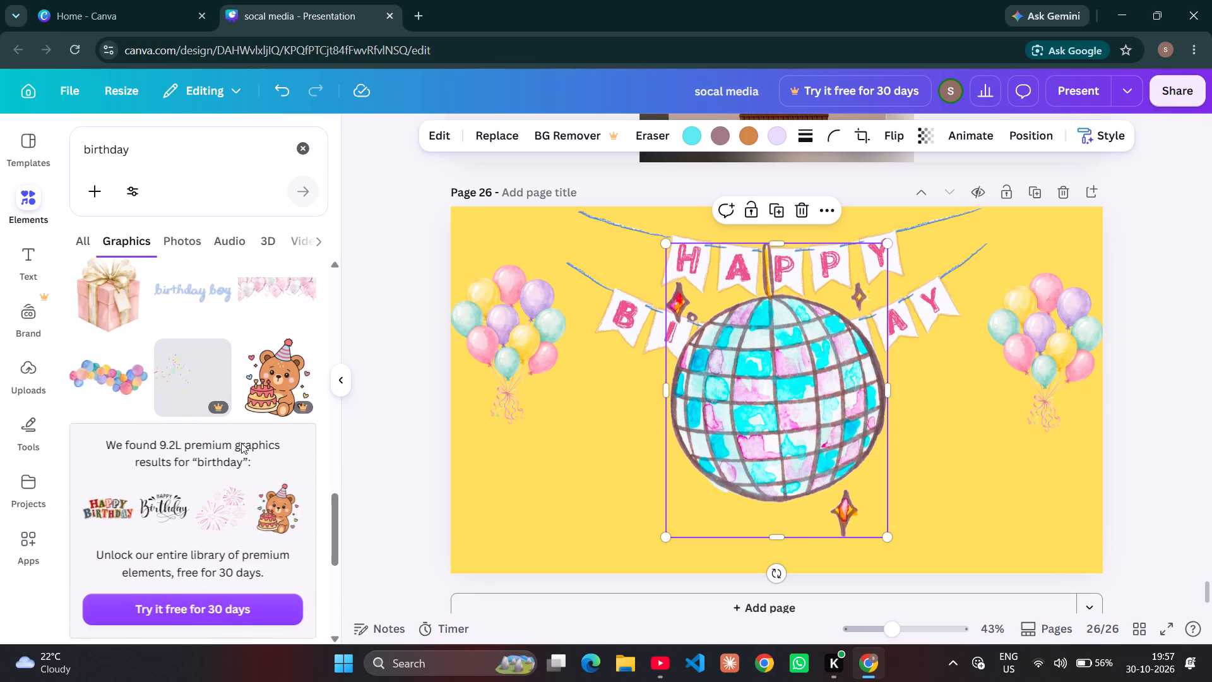
scroll(241, 443, "down", 2)
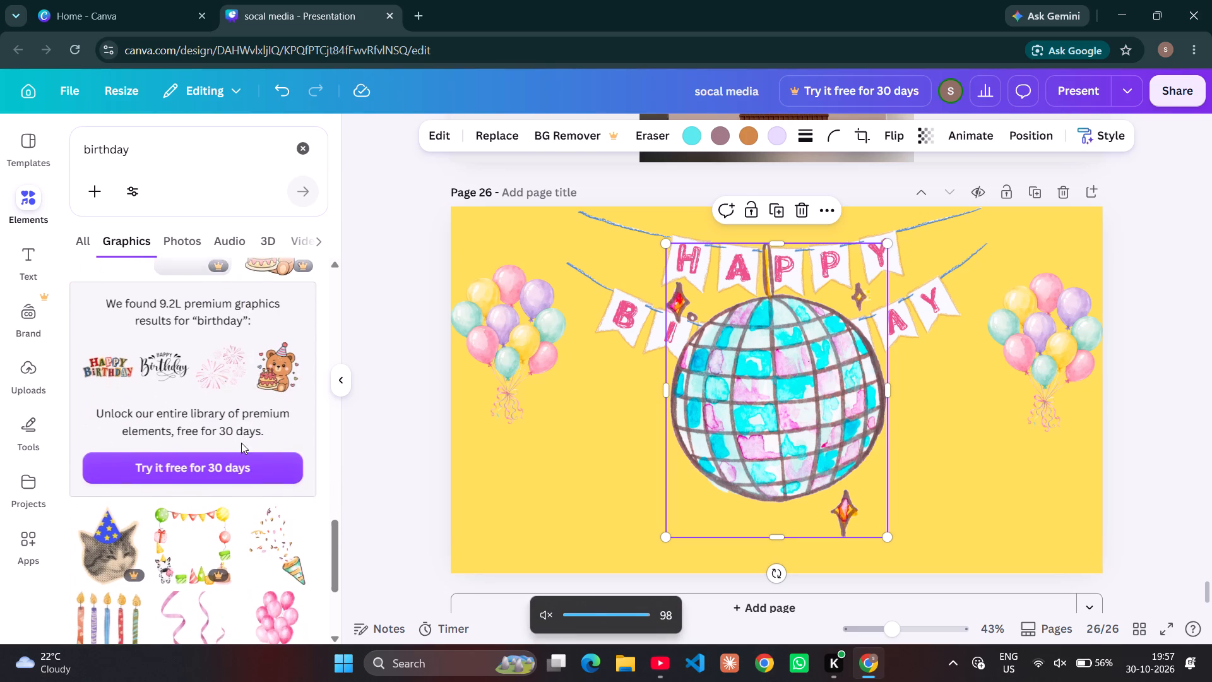
scroll(241, 443, "down", 2)
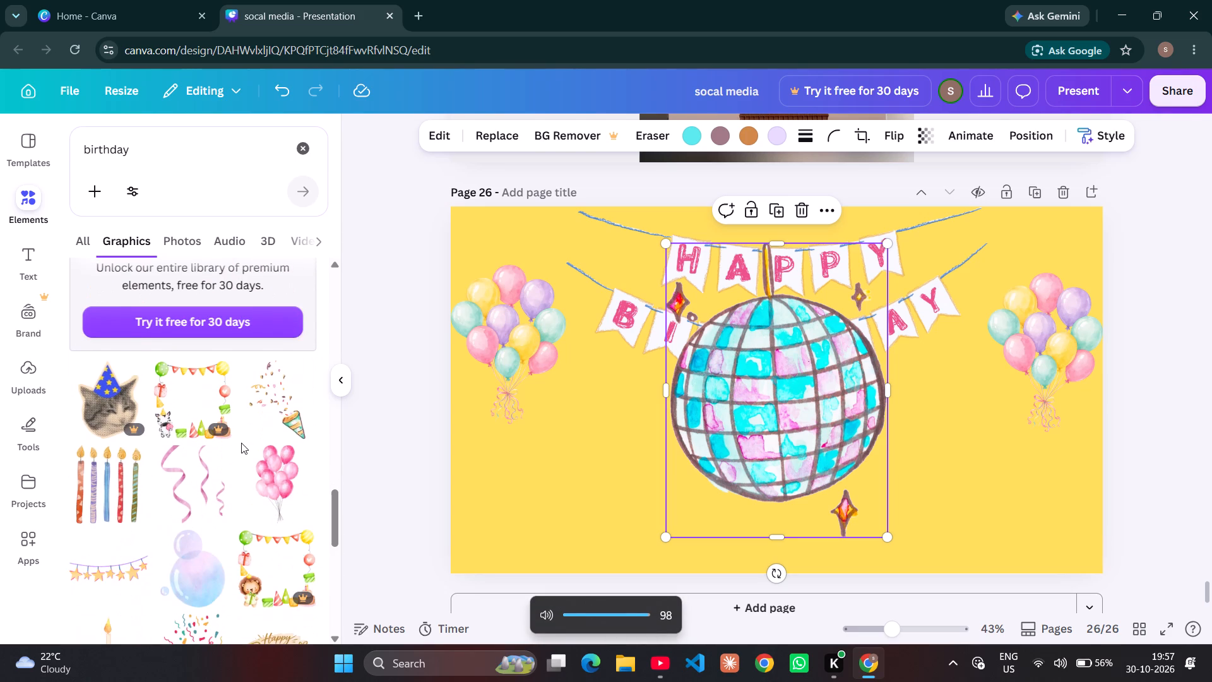
scroll(241, 443, "down", 2)
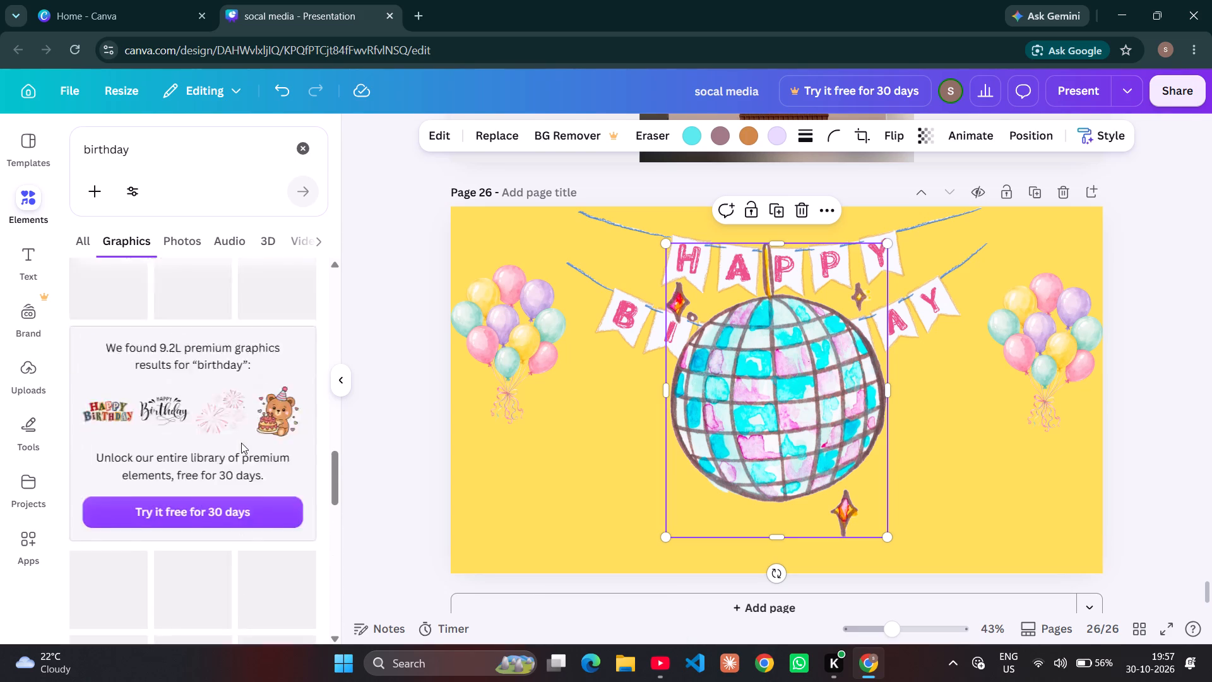
scroll(241, 443, "down", 13)
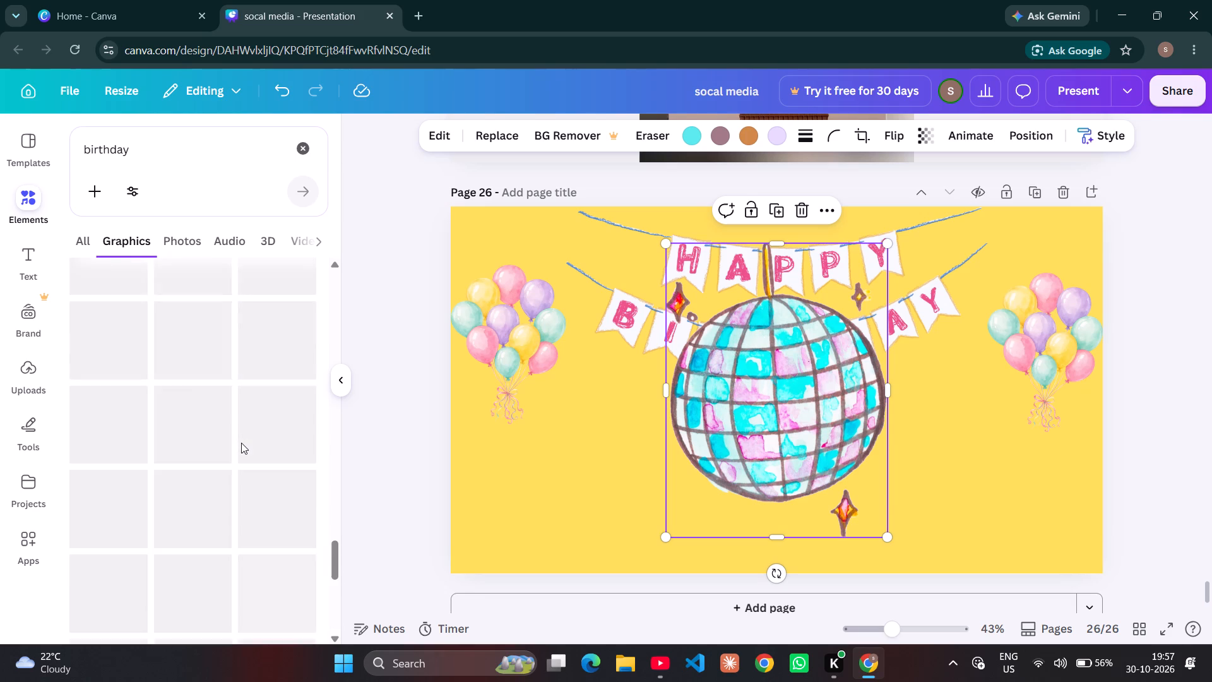
scroll(241, 443, "down", 1)
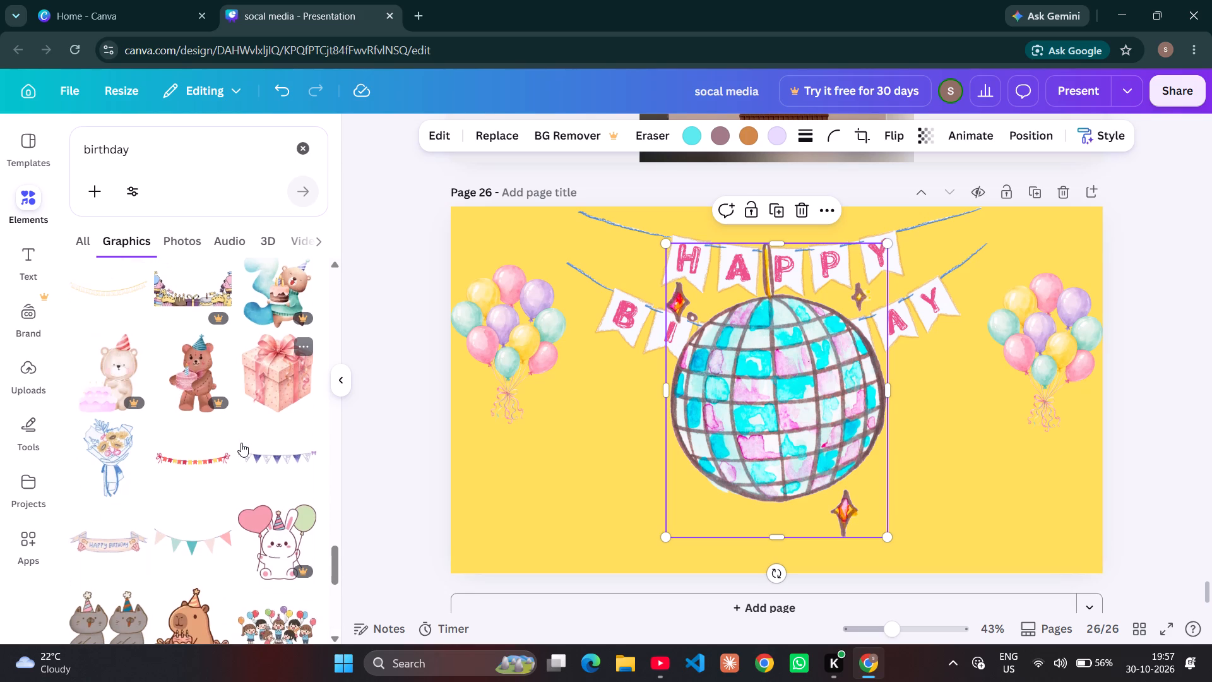
scroll(241, 443, "down", 1)
scroll(241, 443, "up", 3)
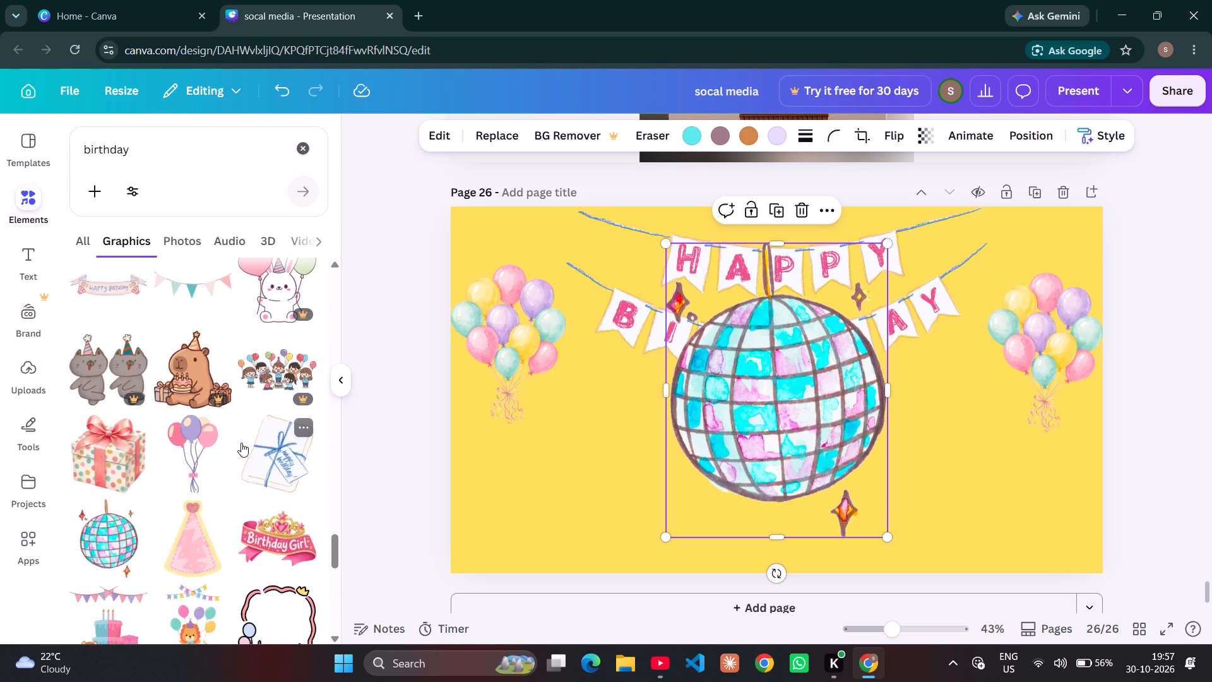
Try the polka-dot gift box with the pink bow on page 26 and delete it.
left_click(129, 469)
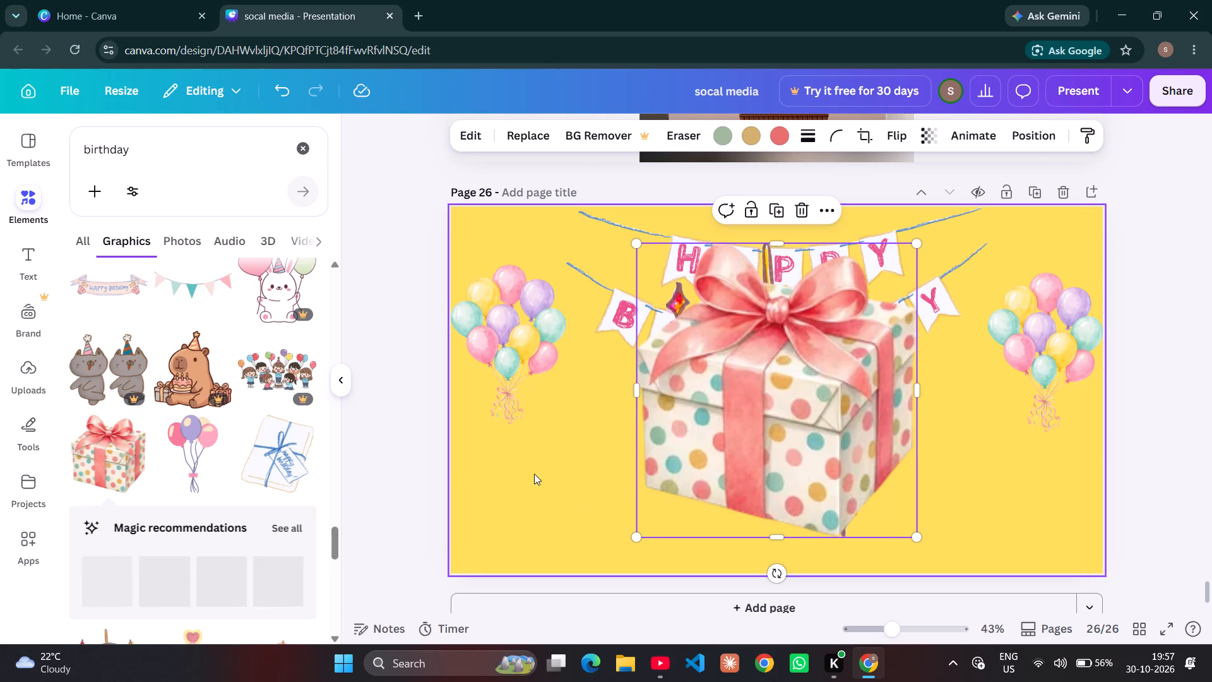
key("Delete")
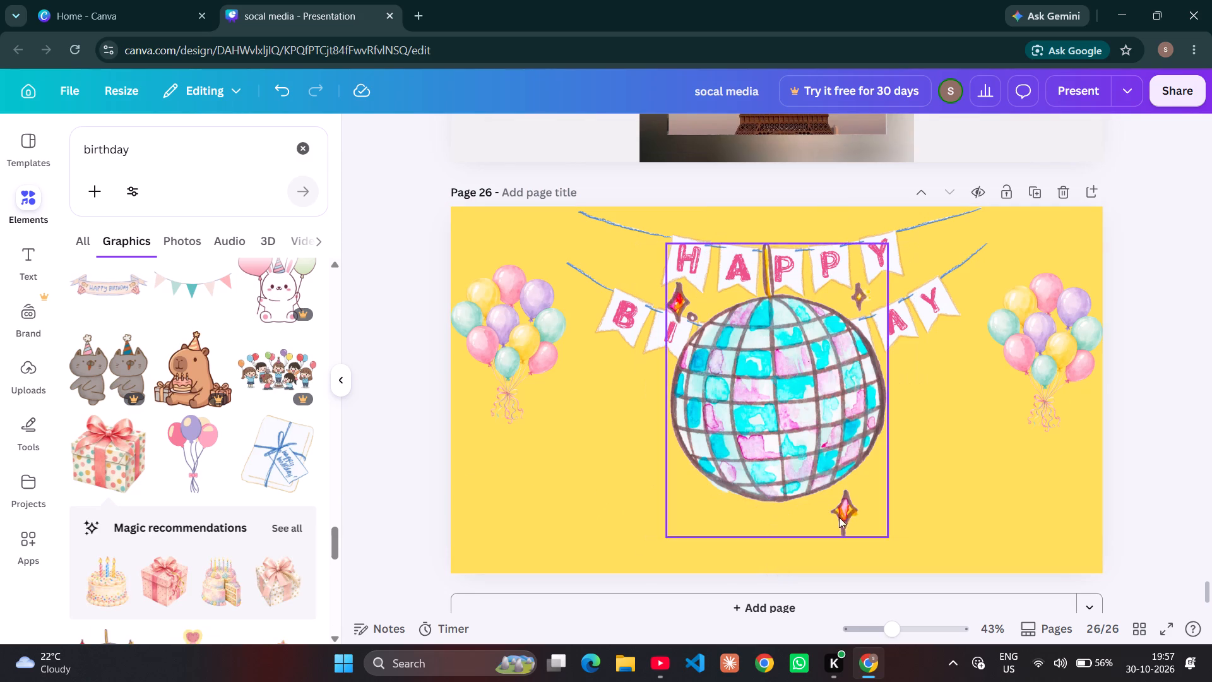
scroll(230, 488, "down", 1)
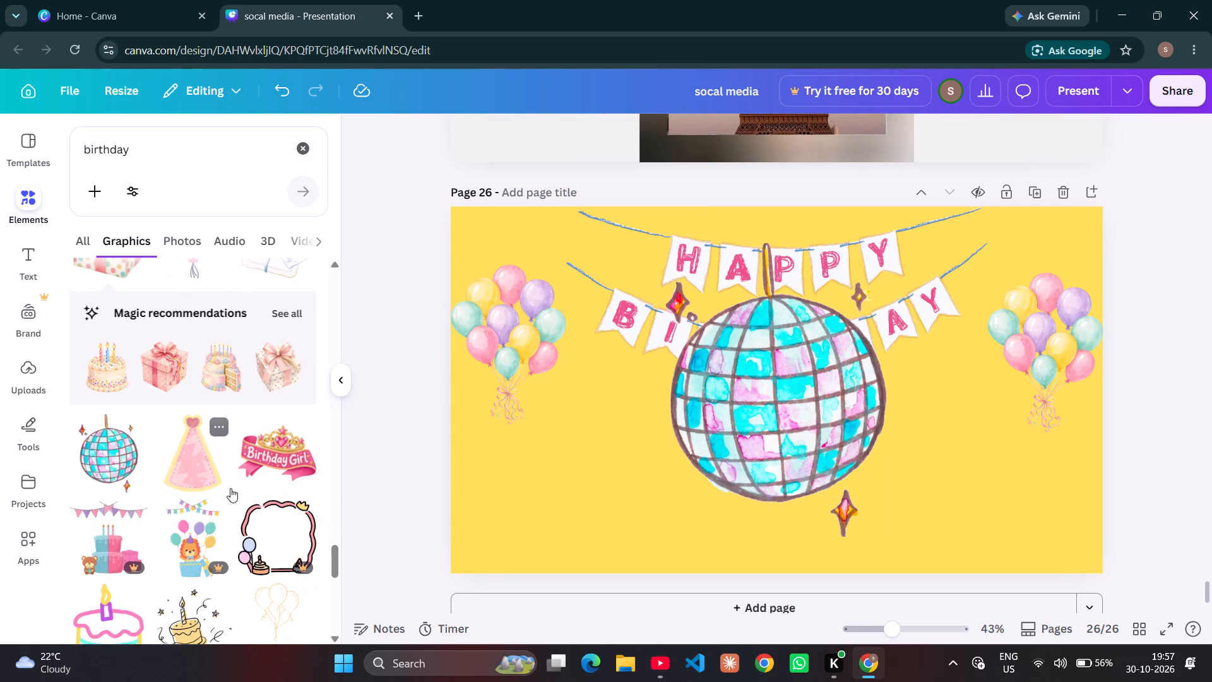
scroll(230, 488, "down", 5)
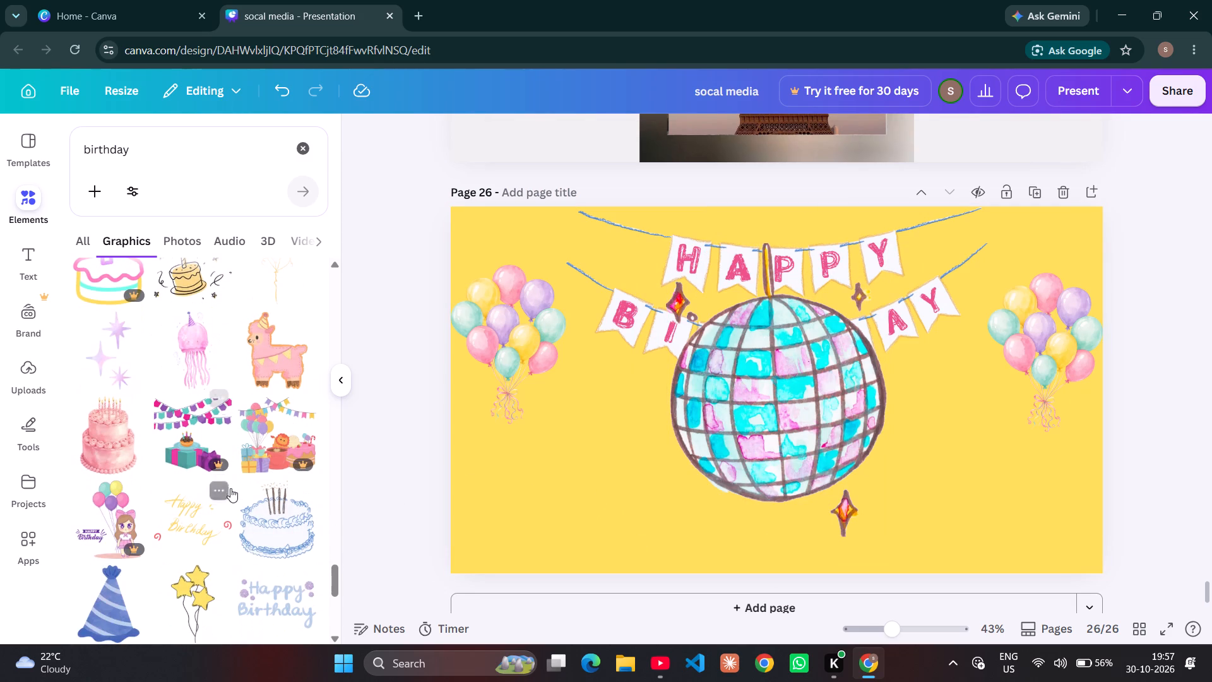
Shrink the disco ball to a small ornament and hang it from the page's top edge at the right end of the upper bunting string.
left_click(857, 385)
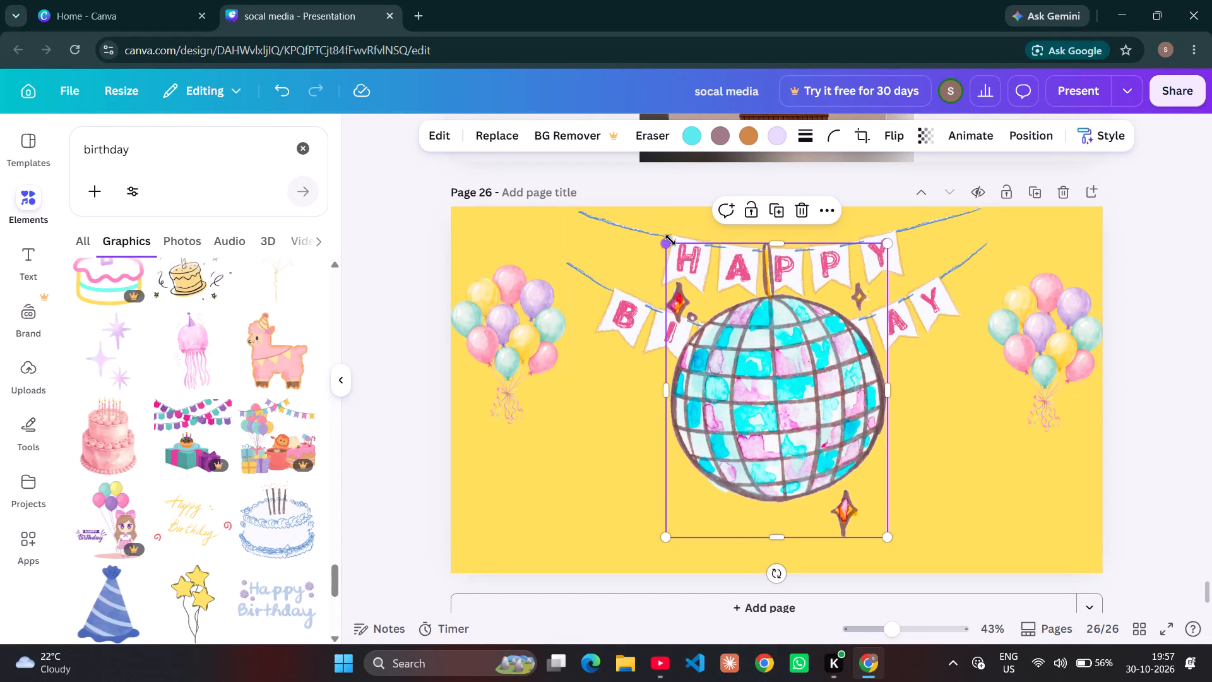
left_click_drag(670, 240, 879, 464)
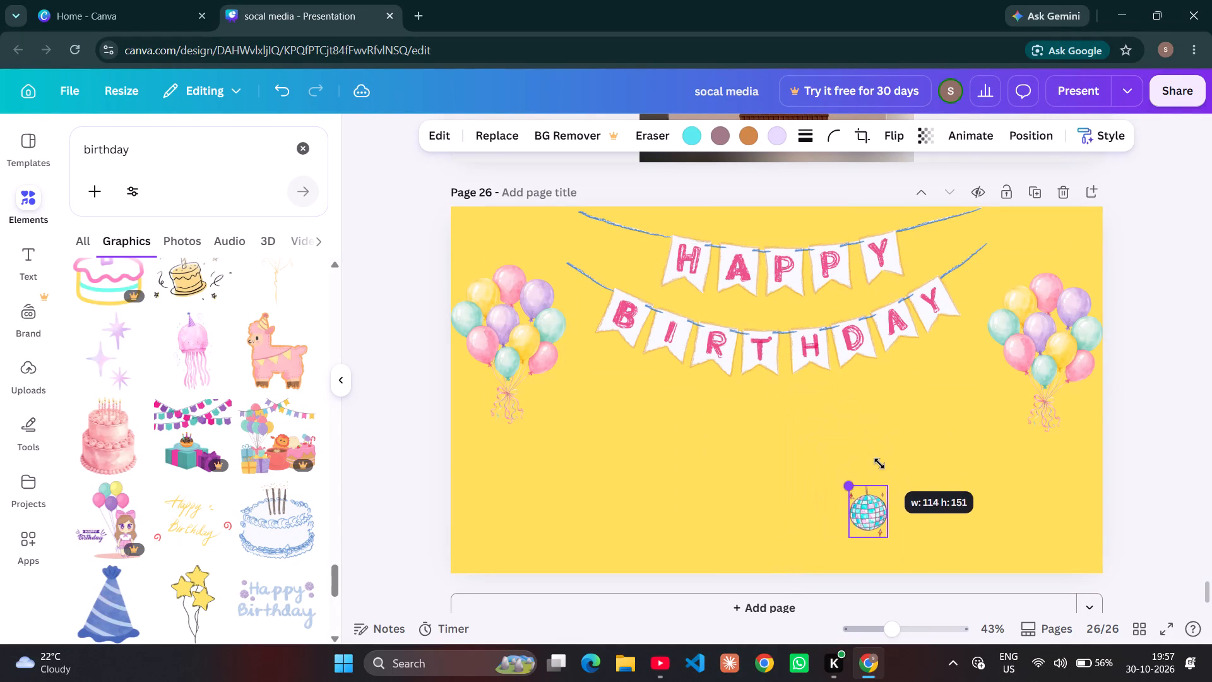
left_click_drag(879, 464, 871, 447)
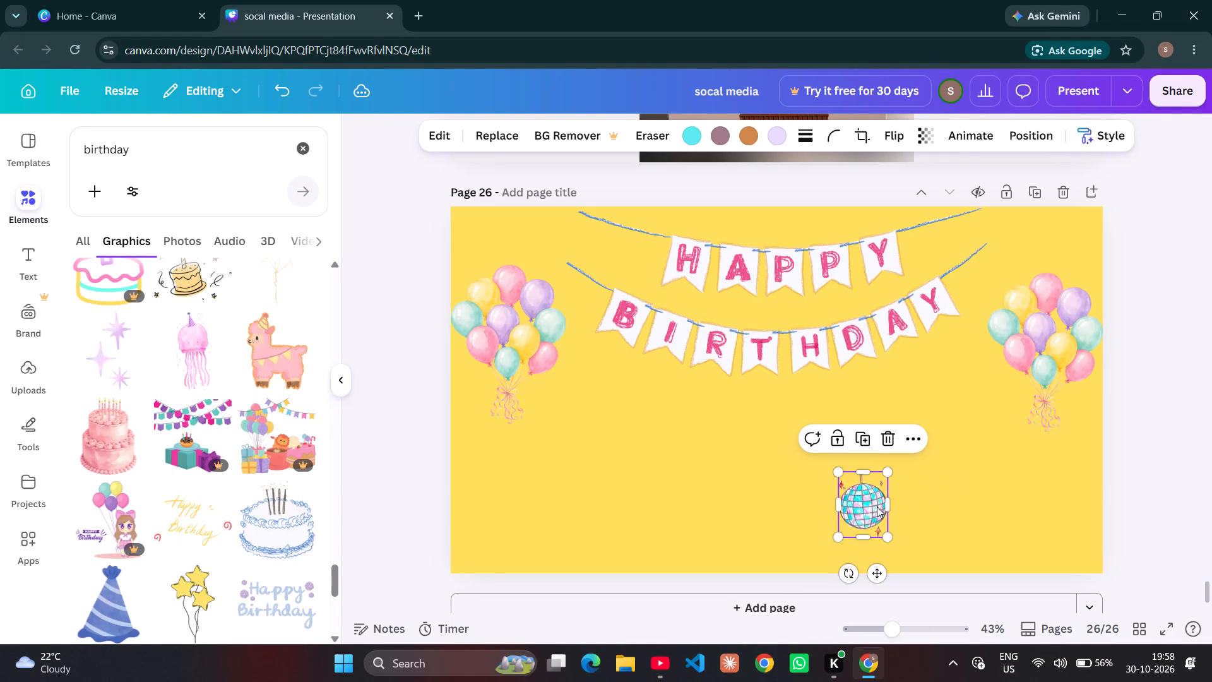
left_click_drag(876, 520, 970, 240)
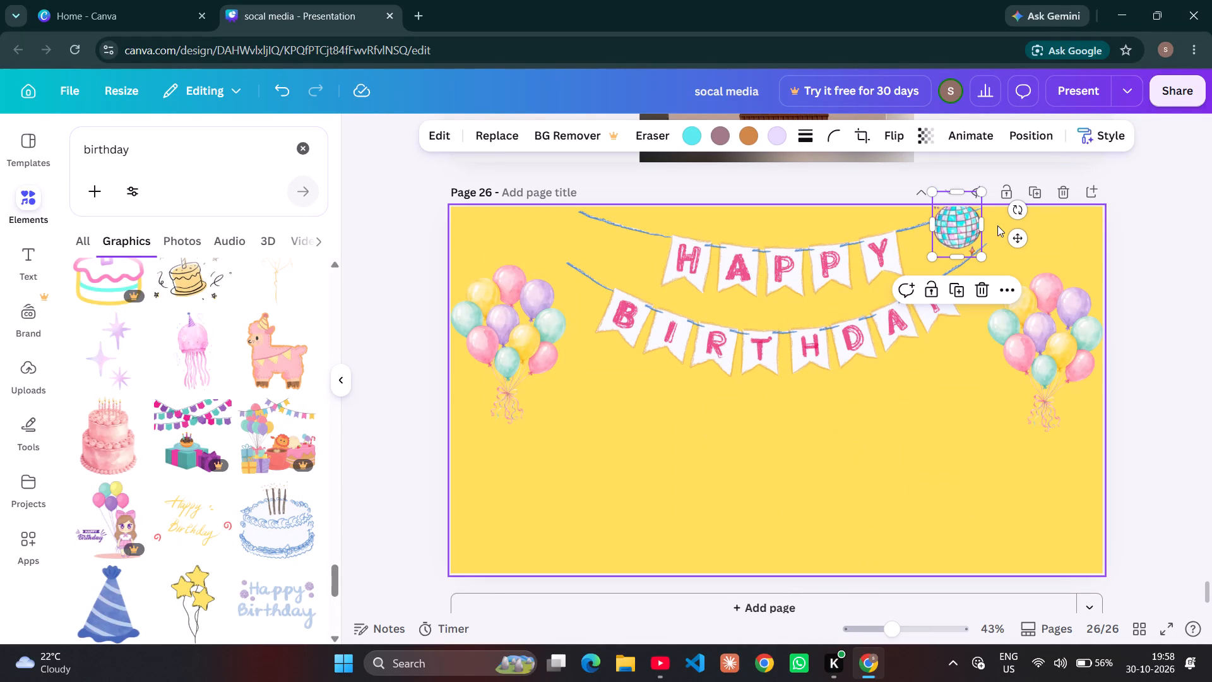
left_click_drag(951, 230, 963, 254)
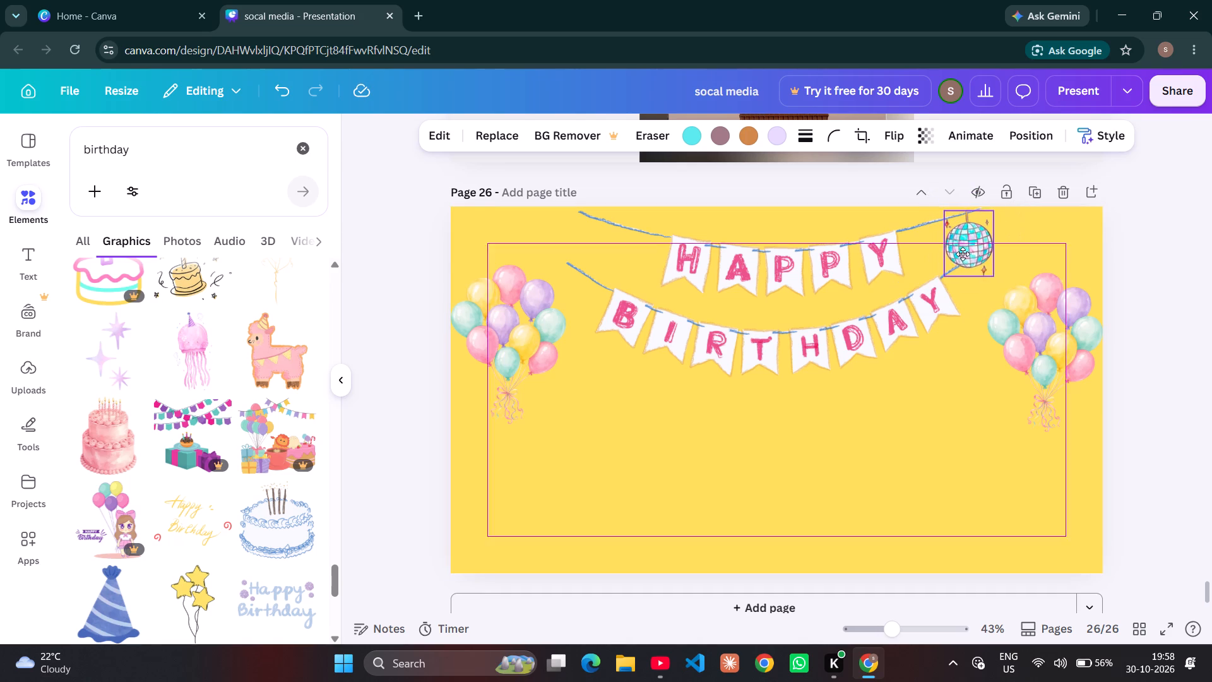
left_click_drag(963, 254, 962, 244)
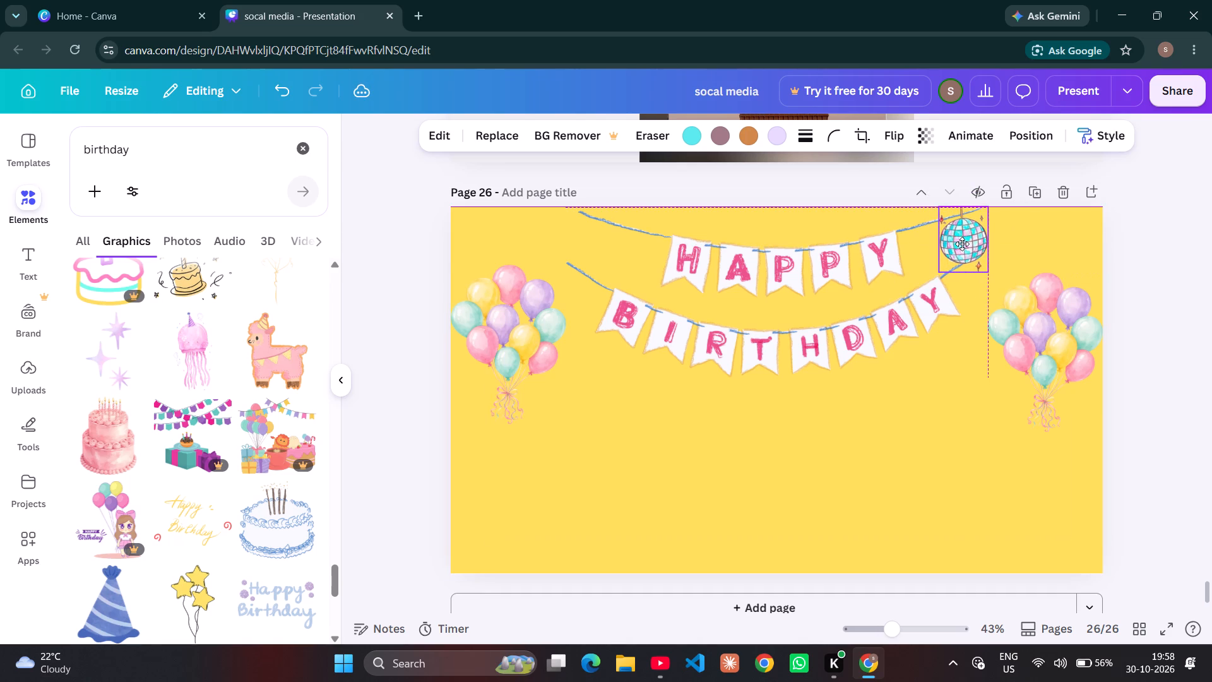
left_click_drag(962, 244, 966, 241)
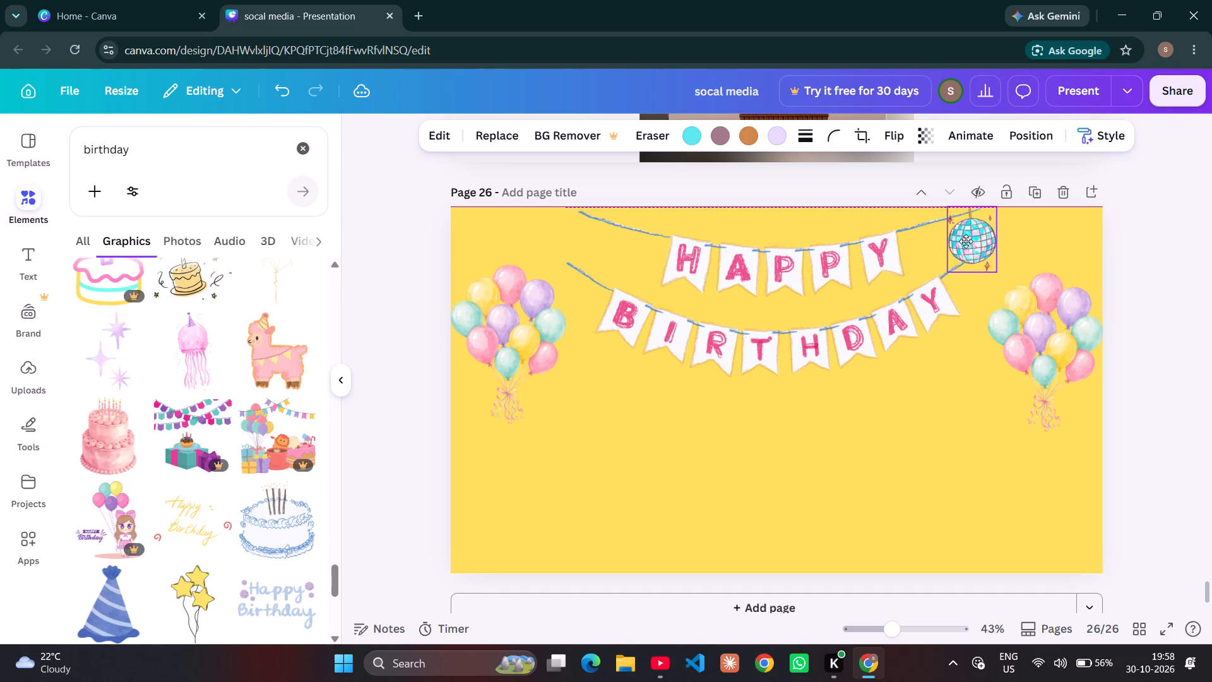
left_click_drag(966, 241, 962, 246)
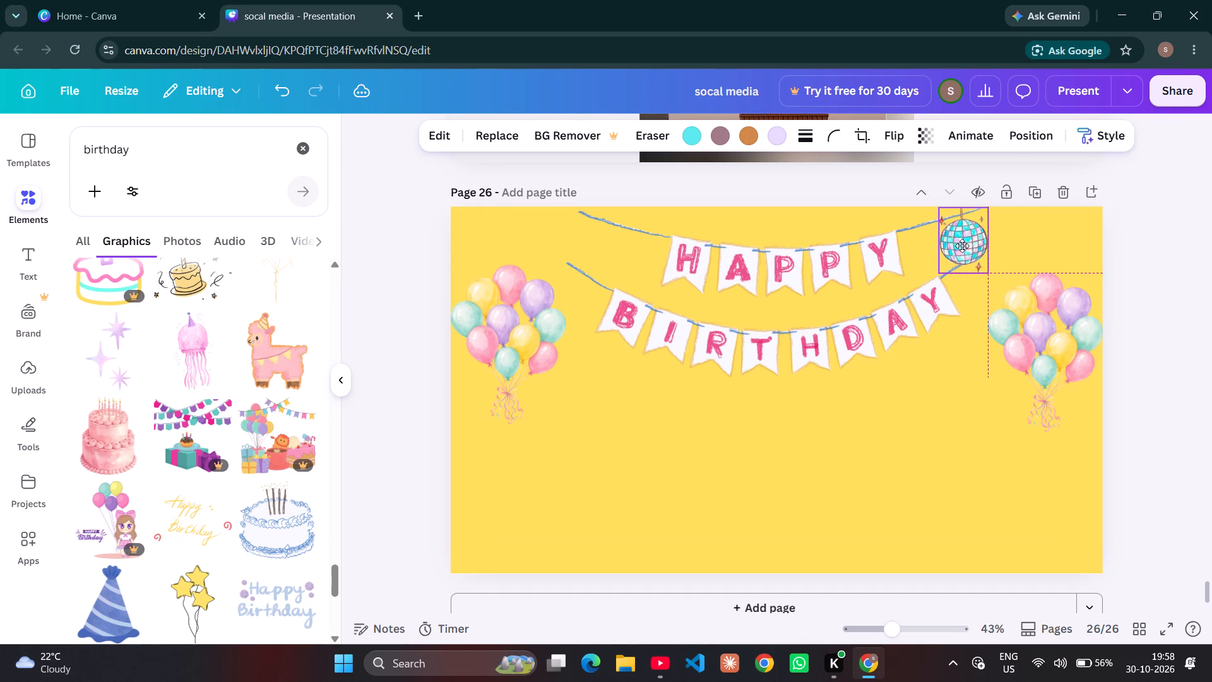
left_click_drag(962, 246, 962, 244)
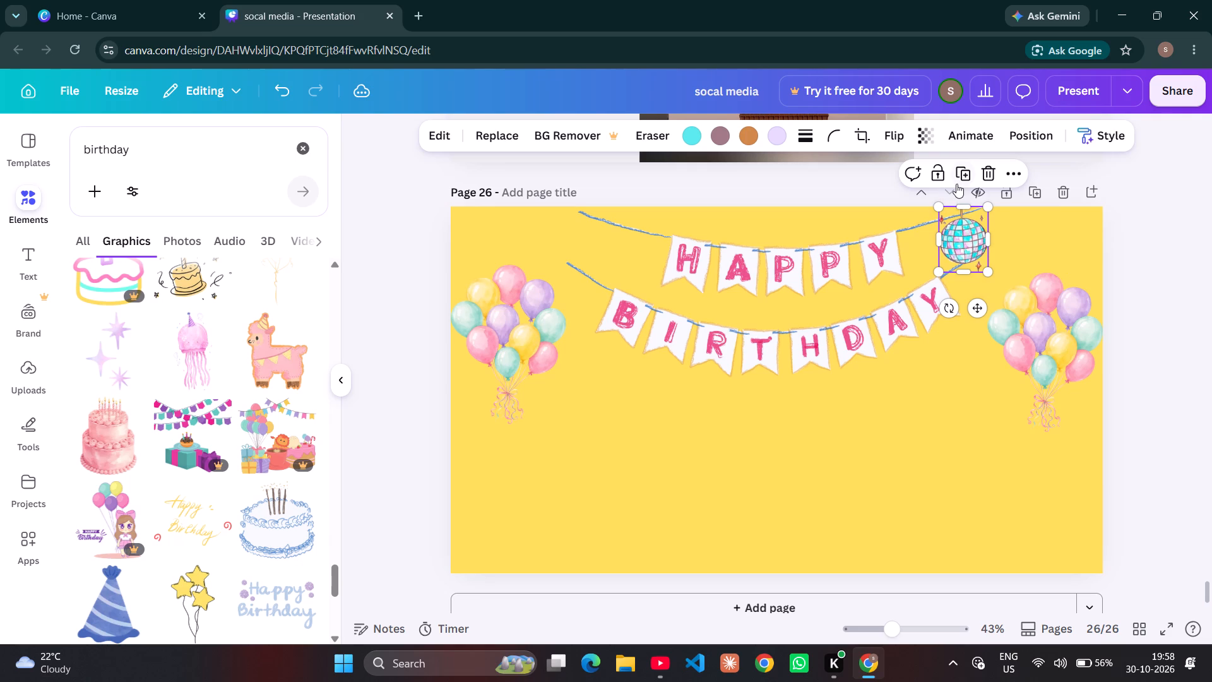
Duplicate the small disco ball and place the copy level with it at the left end of the upper bunting string.
left_click(960, 181)
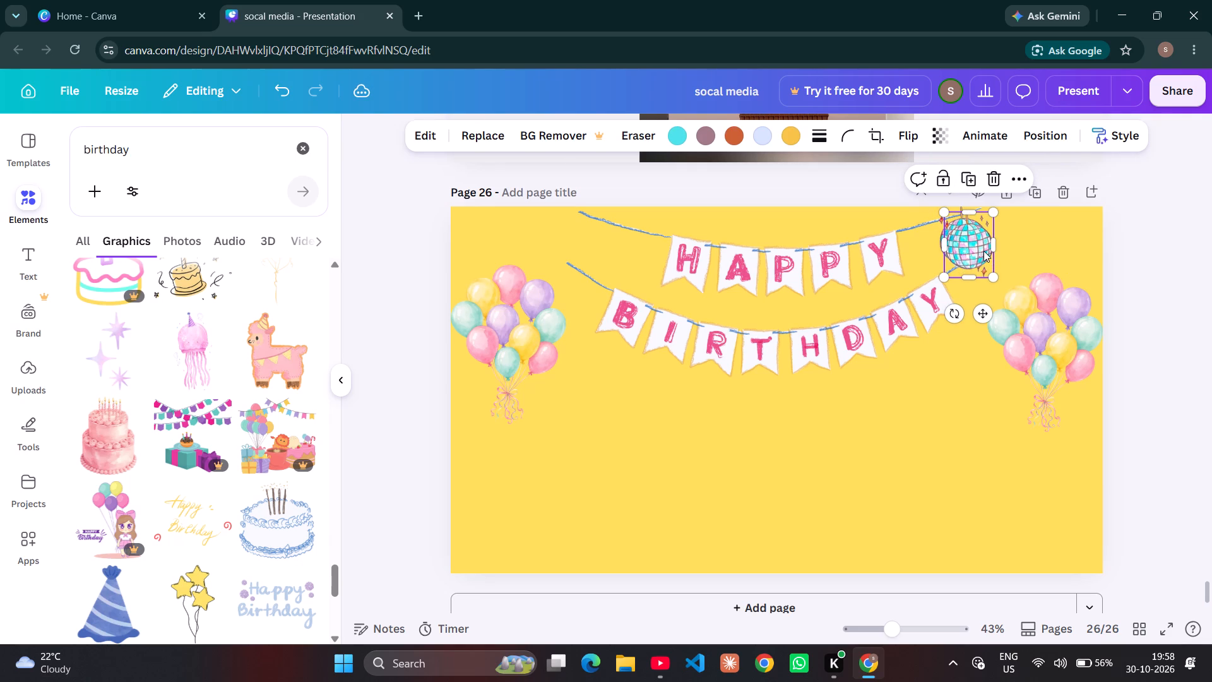
left_click_drag(983, 251, 612, 256)
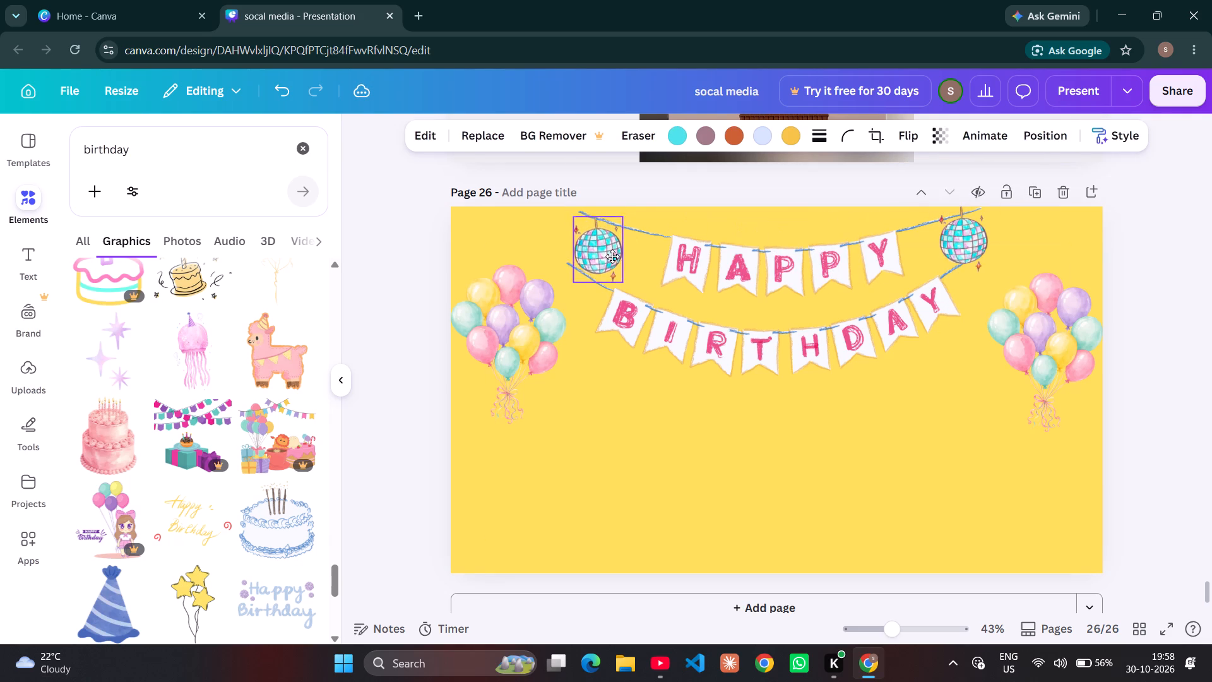
left_click_drag(612, 256, 615, 246)
left_click(695, 492)
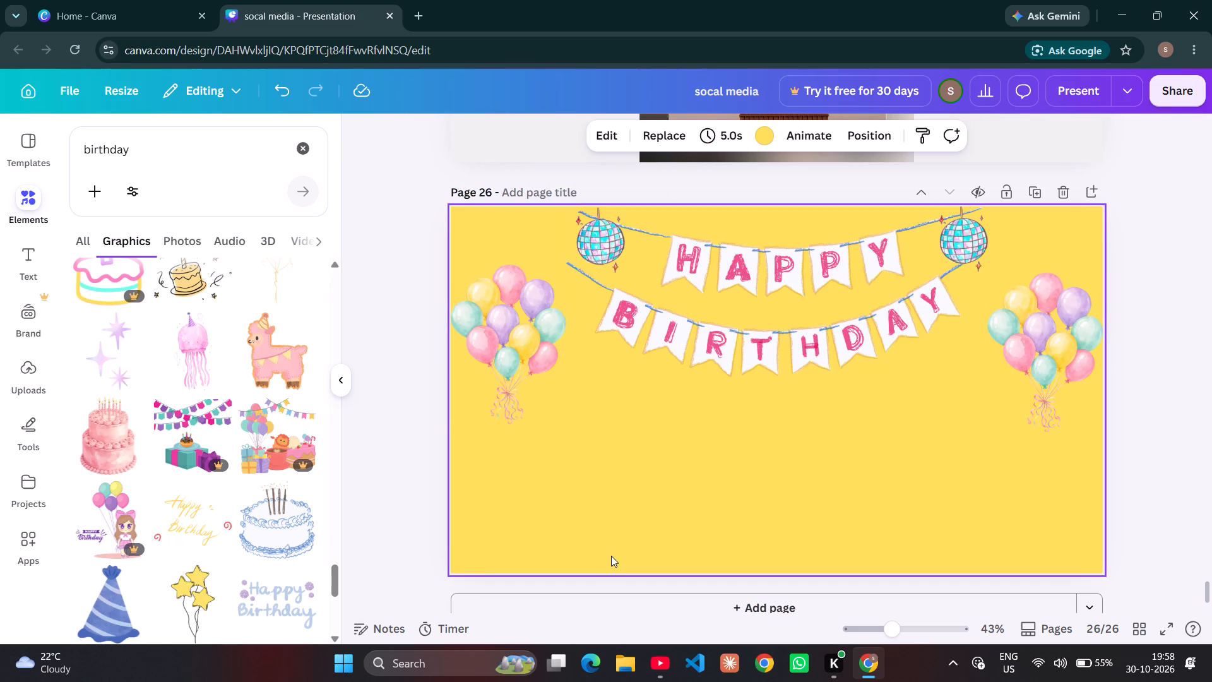
Copy and paste the left disco ball and place the new copy over the B and I flags of the BIRTHDAY bunting.
left_click(614, 251)
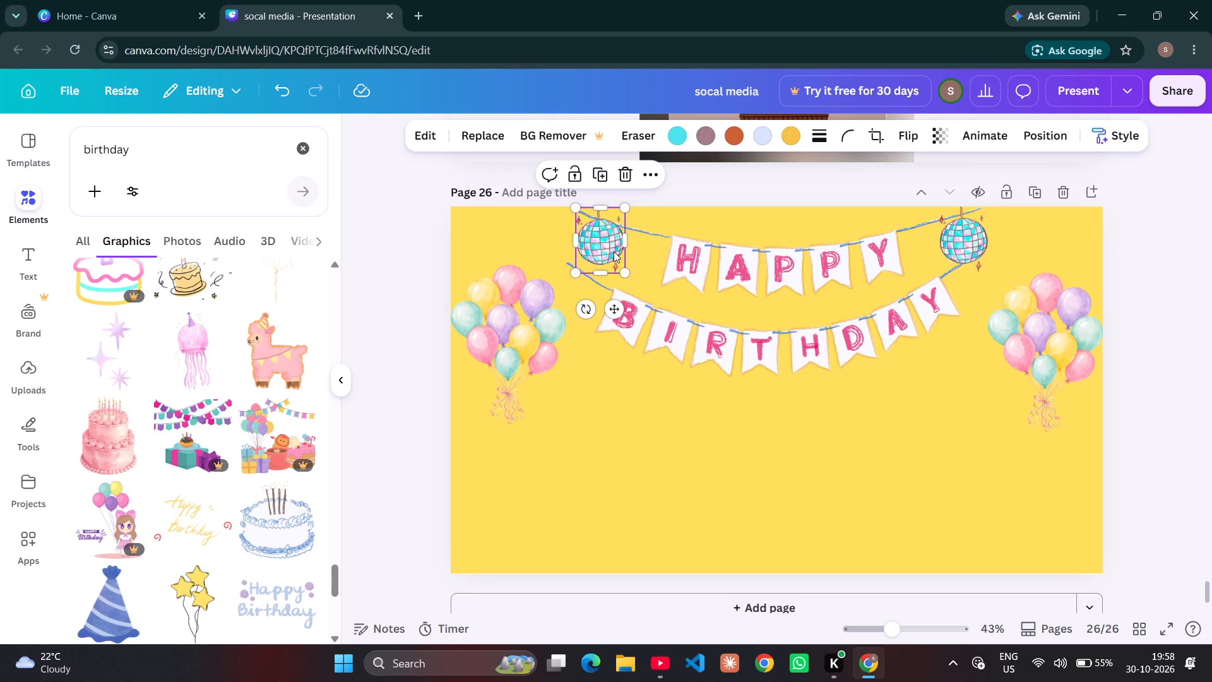
key("ctrl+c")
left_click(739, 515)
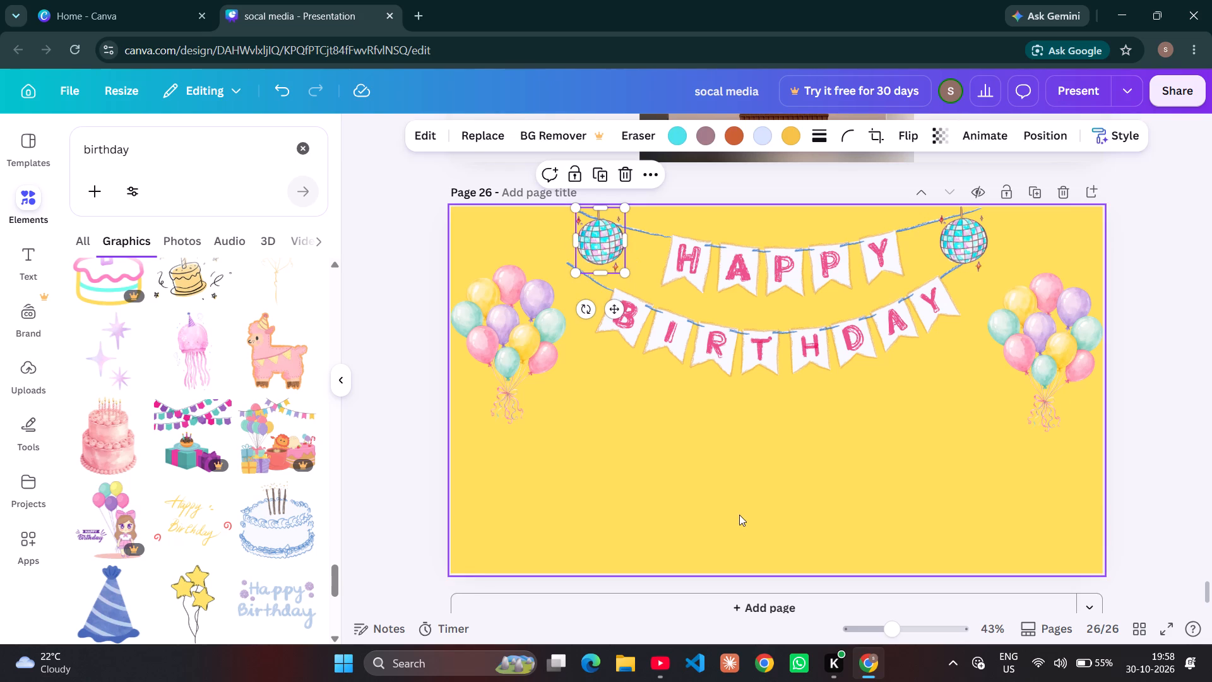
key("ctrl+v")
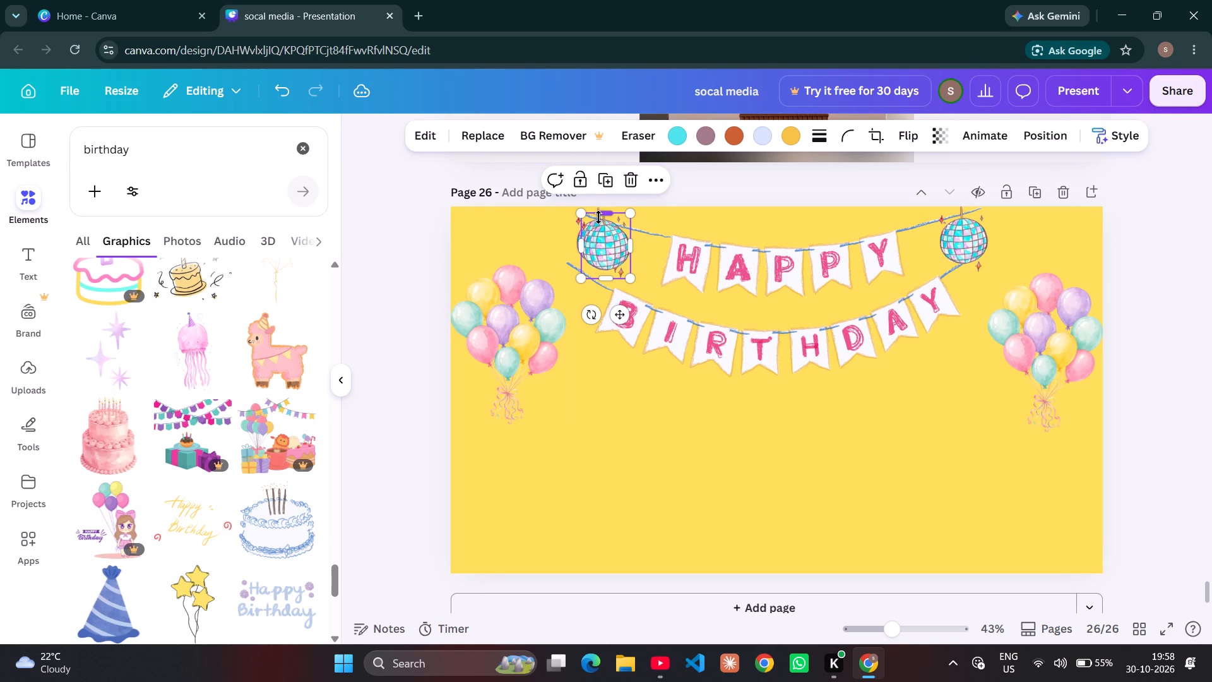
left_click_drag(609, 239, 646, 318)
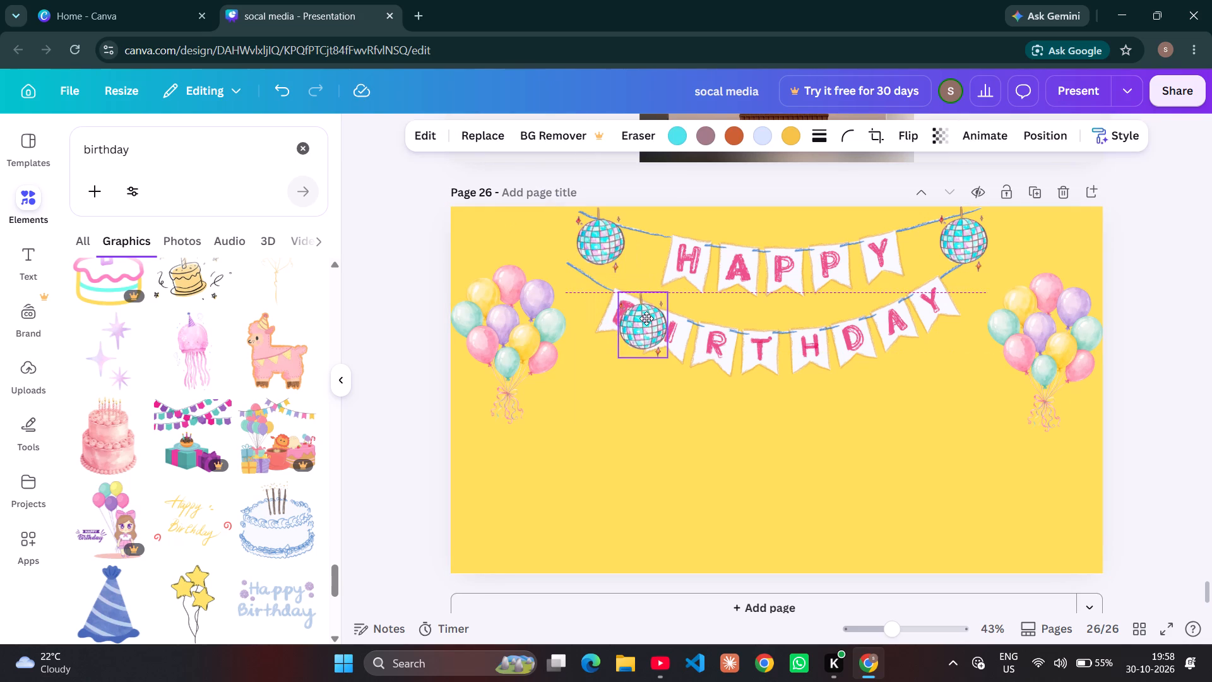
left_click_drag(646, 318, 645, 332)
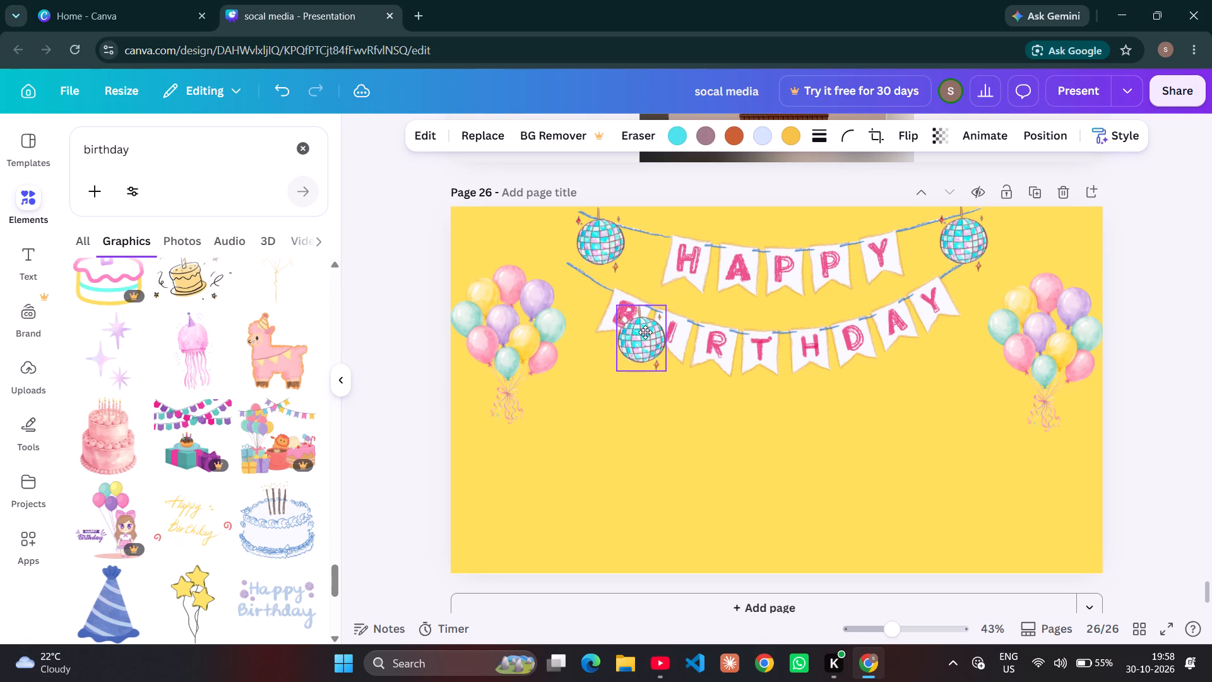
left_click_drag(645, 332, 645, 332)
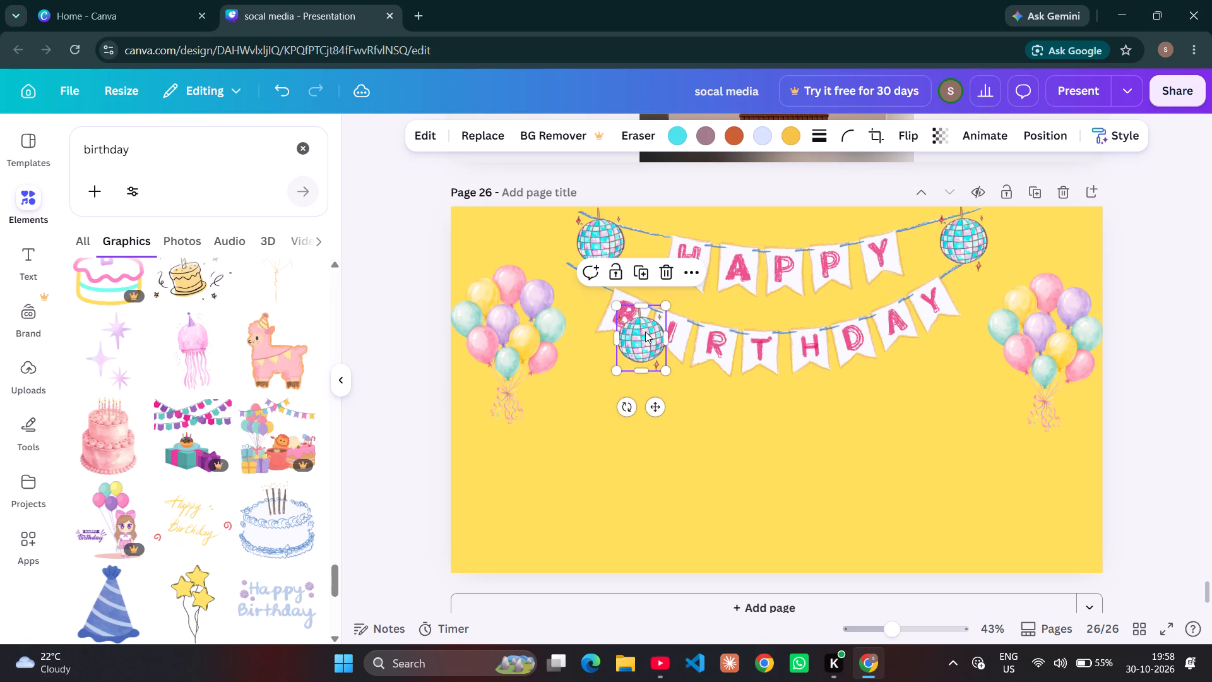
Send the third disco ball backward so that it sits behind the BIRTHDAY bunting flags.
key("ctrl+bracketleft")
key("ctrl+bracketleft")
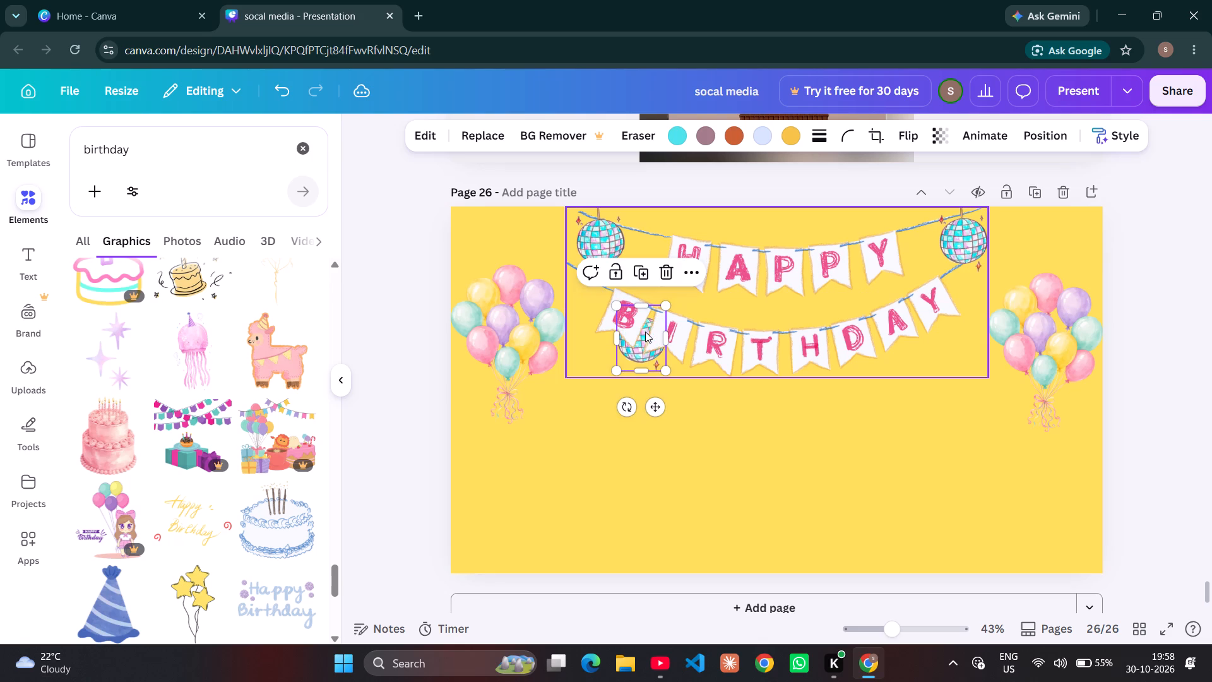
key("ctrl+bracketright")
key("ctrl+bracketleft")
left_click(718, 428)
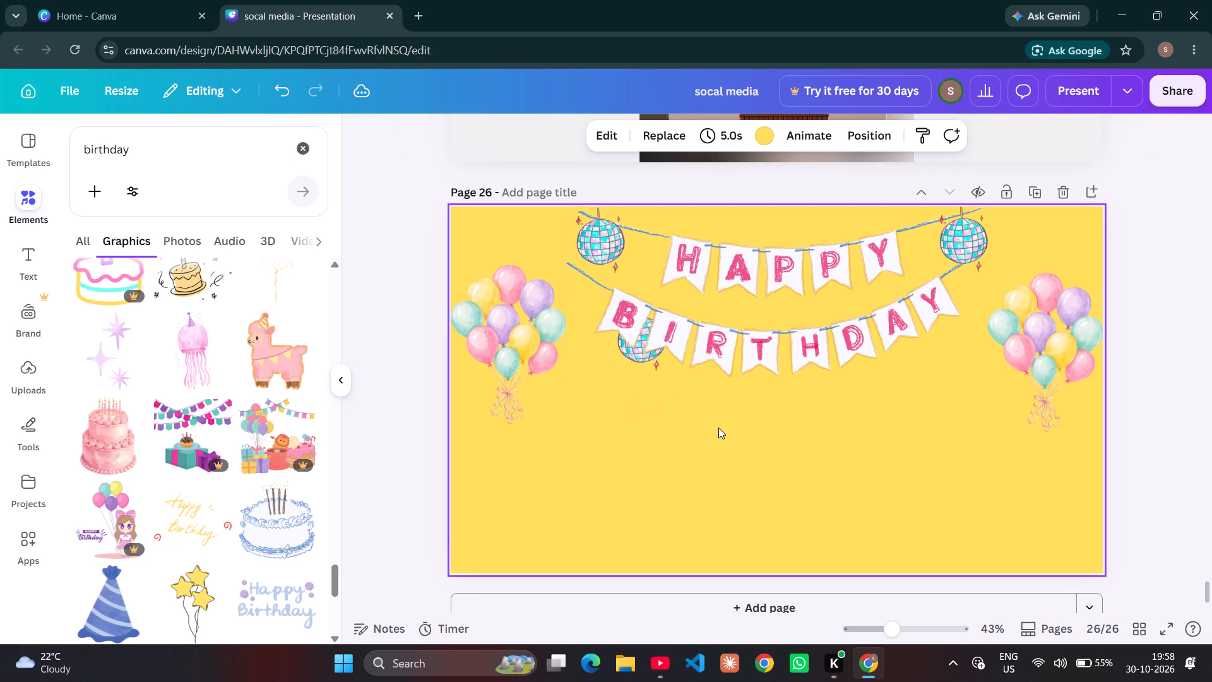
left_click(638, 344)
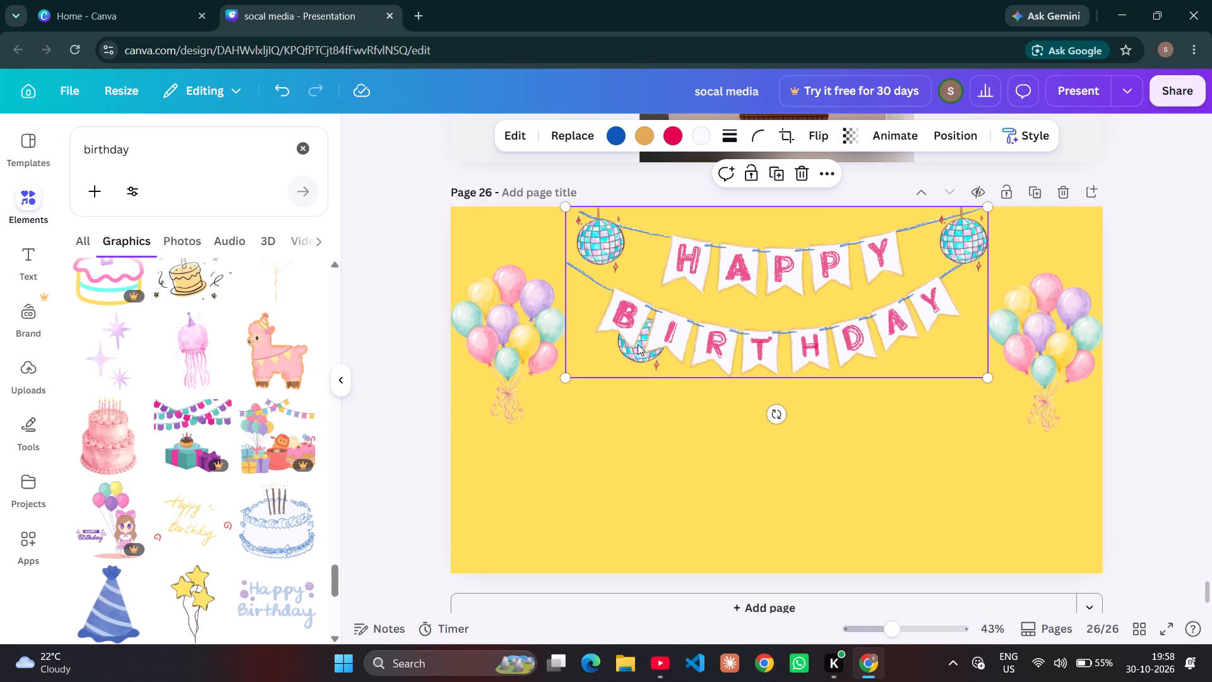
left_click_drag(627, 408, 618, 407)
left_click(618, 407)
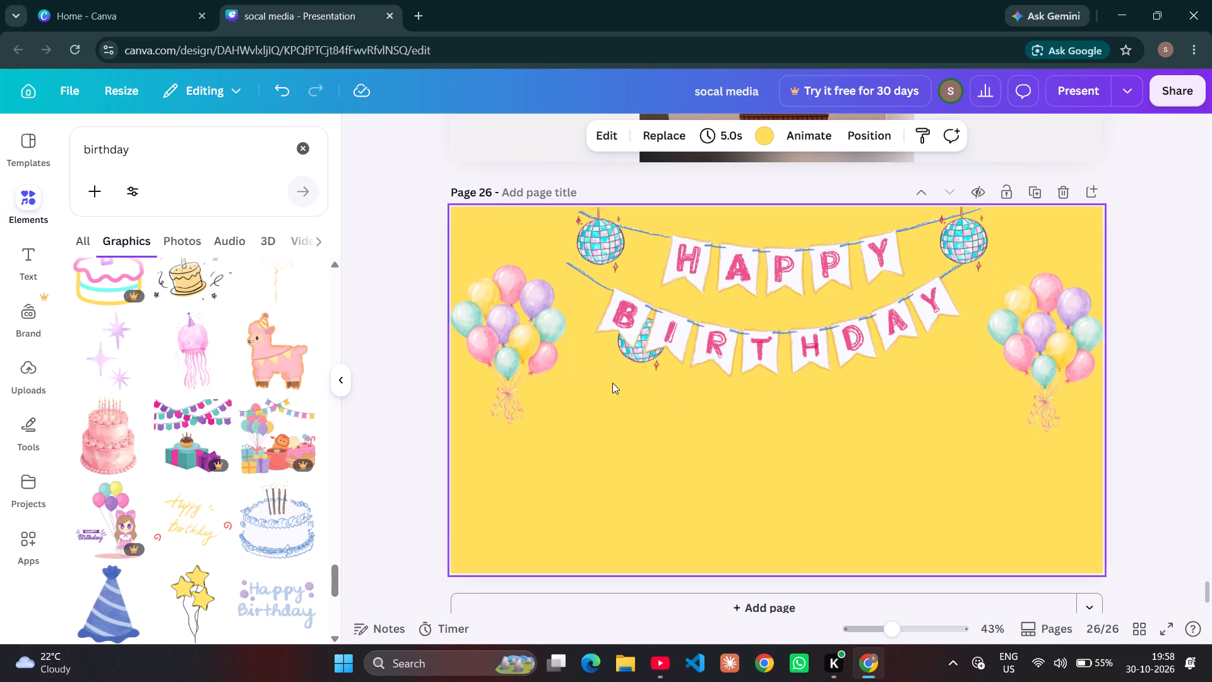
Bring the third disco ball in front of the BIRTHDAY bunting and reposition it slightly further right, over the I flag.
key("alt+1")
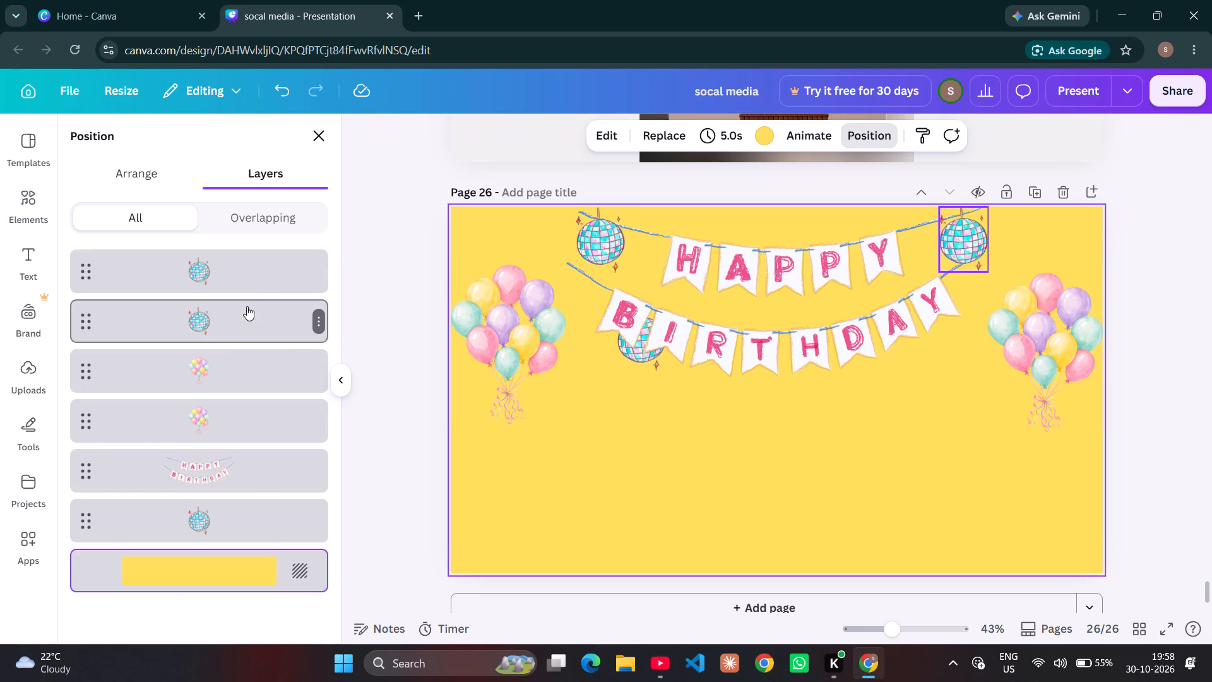
left_click(239, 523)
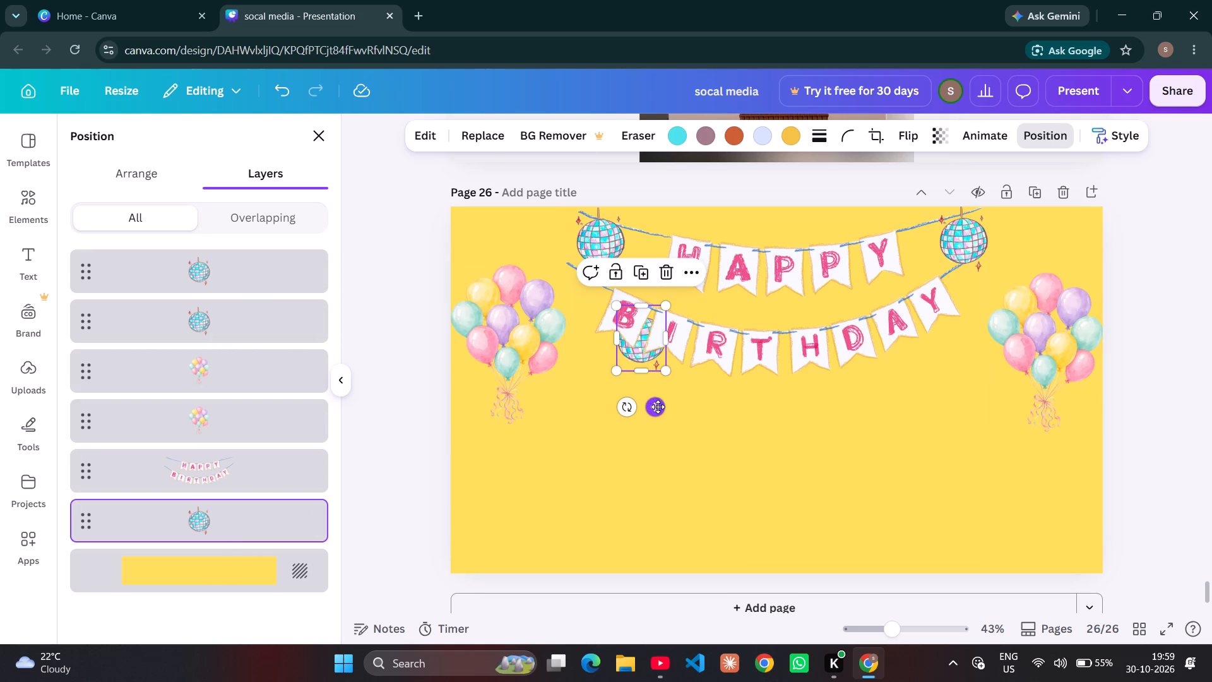
left_click_drag(658, 407, 658, 448)
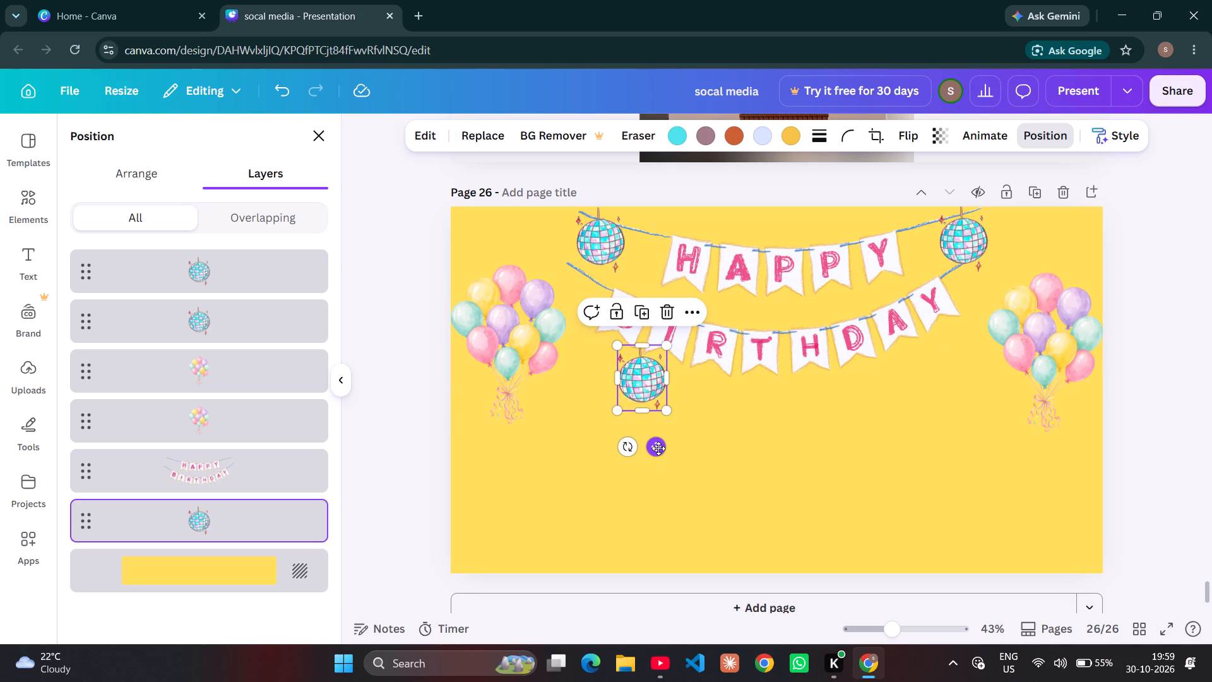
key("ctrl+bracketright")
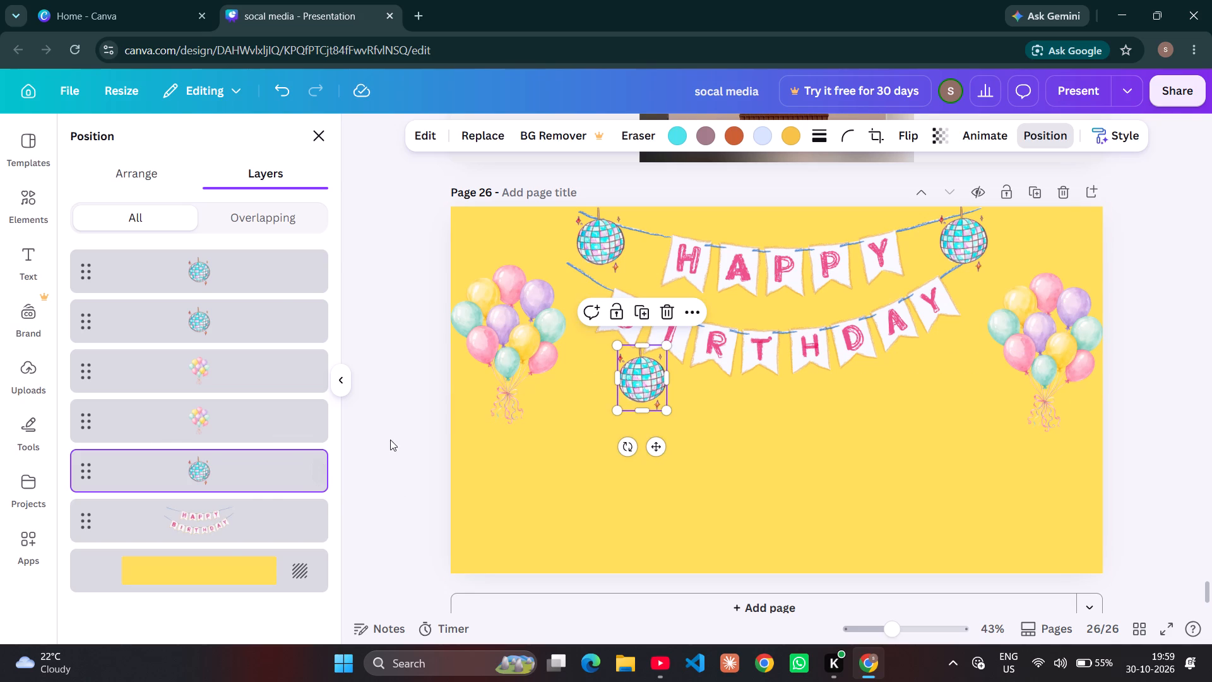
left_click(390, 440)
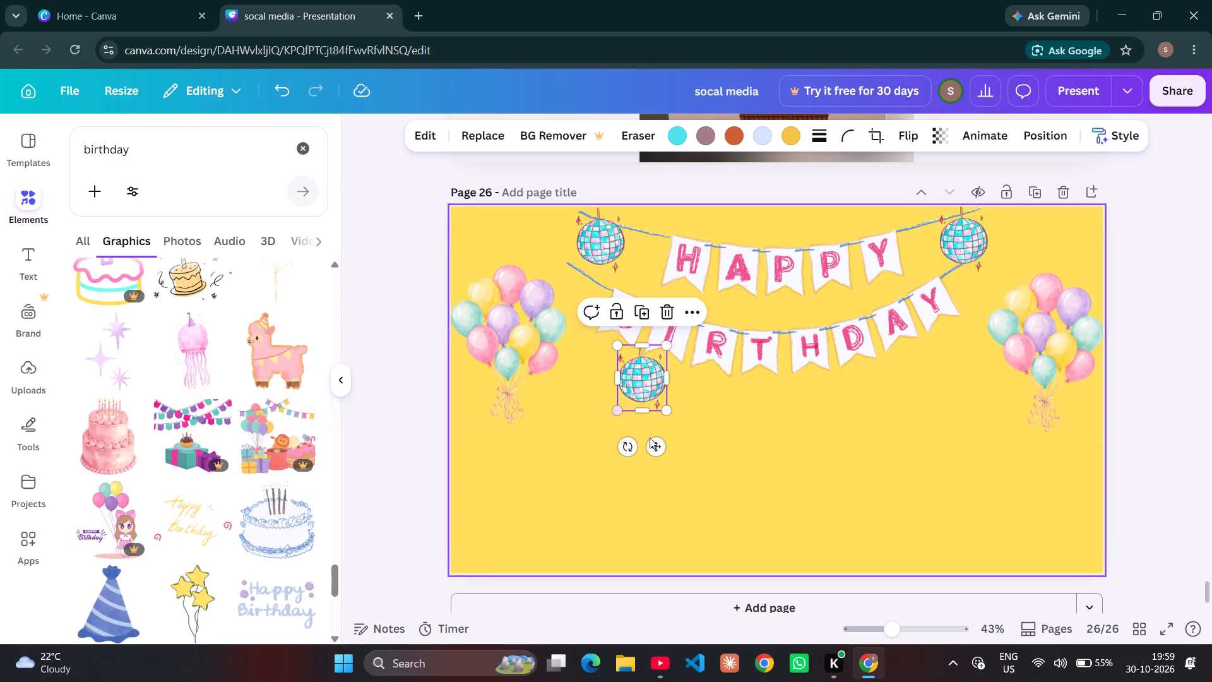
left_click_drag(650, 443, 659, 405)
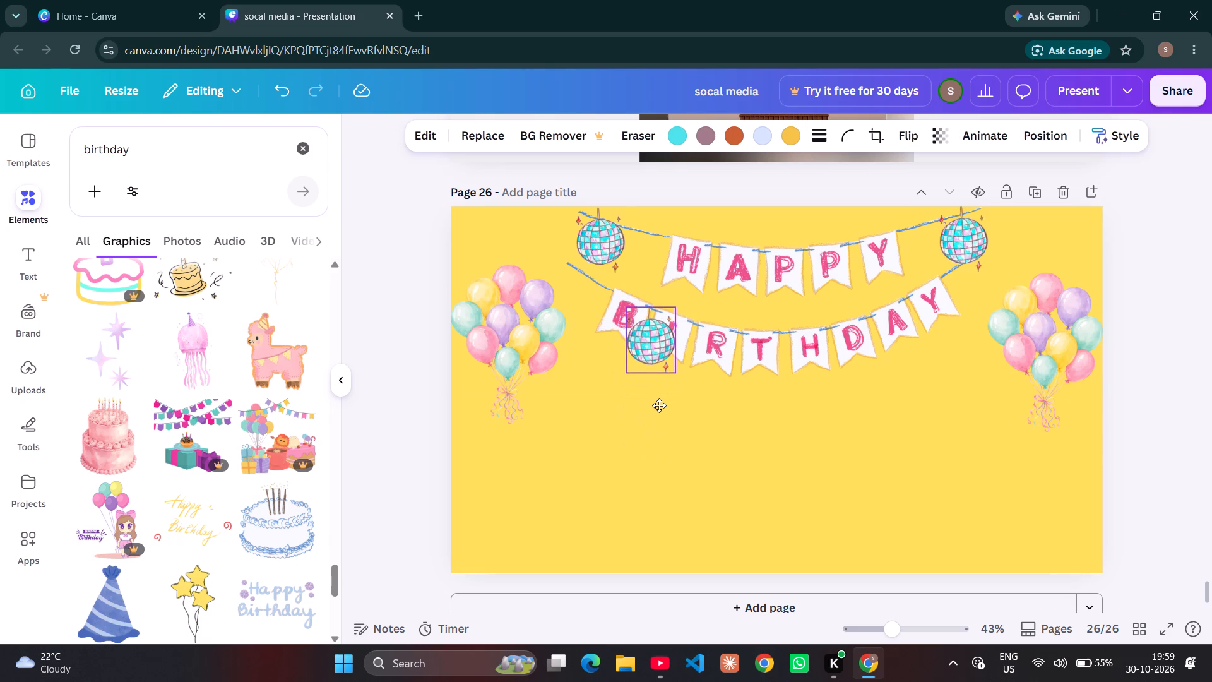
left_click_drag(659, 405, 669, 405)
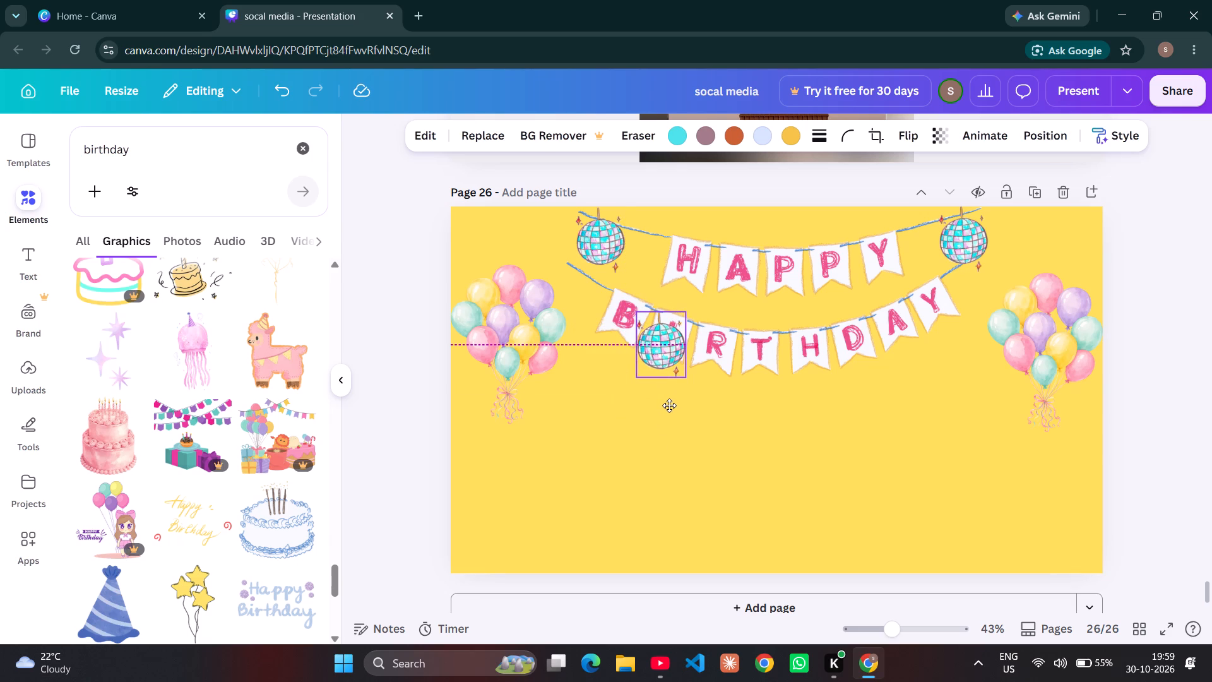
left_click_drag(669, 405, 664, 405)
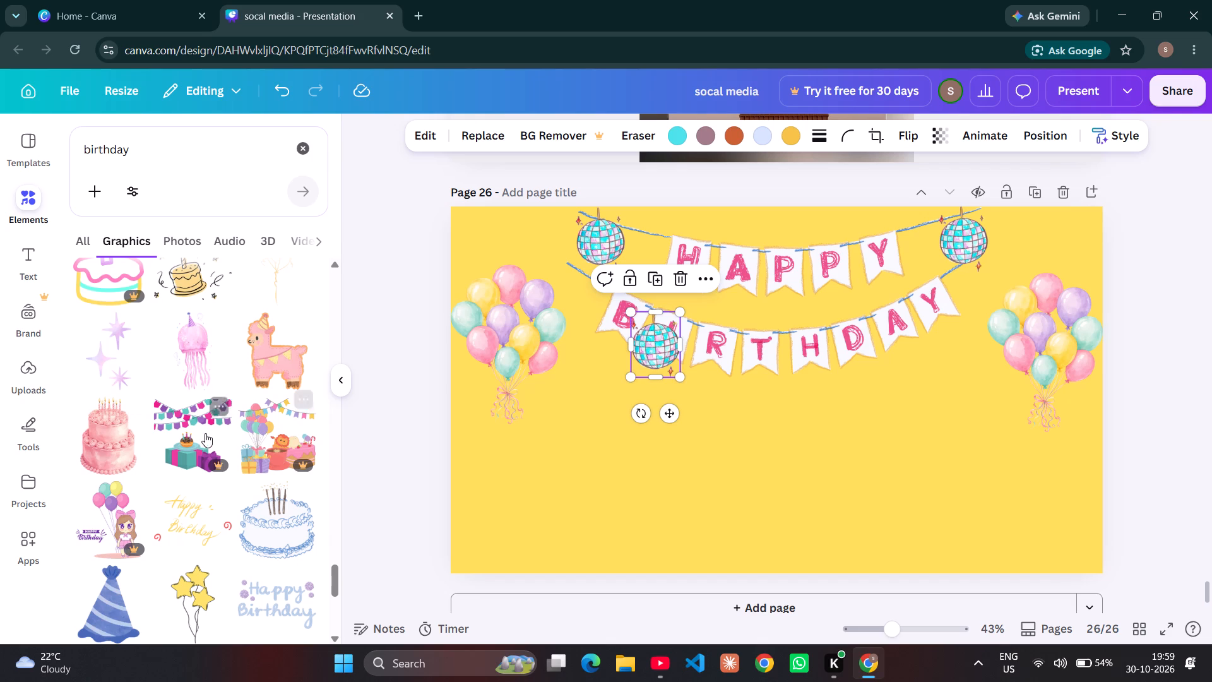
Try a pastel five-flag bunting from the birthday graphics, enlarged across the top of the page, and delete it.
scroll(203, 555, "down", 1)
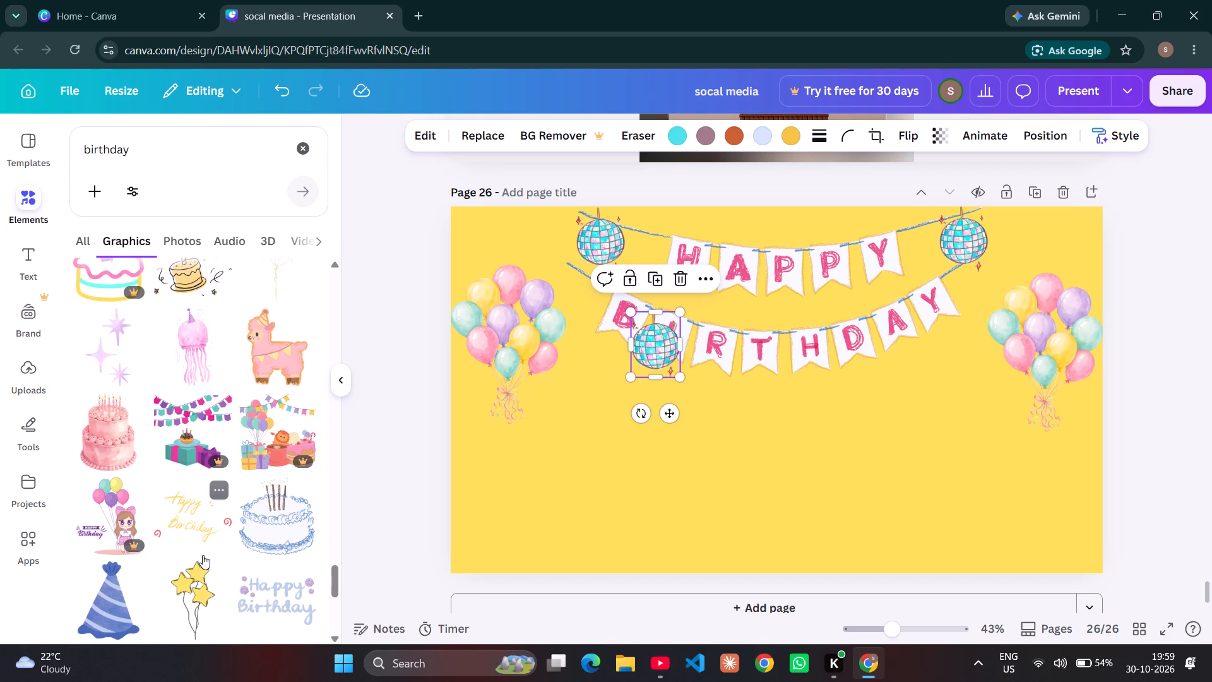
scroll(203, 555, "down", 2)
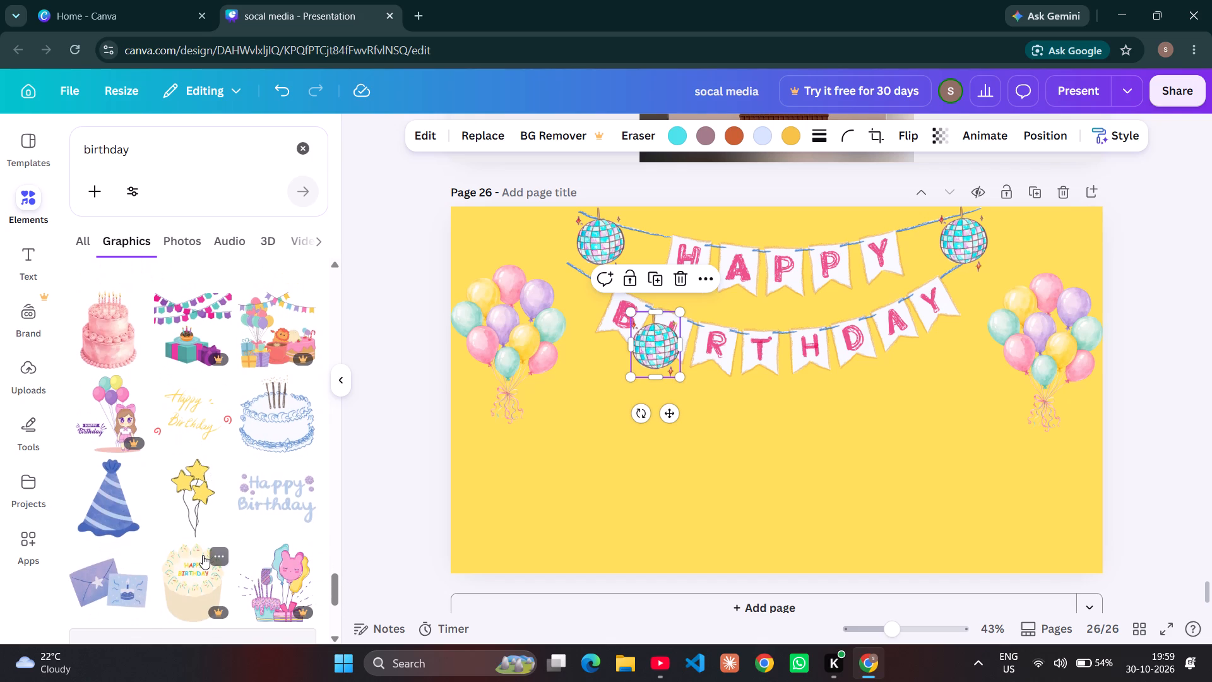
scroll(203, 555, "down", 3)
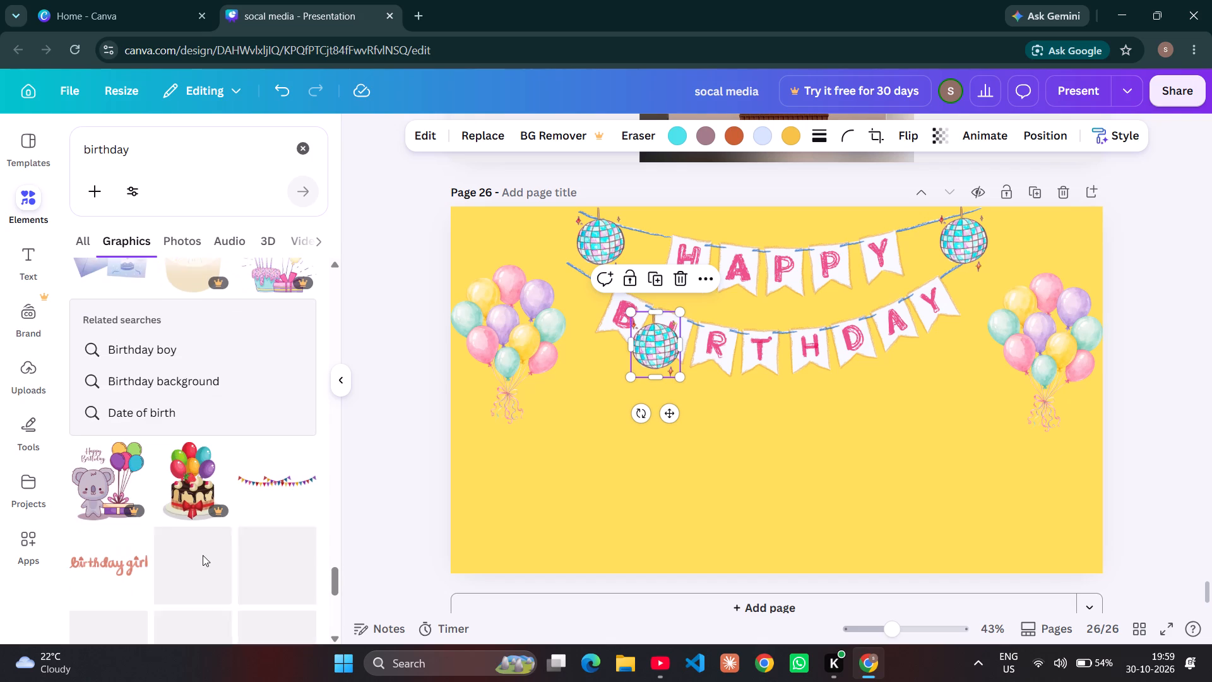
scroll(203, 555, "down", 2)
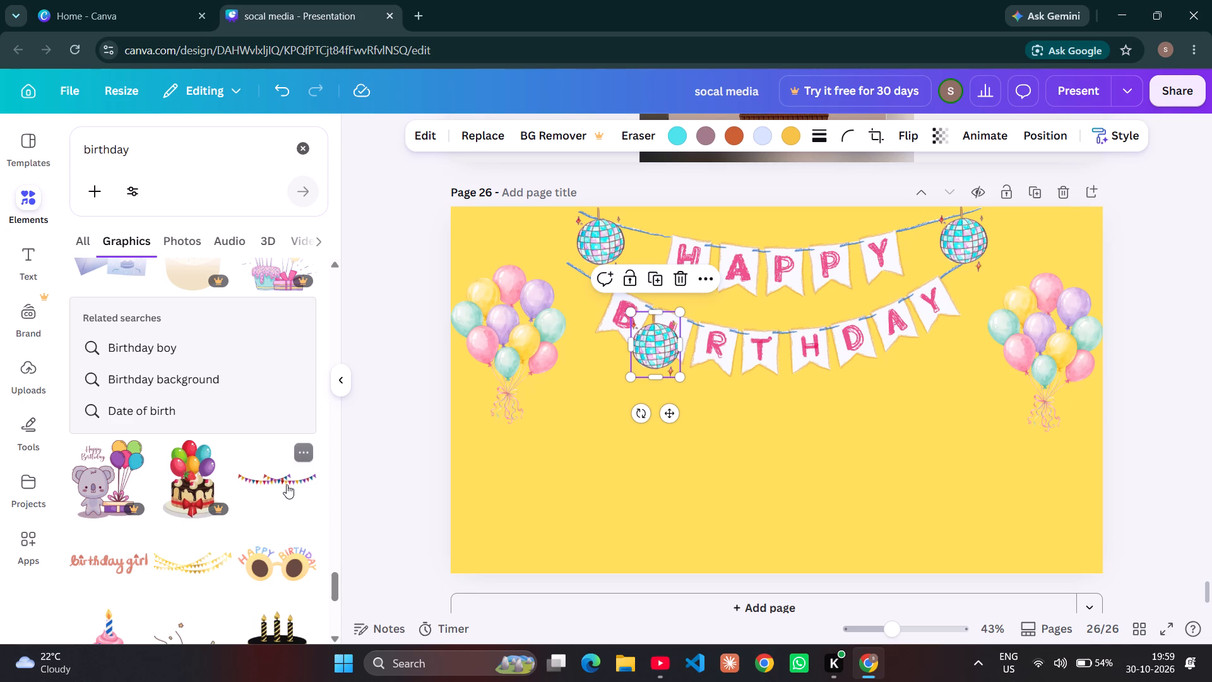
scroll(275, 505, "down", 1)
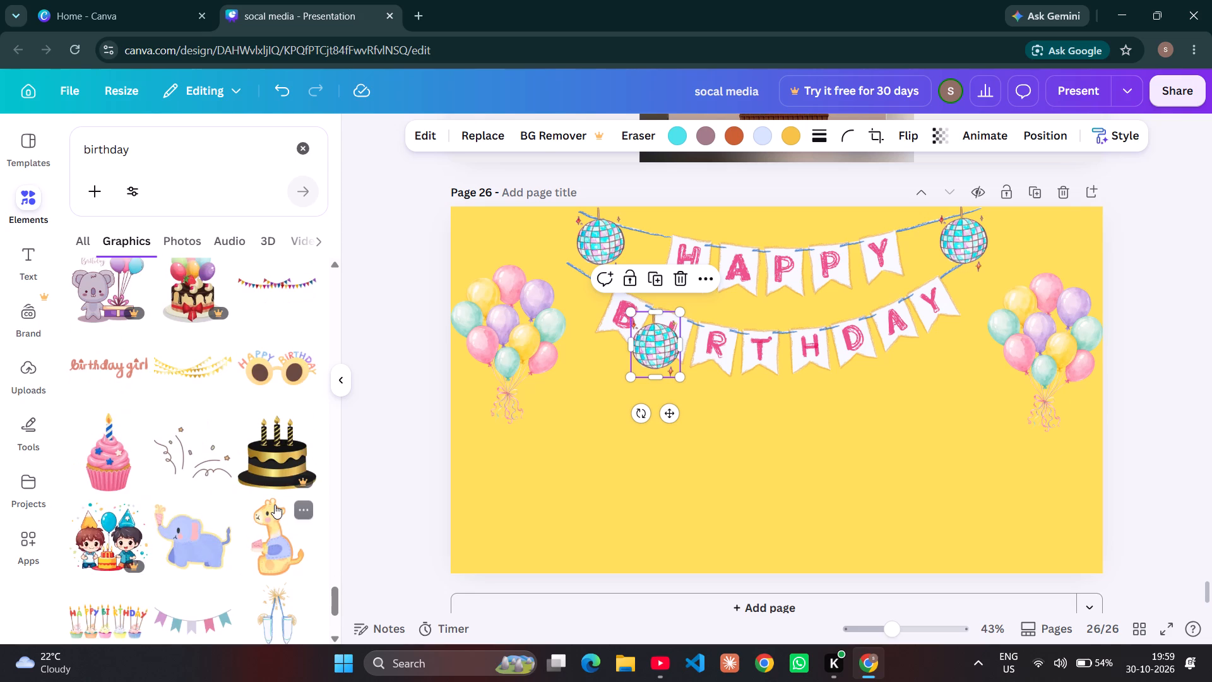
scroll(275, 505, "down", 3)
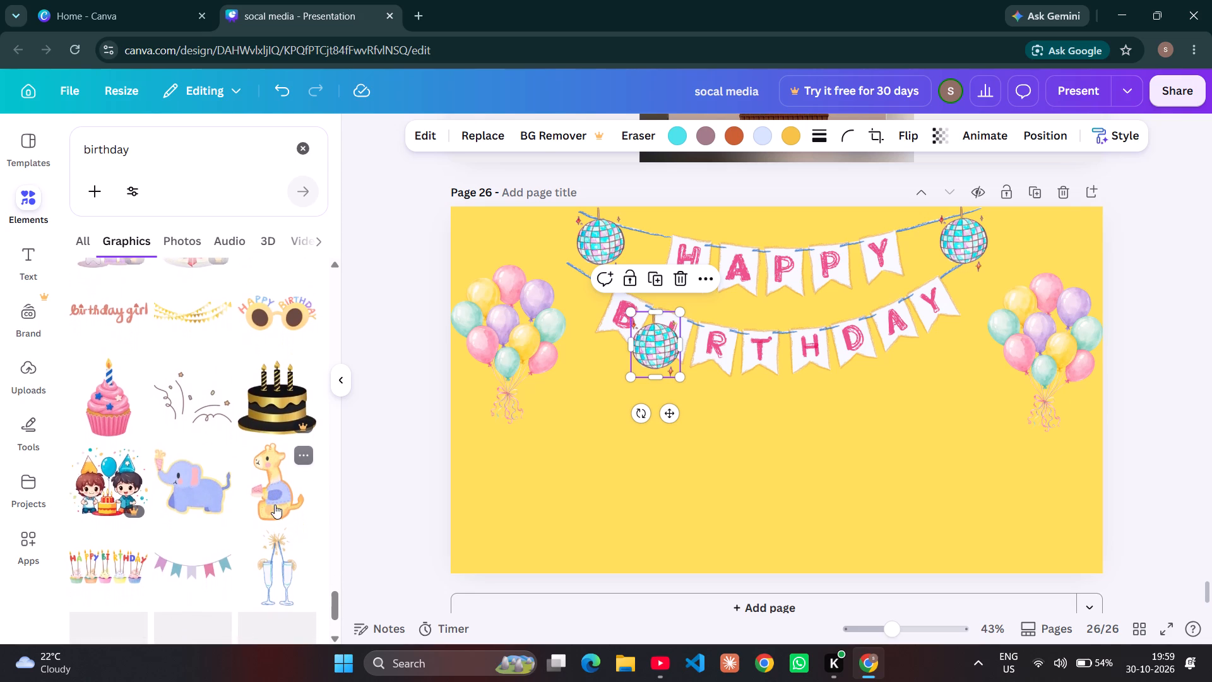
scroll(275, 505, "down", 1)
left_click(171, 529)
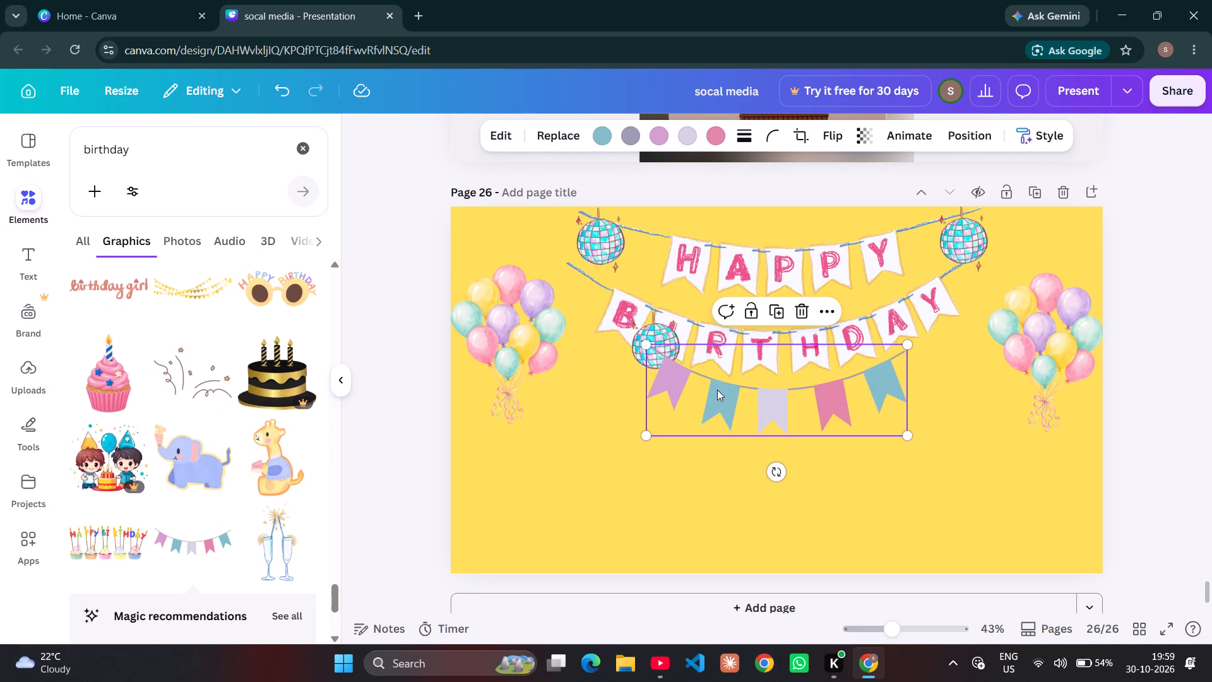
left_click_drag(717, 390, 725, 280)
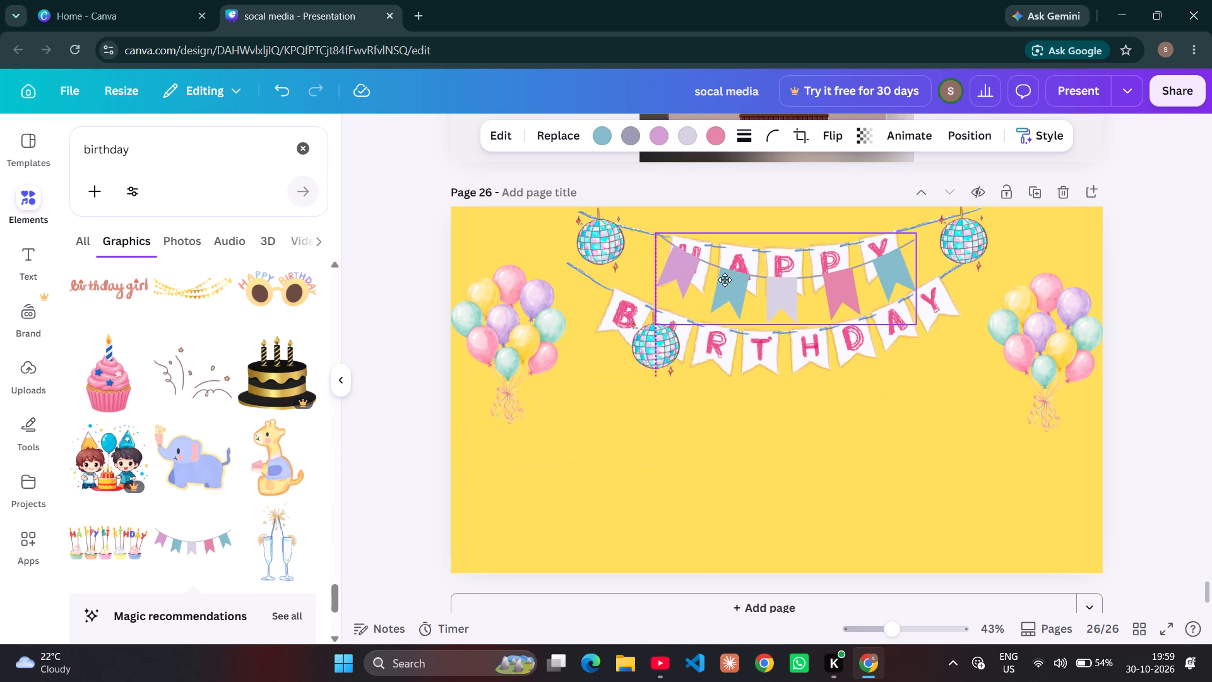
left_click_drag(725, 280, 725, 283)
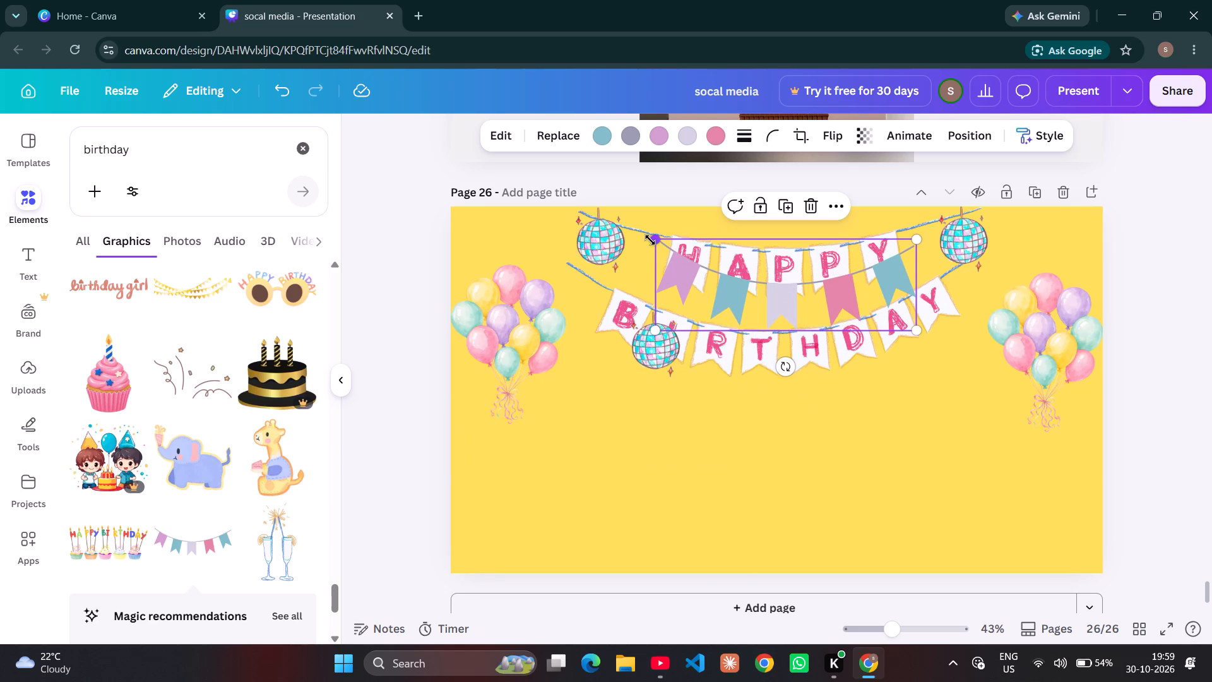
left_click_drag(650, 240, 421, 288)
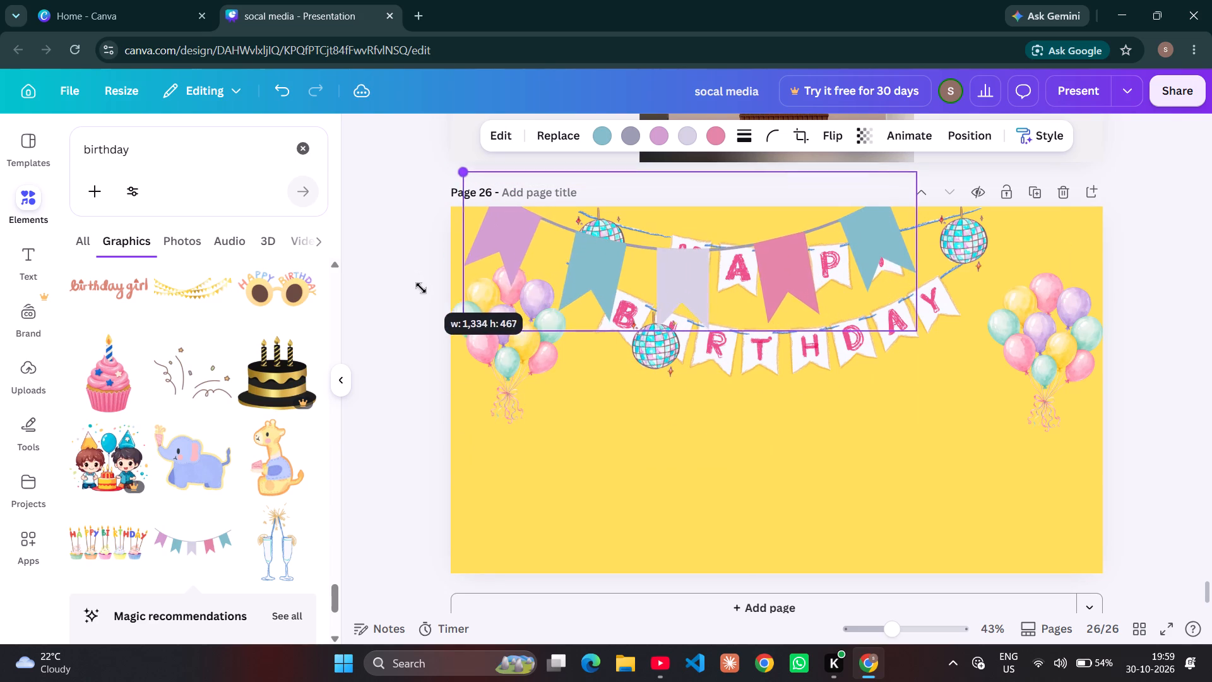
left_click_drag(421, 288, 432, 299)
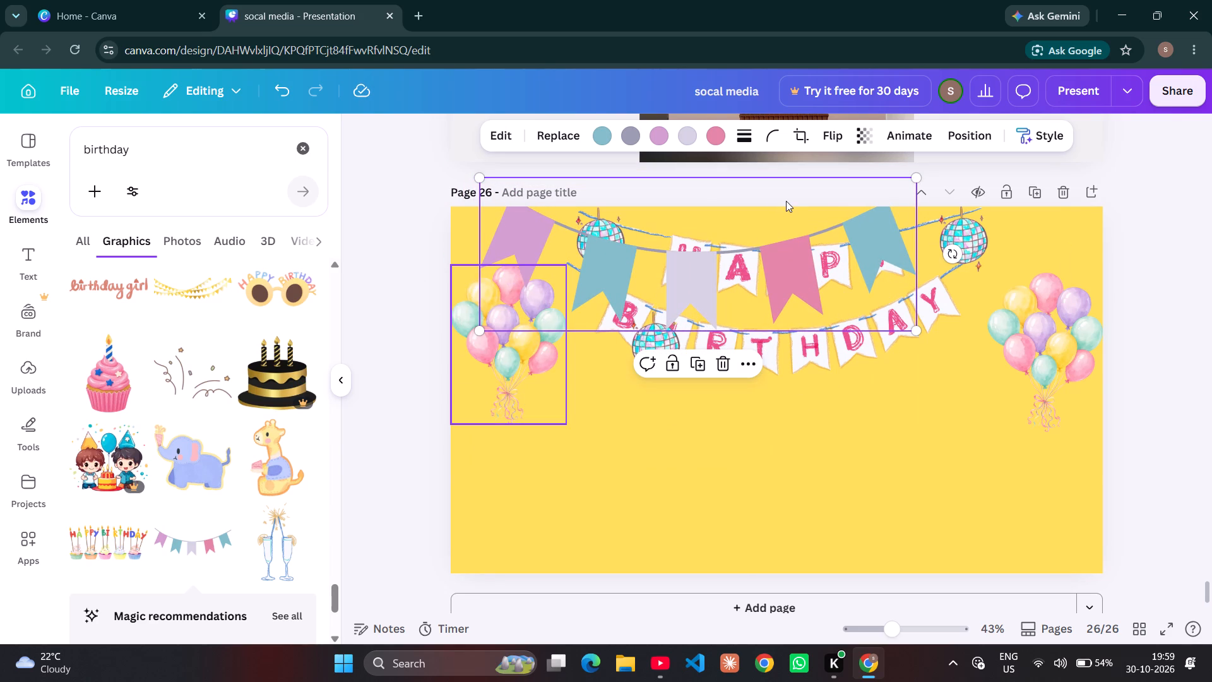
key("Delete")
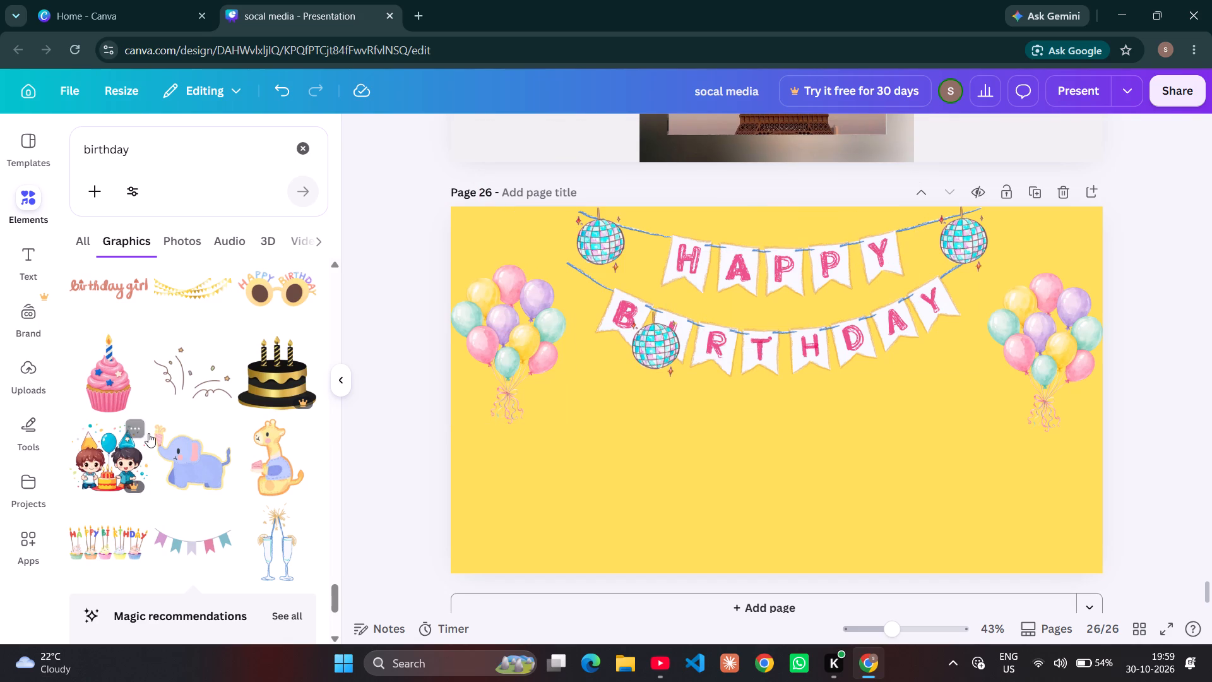
Add the multicoloured patterned triangle-flag bunting from the birthday graphics and place it across the page top over the HAPPY flags.
scroll(184, 463, "down", 5)
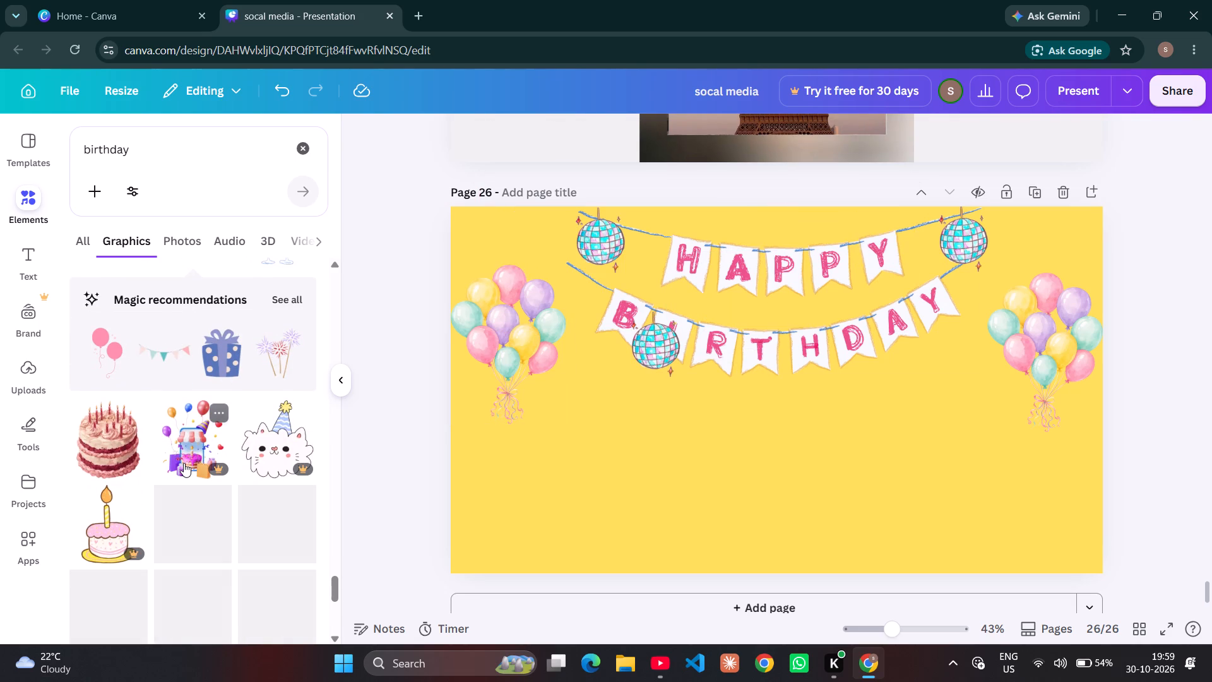
scroll(151, 359, "up", 5)
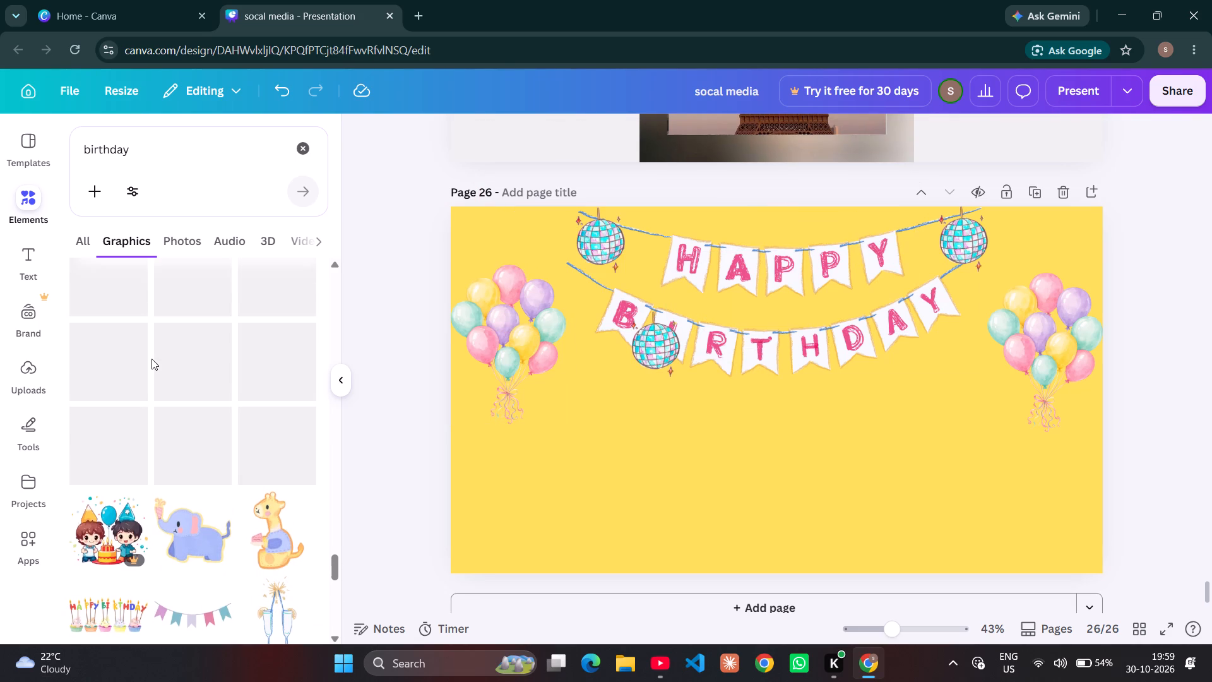
left_click(270, 281)
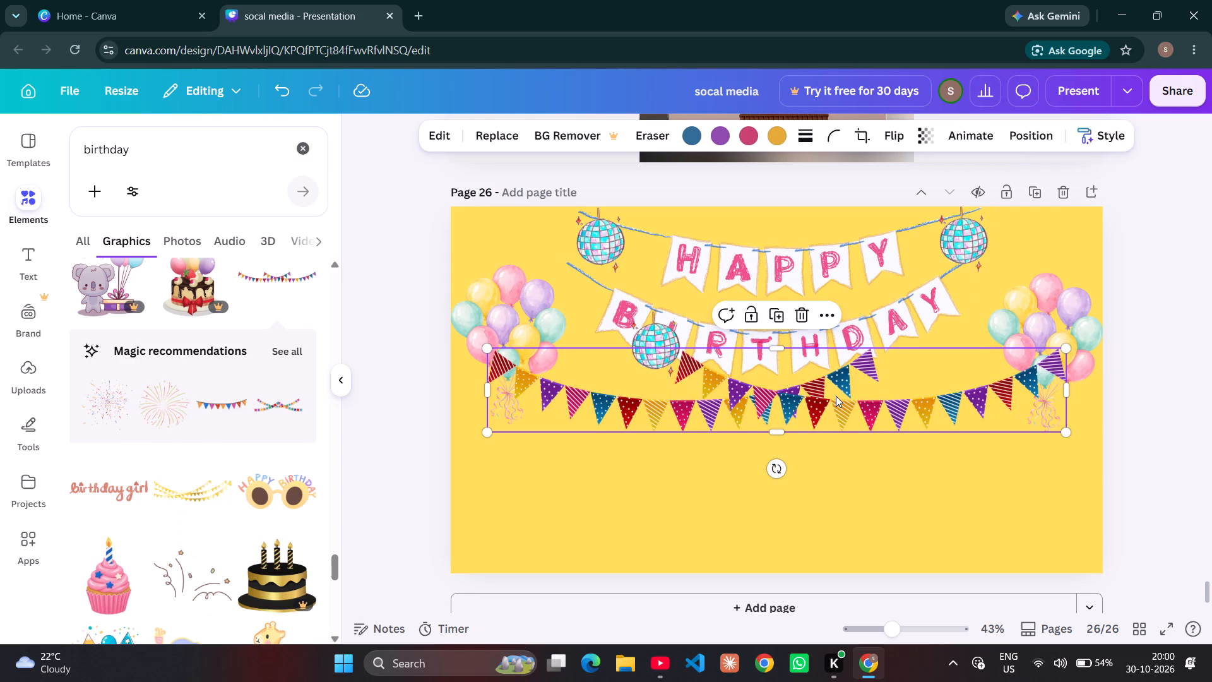
left_click_drag(836, 396, 824, 262)
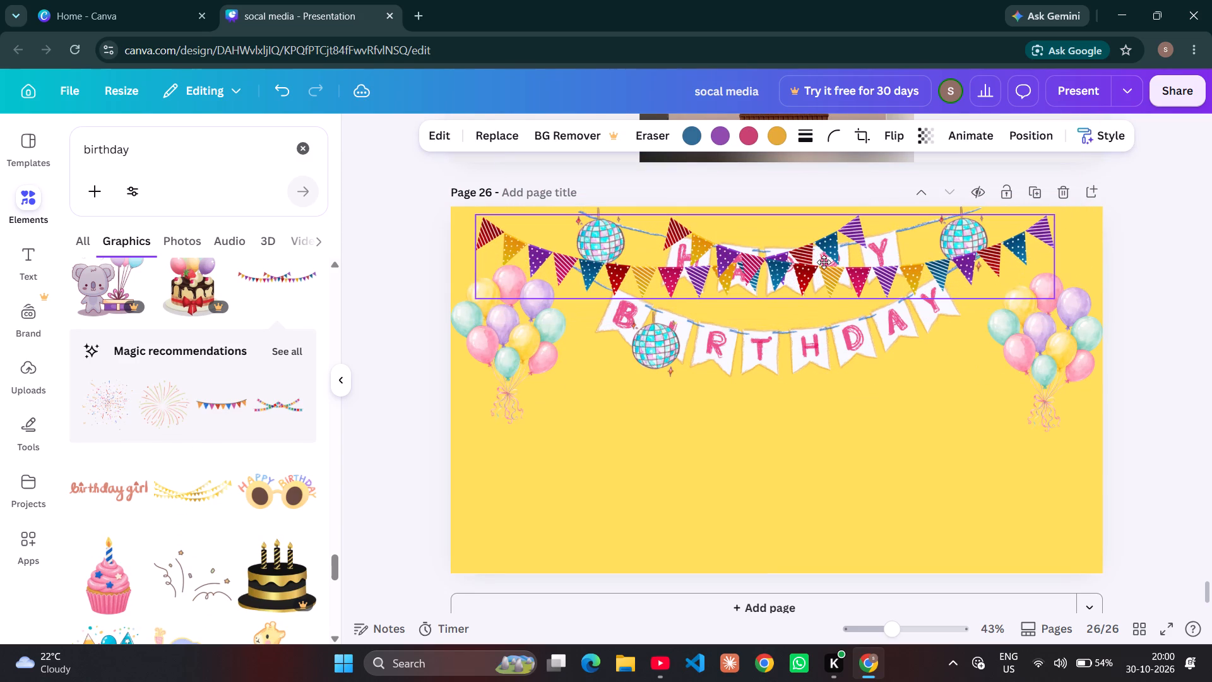
left_click_drag(824, 262, 824, 249)
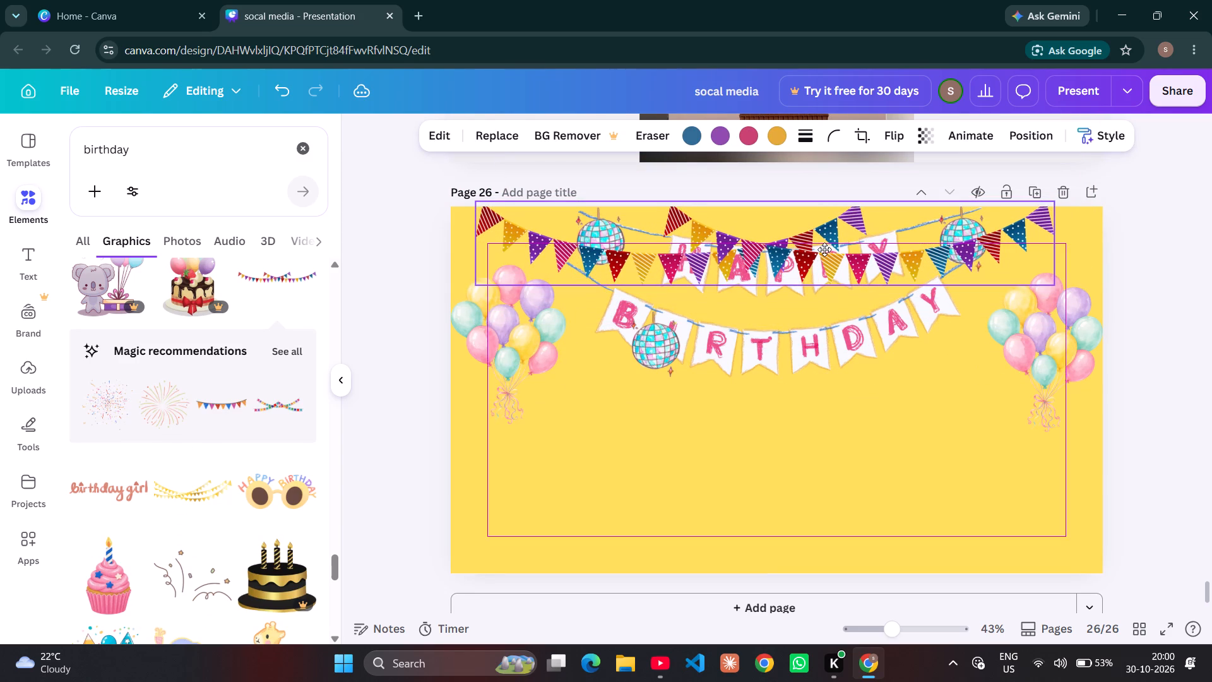
left_click_drag(824, 249, 823, 257)
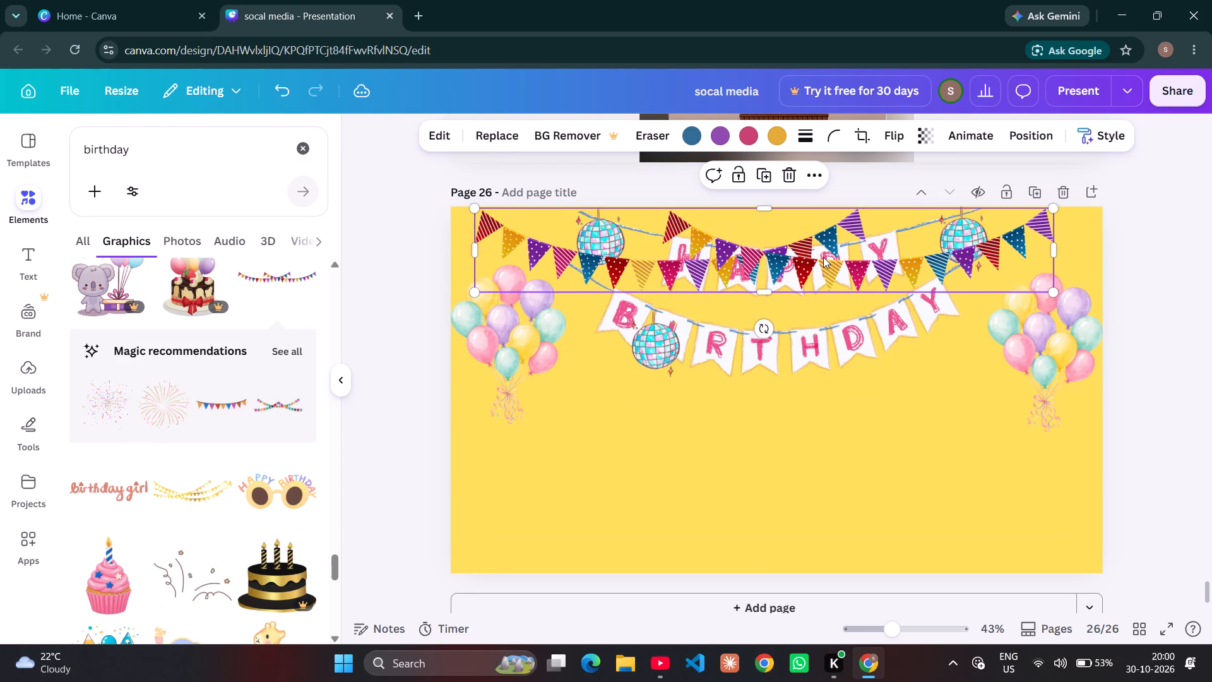
left_click(934, 440)
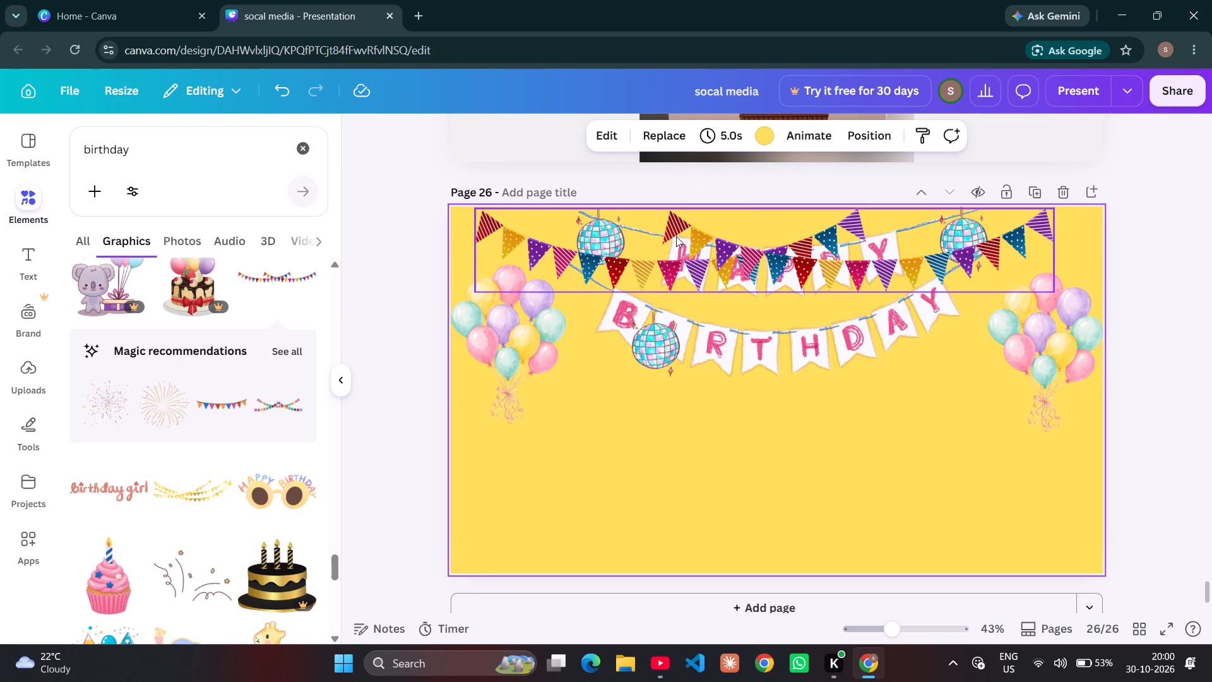
Bring the Happy Birthday bunting forward so that its flags overlap the third disco ball.
left_click(723, 320)
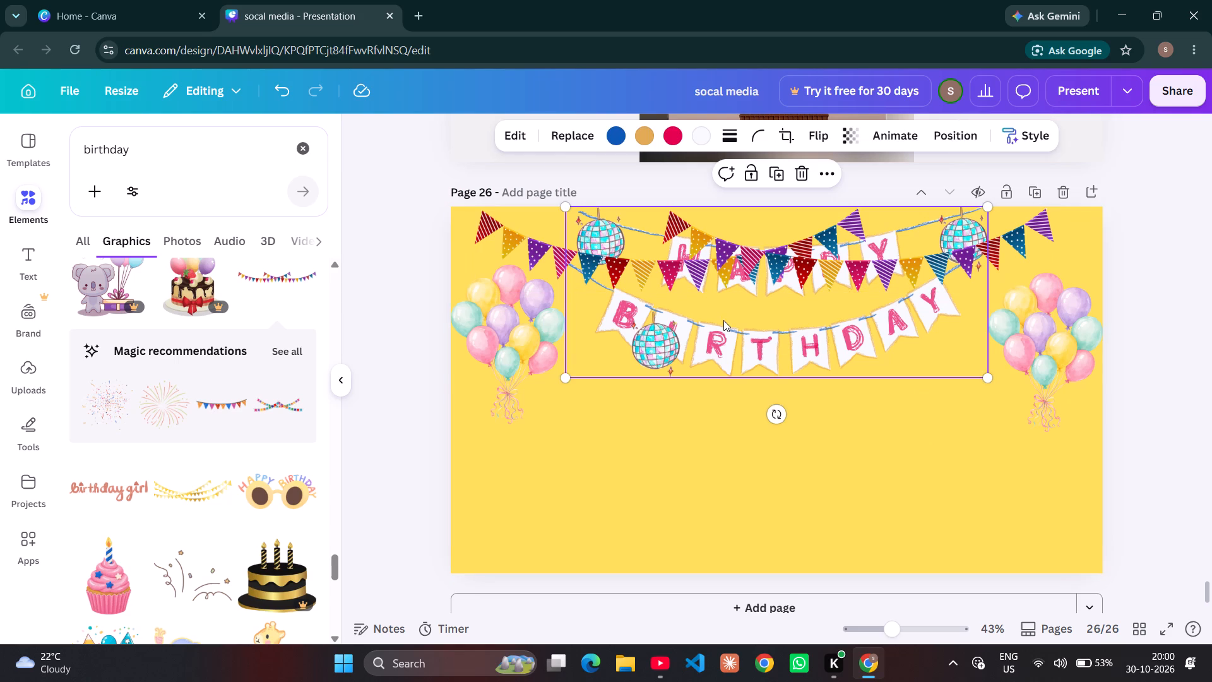
key("ctrl+bracketright")
key("ctrl+bracketright")
key("ctrl+bracketleft")
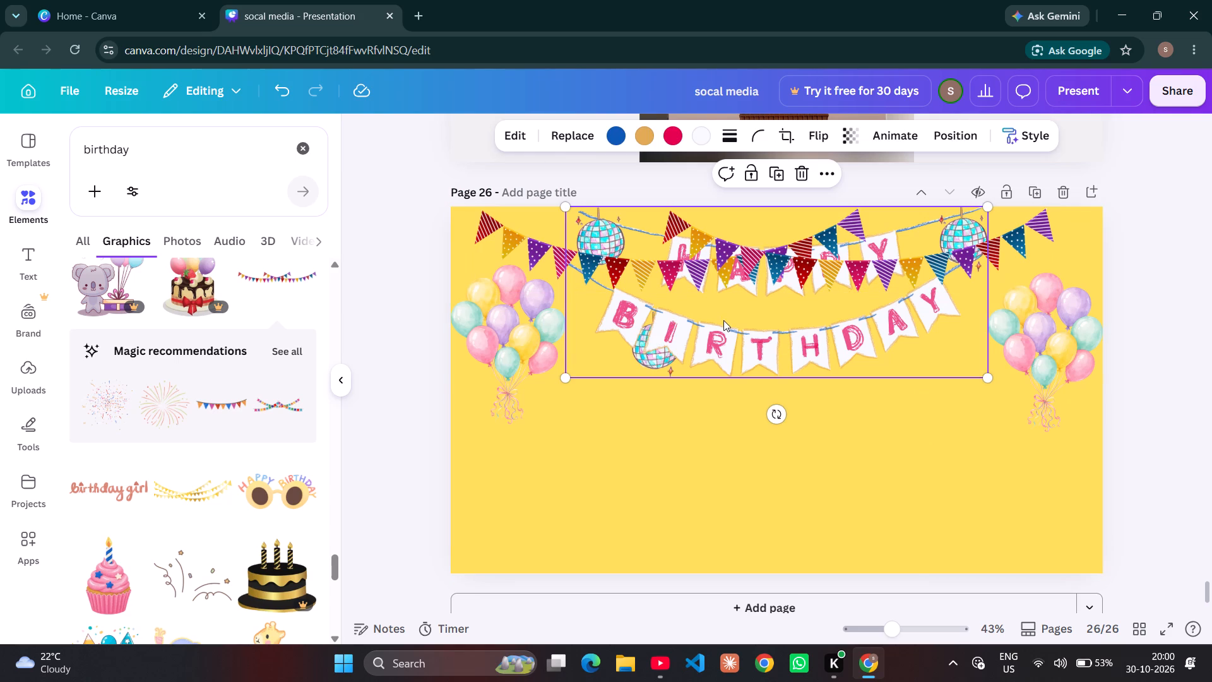
key("ctrl+bracketleft")
key("ctrl+bracketleft")
key("ctrl+bracketright")
key("ctrl+bracketright")
left_click(698, 374)
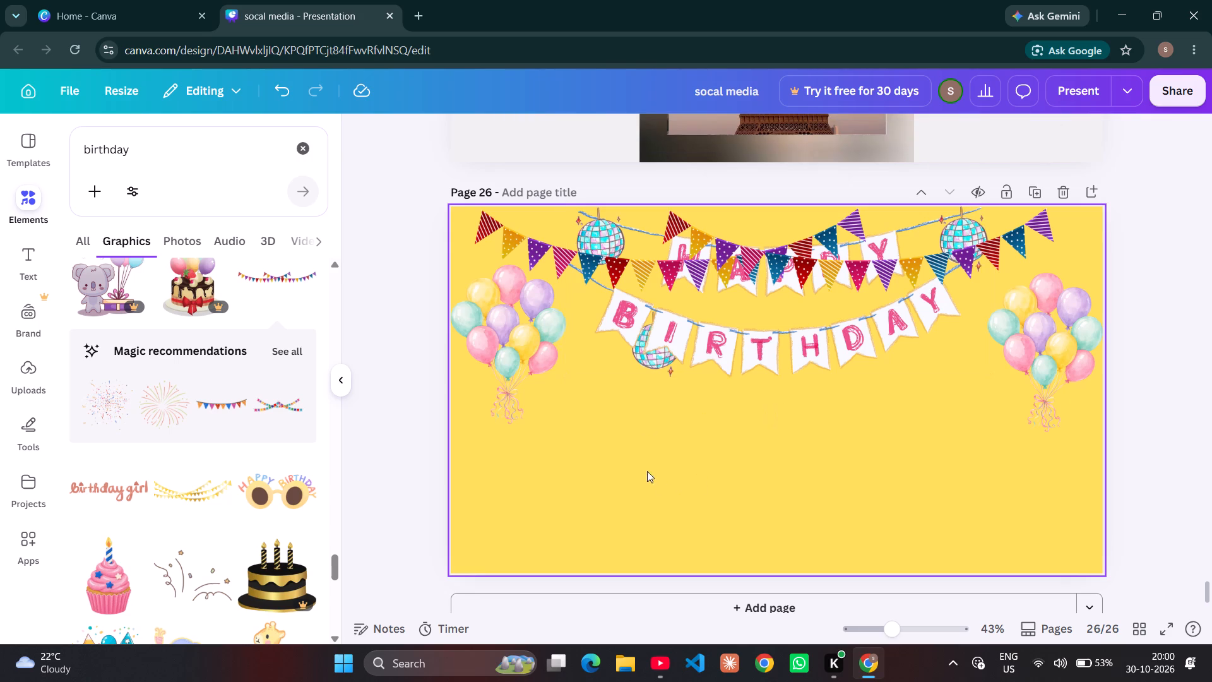
Send the multicoloured triangle-flag bunting backward behind the Happy Birthday bunting and the two upper disco balls.
left_click(677, 261)
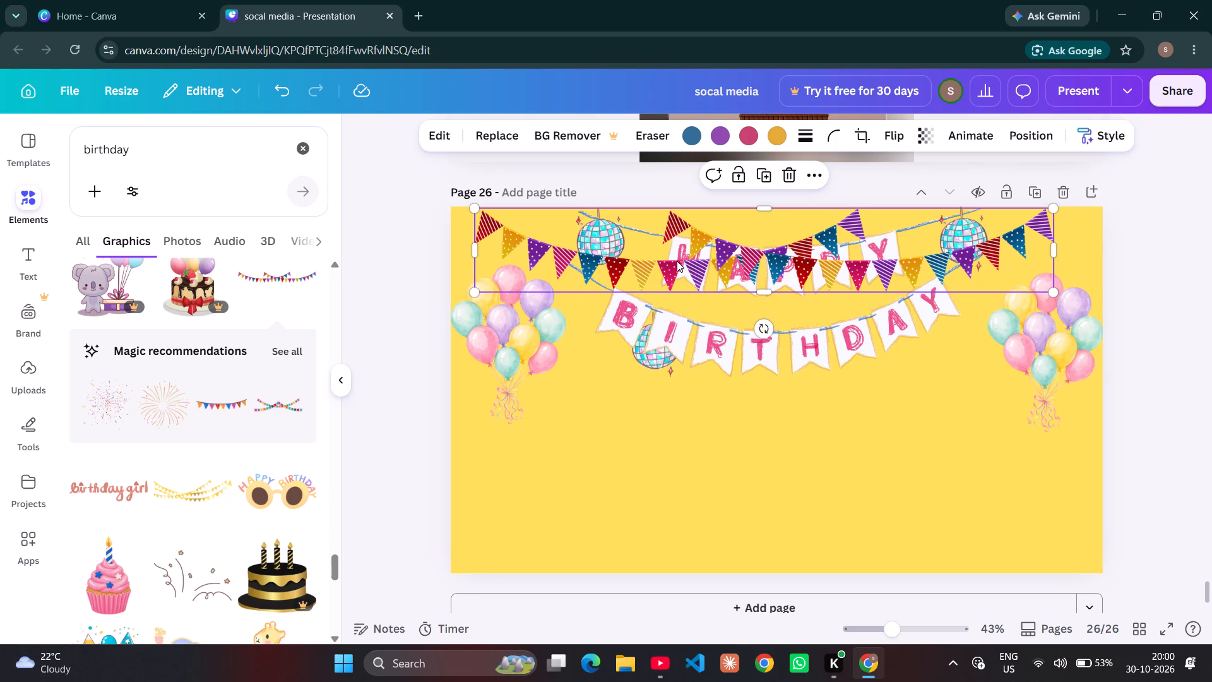
key("ctrl+bracketright")
key("ctrl+bracketleft")
key("ctrl+bracketleft")
key("ctrl+bracketleft")
key("ctrl+bracketleft")
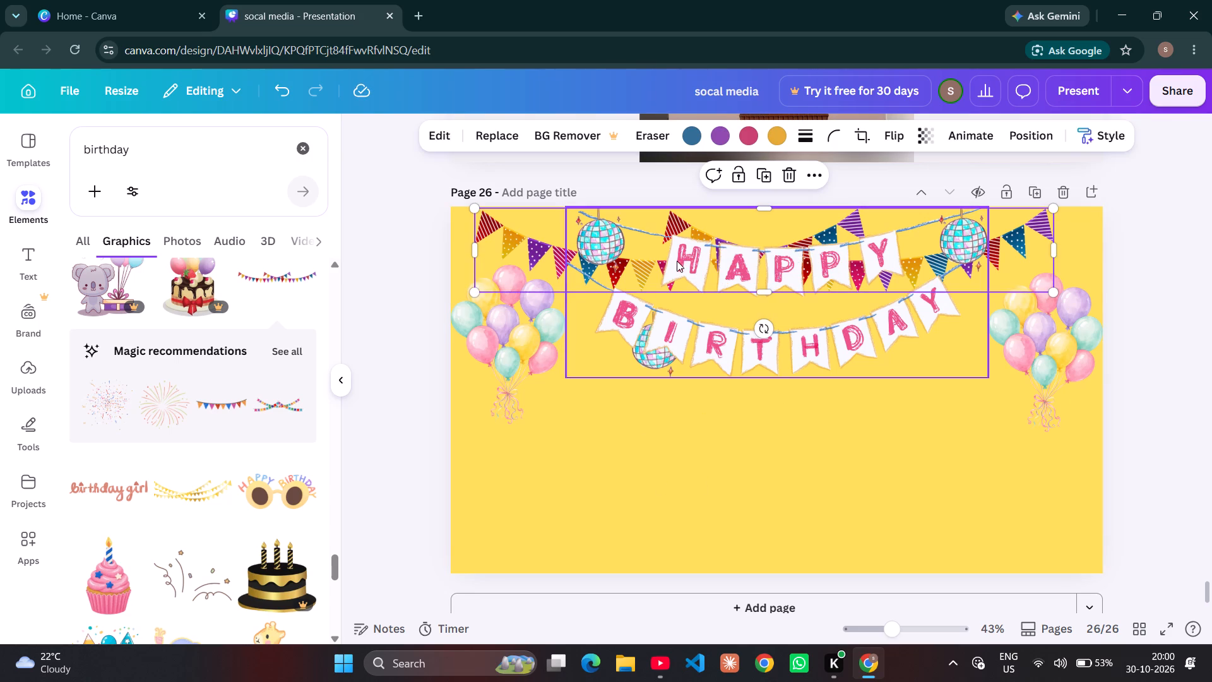
key("ctrl+bracketright")
key("ctrl+bracketleft")
key("ctrl+bracketright")
key("ctrl+bracketleft")
key("ctrl+bracketleft")
key("ctrl+bracketright")
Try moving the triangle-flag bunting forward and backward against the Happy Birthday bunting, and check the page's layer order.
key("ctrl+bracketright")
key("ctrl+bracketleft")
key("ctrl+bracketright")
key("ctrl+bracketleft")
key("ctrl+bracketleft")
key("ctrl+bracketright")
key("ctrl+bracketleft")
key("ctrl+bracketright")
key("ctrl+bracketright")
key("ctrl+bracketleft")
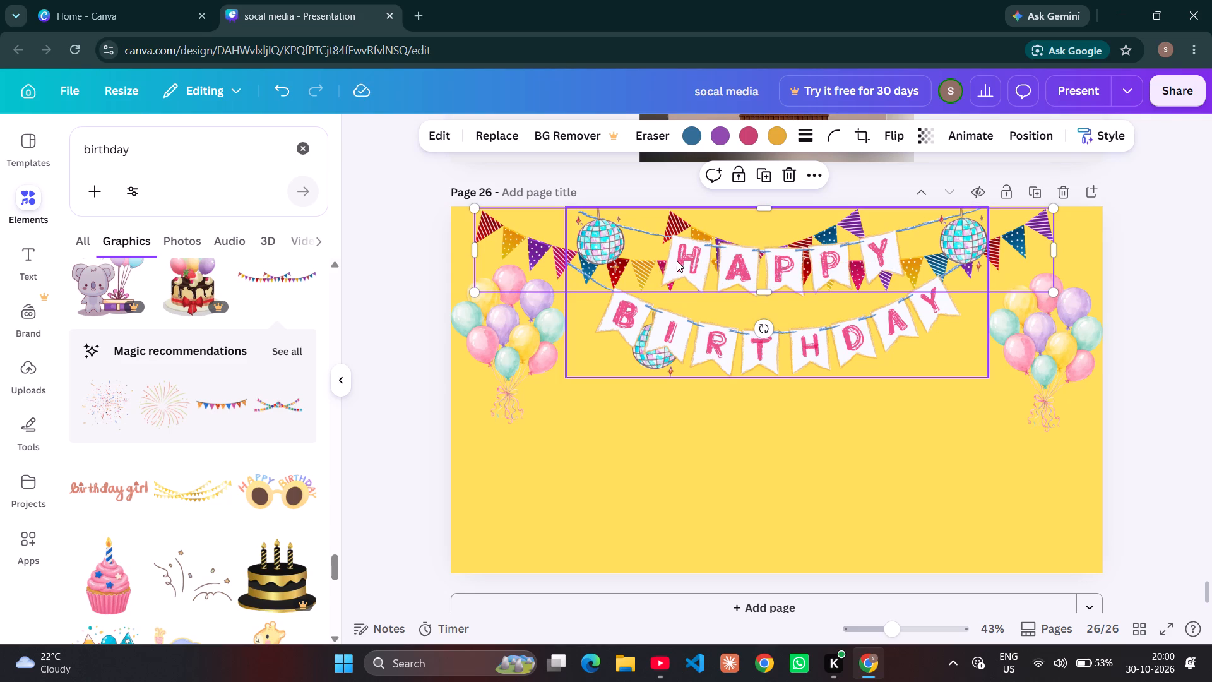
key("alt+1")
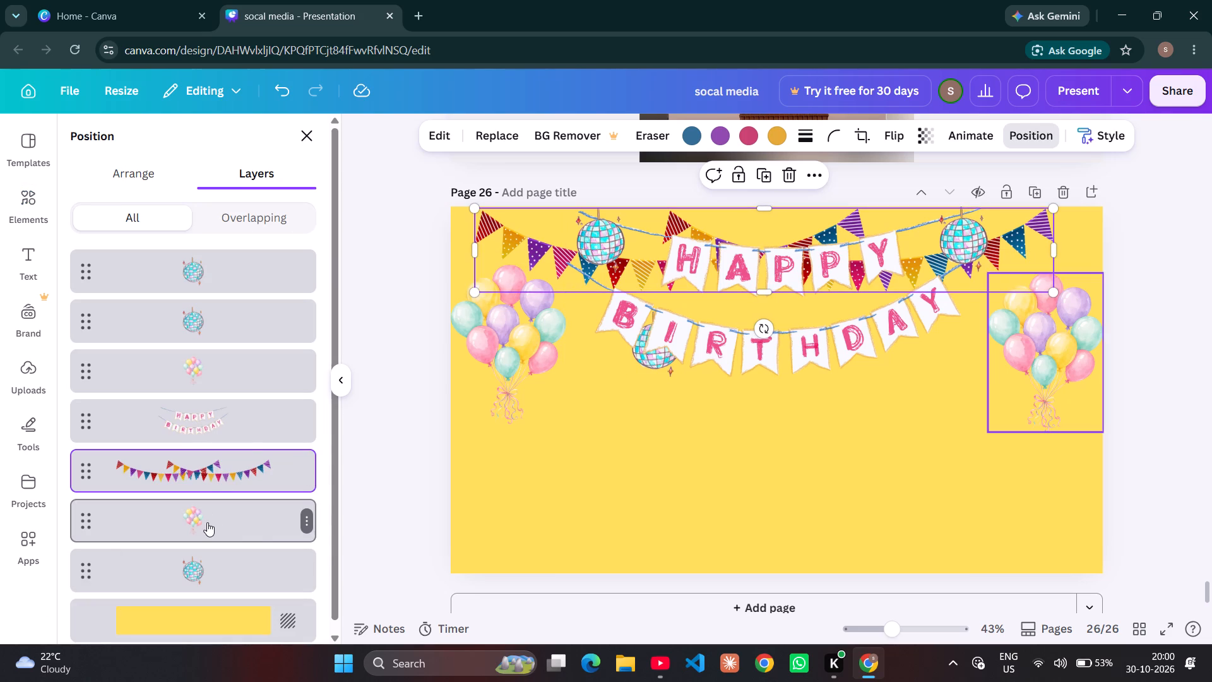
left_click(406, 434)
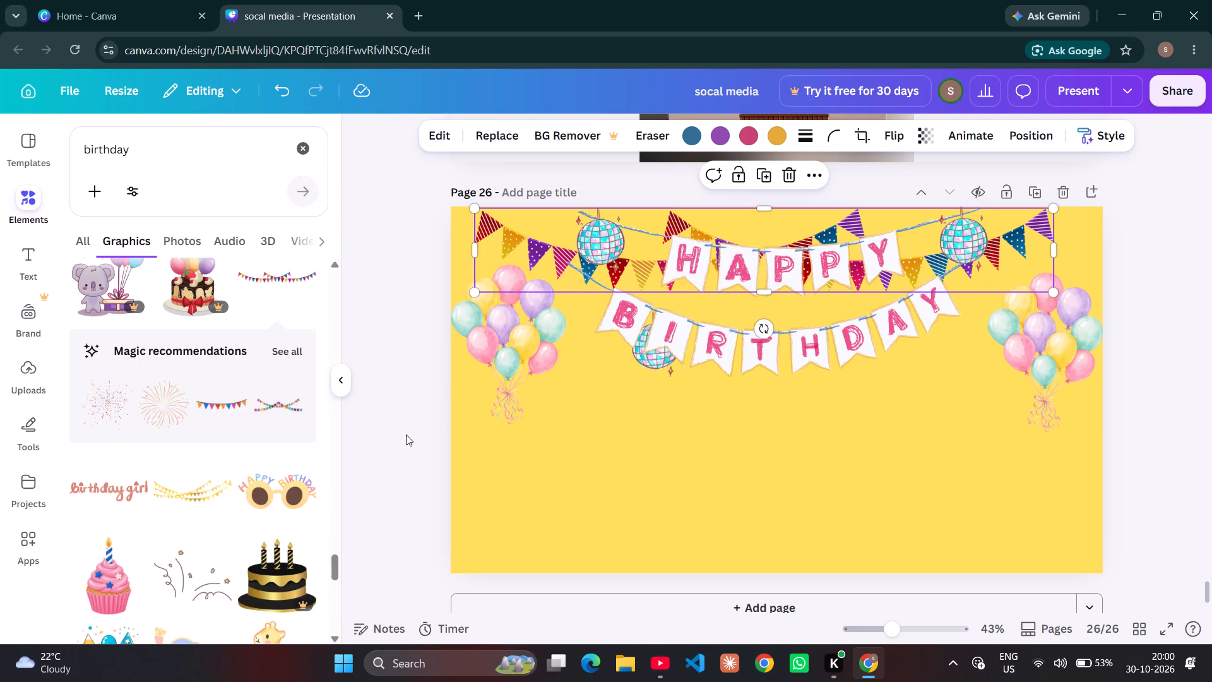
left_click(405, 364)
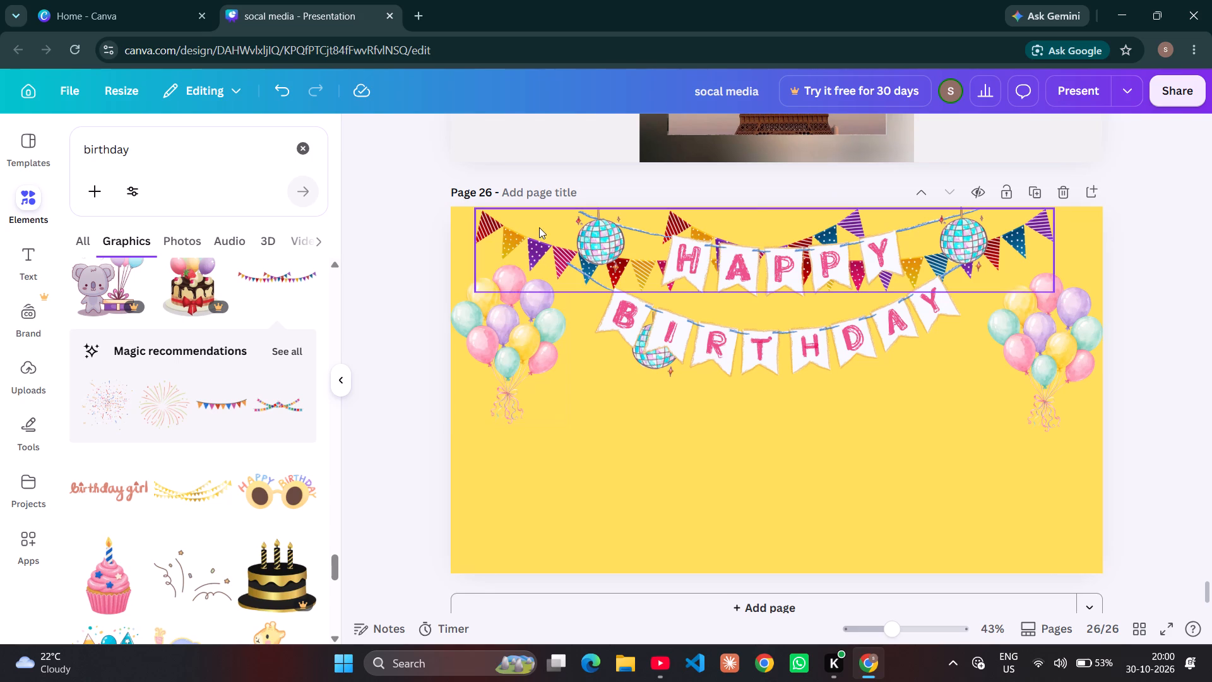
Move the multicoloured triangle-flag bunting slightly right and up so it is centred along the page's top edge.
left_click_drag(539, 227, 553, 225)
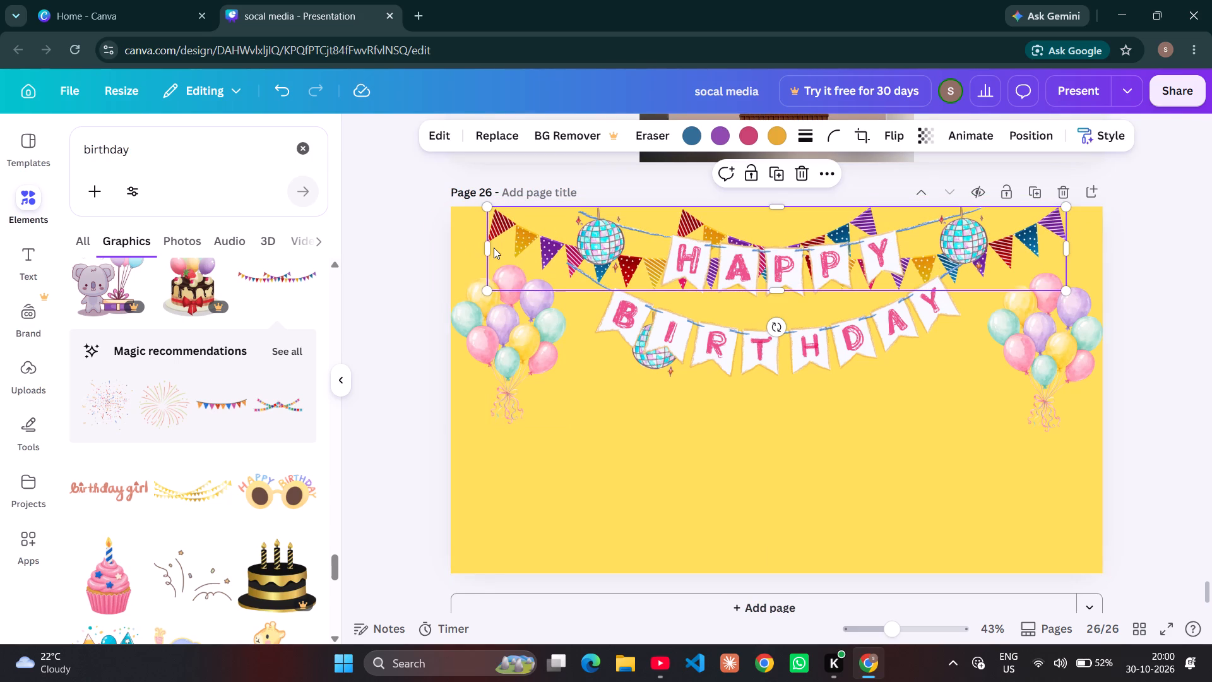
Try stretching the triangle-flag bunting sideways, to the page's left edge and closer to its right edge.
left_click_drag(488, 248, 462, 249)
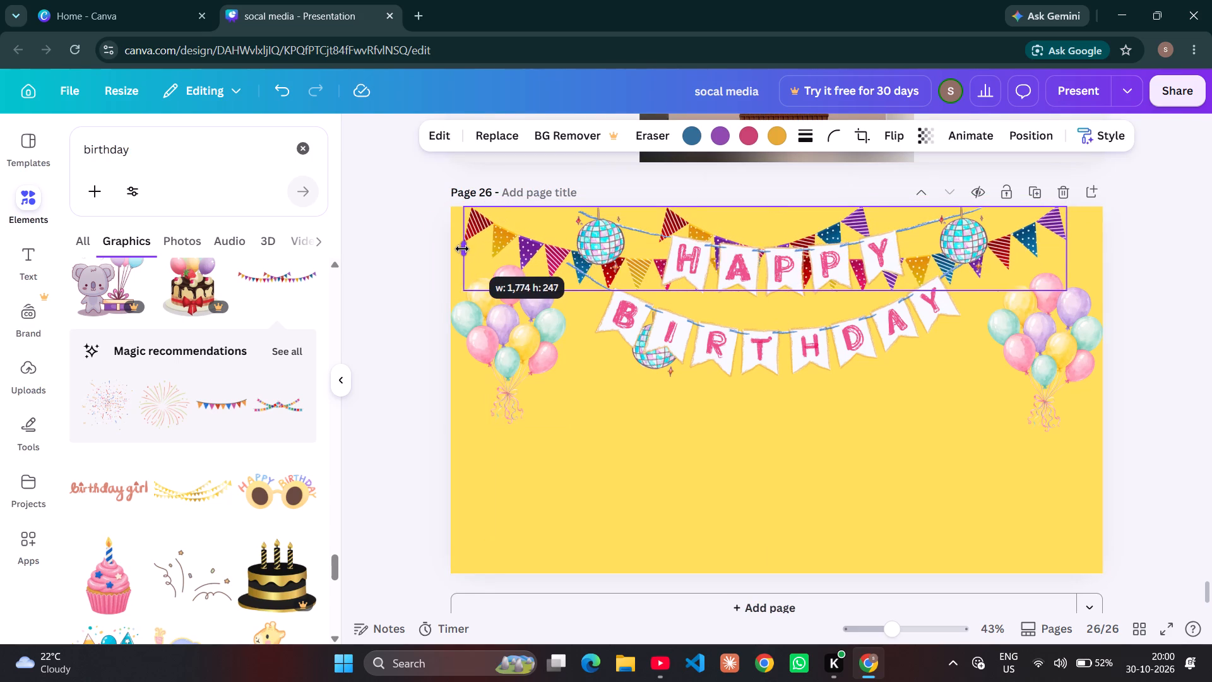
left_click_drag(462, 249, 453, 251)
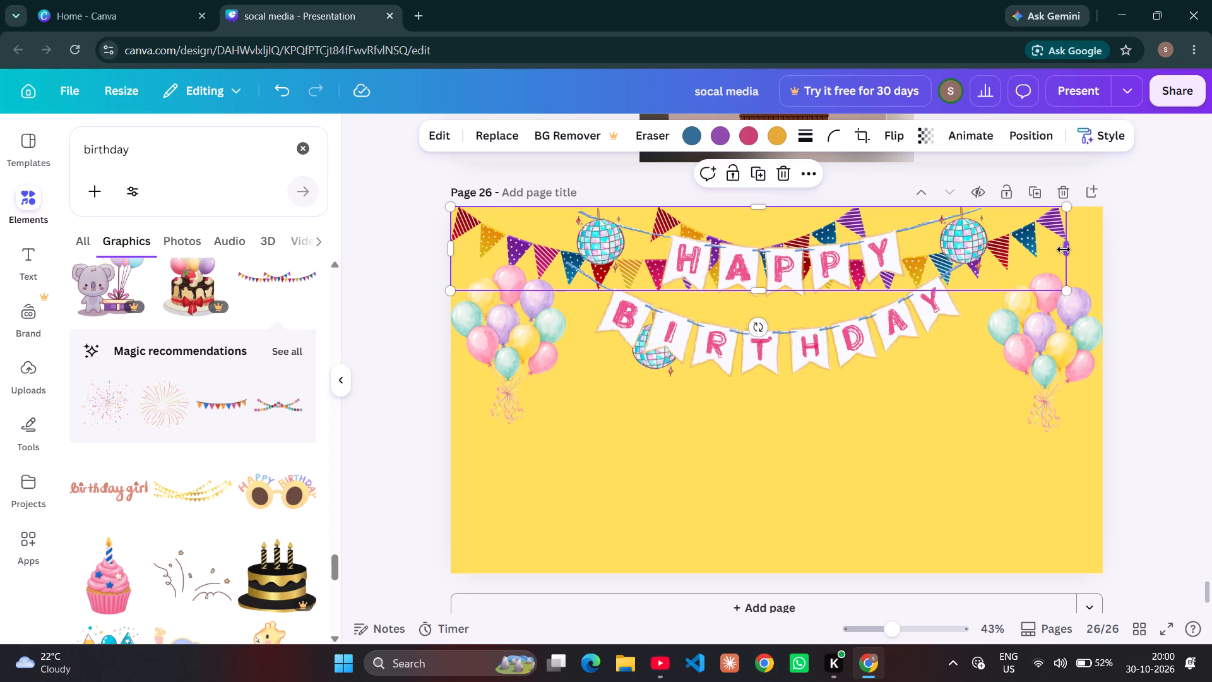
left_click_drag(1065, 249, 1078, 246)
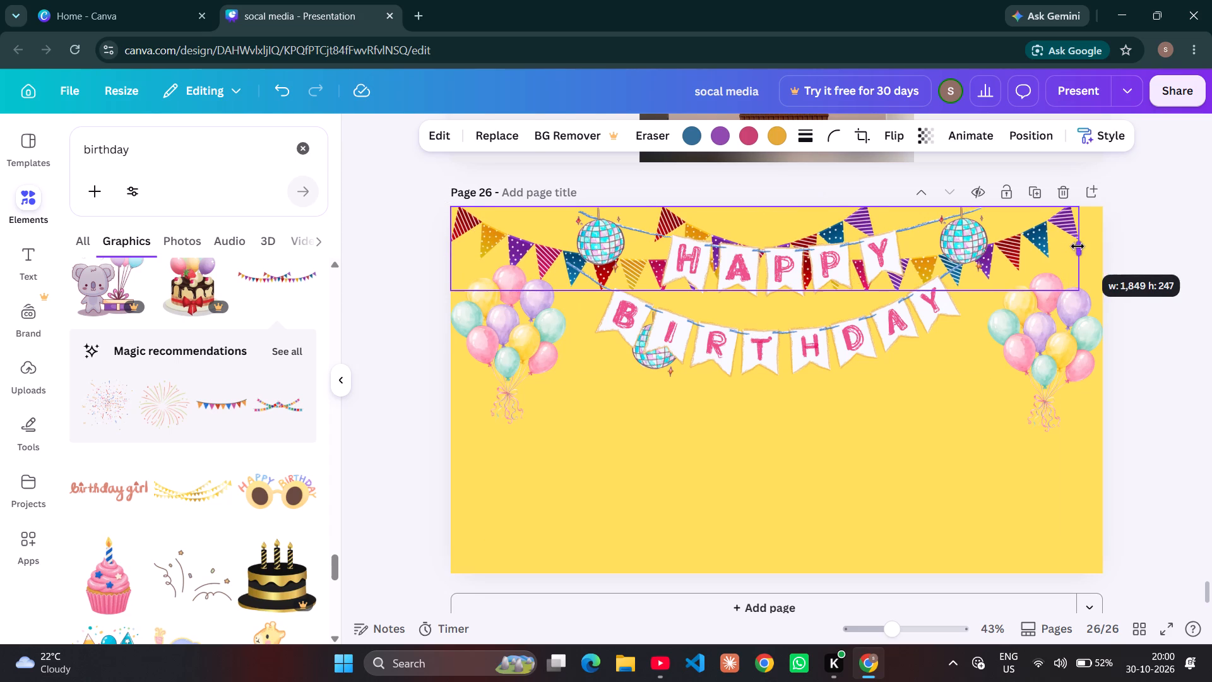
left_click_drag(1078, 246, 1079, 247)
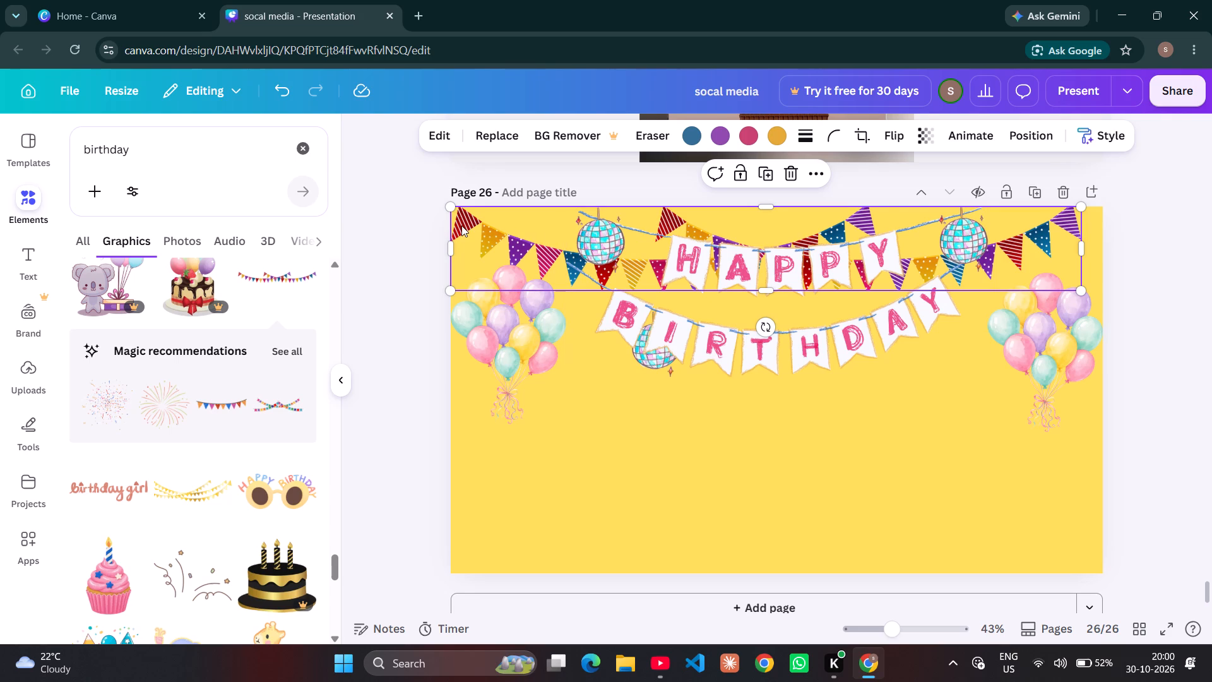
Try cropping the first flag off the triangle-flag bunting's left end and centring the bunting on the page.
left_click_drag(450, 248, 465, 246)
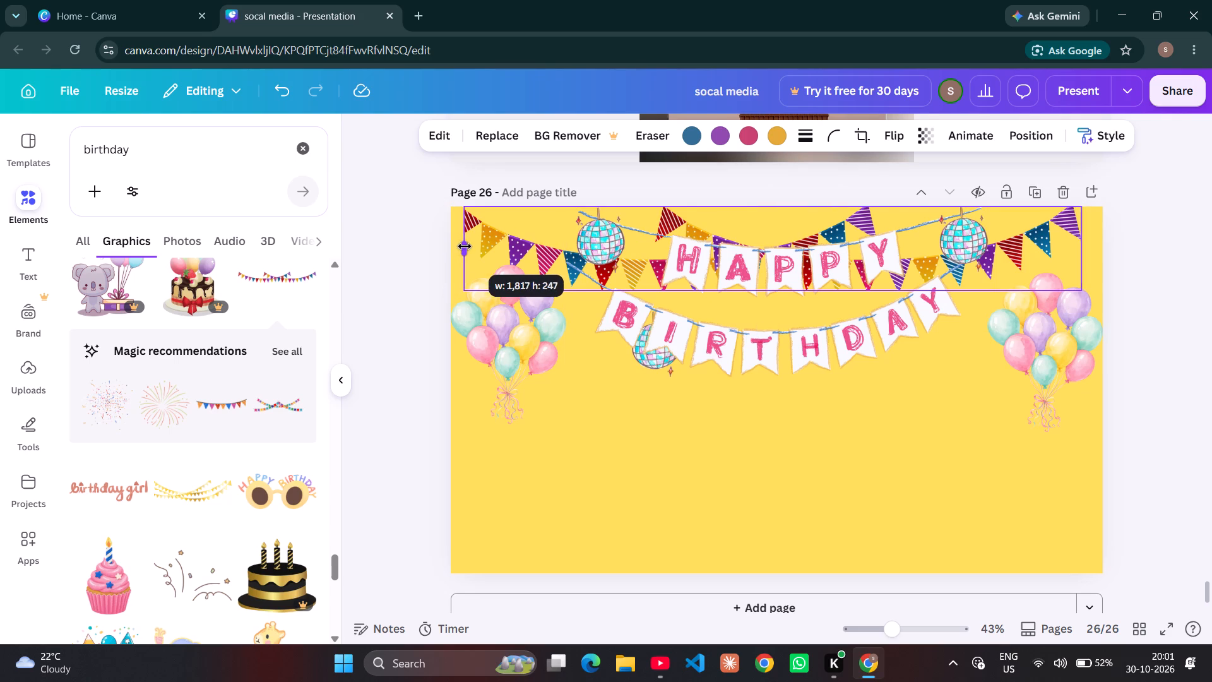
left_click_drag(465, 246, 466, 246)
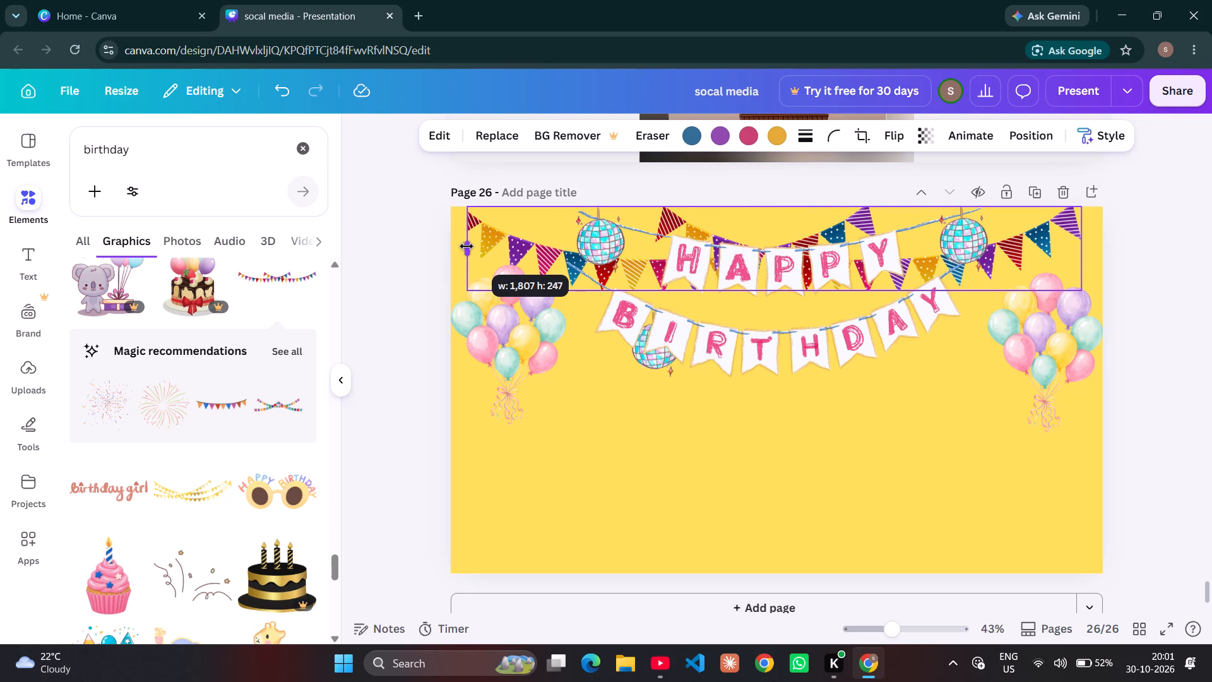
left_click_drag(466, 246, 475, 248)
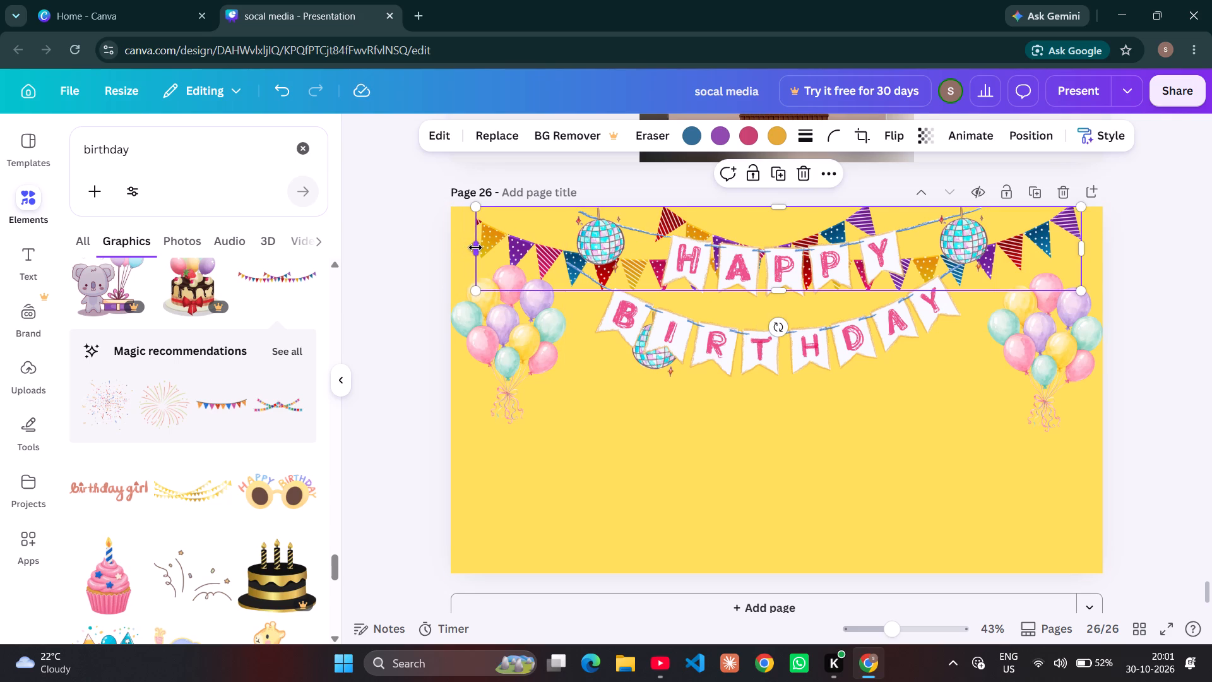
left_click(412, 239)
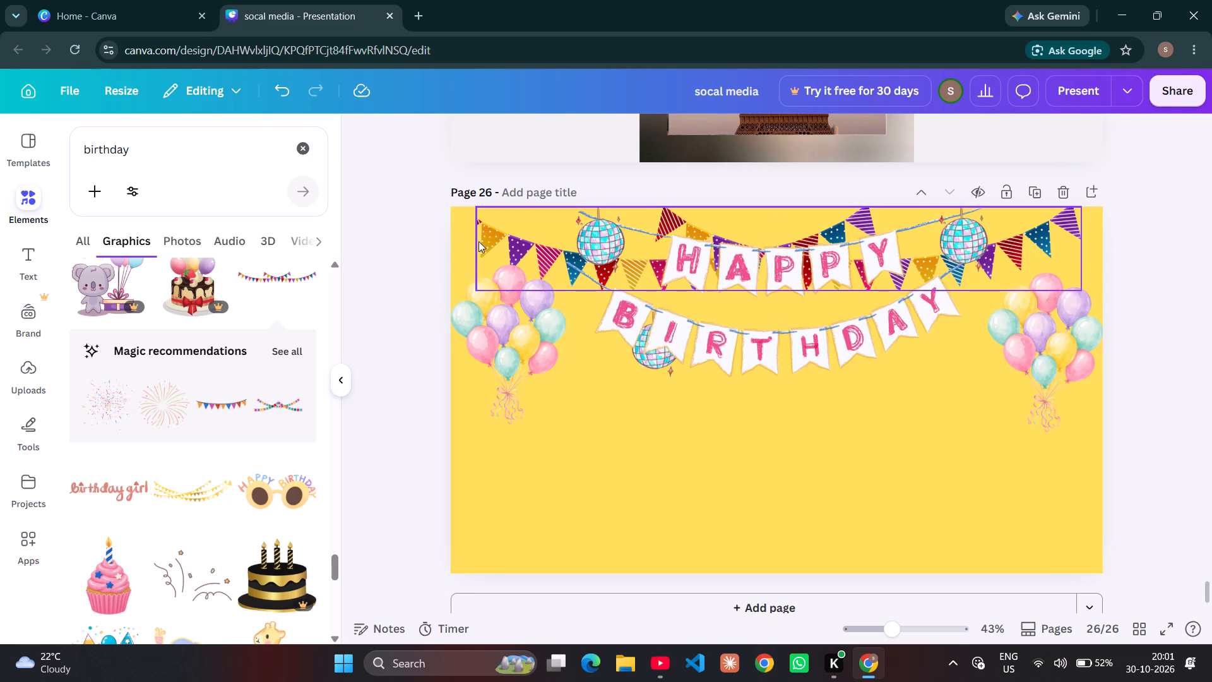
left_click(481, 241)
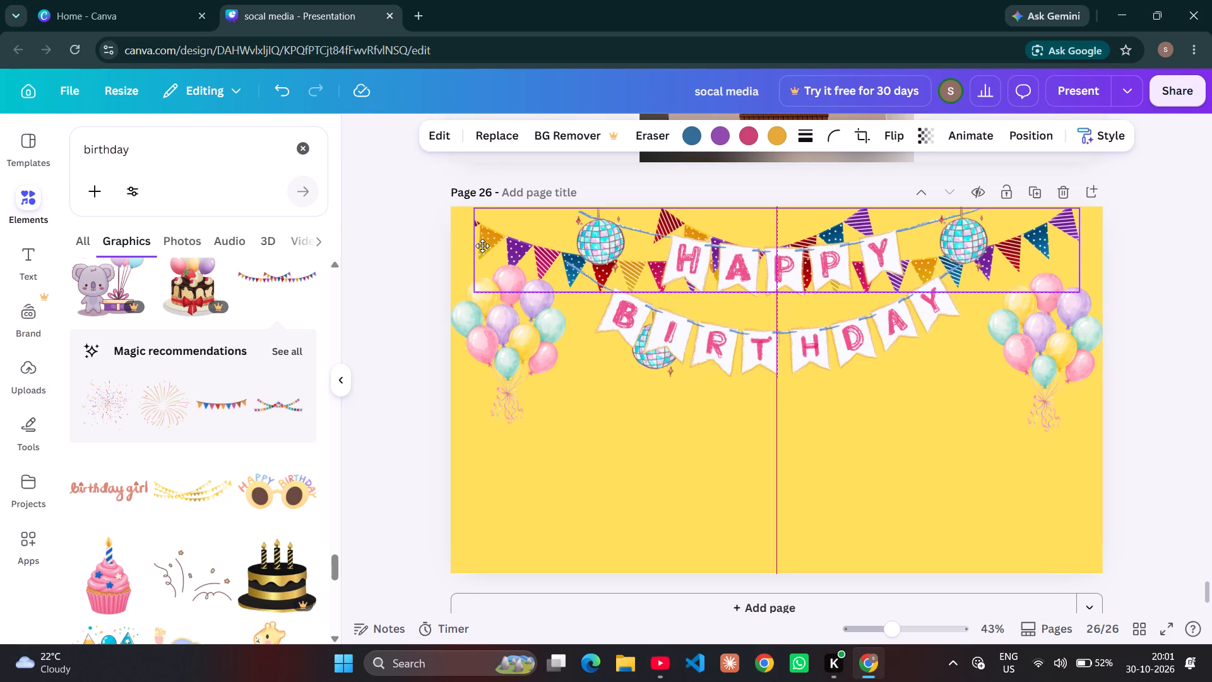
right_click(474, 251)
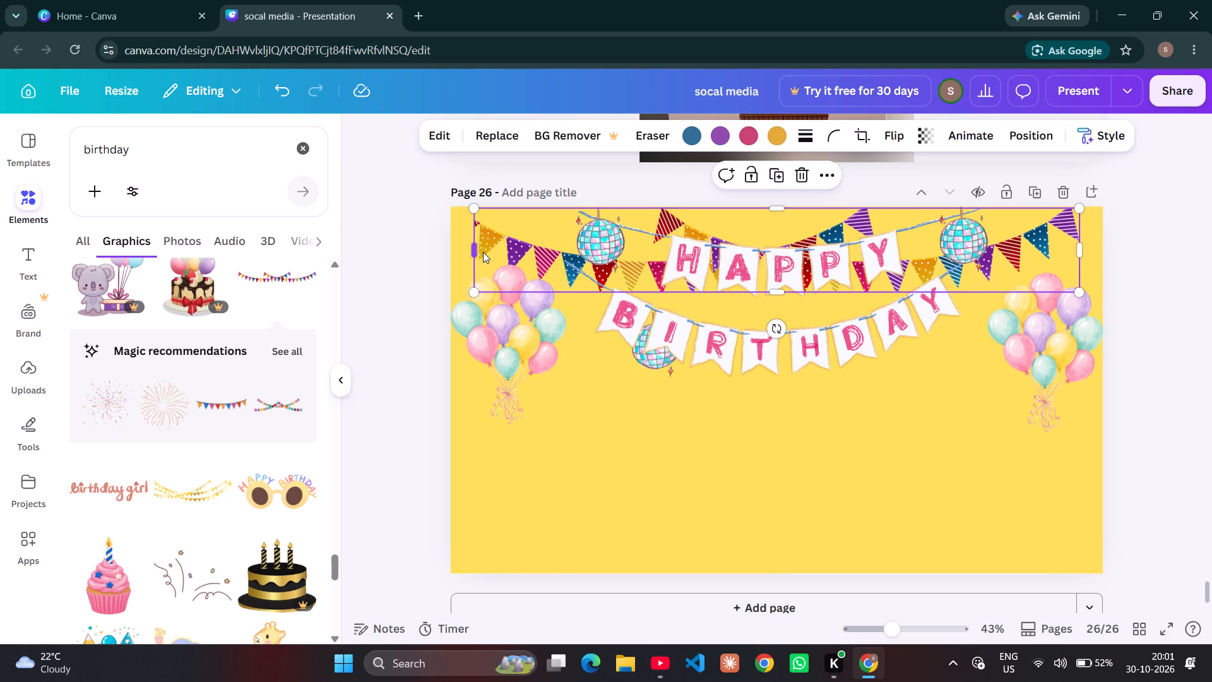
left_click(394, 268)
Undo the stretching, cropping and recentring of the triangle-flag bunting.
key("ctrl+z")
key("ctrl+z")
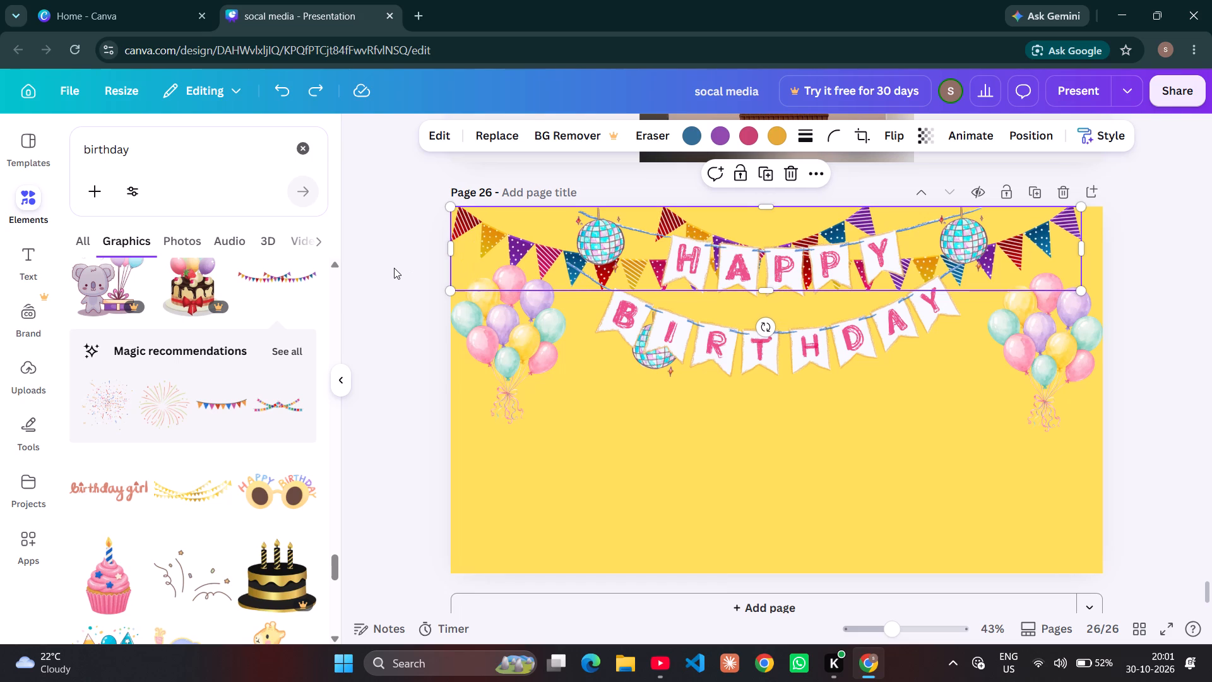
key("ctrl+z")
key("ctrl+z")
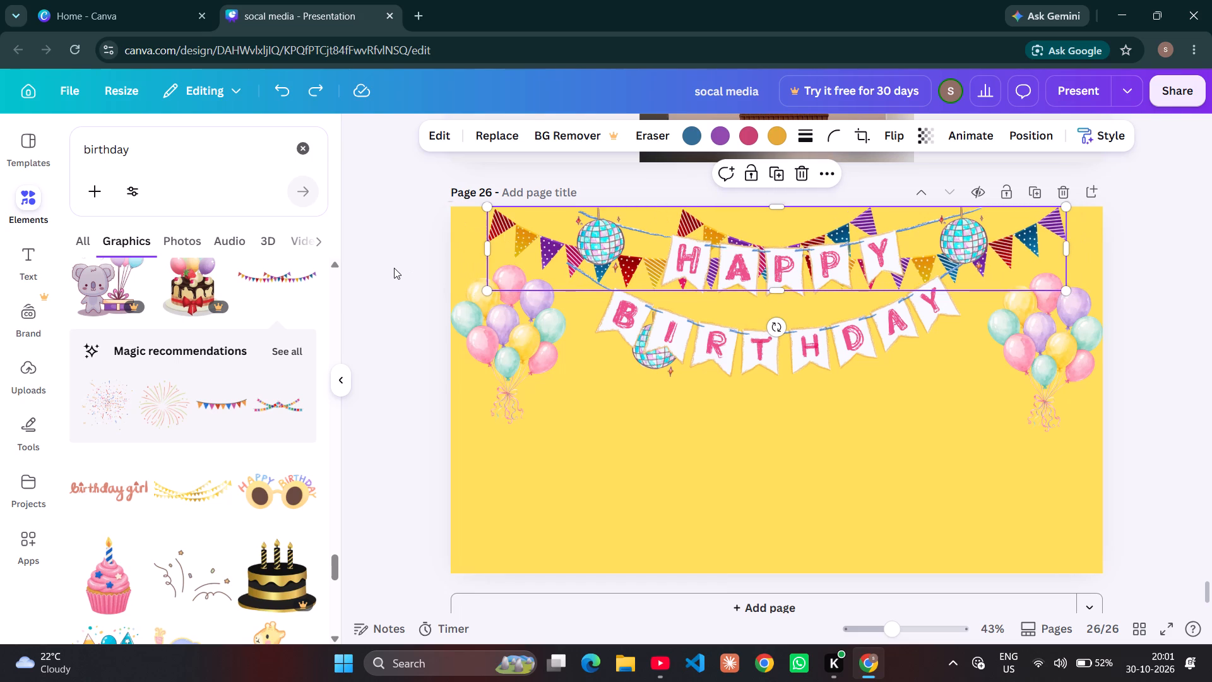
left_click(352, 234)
Stretch the triangle-flag bunting slightly at its left end to a width of about 1,723 px.
left_click(528, 245)
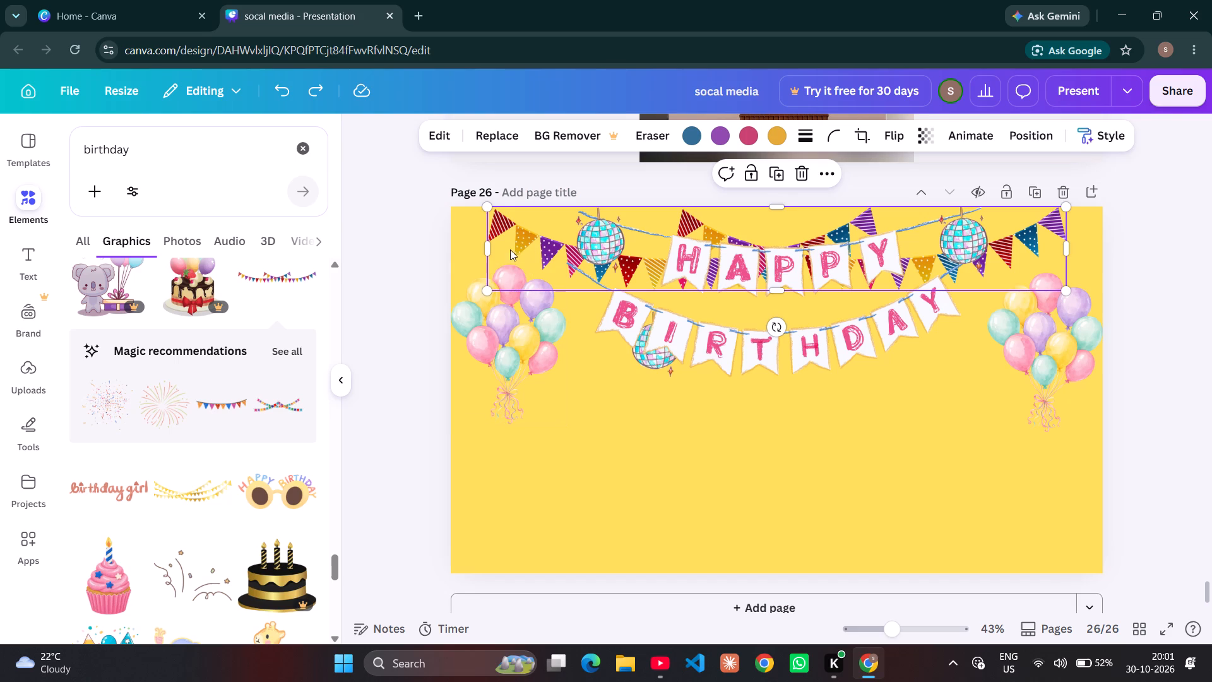
left_click_drag(487, 249, 477, 252)
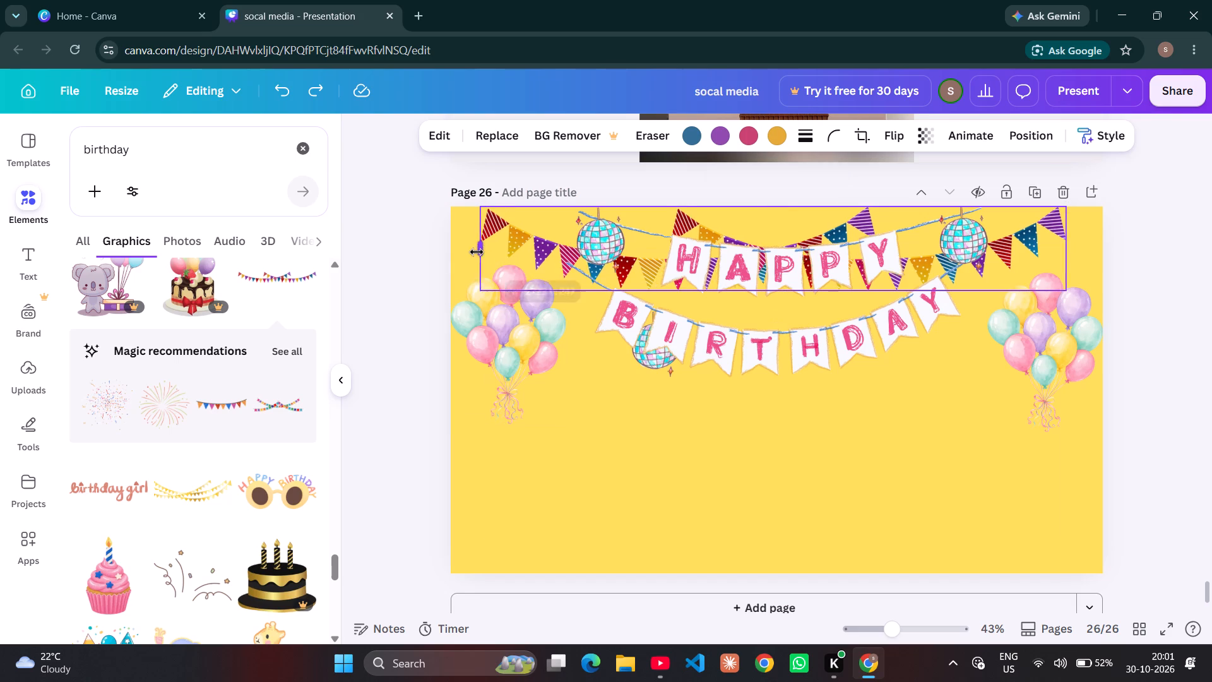
left_click_drag(477, 252, 474, 250)
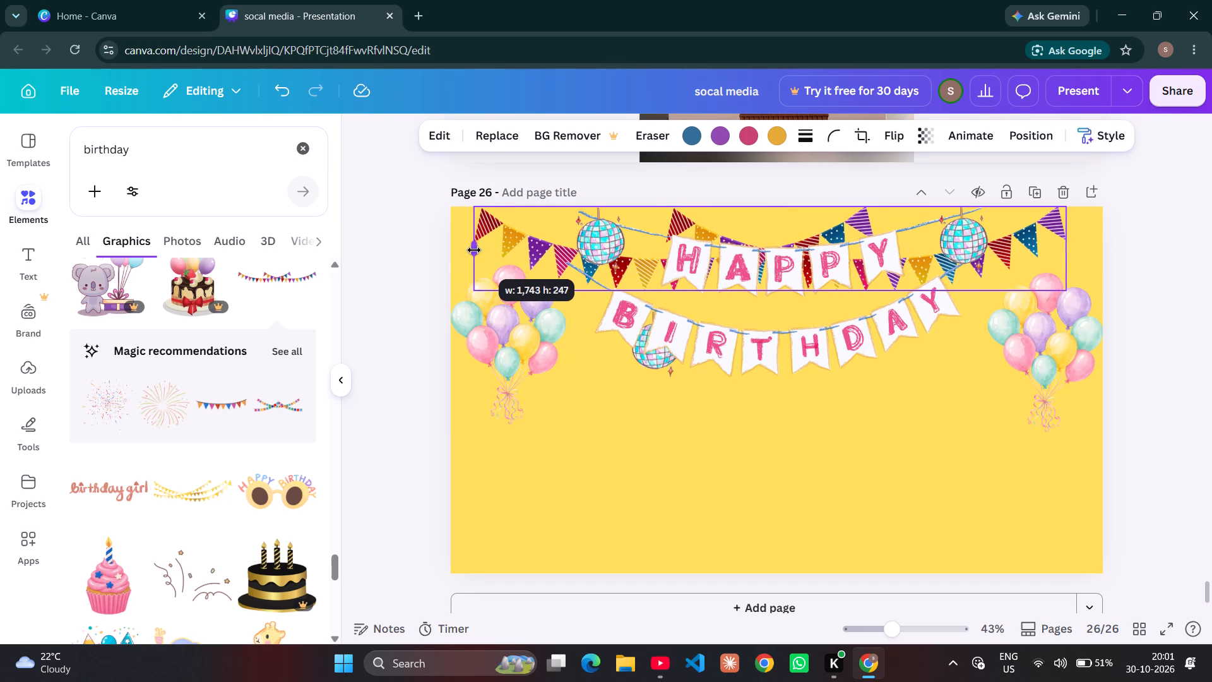
left_click_drag(474, 250, 482, 251)
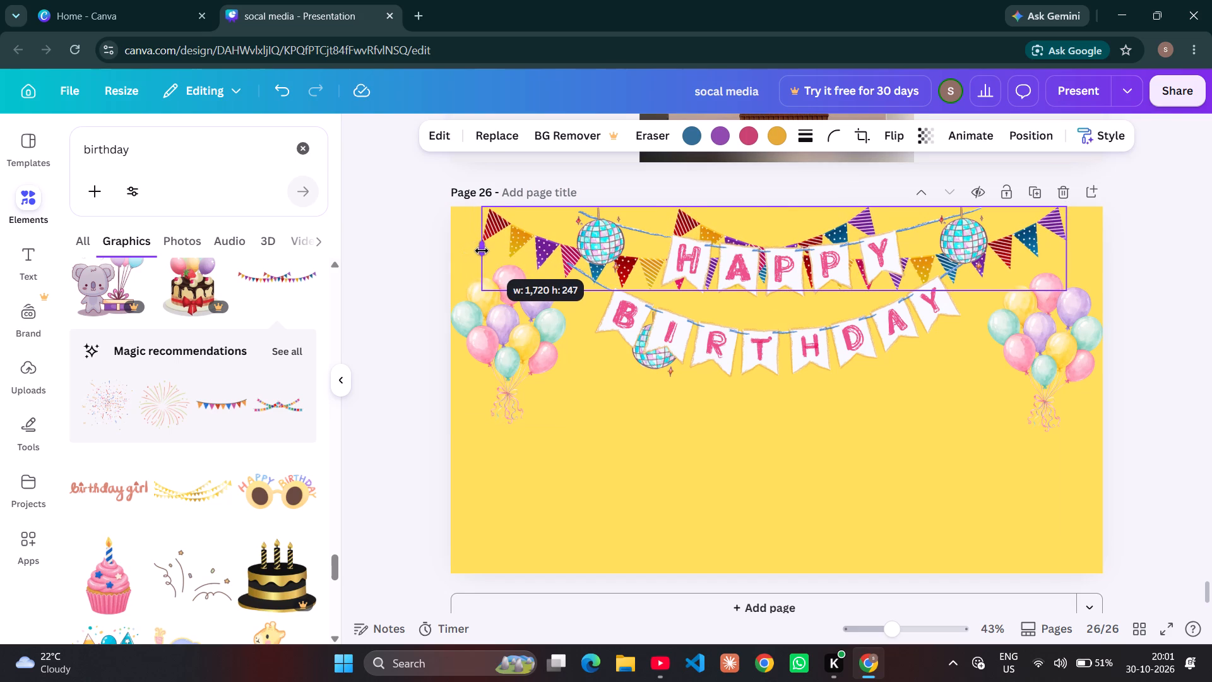
left_click_drag(482, 251, 481, 250)
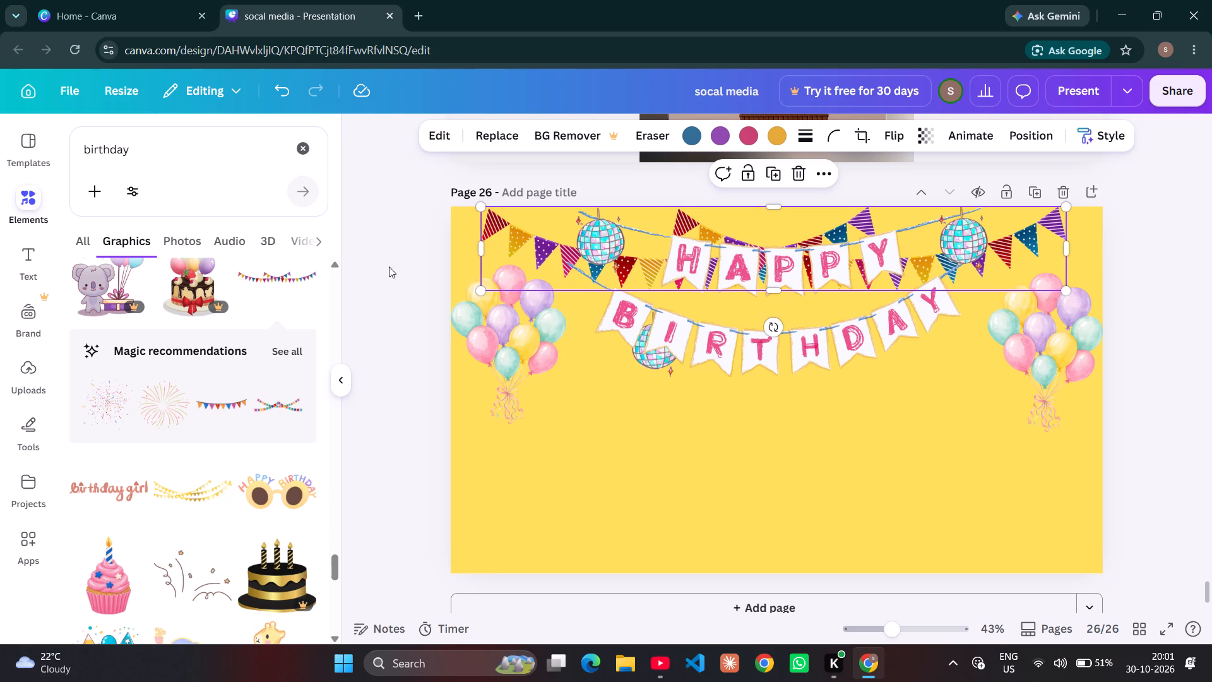
left_click(379, 268)
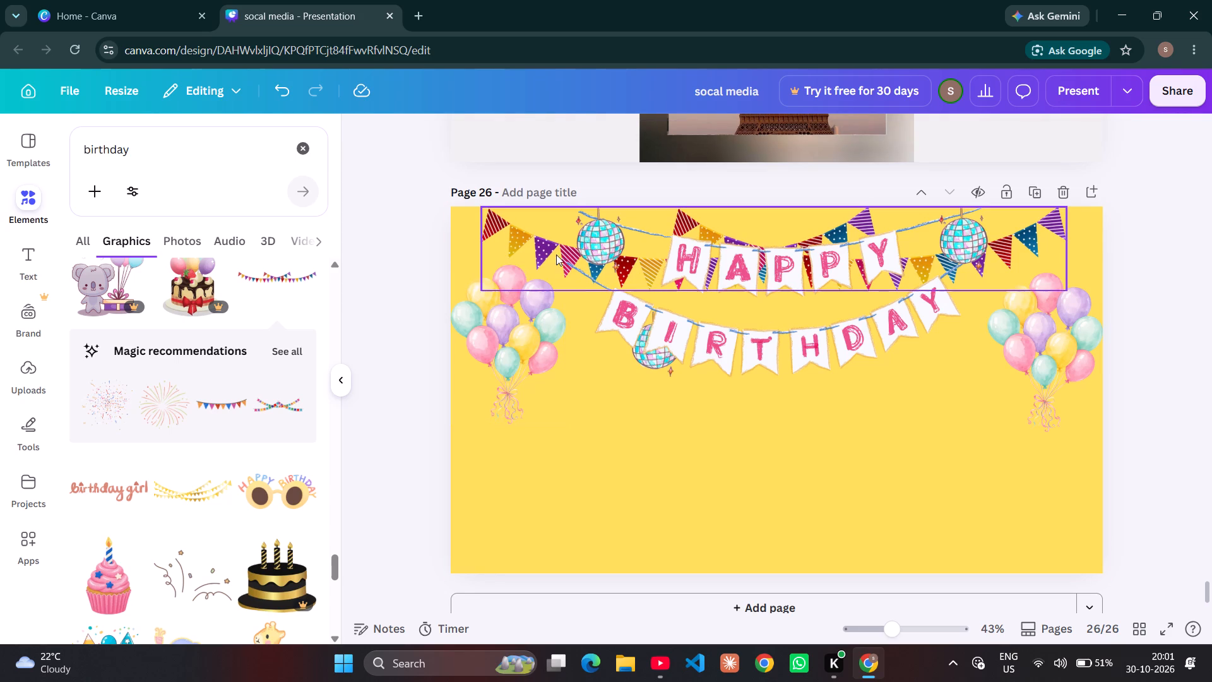
Align the triangle-flag bunting to the horizontal centre of the page.
left_click(550, 251)
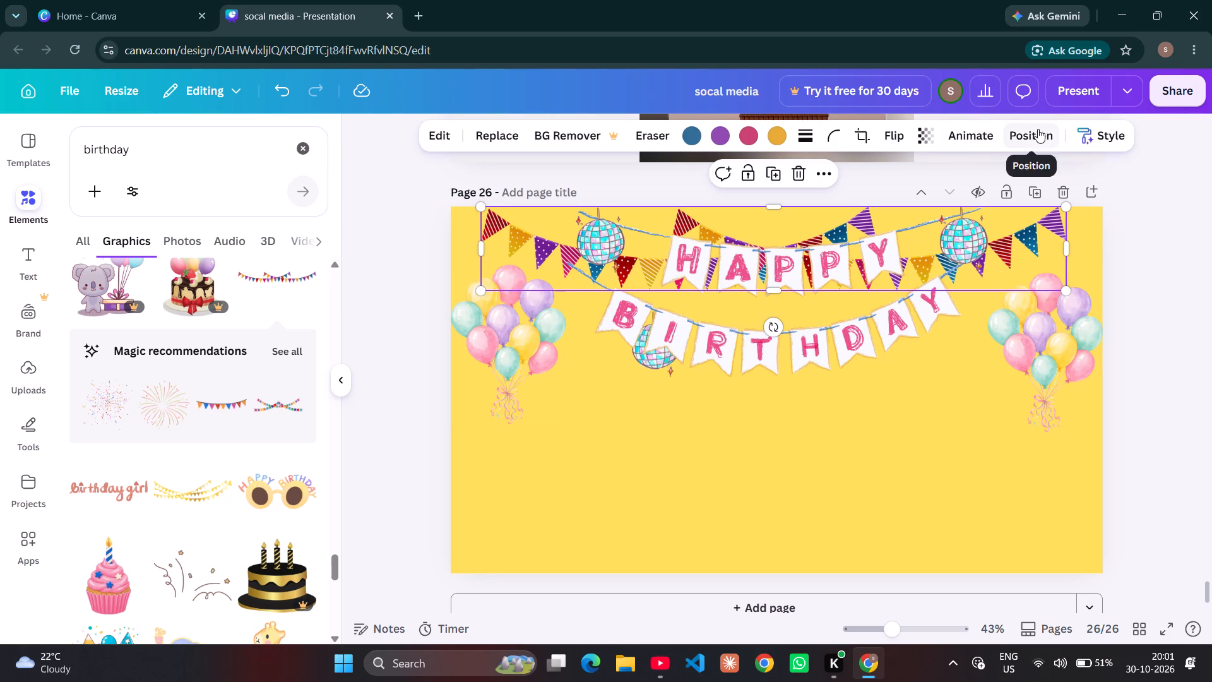
left_click(1038, 129)
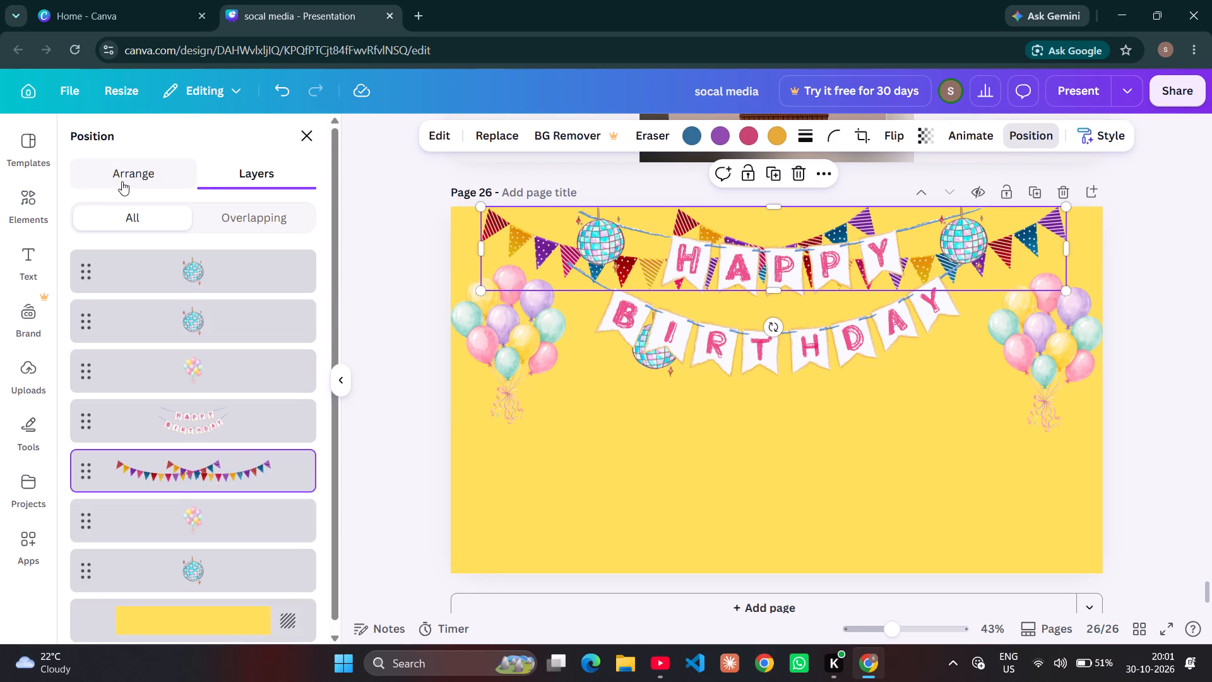
left_click_drag(122, 181, 263, 375)
left_click(263, 375)
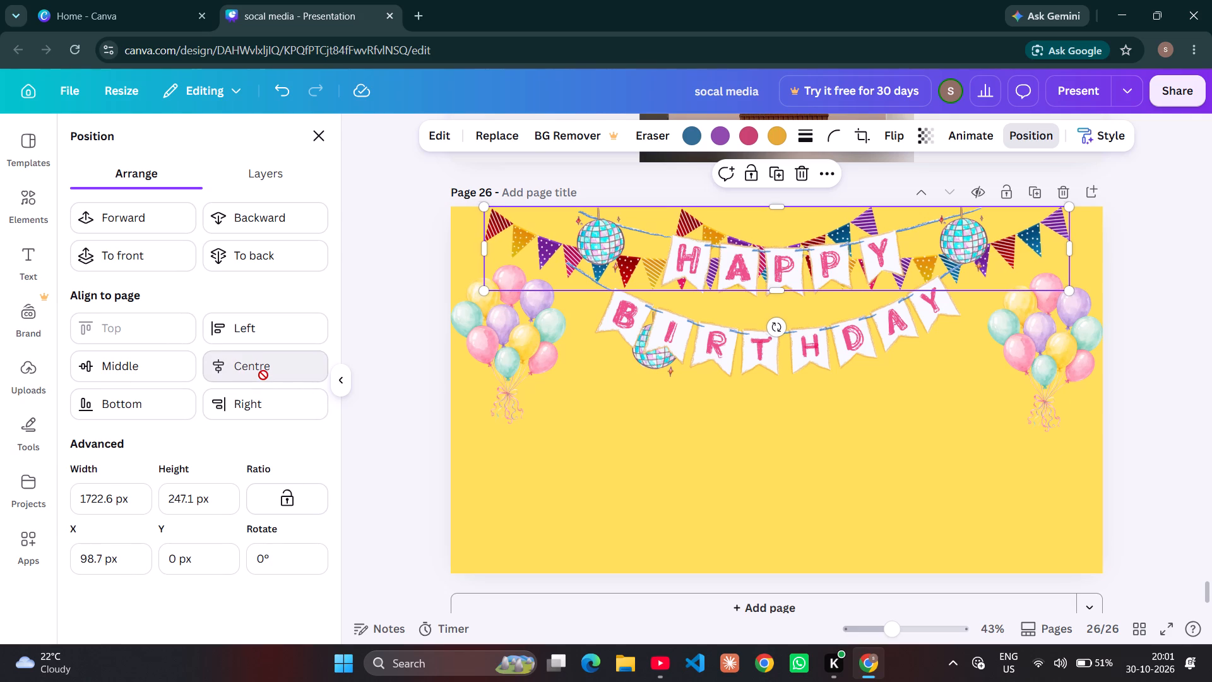
left_click(364, 300)
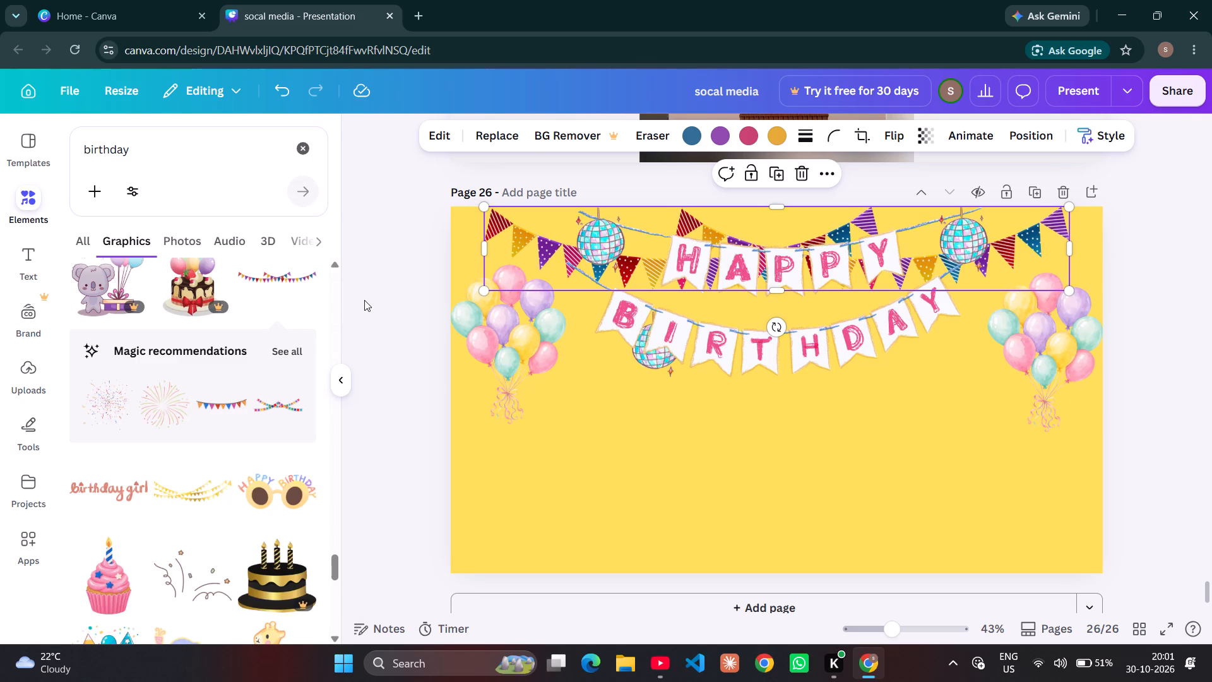
left_click(364, 300)
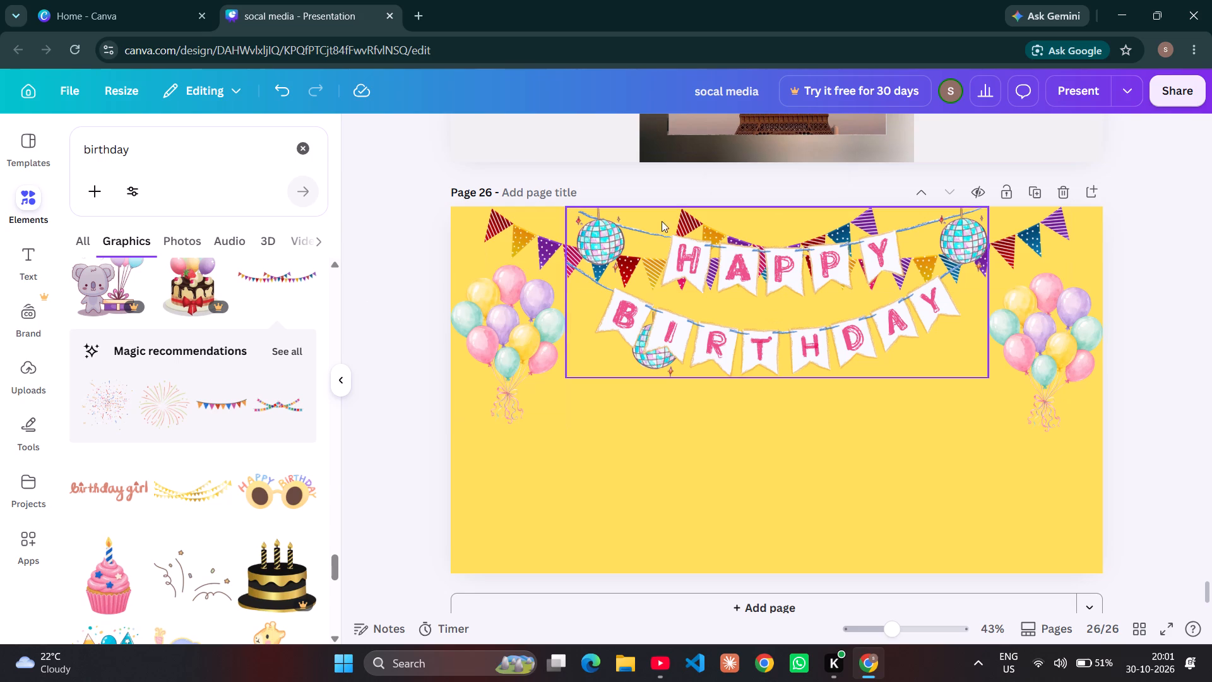
Nudge the upper-left disco ball left along the triangle-flag bunting, so that it hangs near the start of the Happy Birthday bunting.
left_click(606, 229)
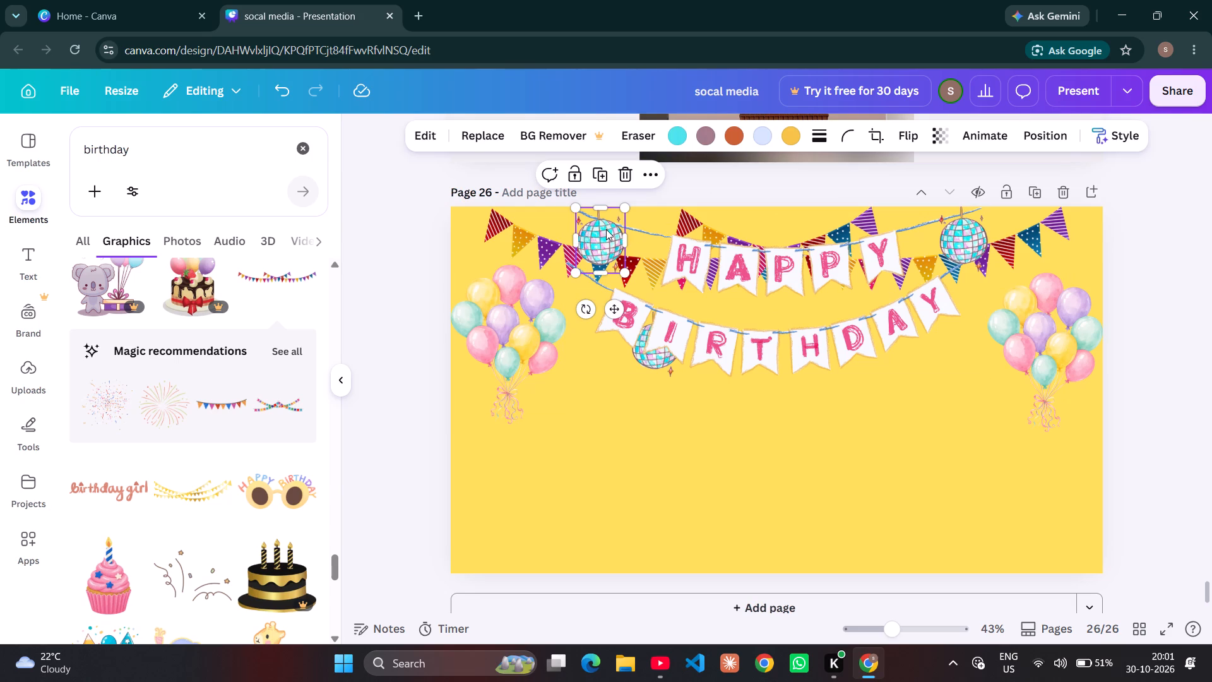
key("Left")
key("Left")
key("Left")
key("Left")
key("Left")
key("Left")
key("Left")
key("Left")
key("Left")
key("Left")
key("Left")
key("Left")
key("Left")
key("Left")
key("Left")
key("Left")
key("Left")
key("Left")
key("Left")
key("Left")
key("Left")
key("Left")
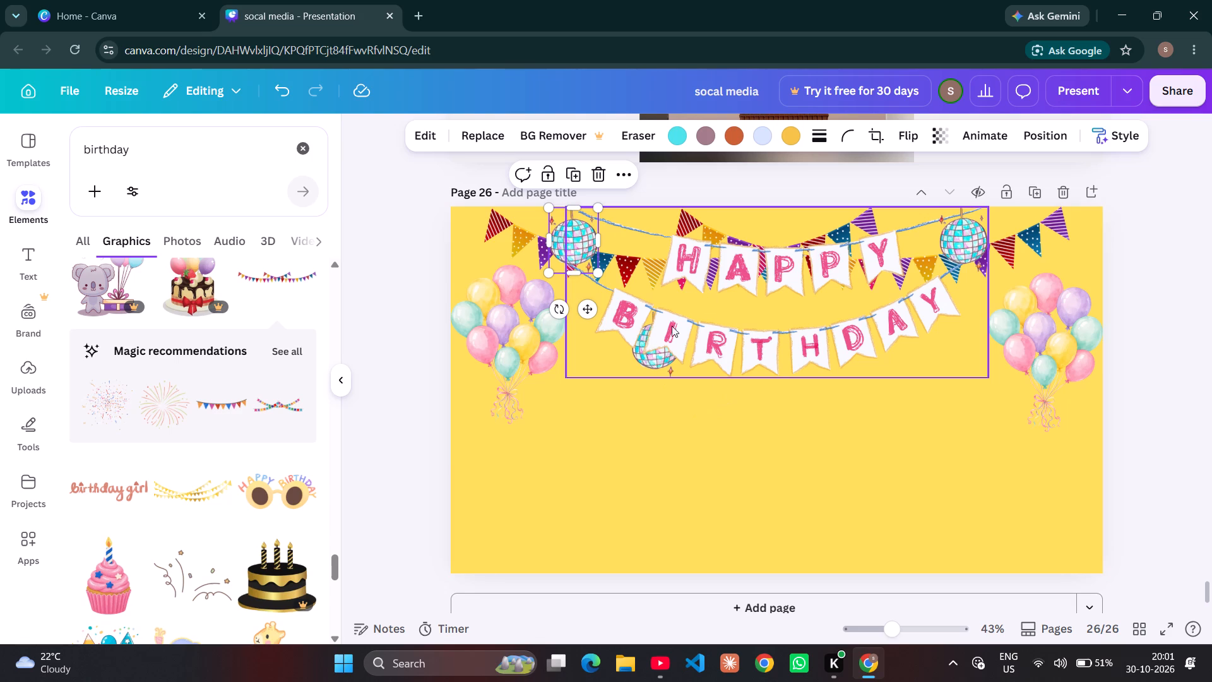
key("Left")
key("Left")
key("Left")
key("Left")
key("Left")
key("Left")
key("Left")
key("Left")
key("Left")
key("Left")
key("Left")
key("Left")
key("Left")
key("Left")
key("Left")
key("Left")
key("Left")
key("Left")
key("Left")
key("Left")
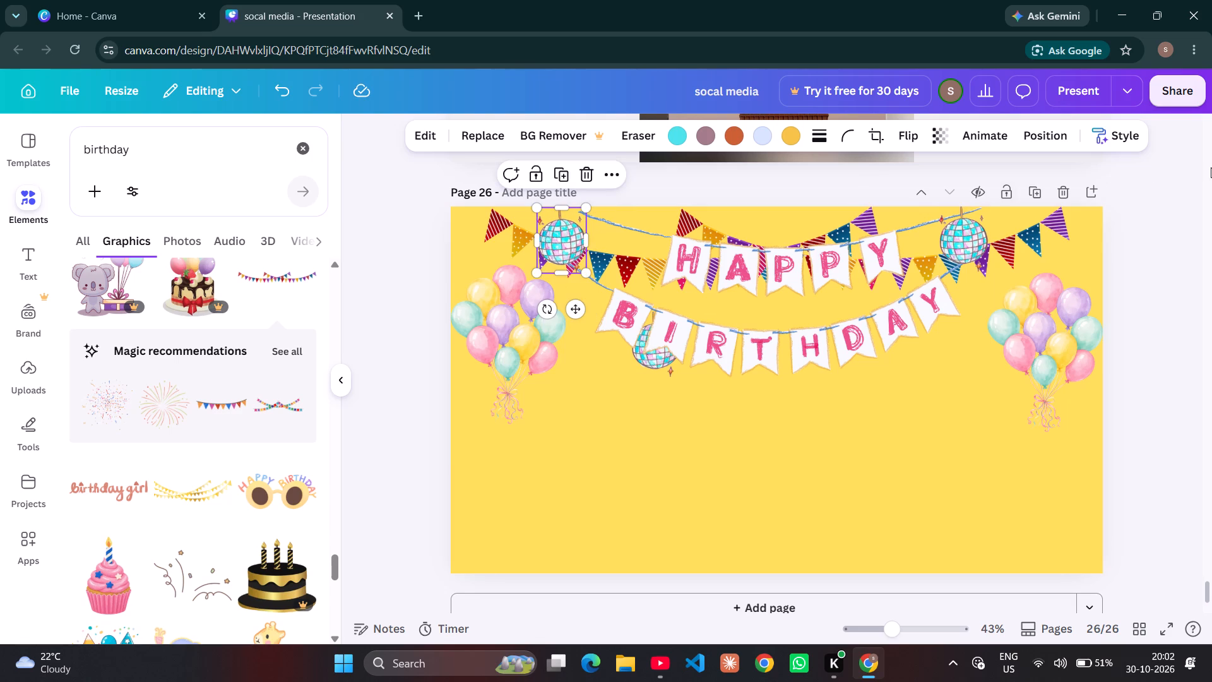
Nudge the upper-left disco ball right so that it hangs where the Happy Birthday bunting's string begins.
key("Right")
key("Right")
key("Right")
key("Right")
key("Right")
key("Right")
key("Right")
key("Right")
key("Right")
key("Right")
key("Right")
key("Right")
key("Right")
key("Right")
key("Right")
key("Right")
key("Right")
key("Right")
key("Right")
key("Right")
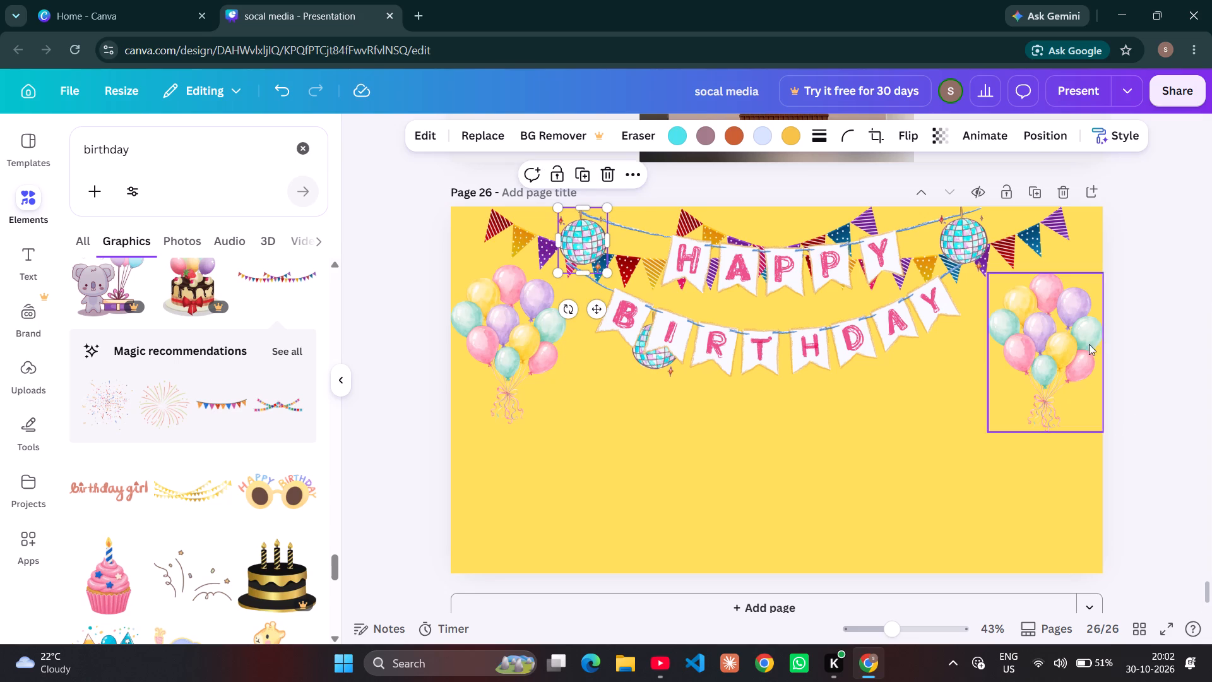
Nudge the upper-right disco ball right so that it hangs at the right end of the Happy Birthday bunting's upper string.
left_click(958, 217)
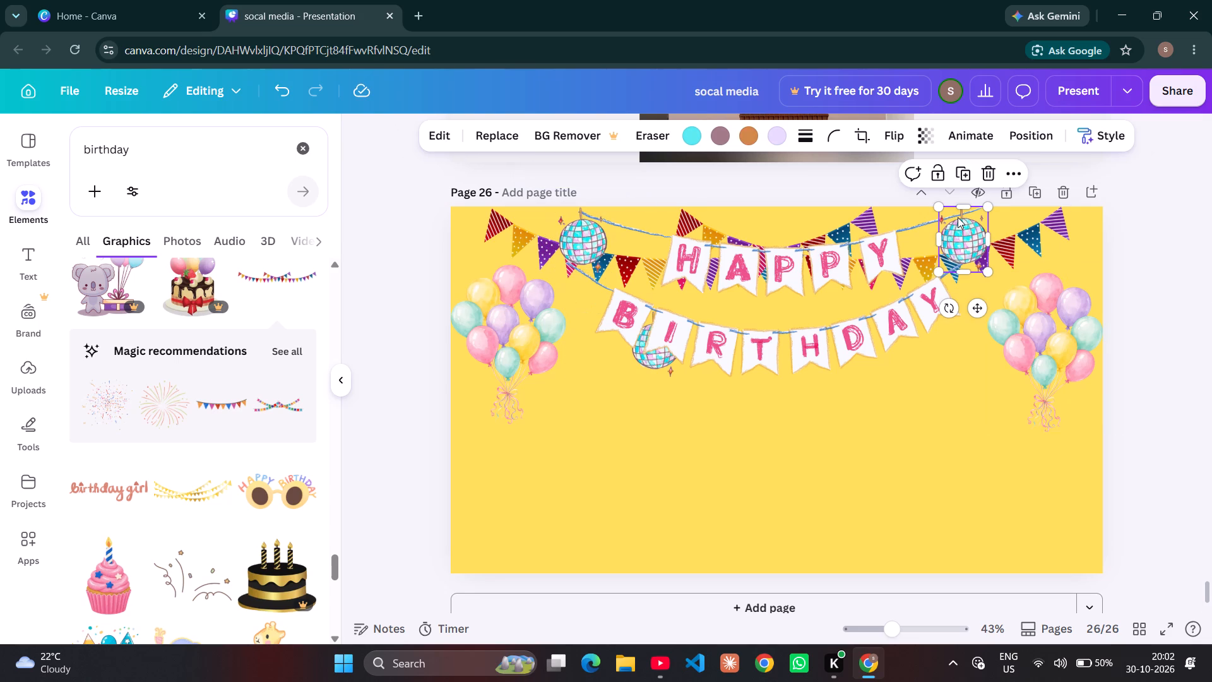
key("Right")
key("Right")
key("Right")
key("Right")
key("Right")
key("Right")
key("Right")
key("Right")
key("Right")
key("Right")
key("Right")
key("Right")
key("Right")
key("Right")
key("Right")
key("Right")
key("Right")
key("Right")
key("Right")
key("Right")
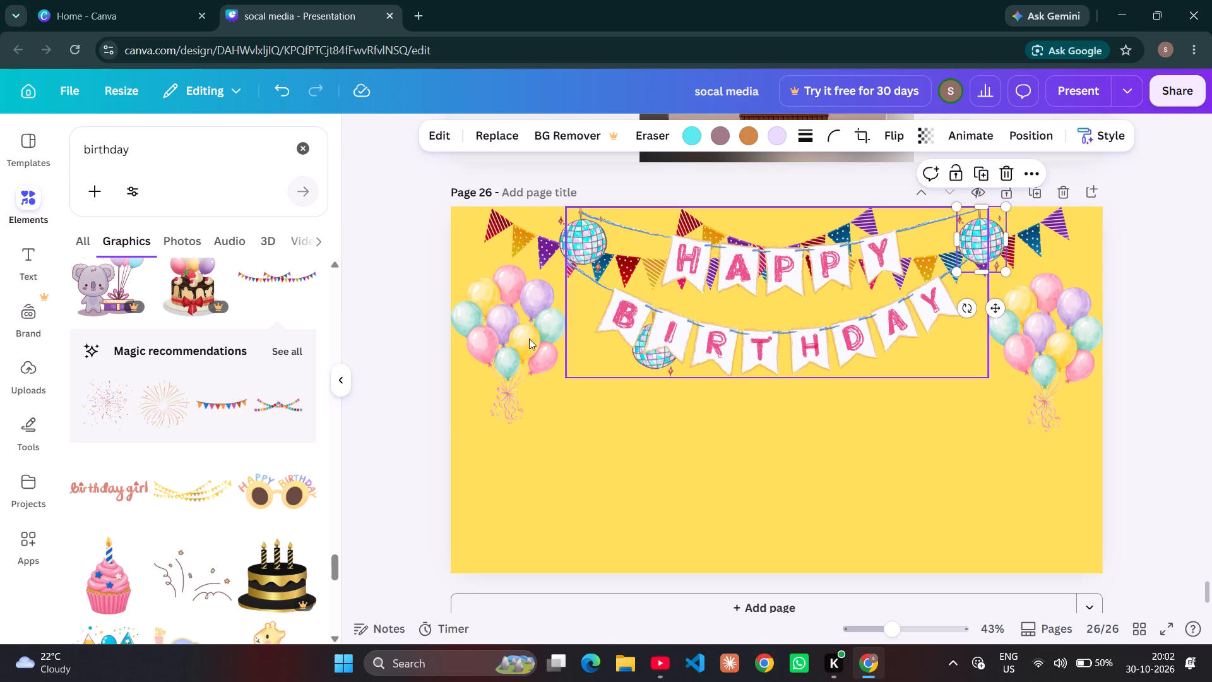
left_click(396, 444)
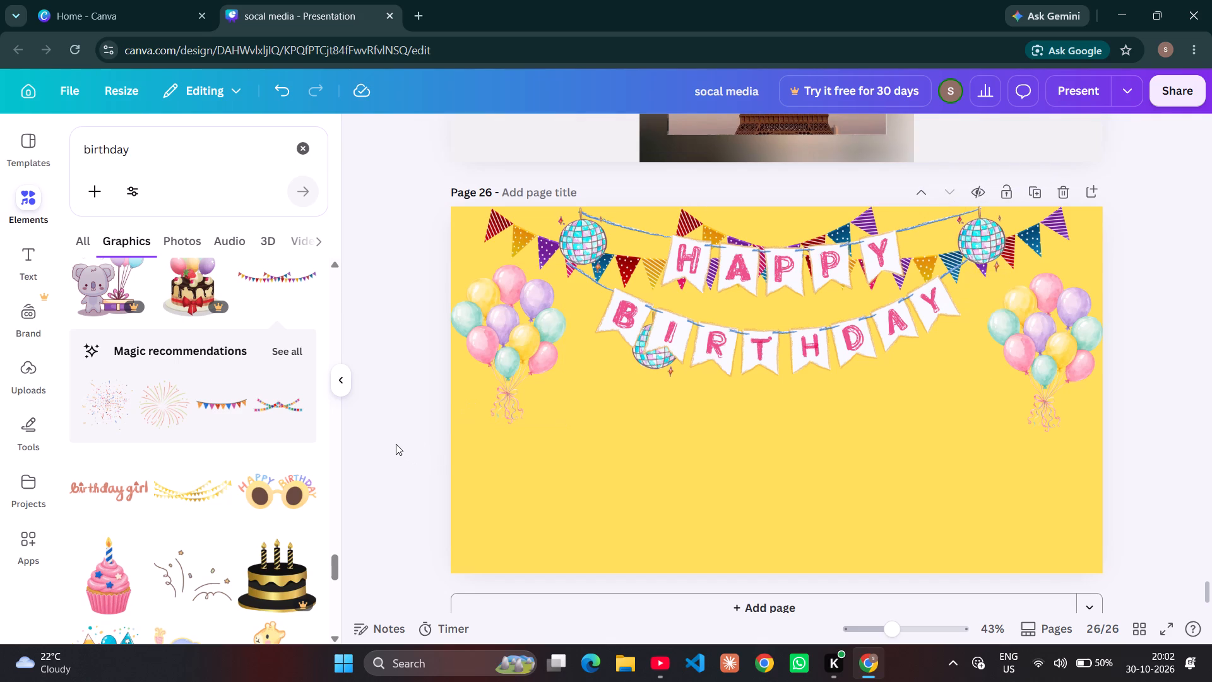
Delete the third disco ball, which sits behind the BIRTHDAY row of the bunting.
key("alt+1")
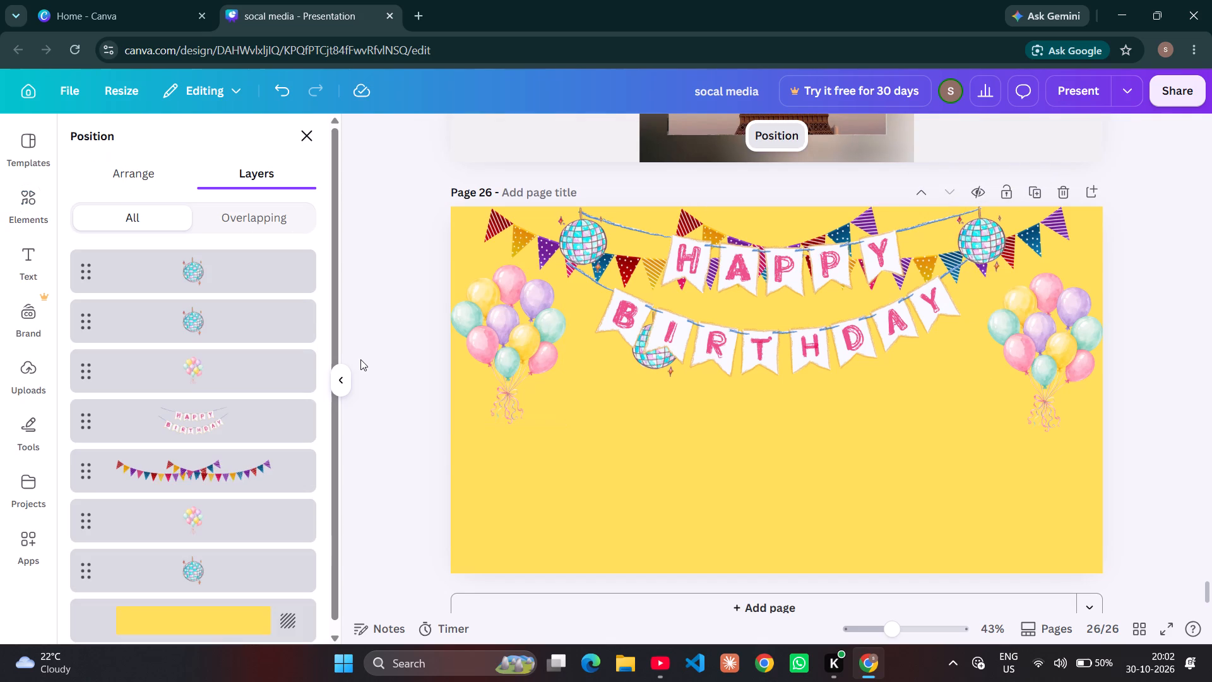
left_click(125, 586)
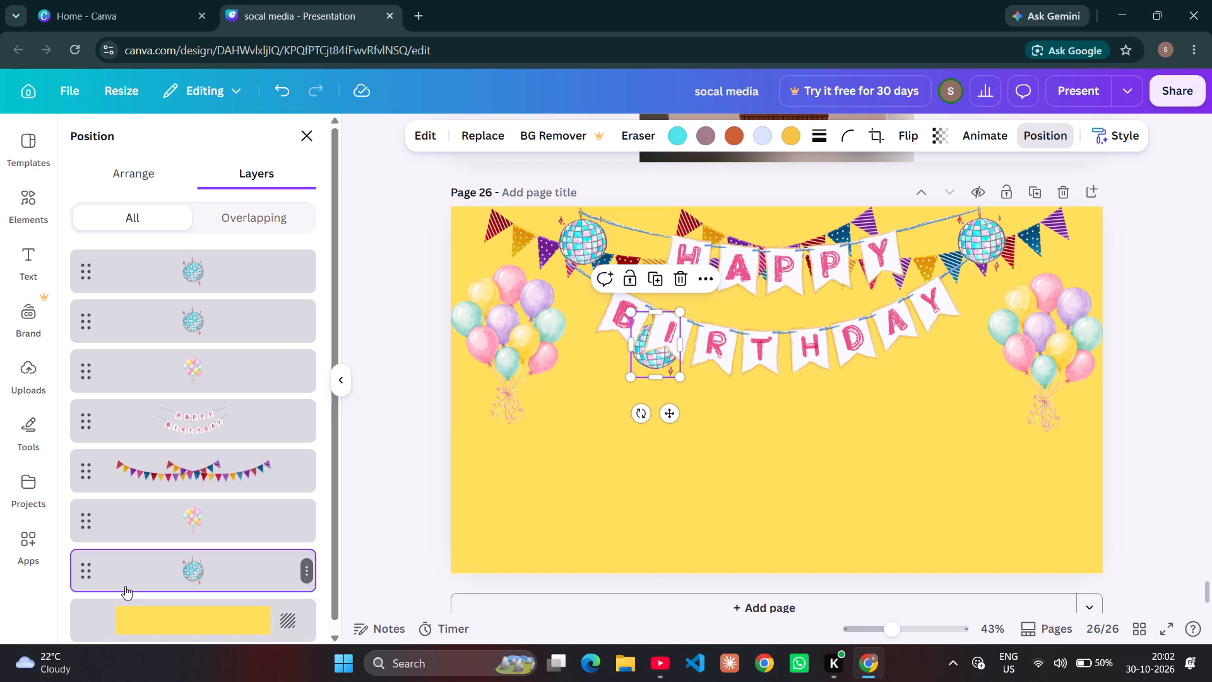
key("Delete")
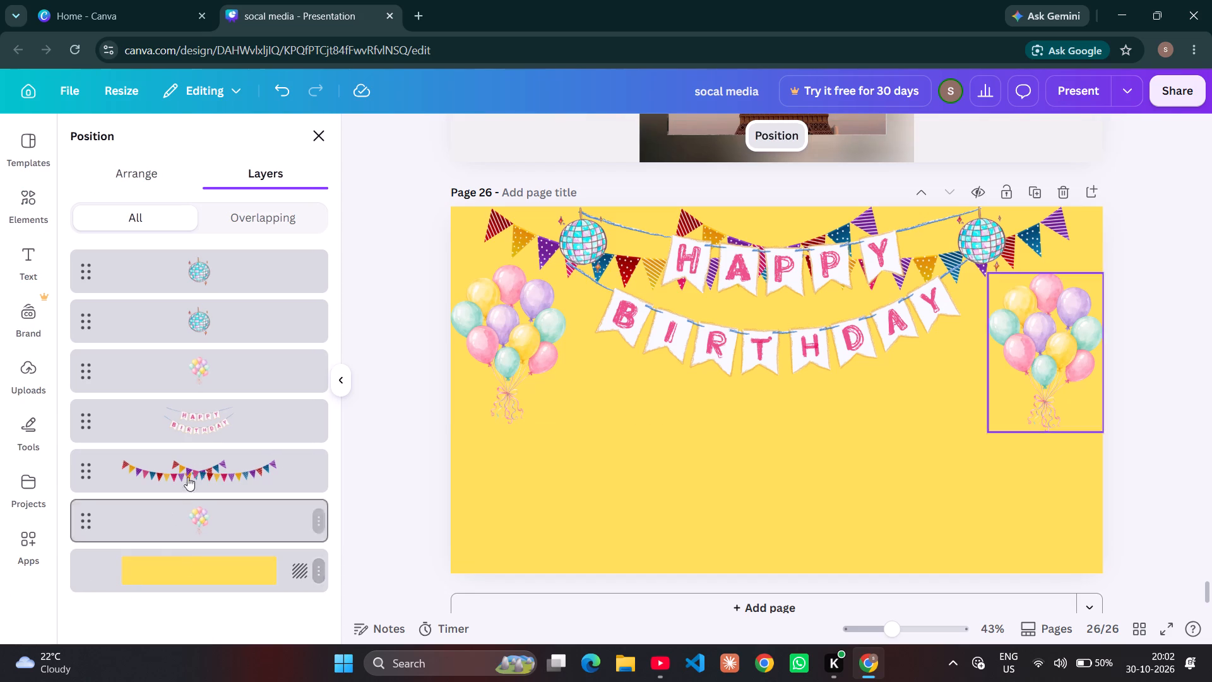
left_click(361, 349)
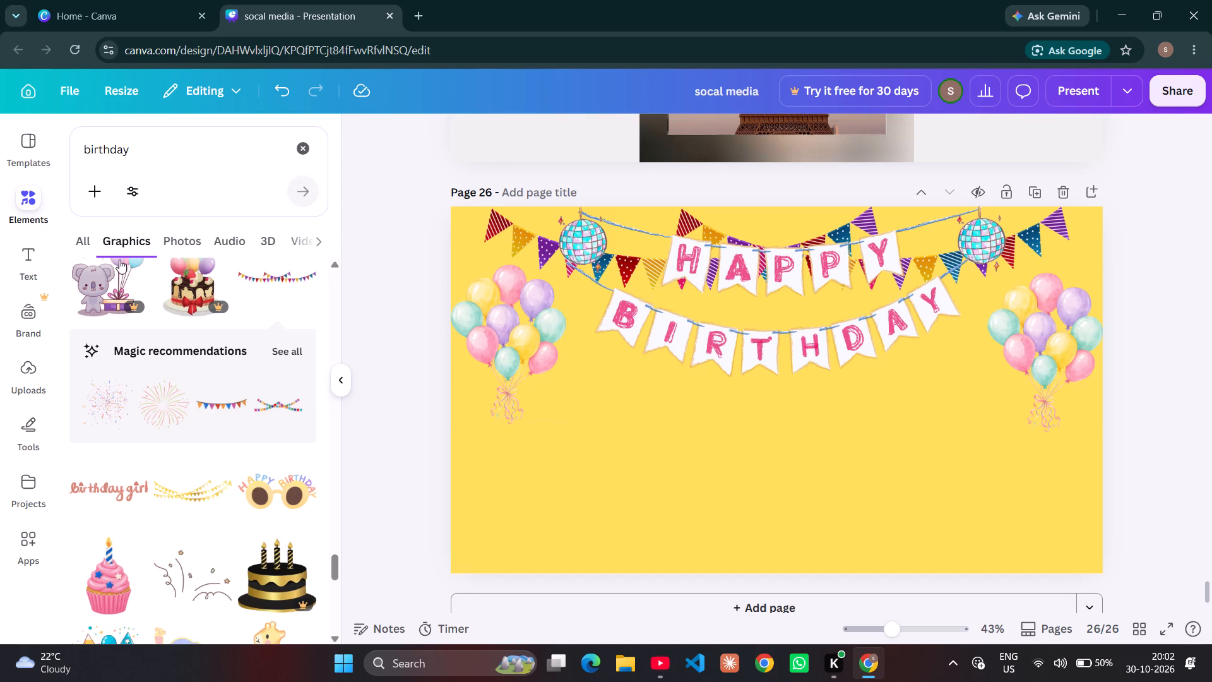
Add the golden star garland from the birthday graphics to page 26.
scroll(178, 338, "up", 2)
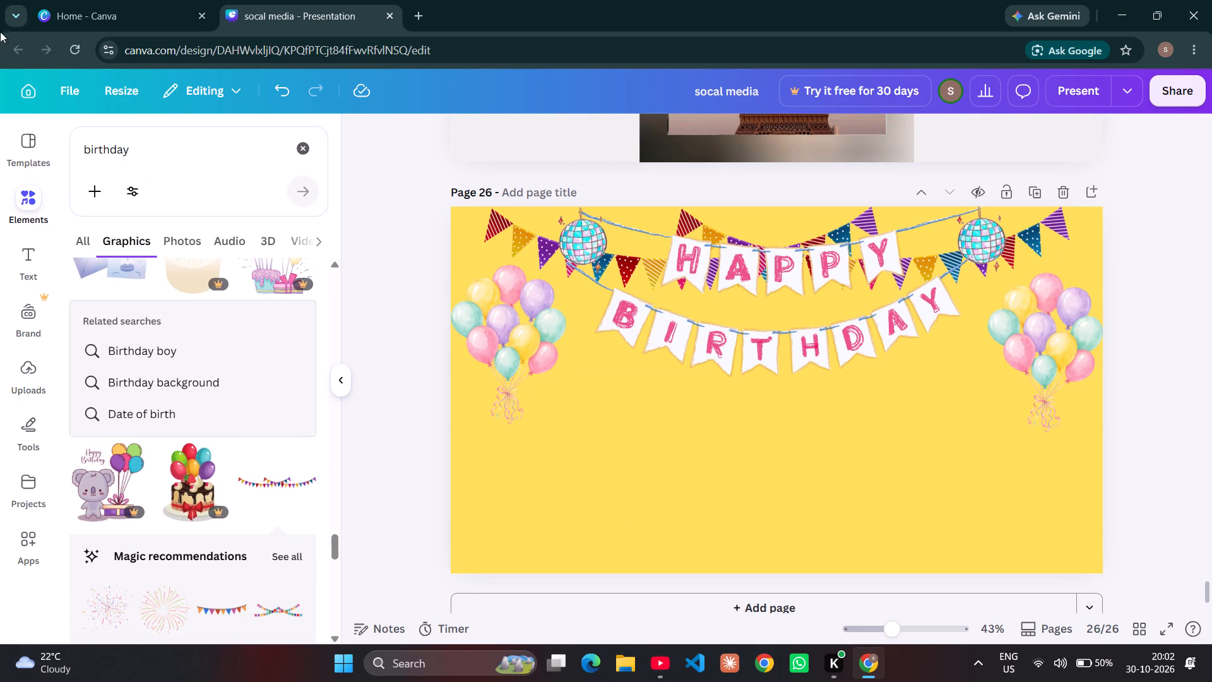
scroll(84, 248, "up", 1)
scroll(133, 354, "up", 3)
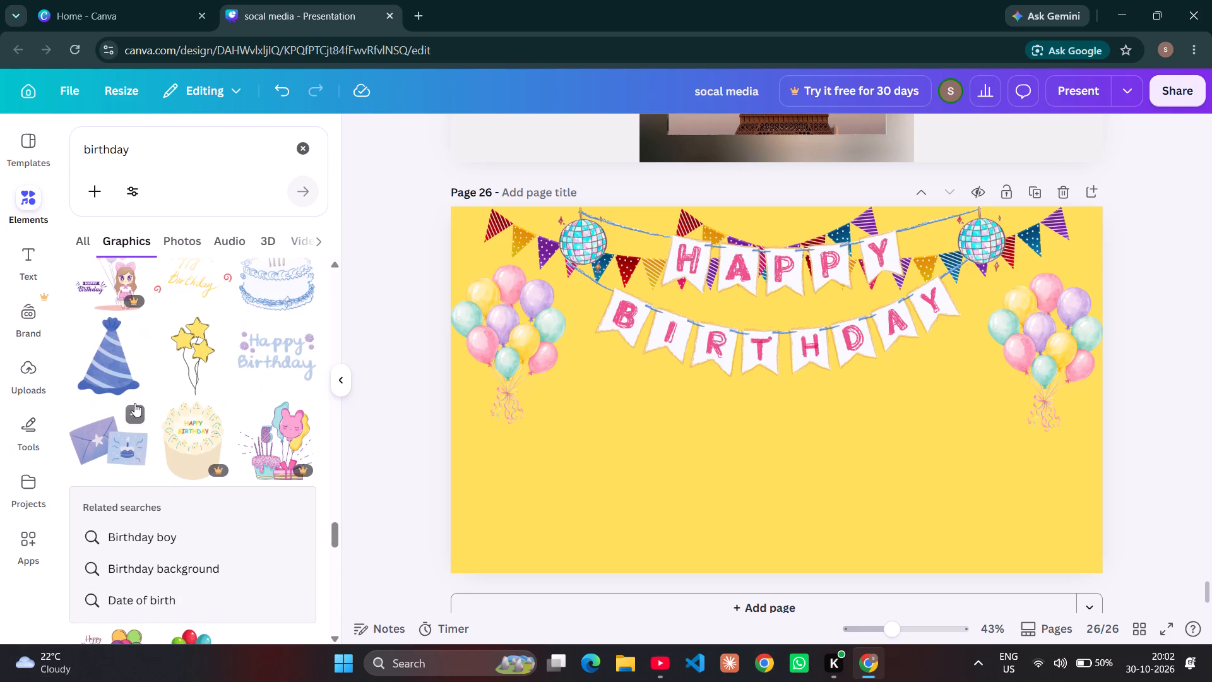
scroll(124, 434, "up", 4)
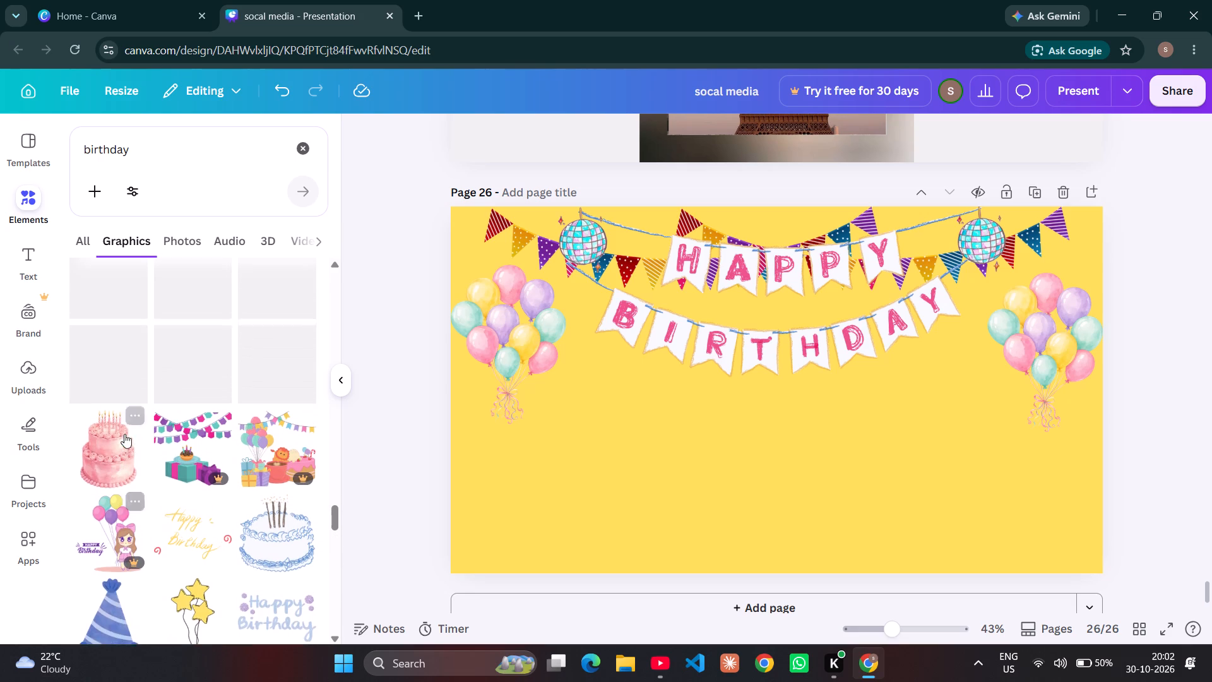
scroll(124, 434, "up", 1)
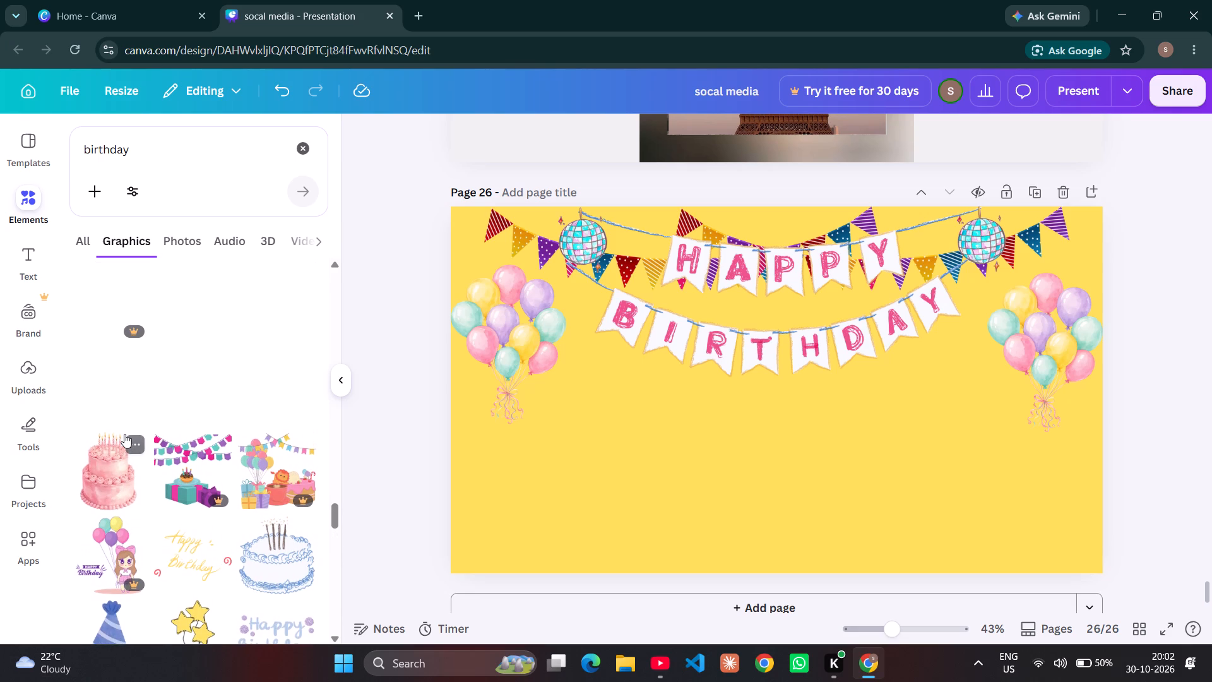
scroll(124, 434, "up", 6)
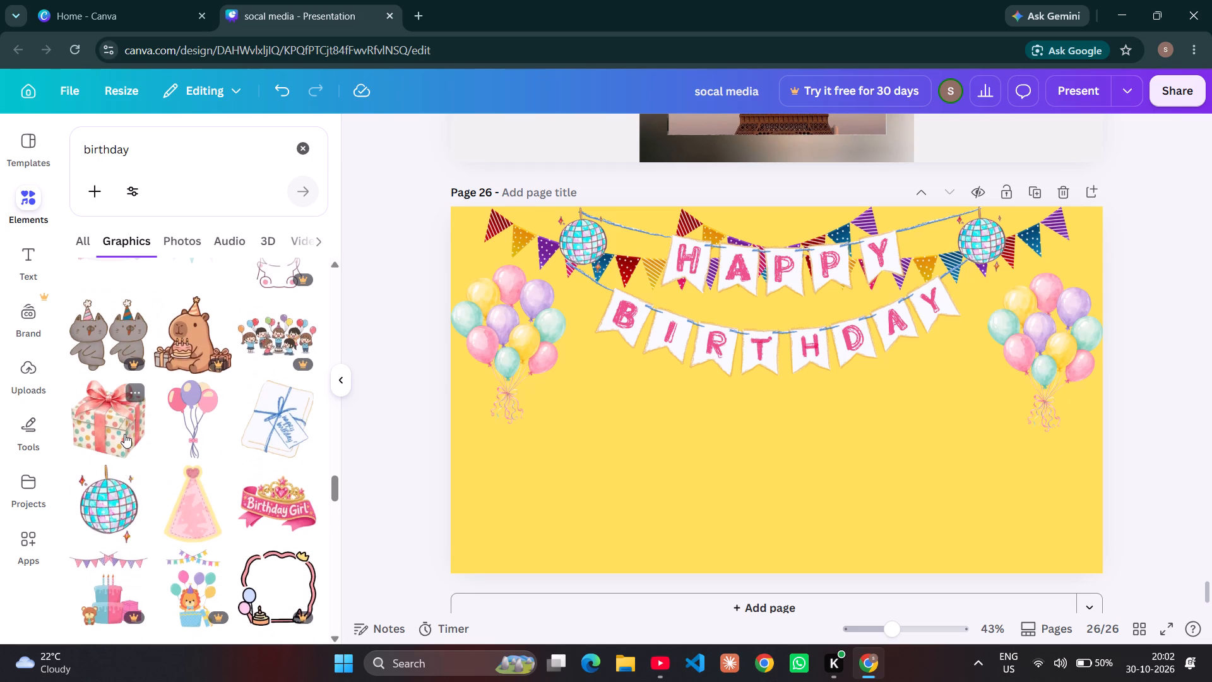
scroll(124, 434, "up", 4)
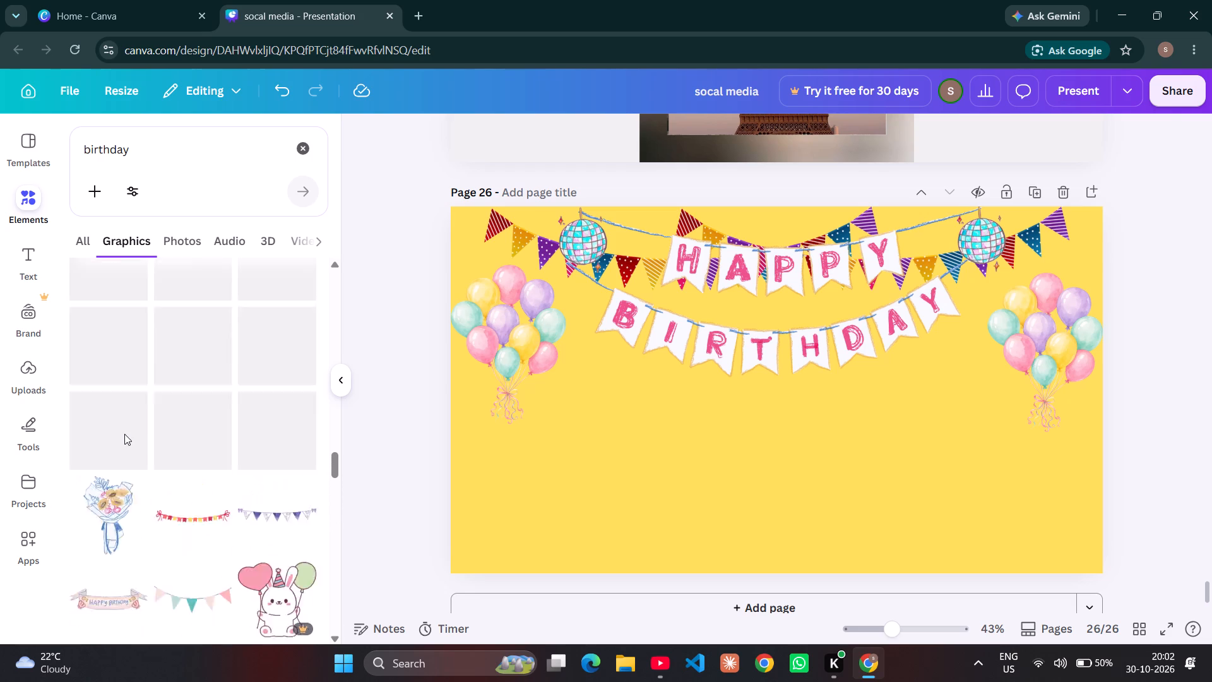
scroll(124, 434, "up", 6)
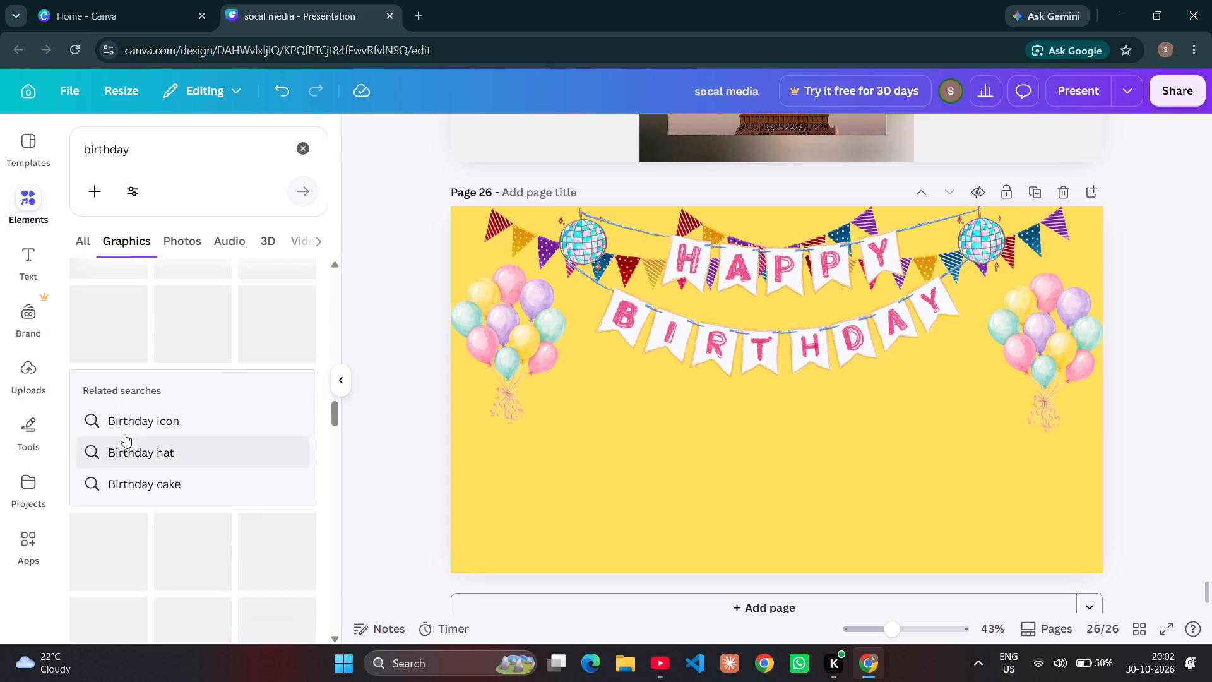
scroll(124, 434, "up", 8)
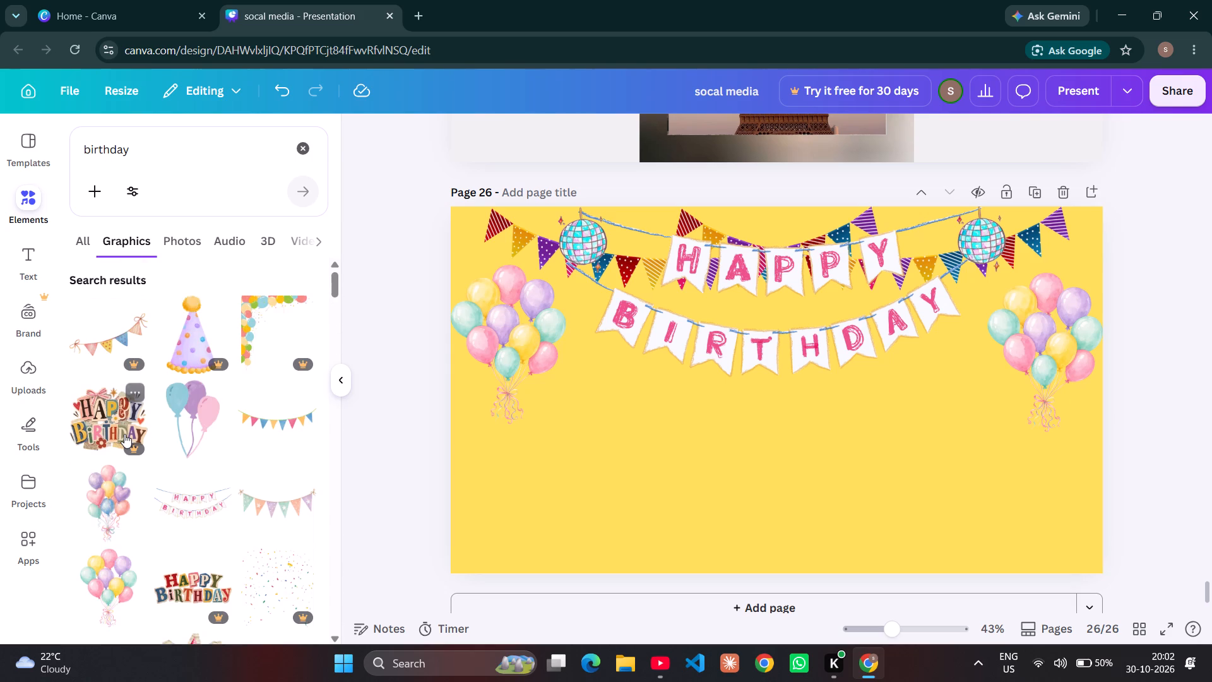
scroll(124, 434, "down", 7)
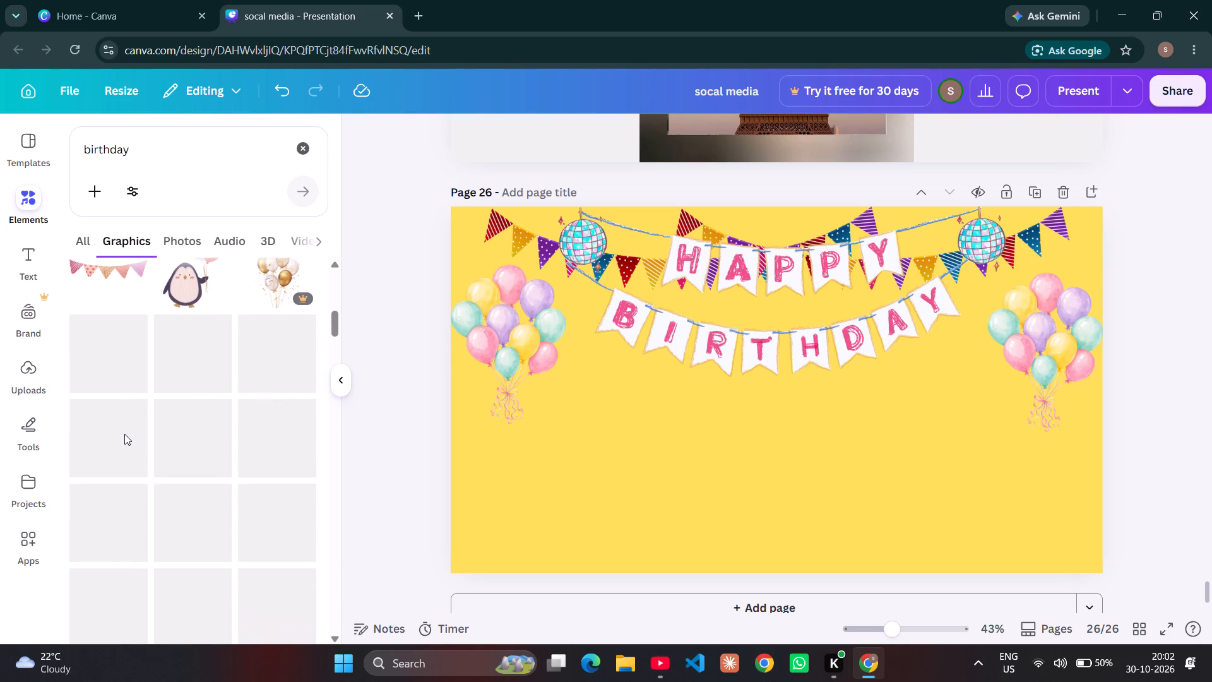
scroll(124, 434, "down", 2)
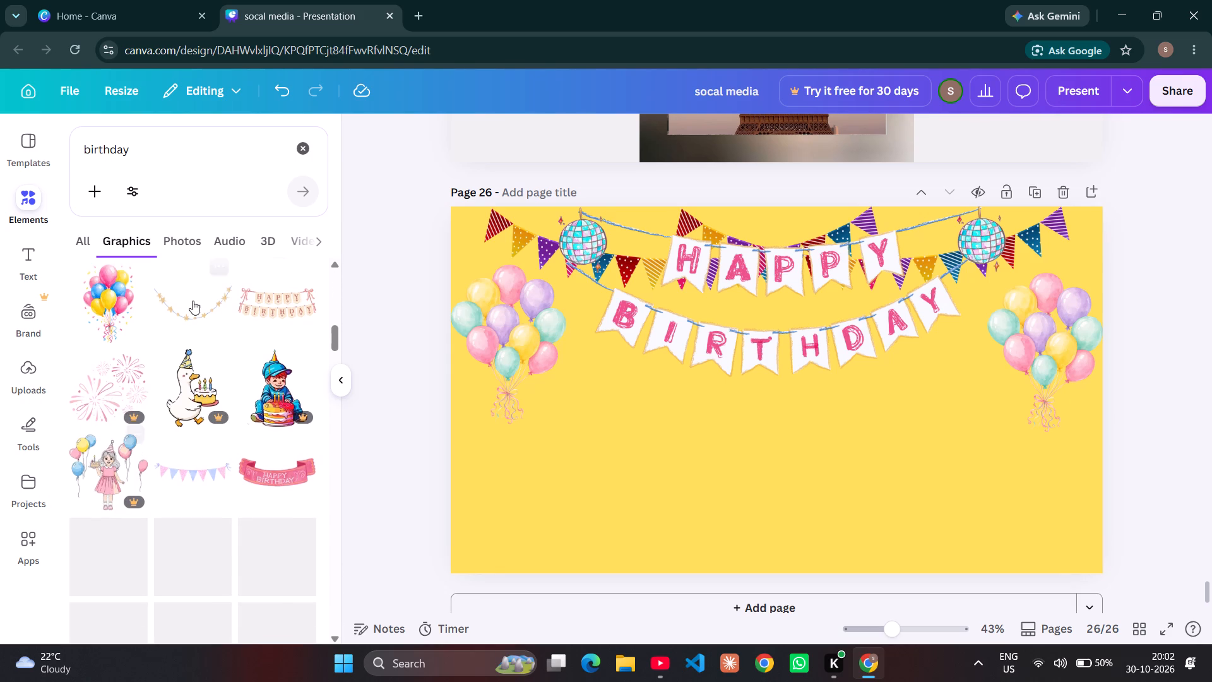
left_click(193, 301)
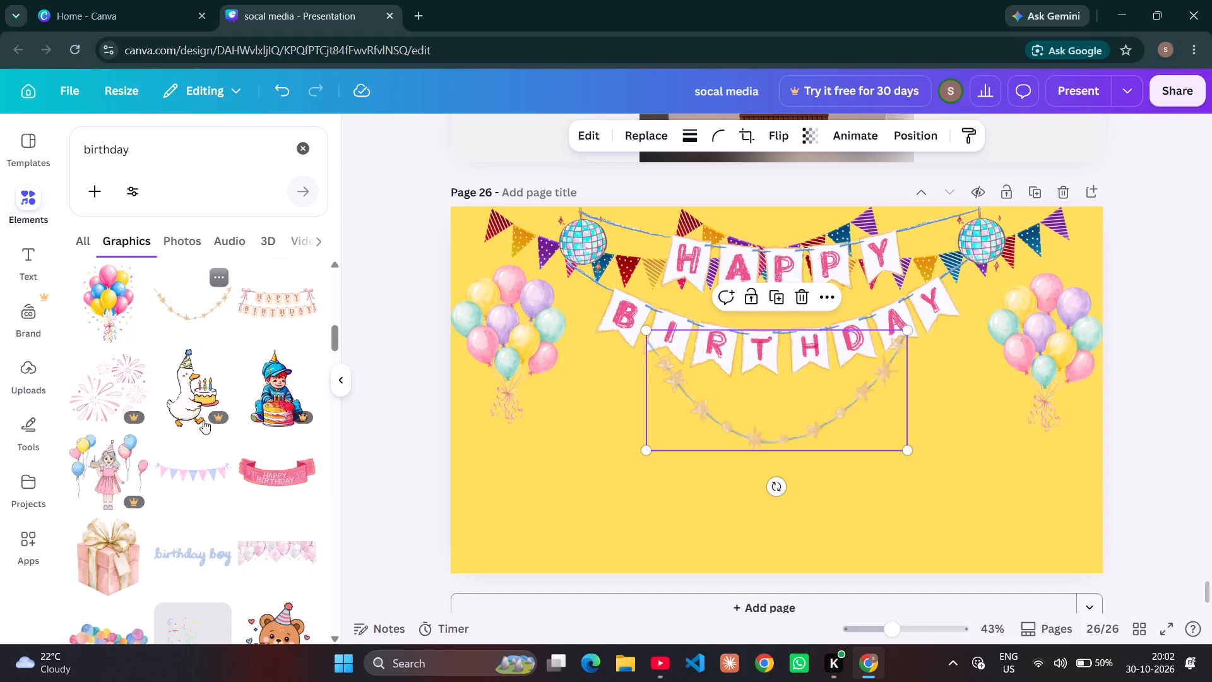
Browse the birthday graphics and add the pink curling ribbon streamers to page 26.
scroll(201, 438, "down", 2)
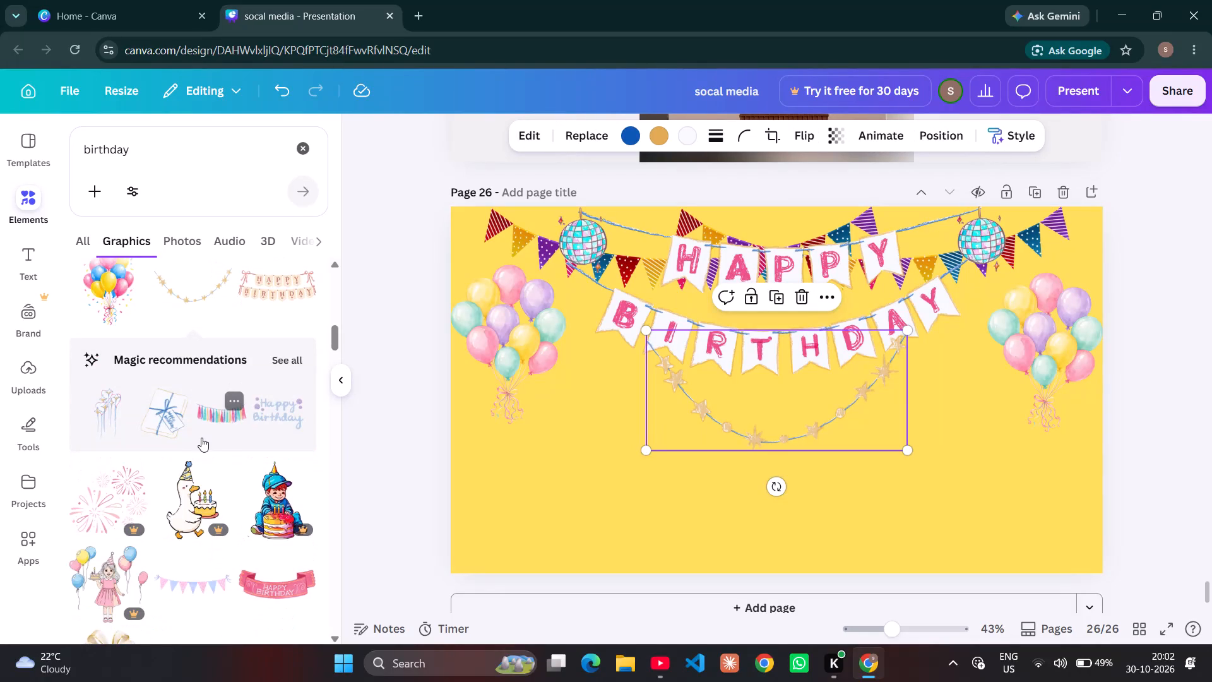
scroll(201, 438, "down", 2)
scroll(201, 438, "up", 1)
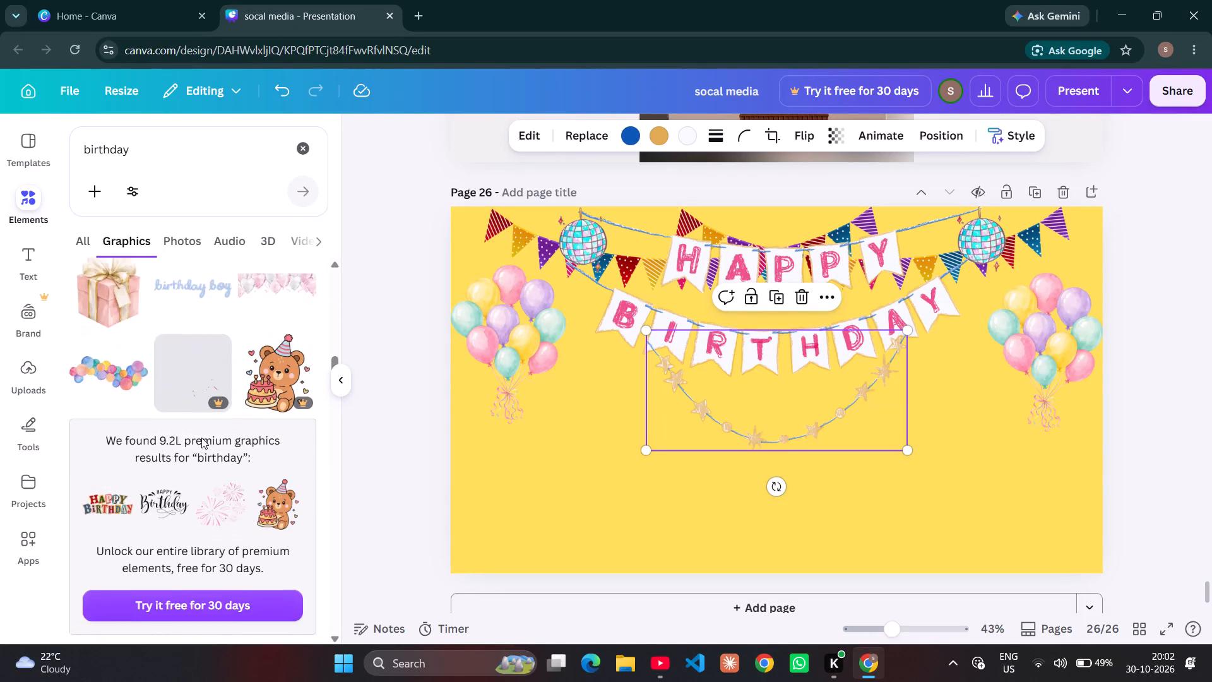
scroll(201, 438, "up", 1)
scroll(201, 438, "down", 3)
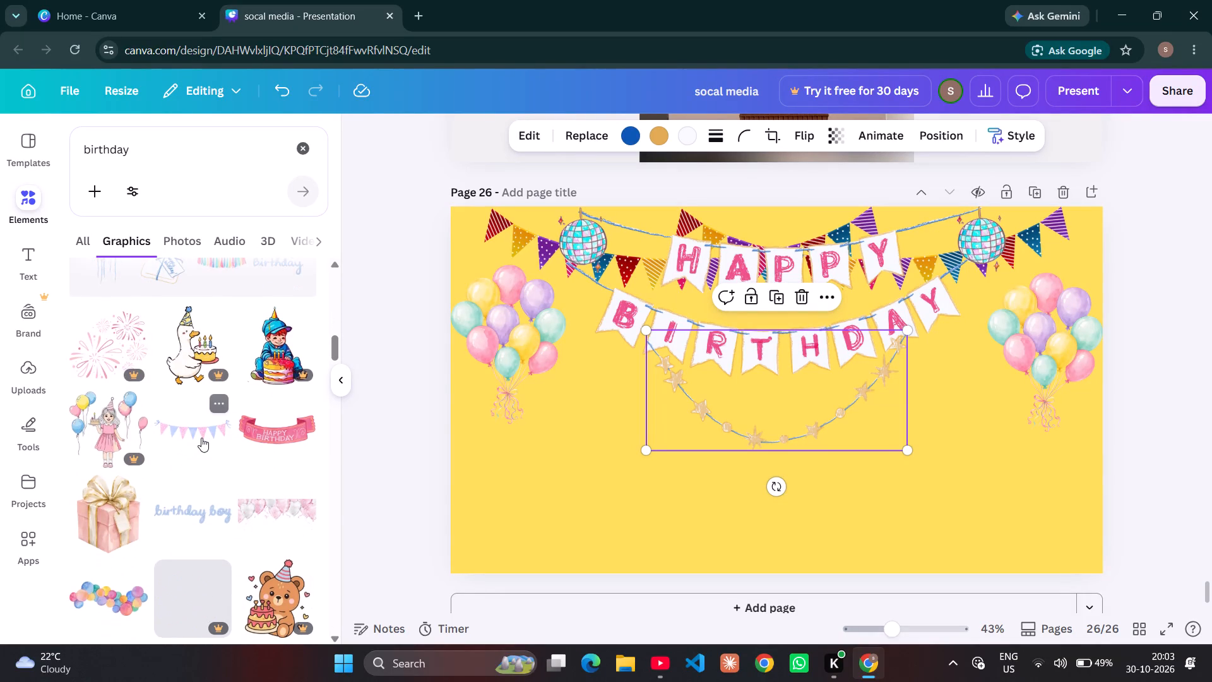
scroll(201, 438, "up", 6)
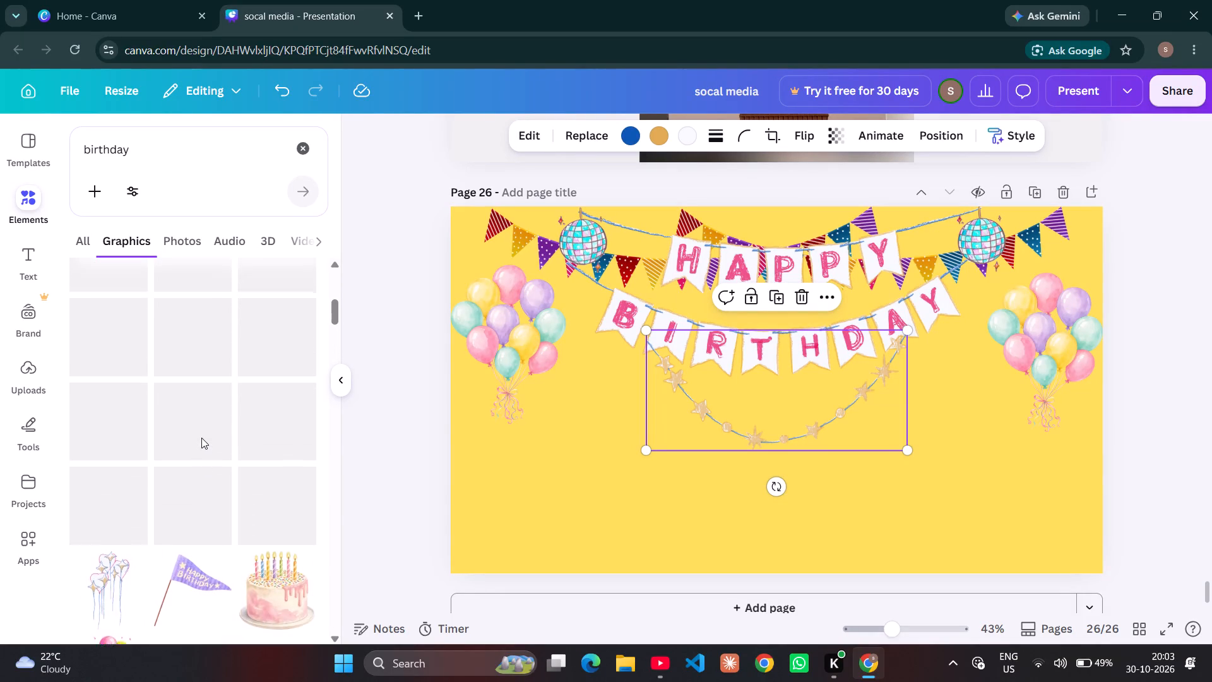
scroll(201, 438, "up", 10)
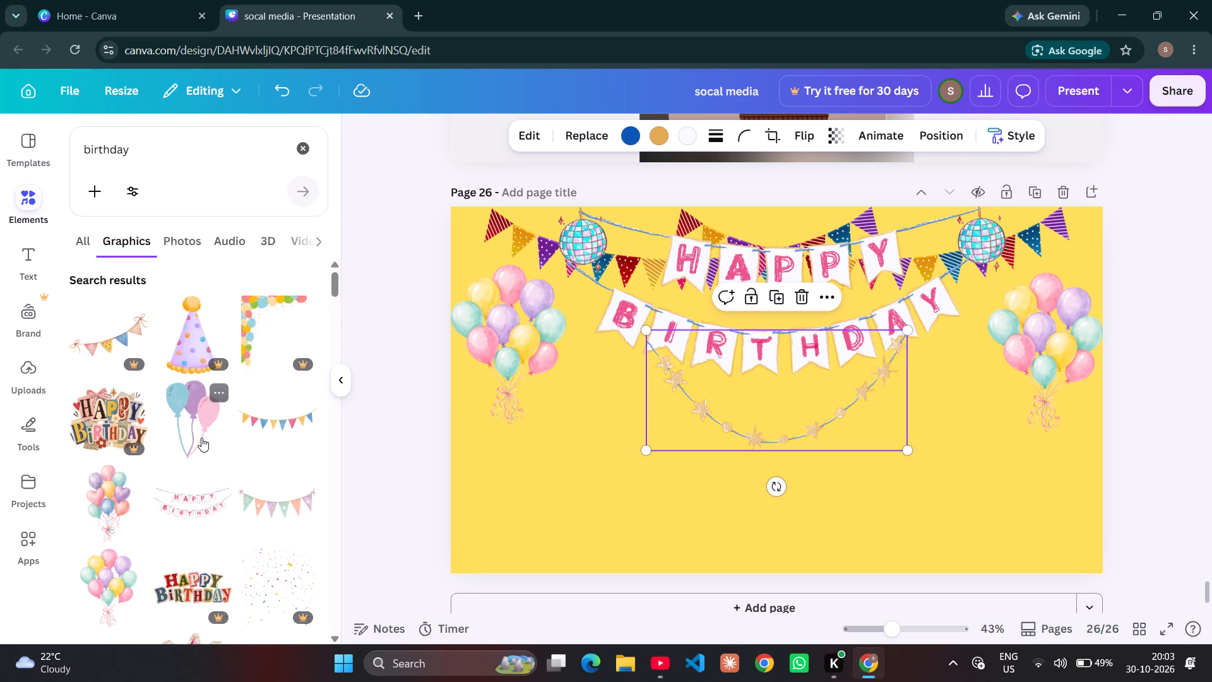
scroll(201, 438, "down", 6)
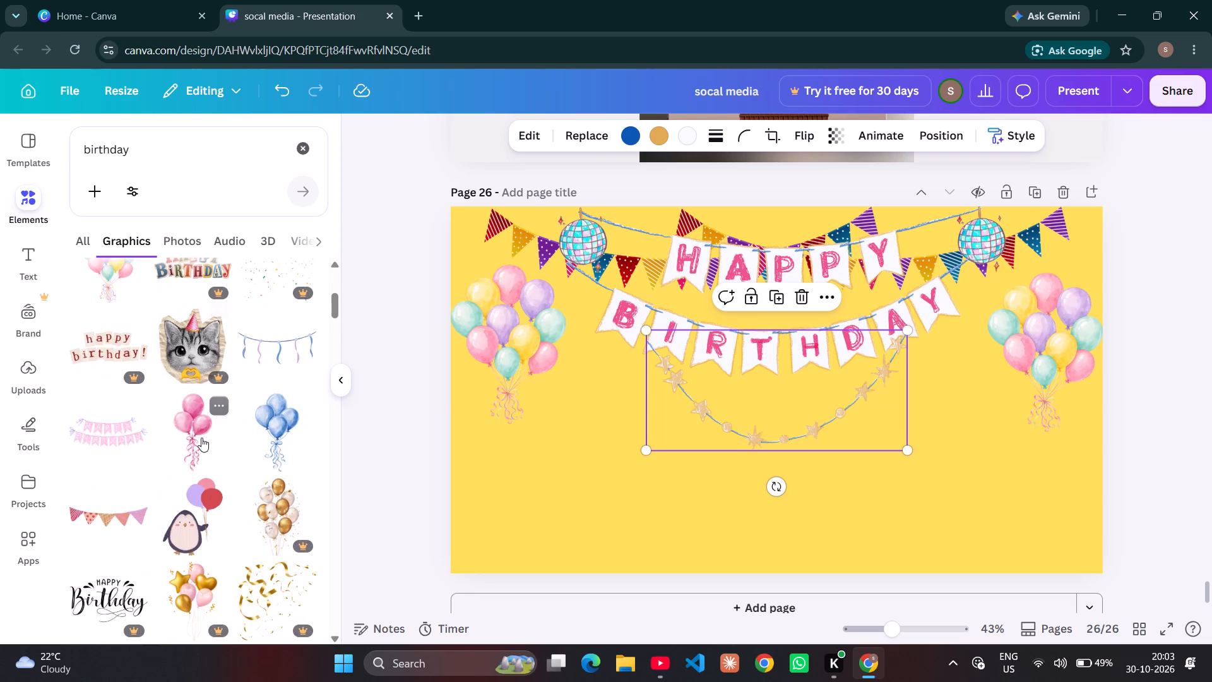
scroll(201, 438, "down", 4)
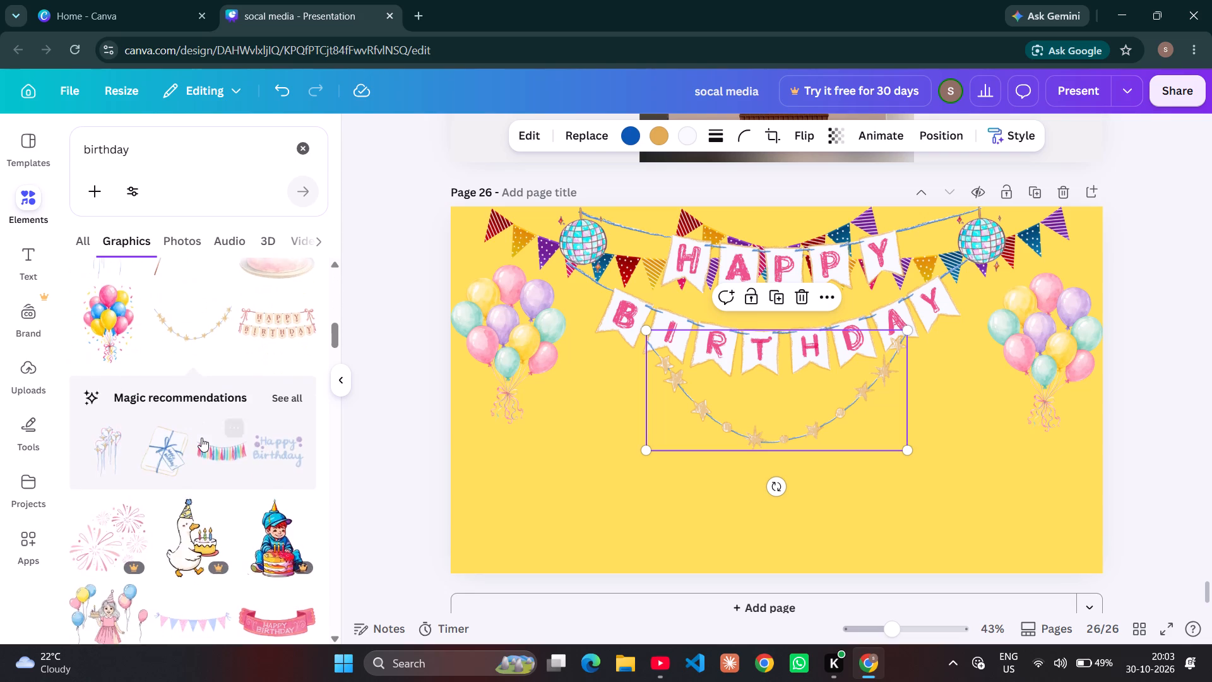
scroll(201, 438, "down", 4)
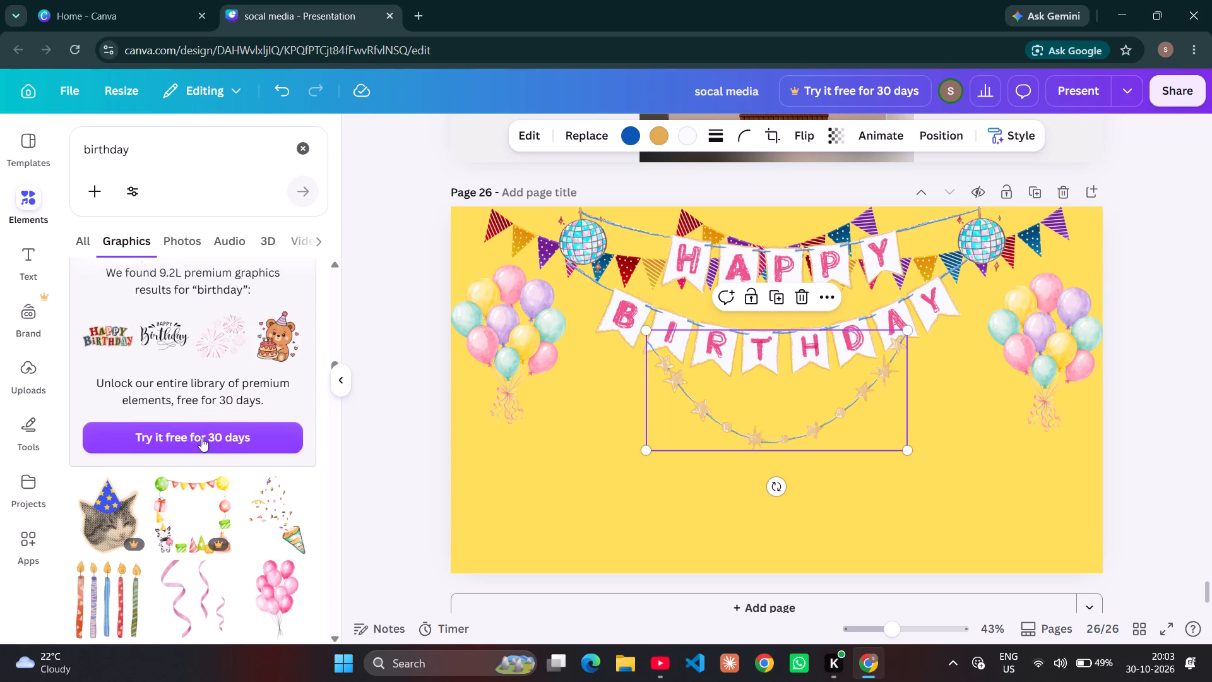
scroll(201, 438, "down", 1)
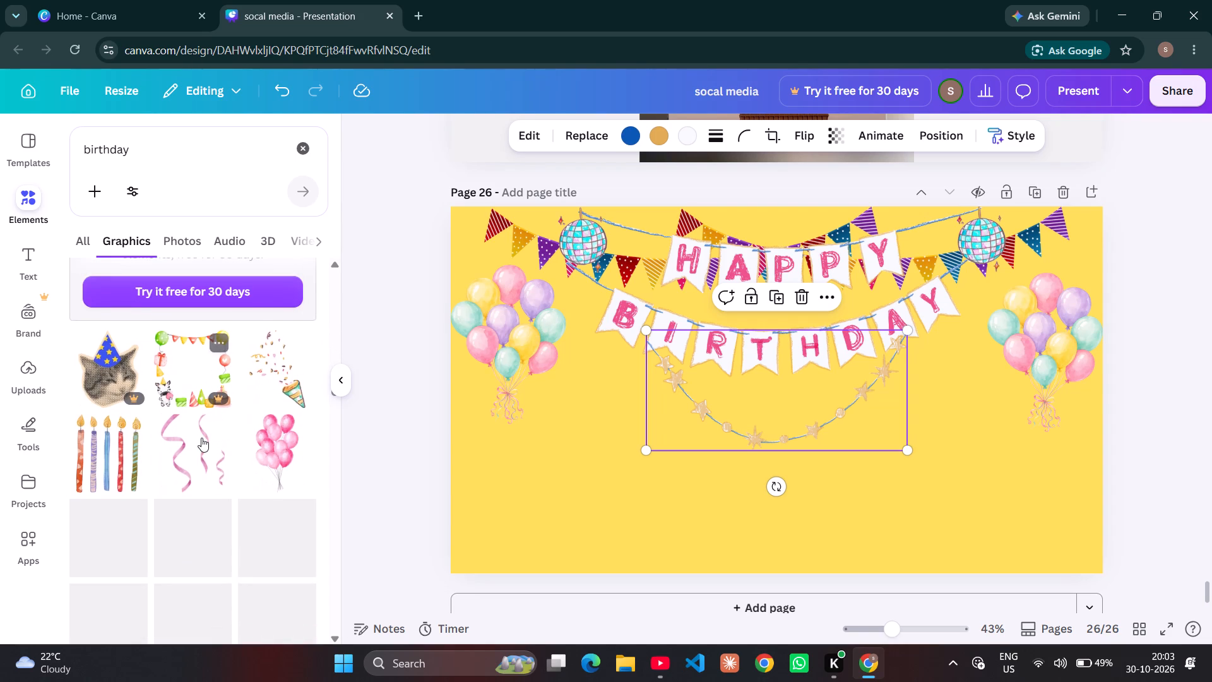
scroll(201, 438, "down", 1)
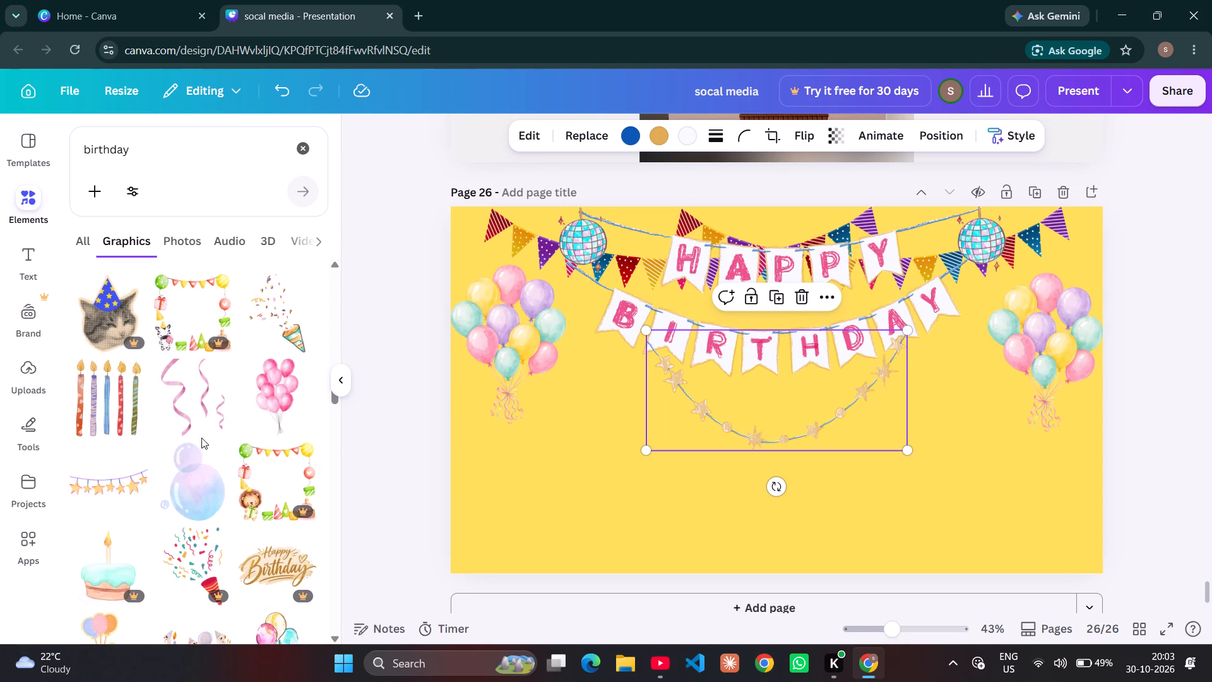
scroll(201, 438, "down", 3)
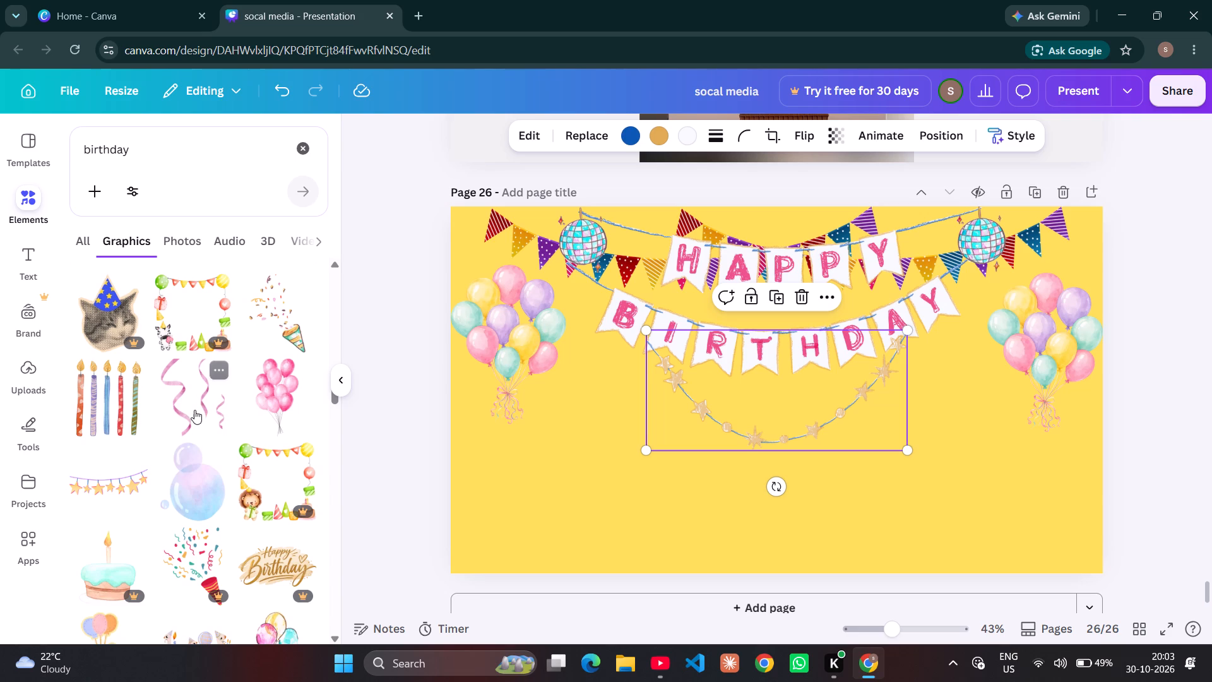
left_click(194, 410)
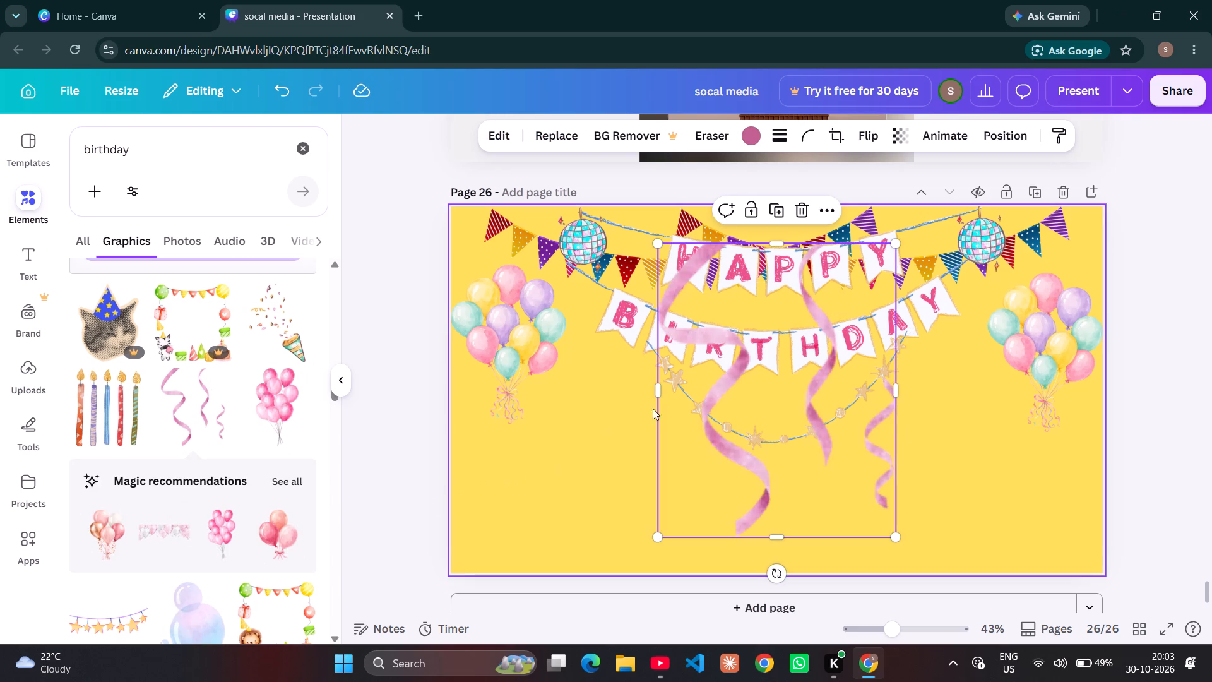
Move the pink ribbons to the page's upper-left corner and shrink them to roughly the width of the left balloon bunch.
left_click_drag(775, 521, 491, 469)
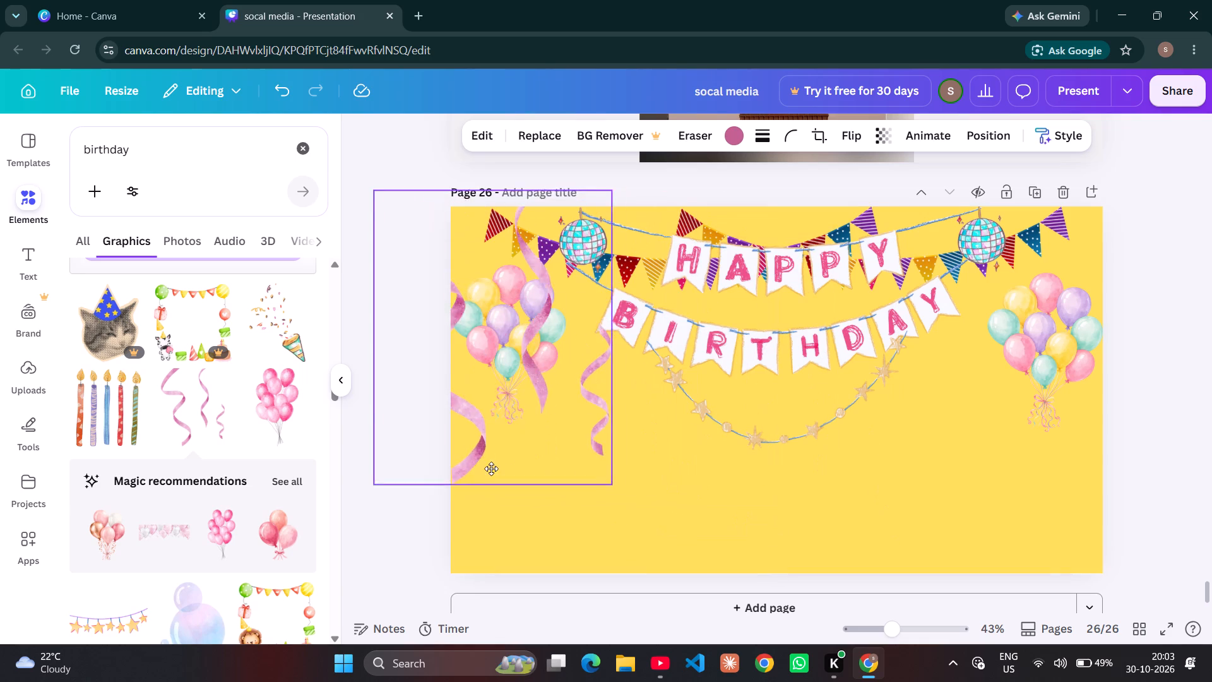
left_click_drag(491, 469, 552, 487)
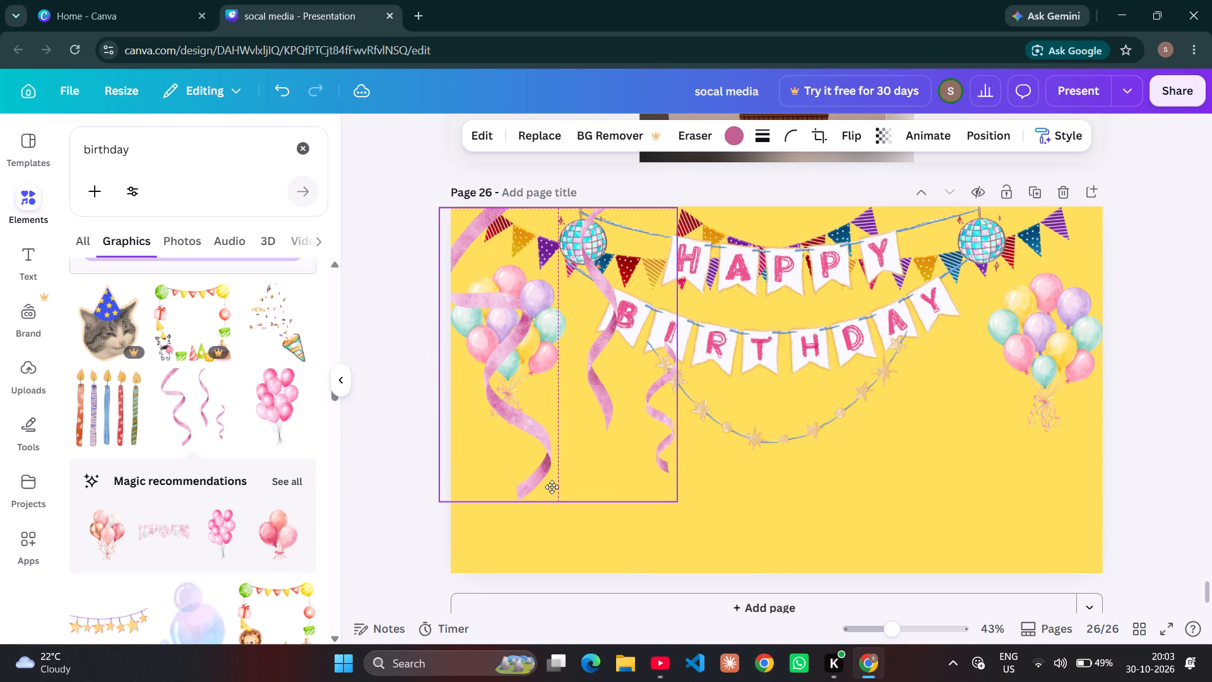
left_click_drag(552, 487, 552, 486)
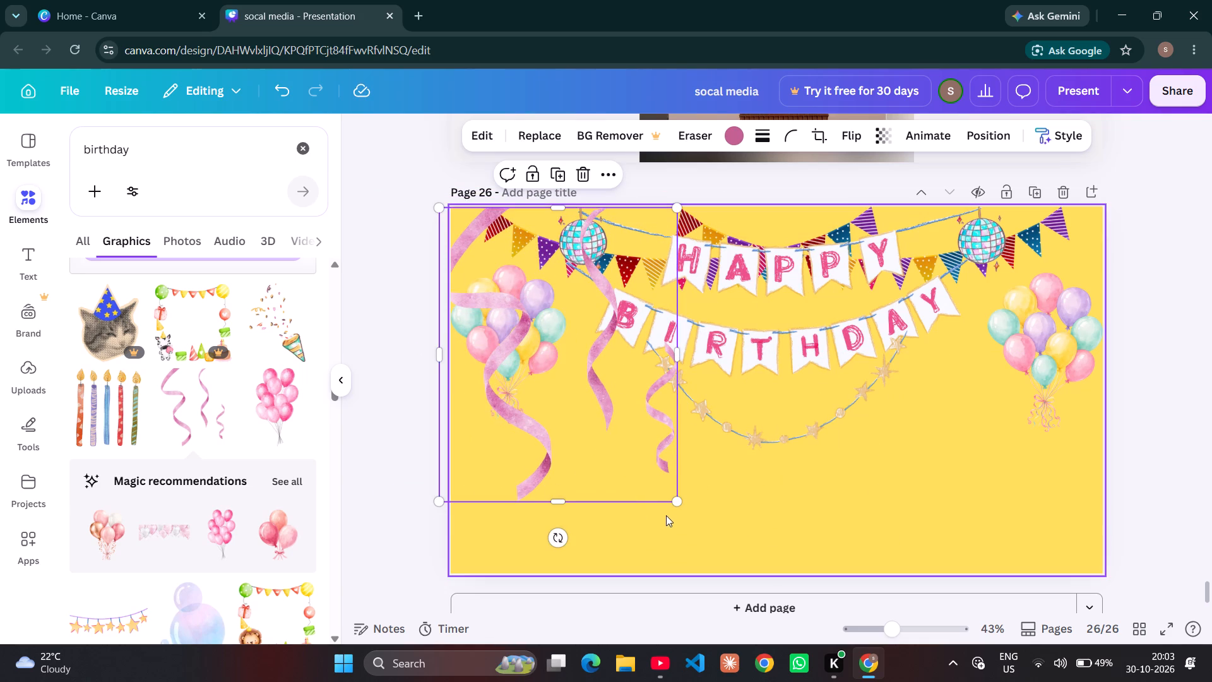
left_click_drag(679, 501, 513, 445)
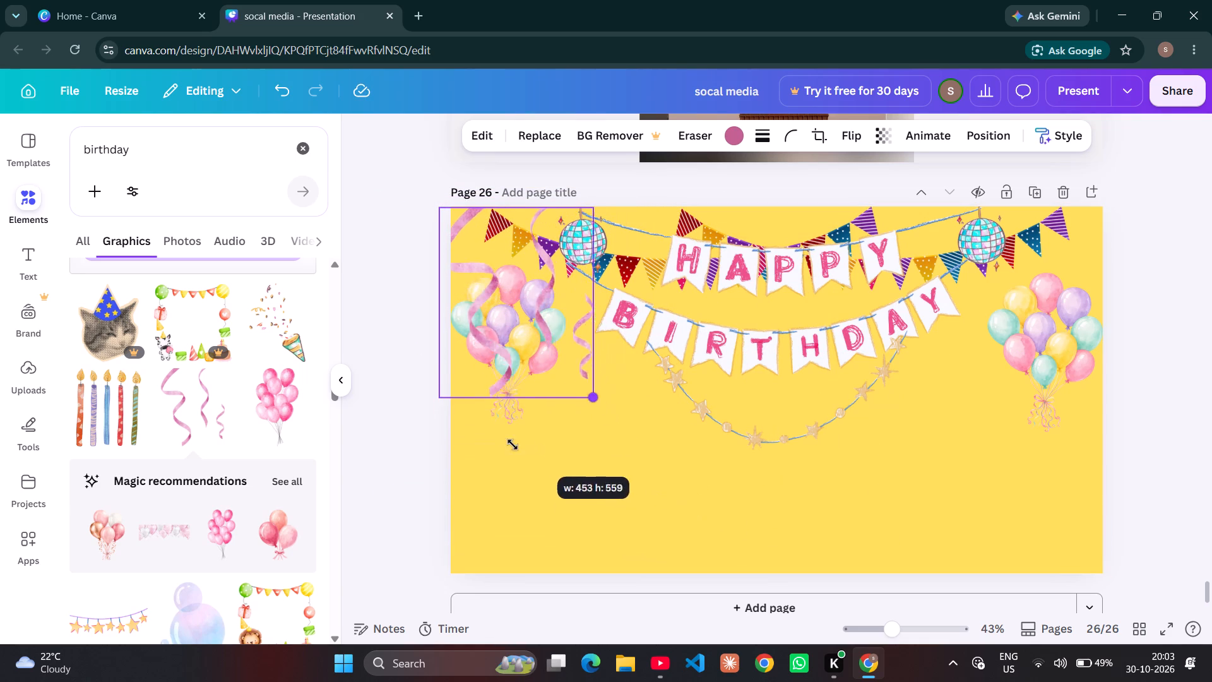
left_click_drag(513, 445, 491, 442)
left_click(393, 433)
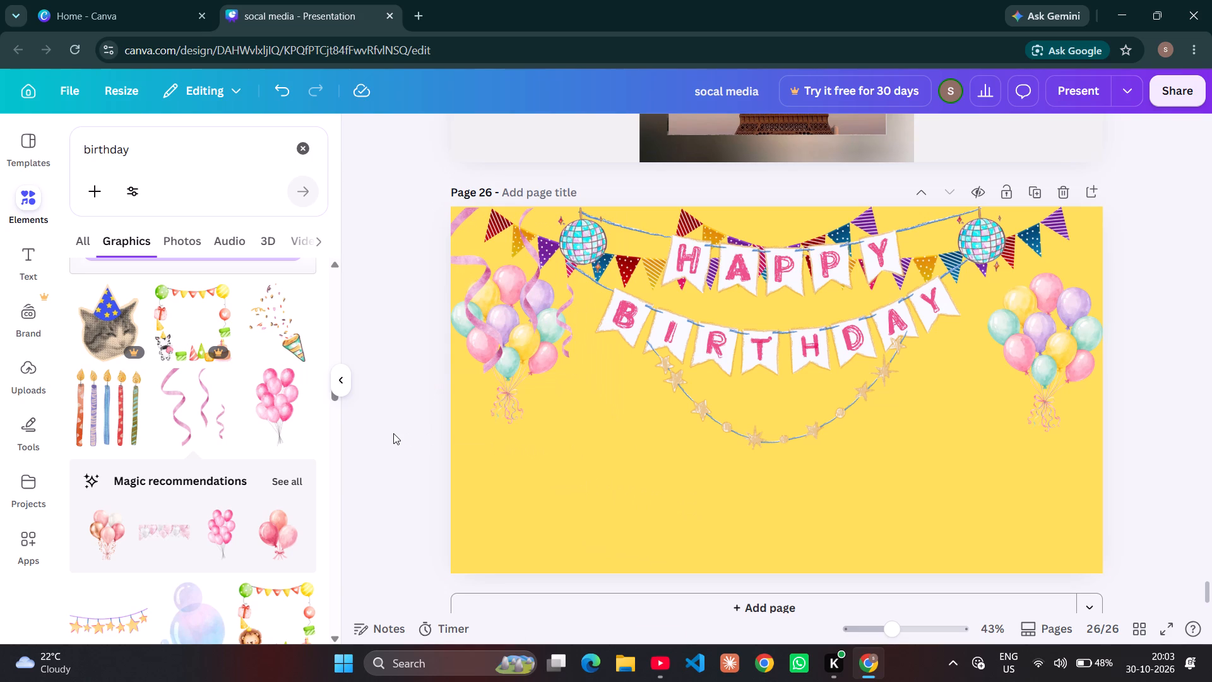
Reorder the pink ribbons' layer to sit directly beneath the triangle-flag bunting, behind the left balloon bunch.
left_click(547, 287)
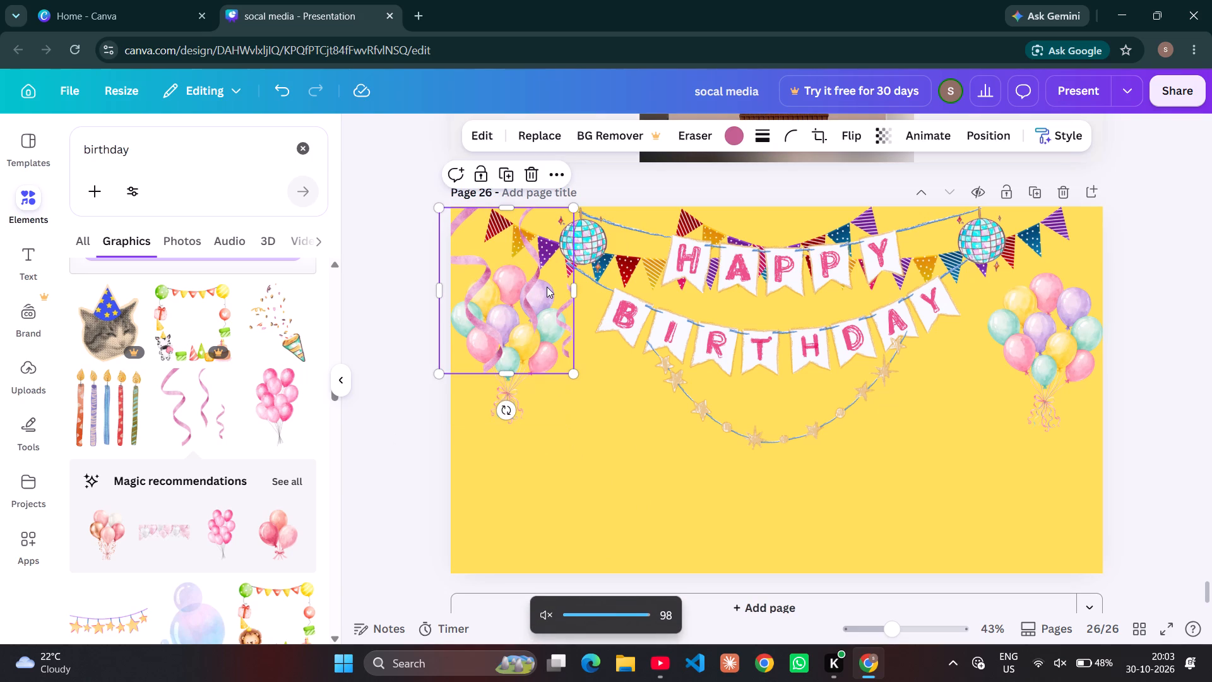
key("ctrl+bracketright")
key("ctrl+bracketright")
key("ctrl+bracketright")
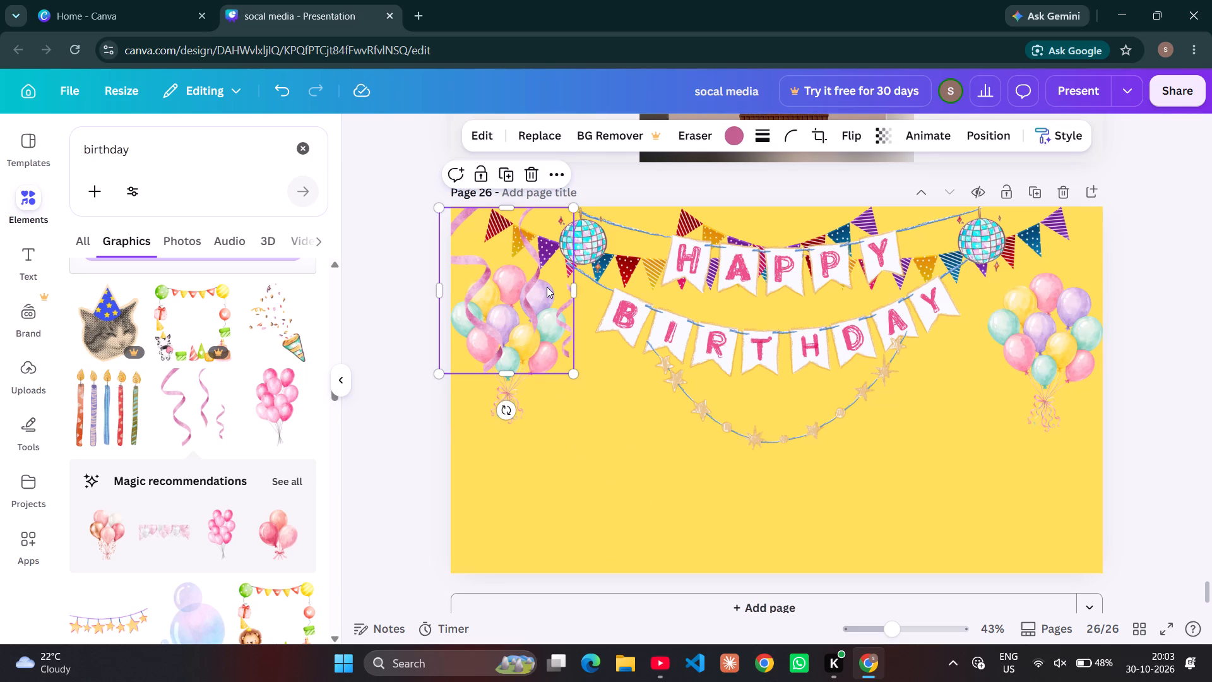
key("alt+1")
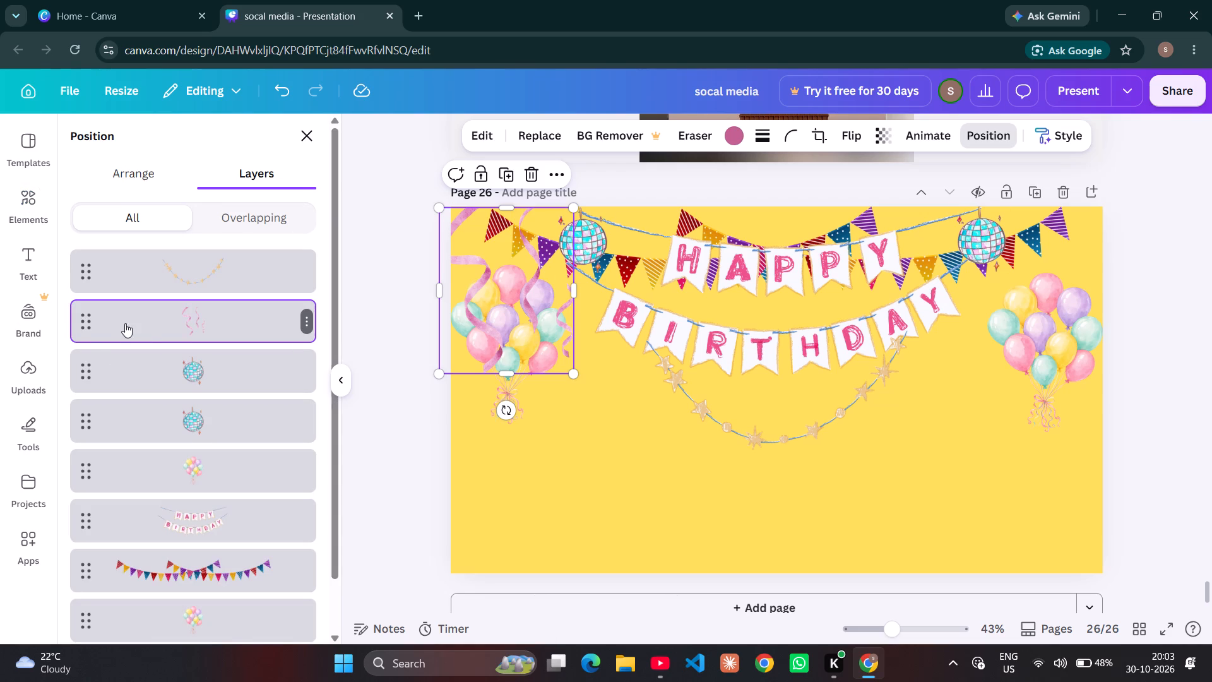
left_click_drag(100, 304, 102, 367)
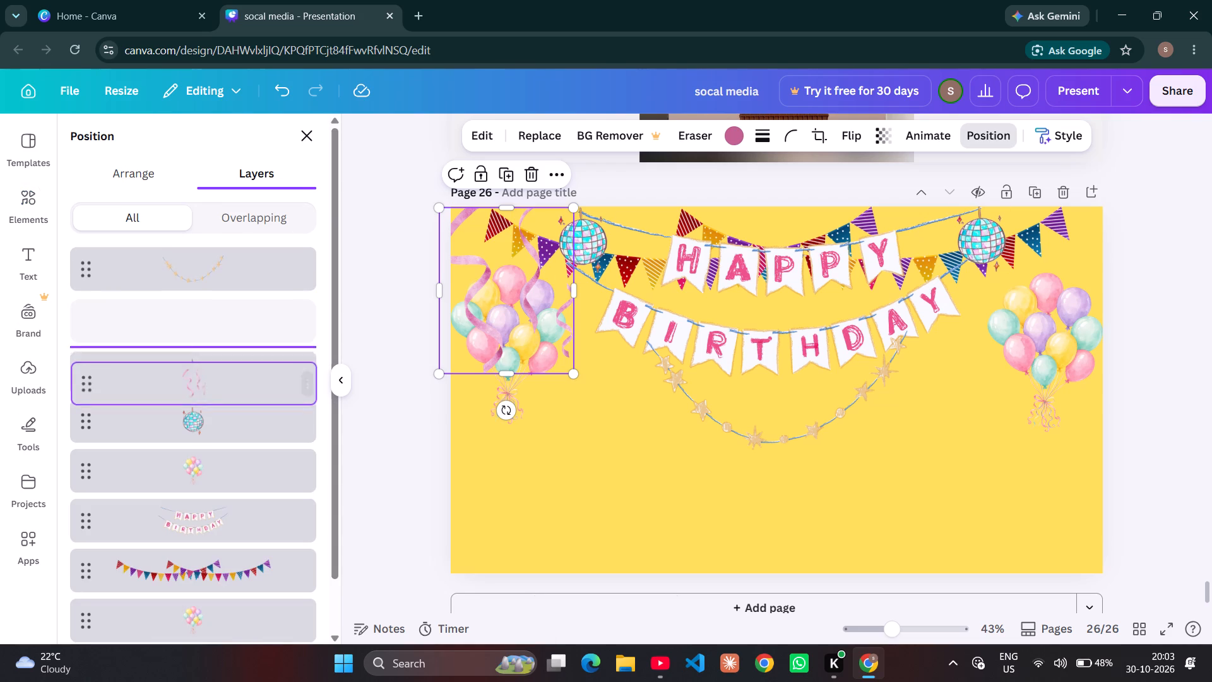
left_click_drag(102, 367, 90, 544)
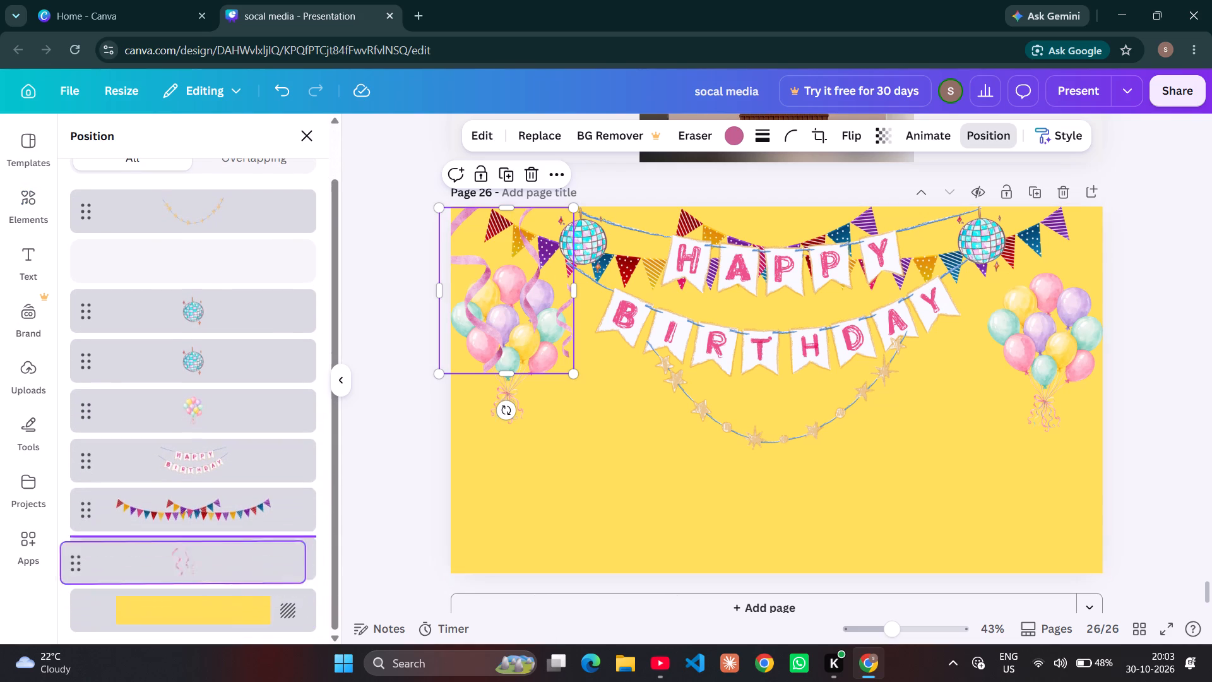
left_click_drag(90, 544, 93, 521)
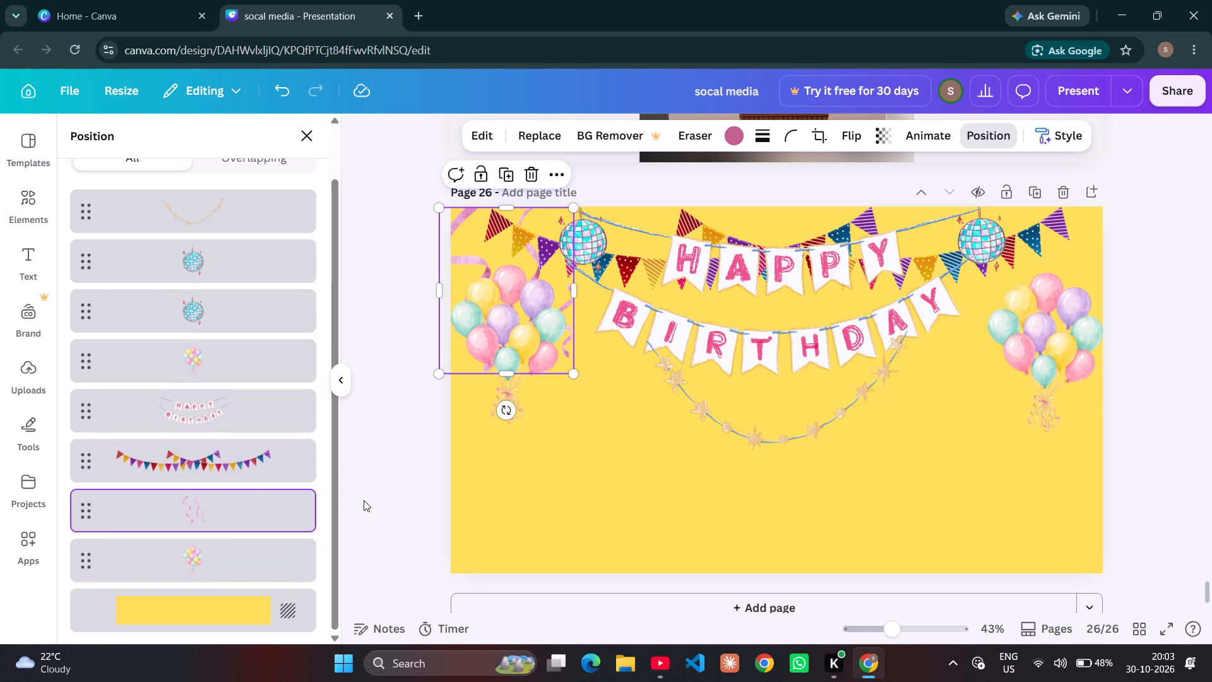
left_click(364, 500)
left_click(405, 487)
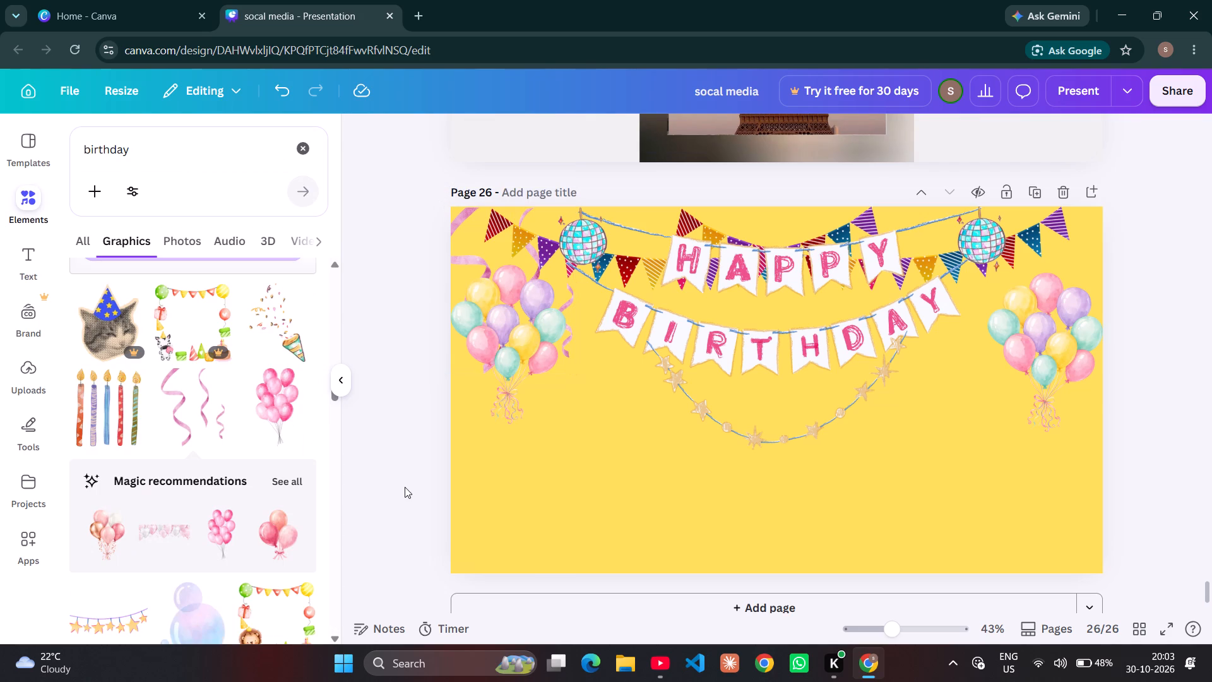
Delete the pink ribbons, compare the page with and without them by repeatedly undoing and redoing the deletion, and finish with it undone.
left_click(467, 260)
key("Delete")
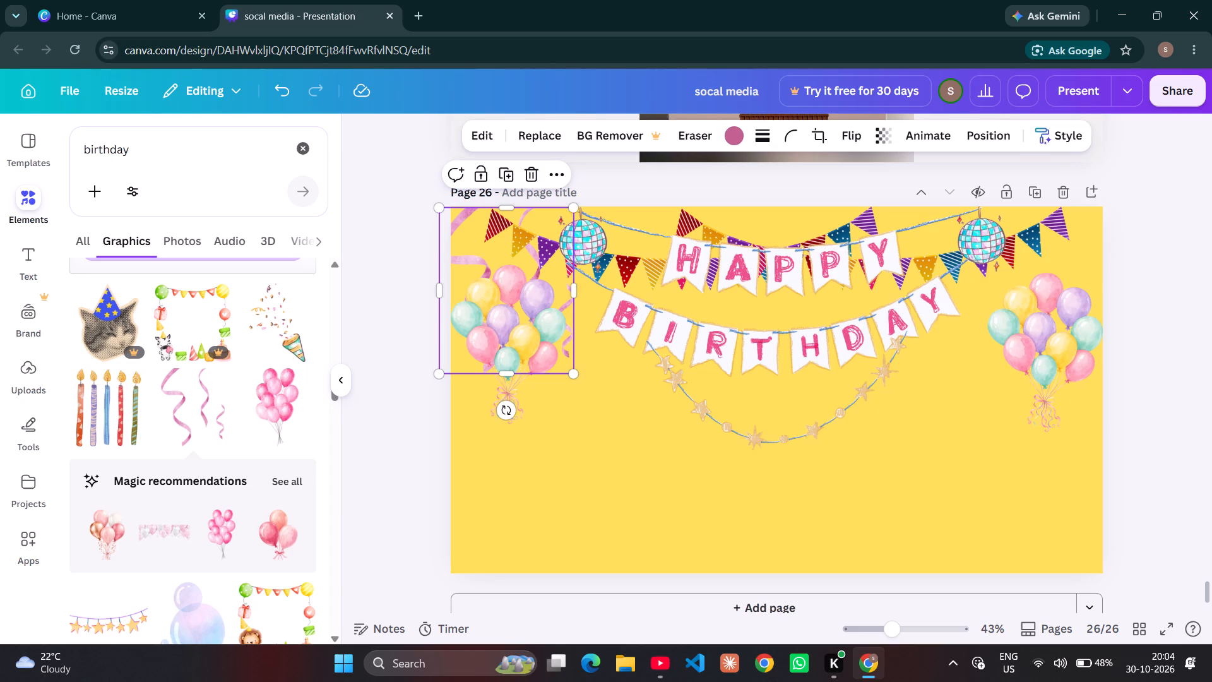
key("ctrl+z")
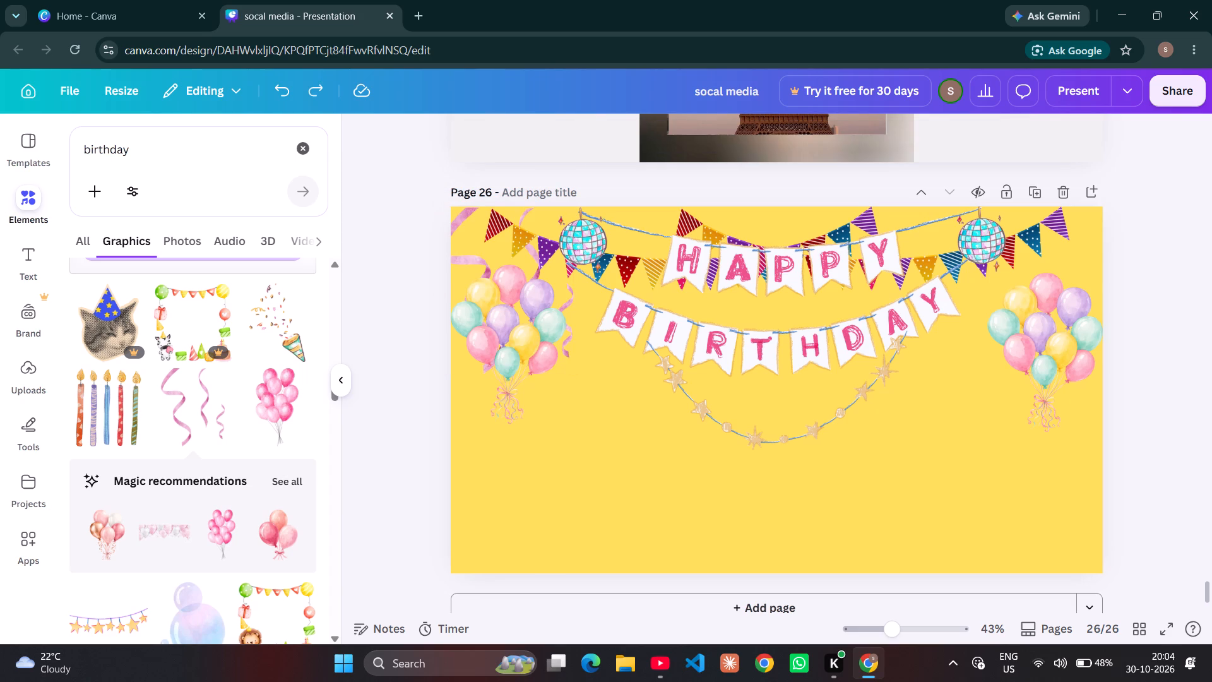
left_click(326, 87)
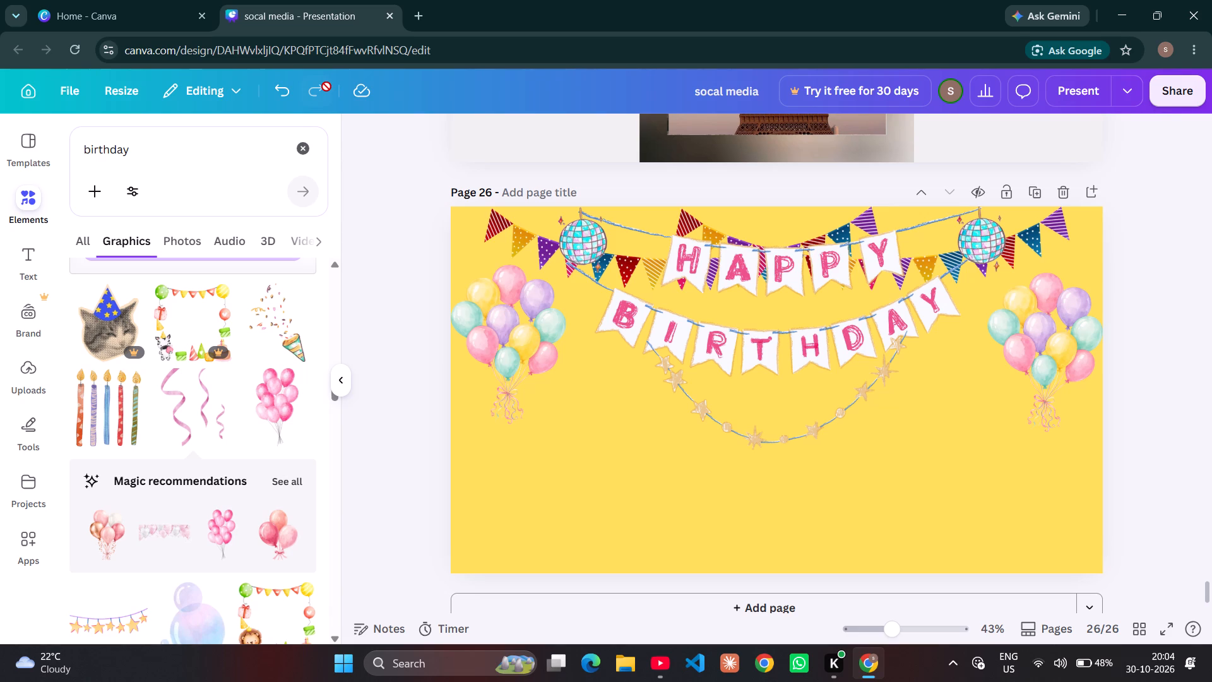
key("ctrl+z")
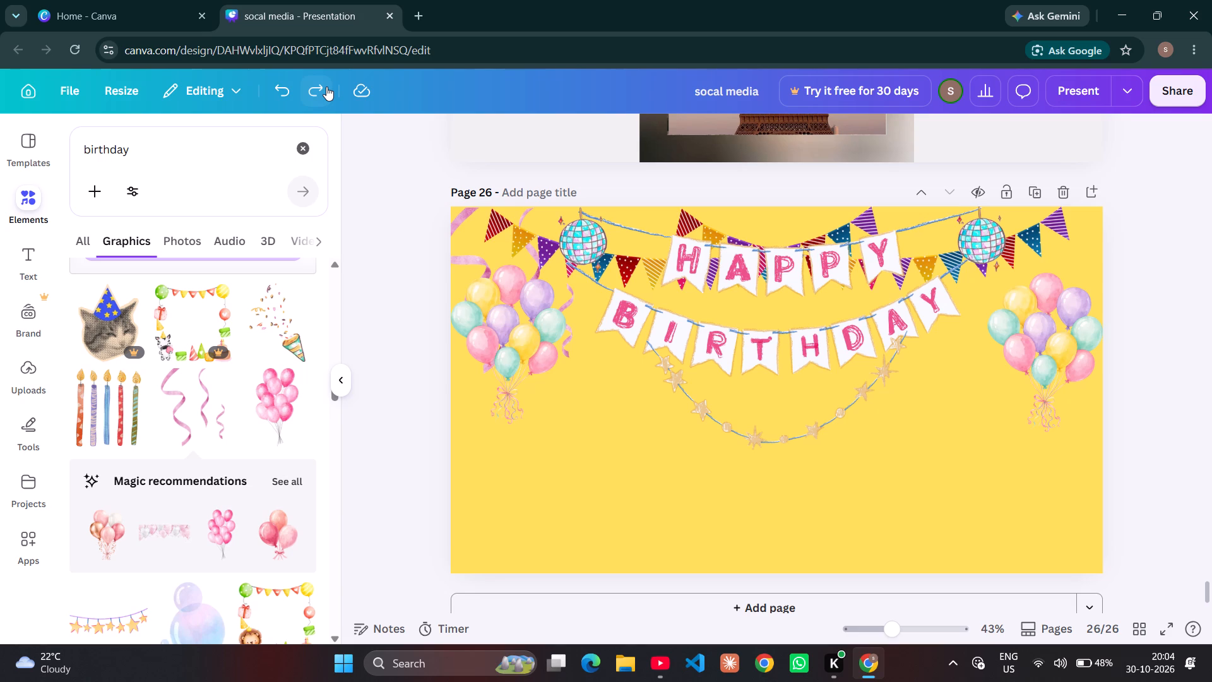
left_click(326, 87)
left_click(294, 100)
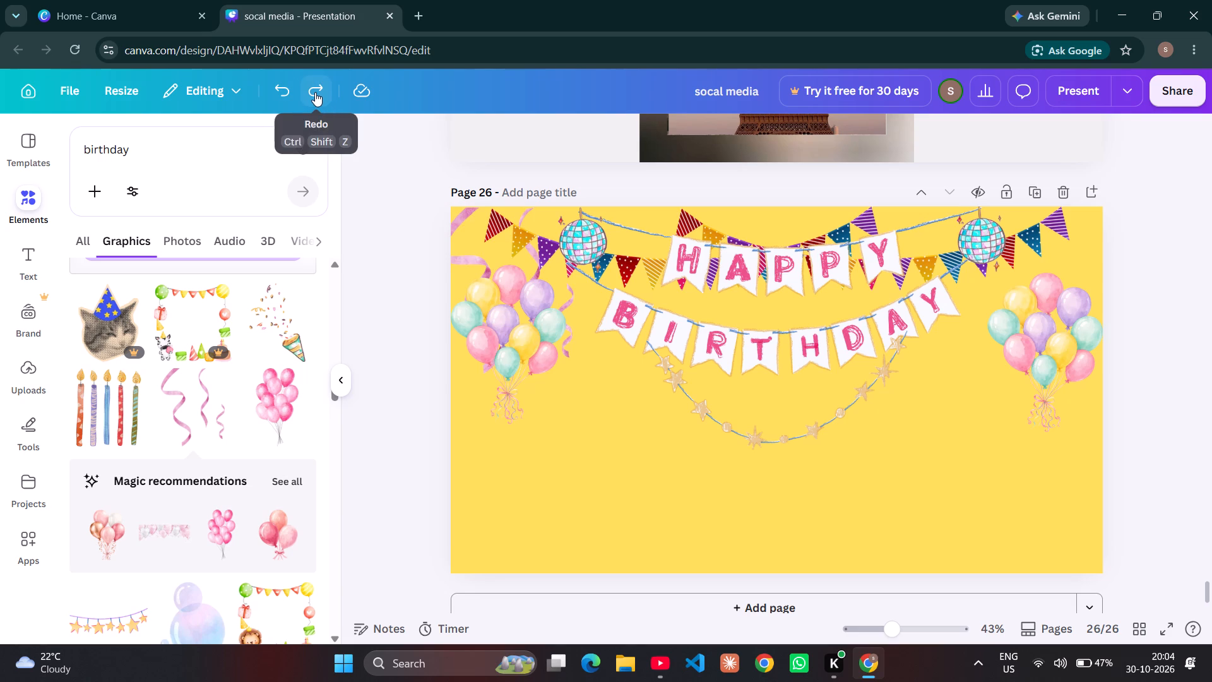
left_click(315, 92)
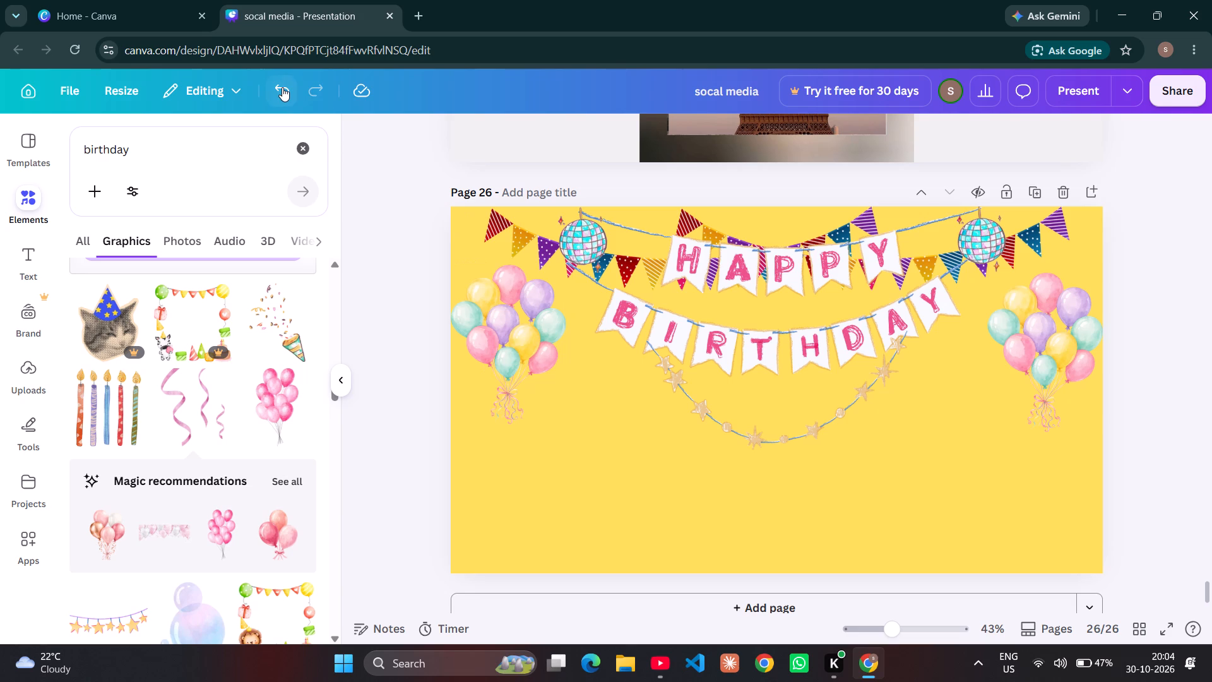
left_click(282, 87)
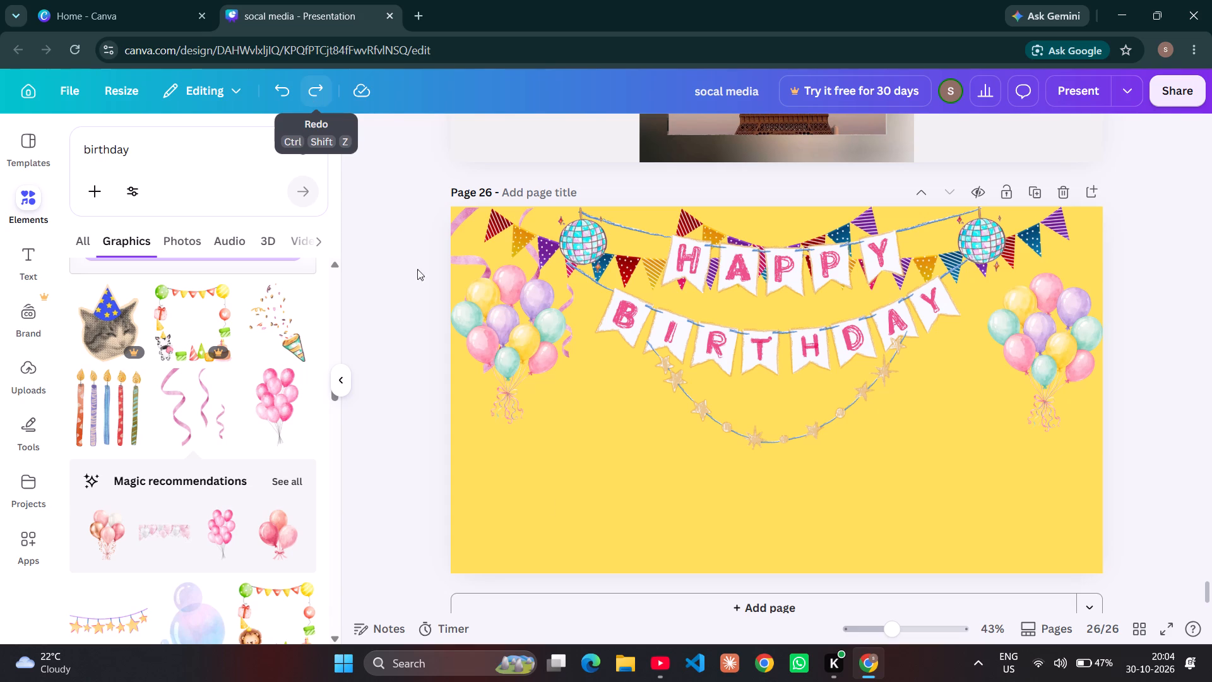
Switch to YouTube, seek the All Trending Songs Vol. 3 video to about 11:24, and skip the ad.
left_click(663, 661)
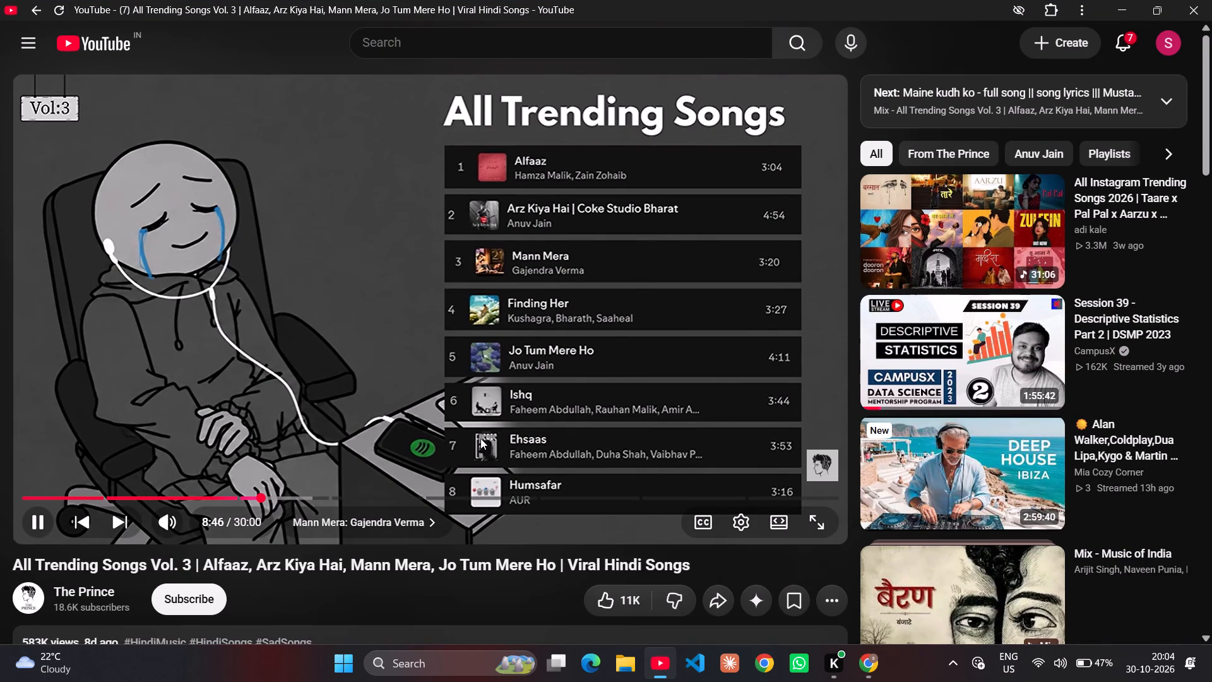
left_click(333, 497)
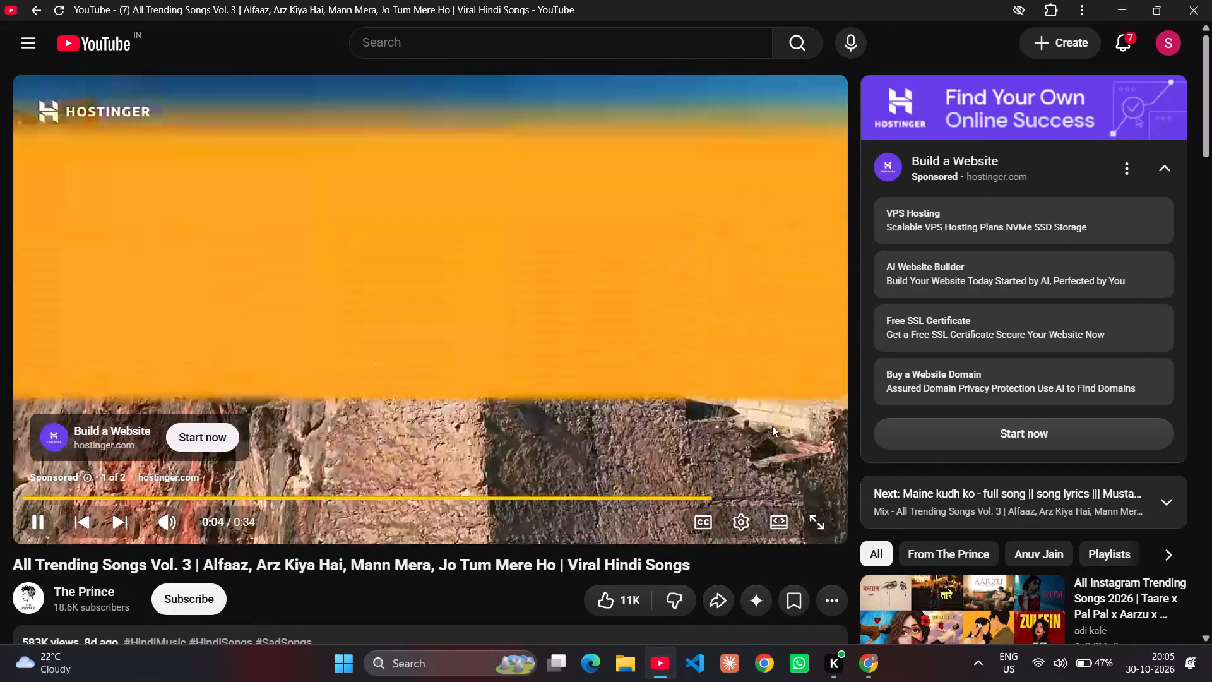
left_click(811, 478)
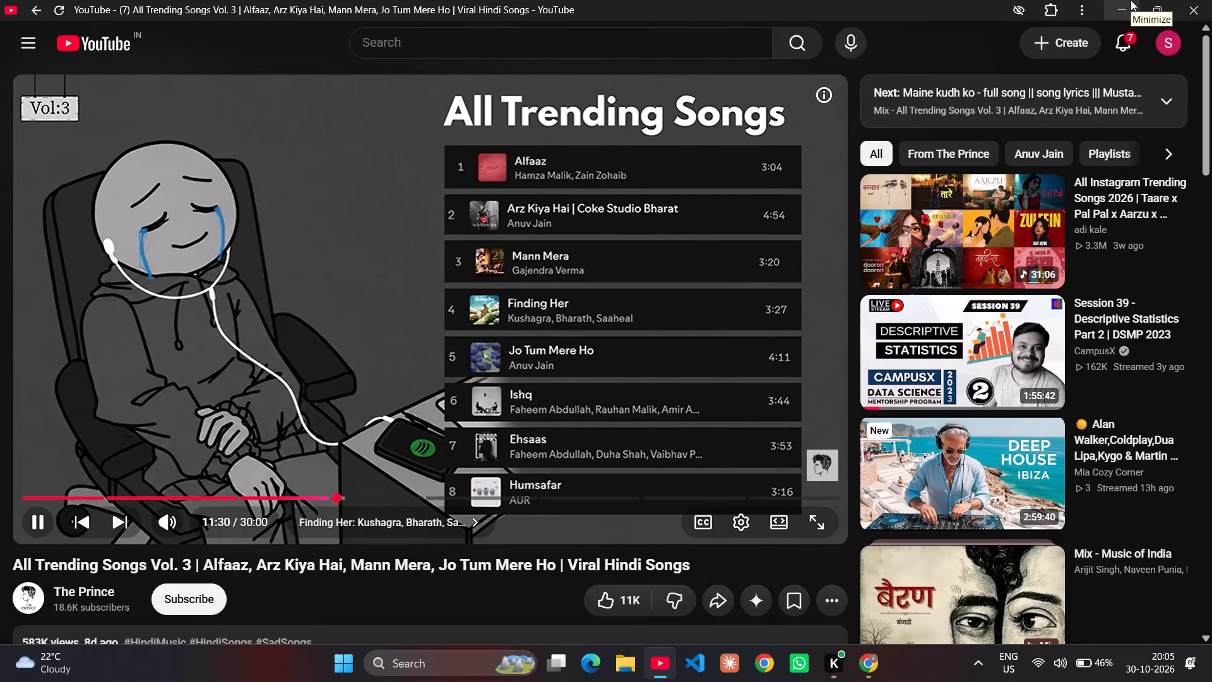
Shrink the playing video to the miniplayer, look through the YouTube home feed, pause the video, and return to the Canva design.
key("i")
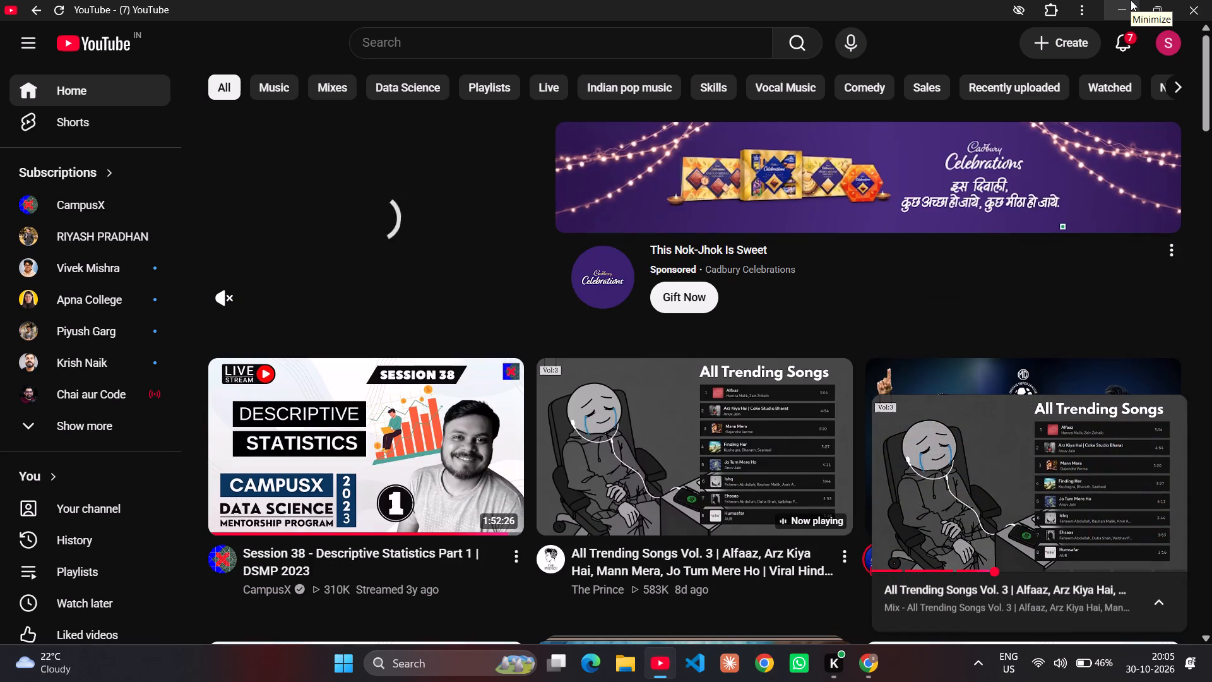
scroll(814, 340, "down", 6)
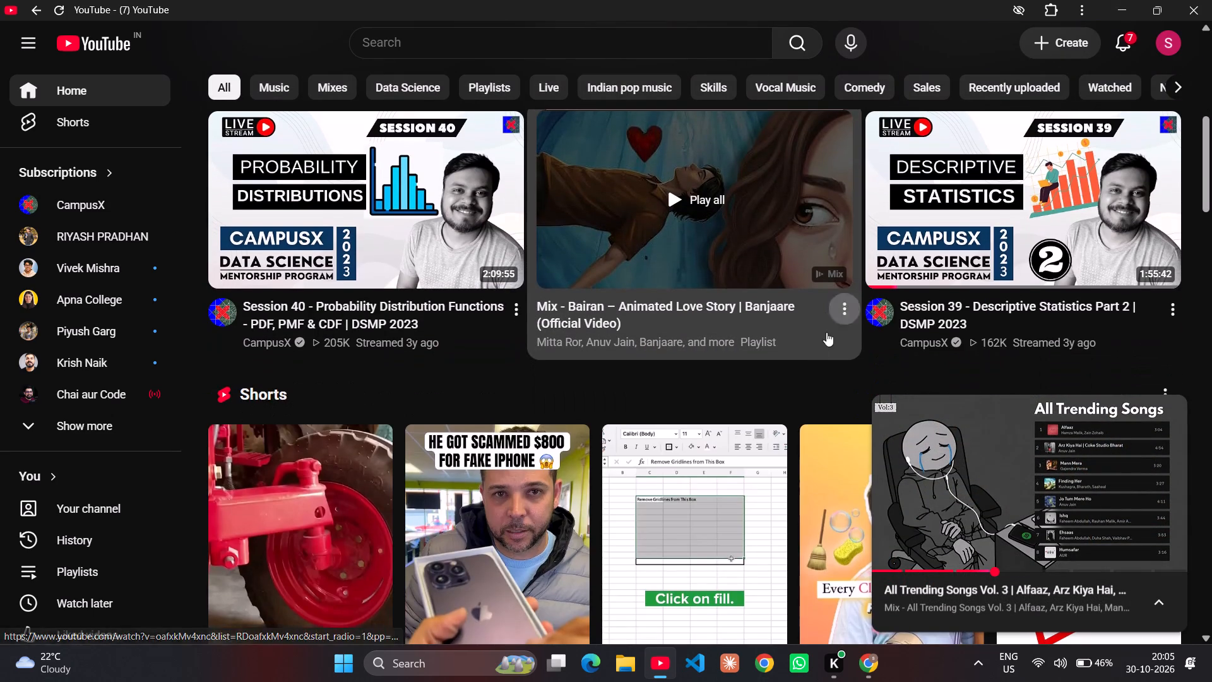
scroll(837, 310, "down", 5)
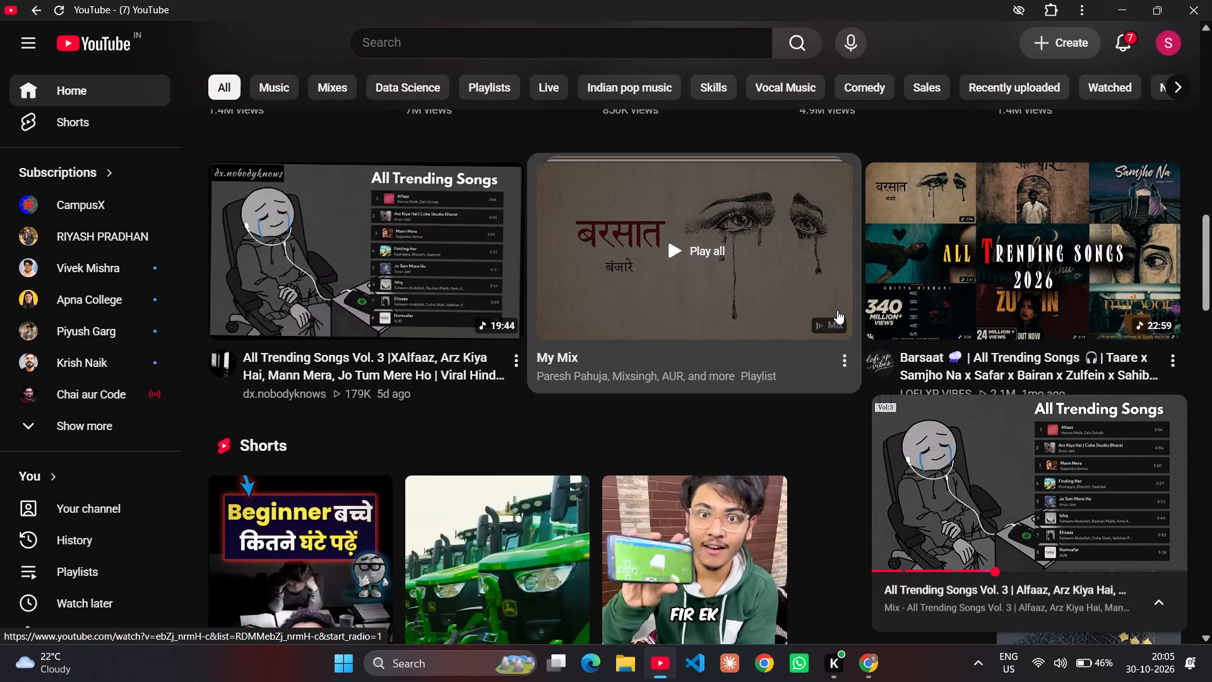
scroll(837, 310, "down", 6)
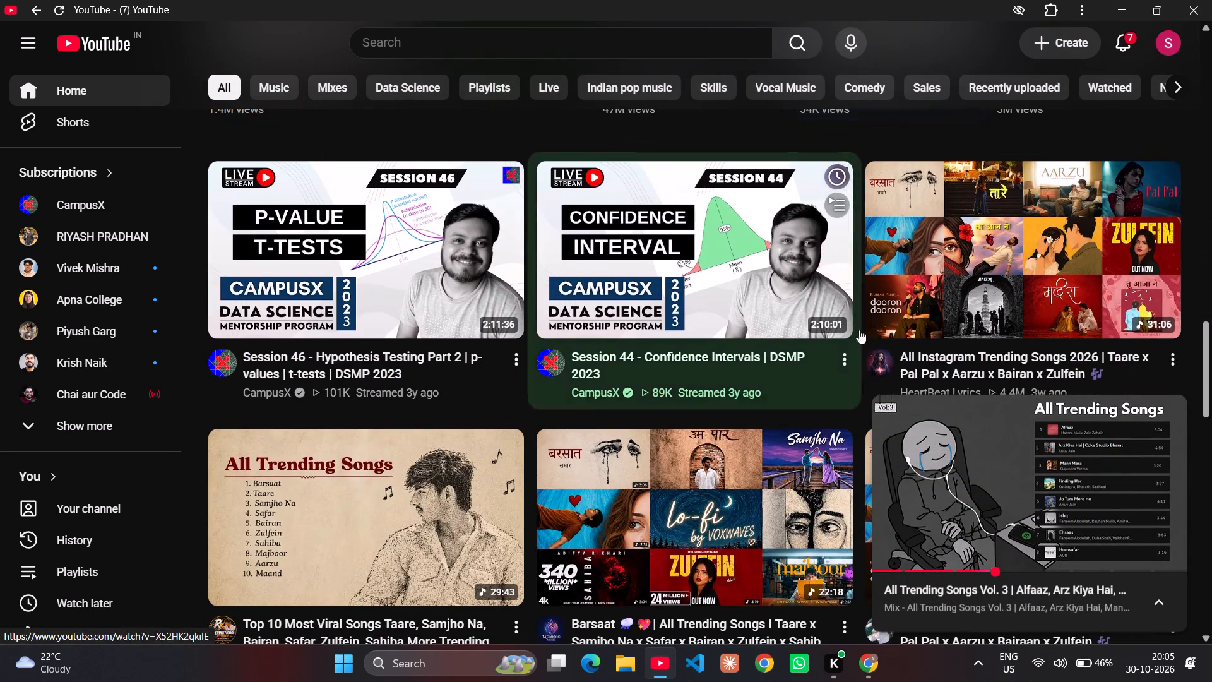
scroll(691, 457, "down", 2)
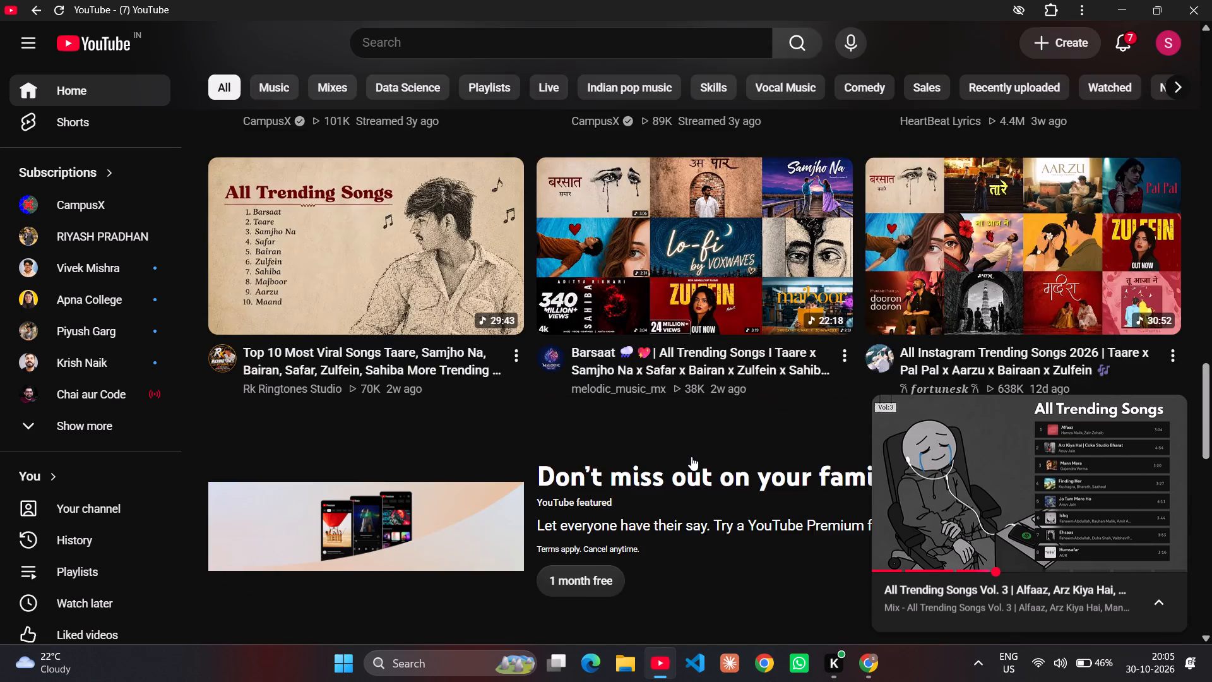
scroll(691, 457, "down", 3)
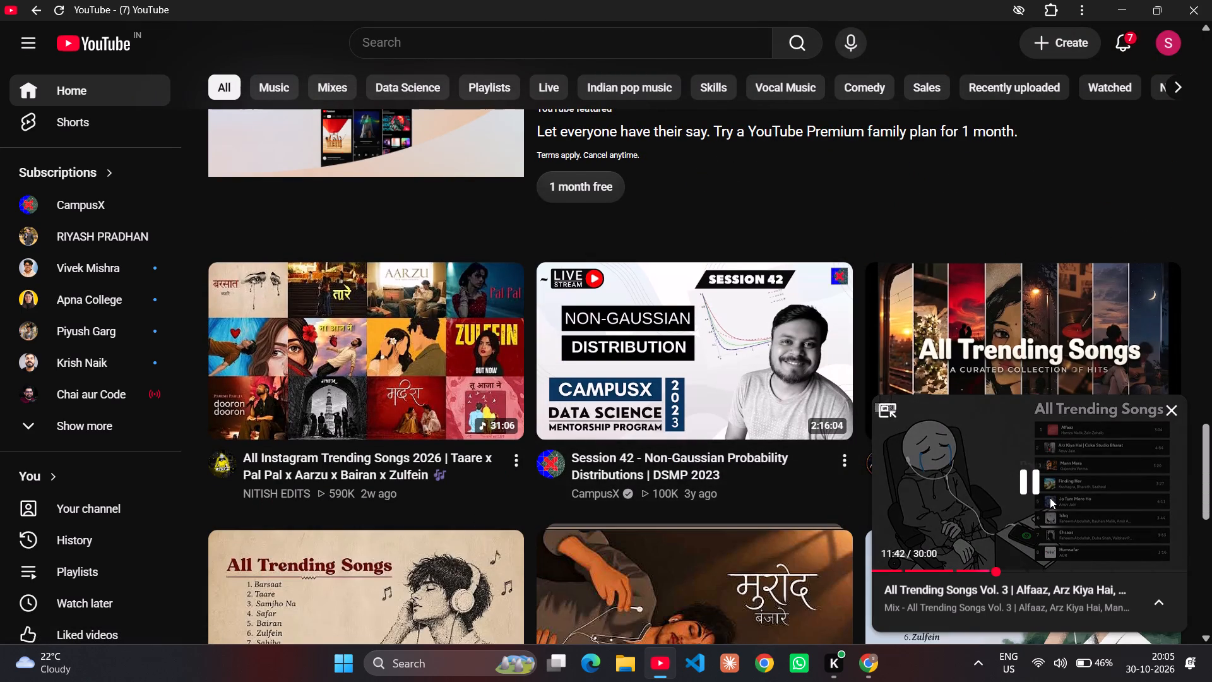
left_click(1031, 491)
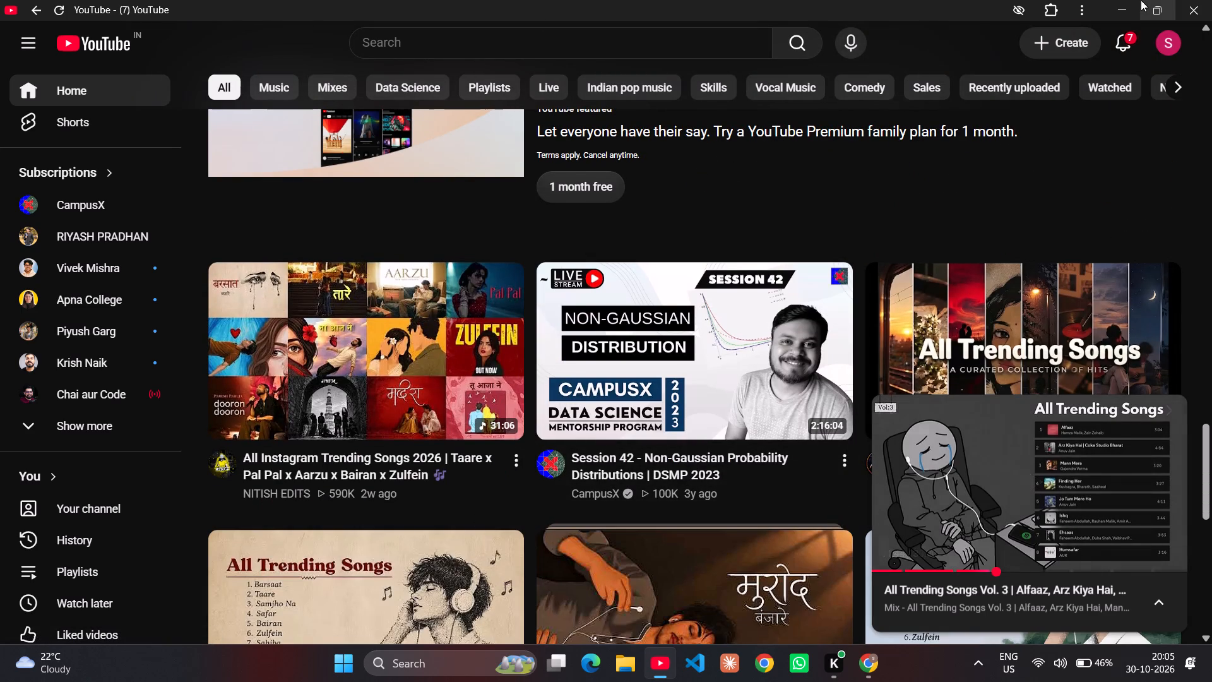
left_click(1108, 5)
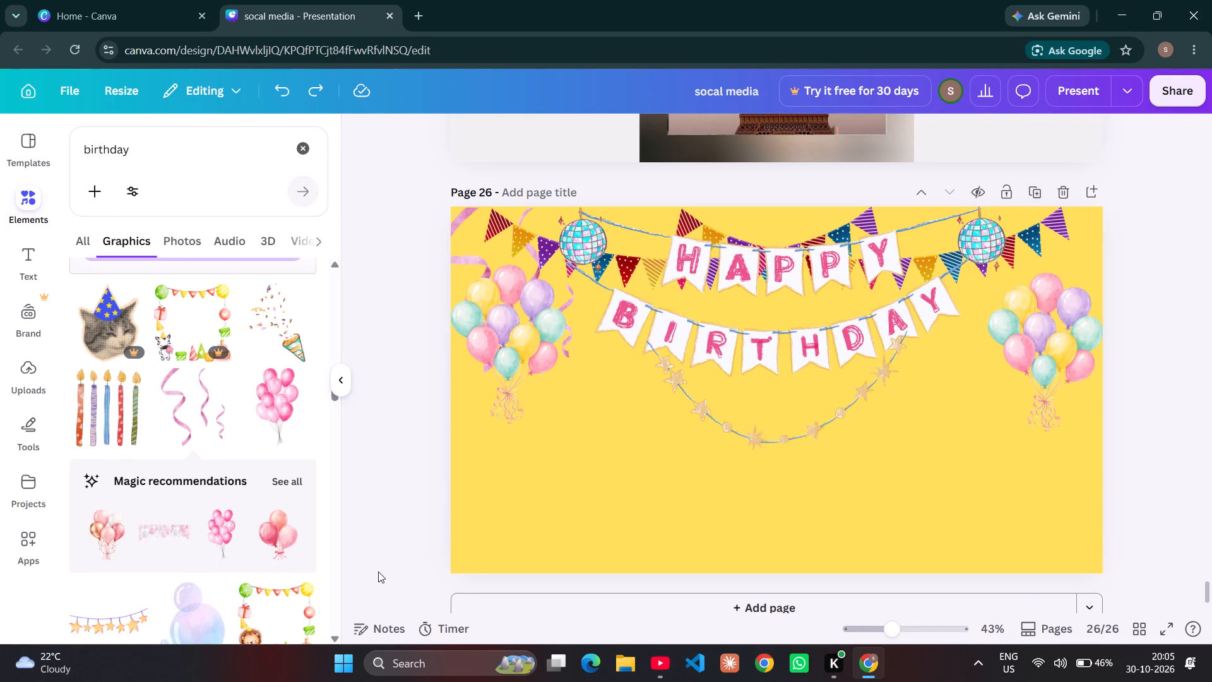
Look further through the birthday graphics, and search the graphics for "birthday lights".
scroll(269, 575, "down", 1)
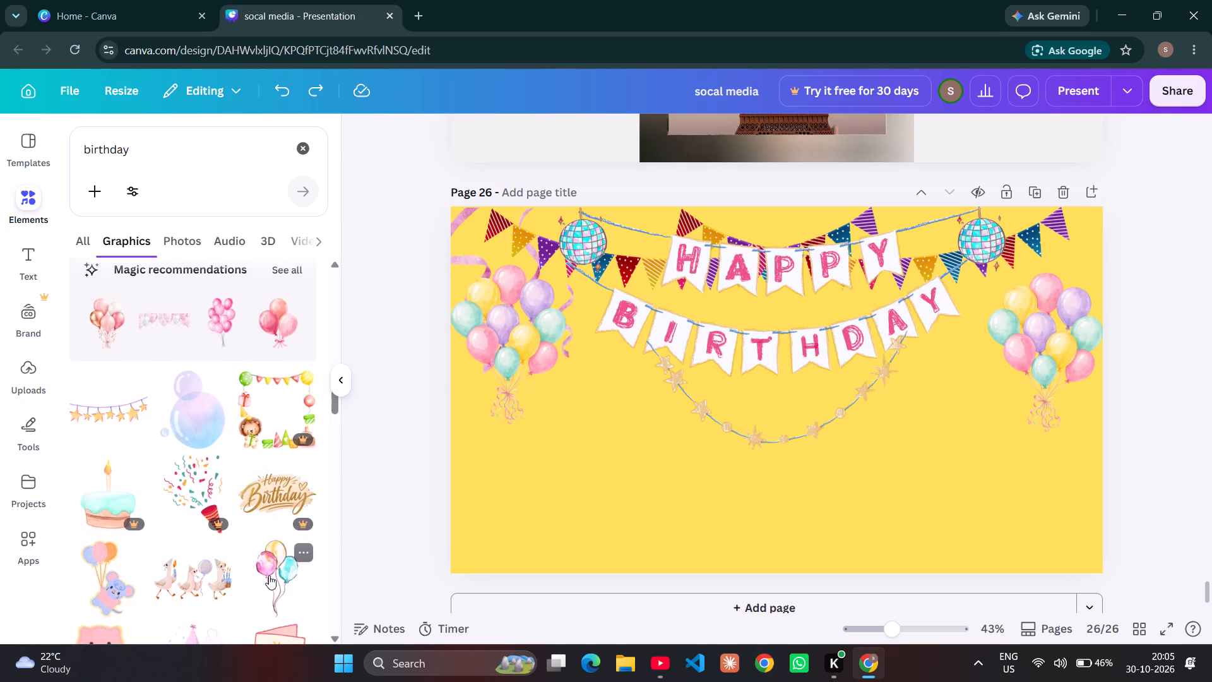
scroll(269, 575, "down", 1)
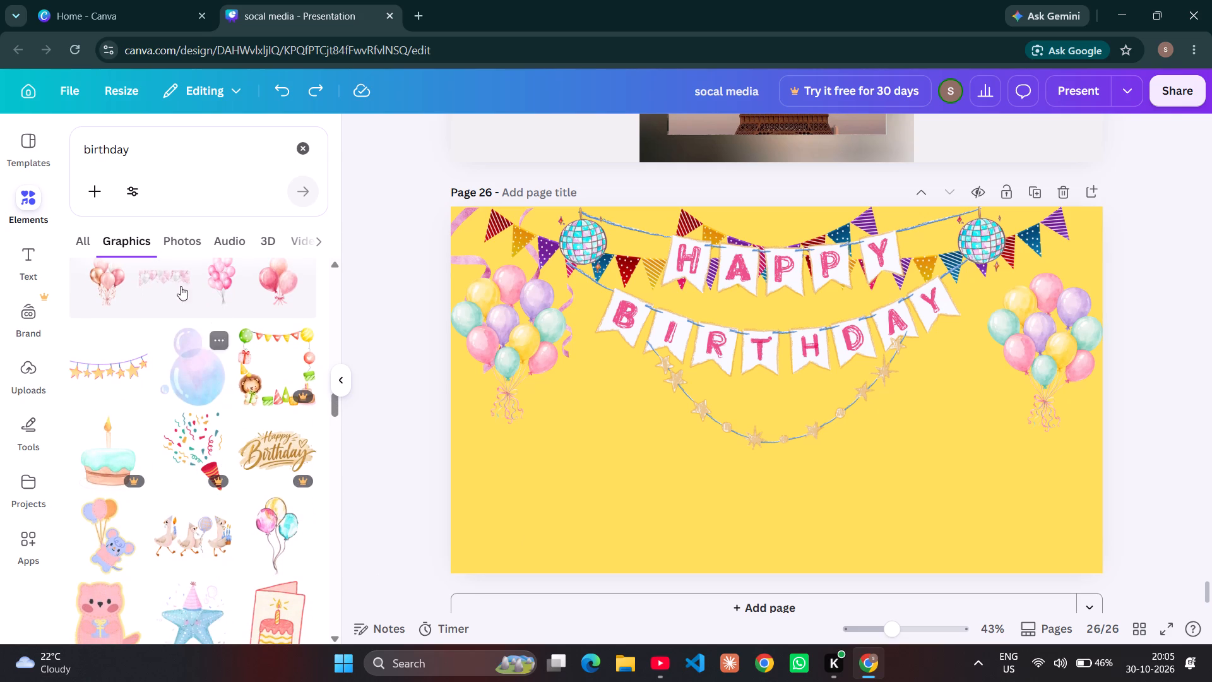
left_click(175, 147)
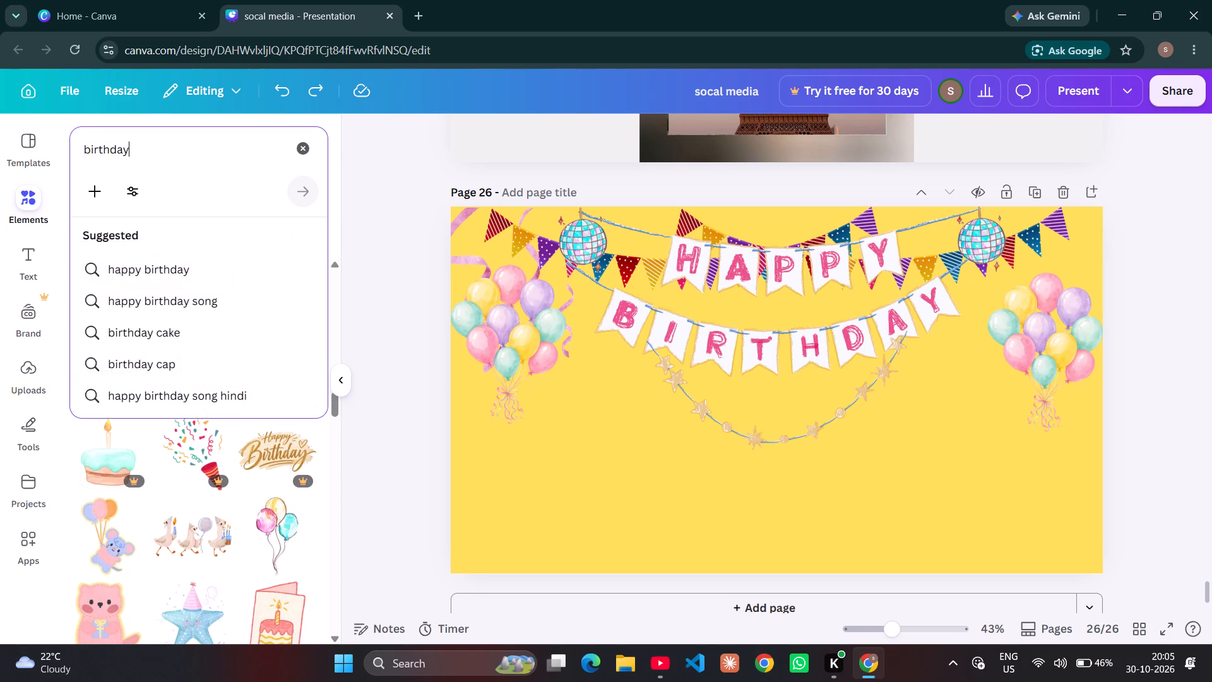
key("space")
type("li")
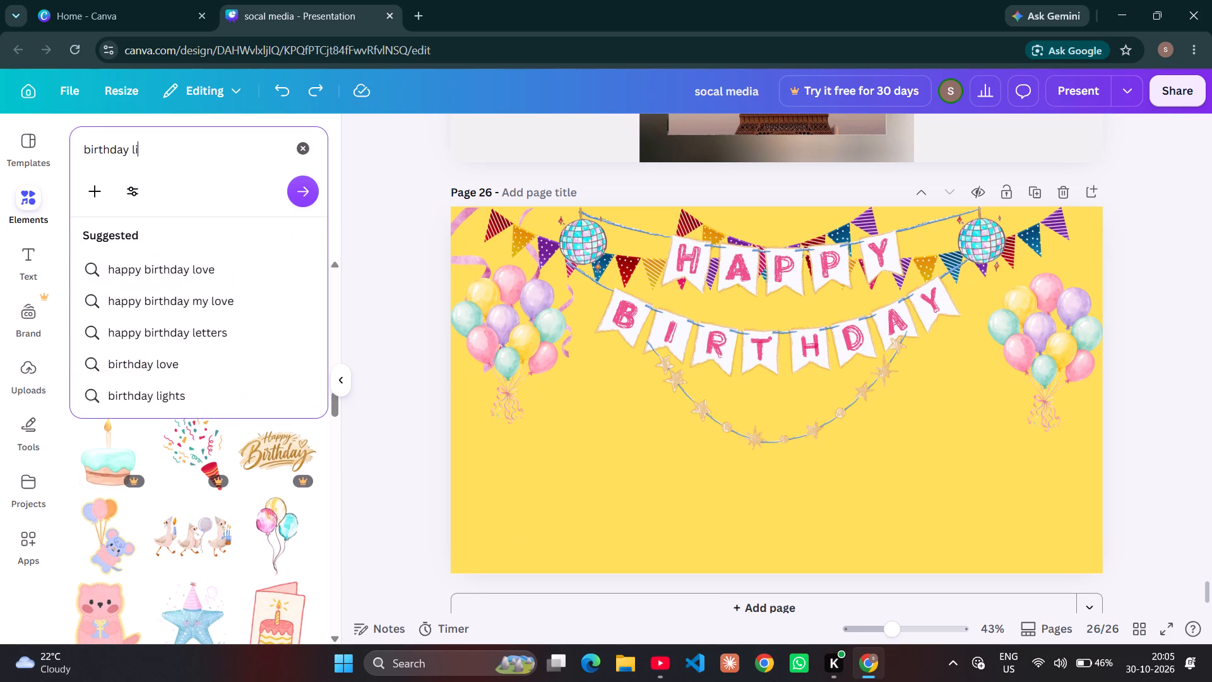
type("ghts")
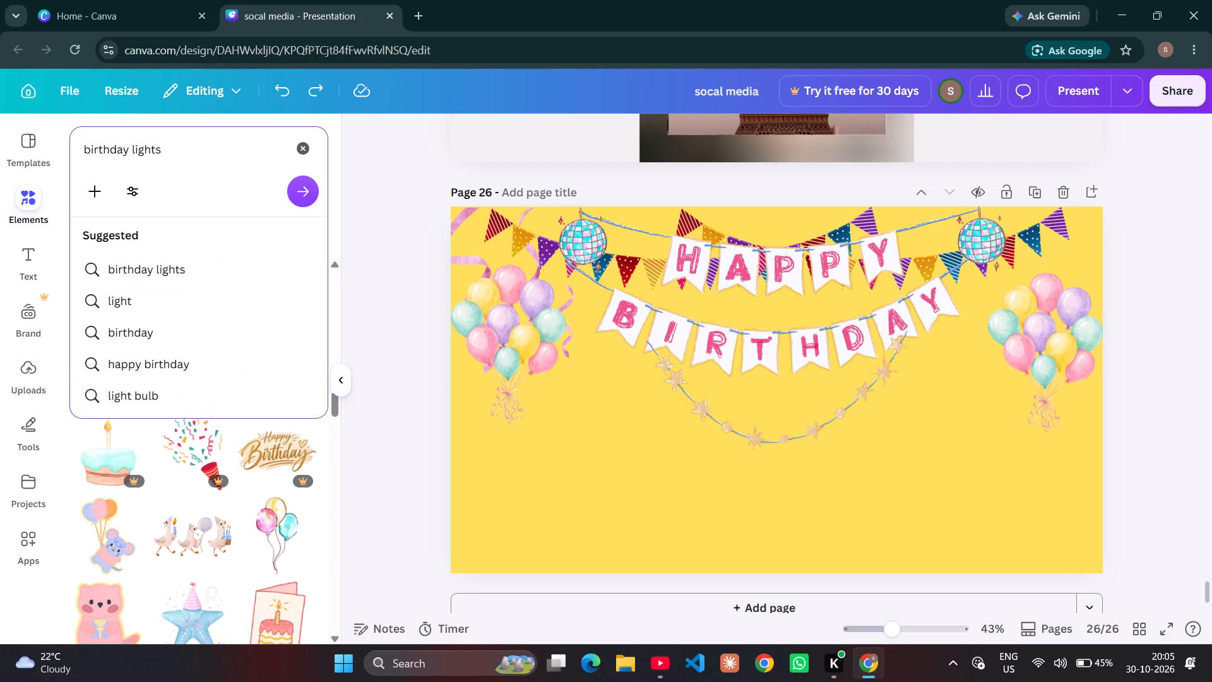
key("Return")
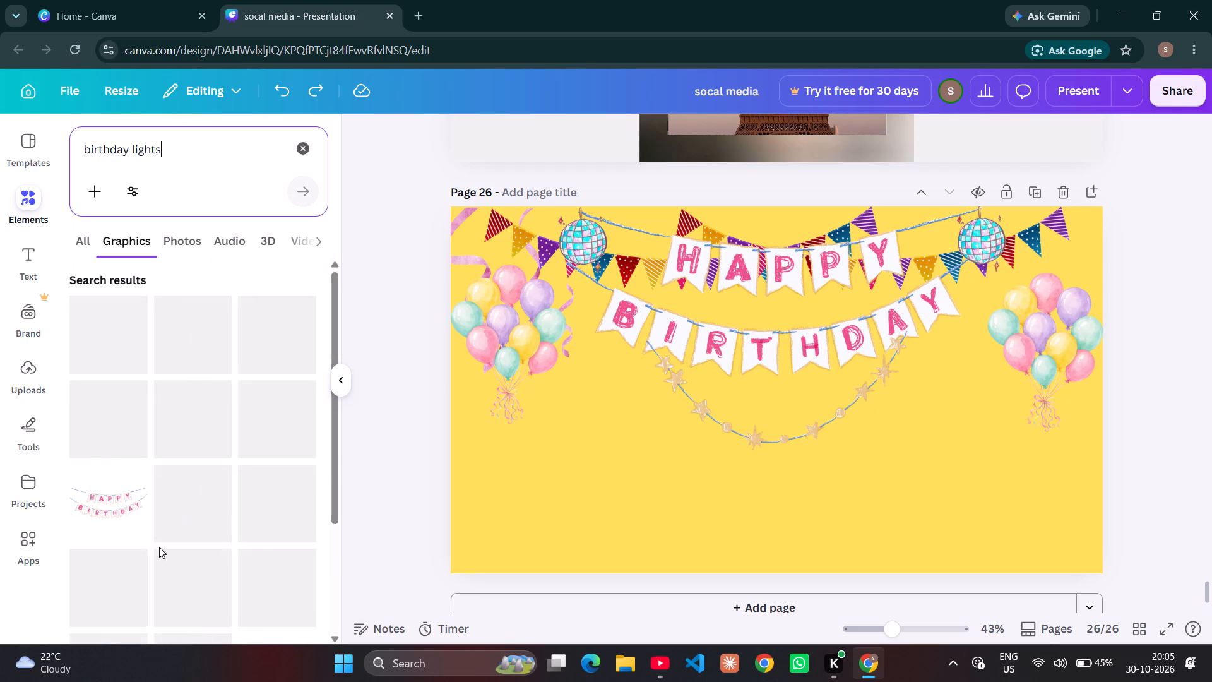
Search Windows for "ali" and launch Alienware Command Center.
left_click(415, 669)
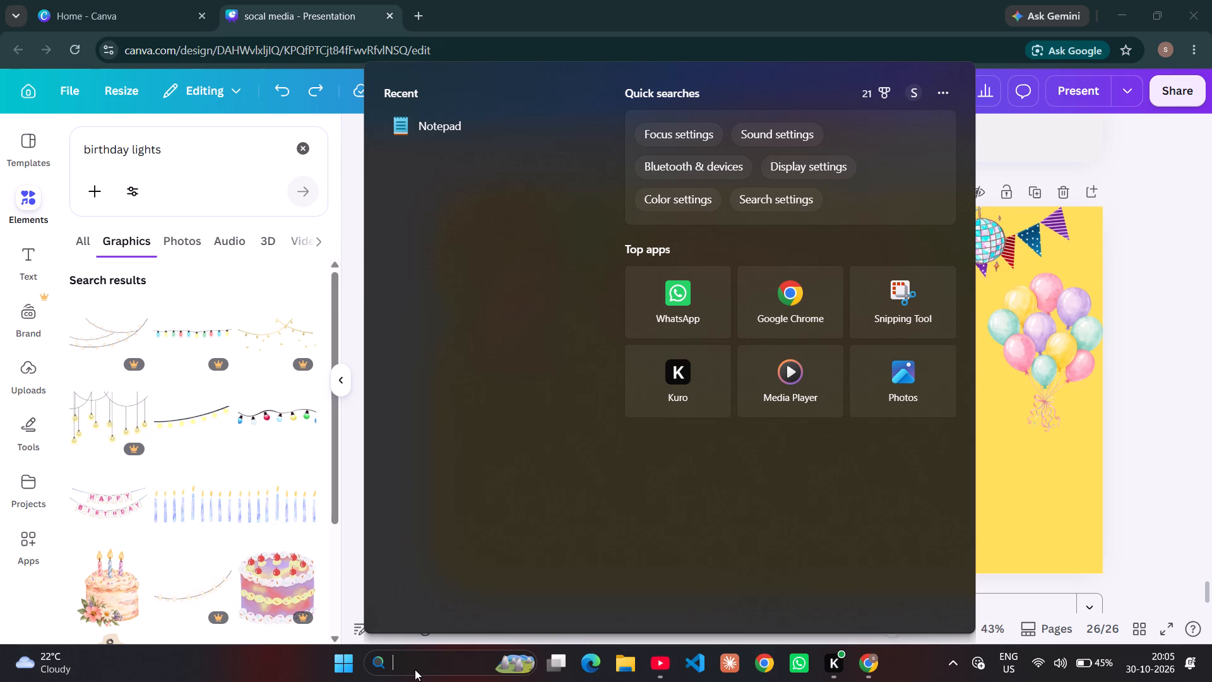
key("F5")
key("F5")
key("F5")
key("F5")
key("F5")
key("alt+F18")
key("alt+F18")
key("F18")
type("ali")
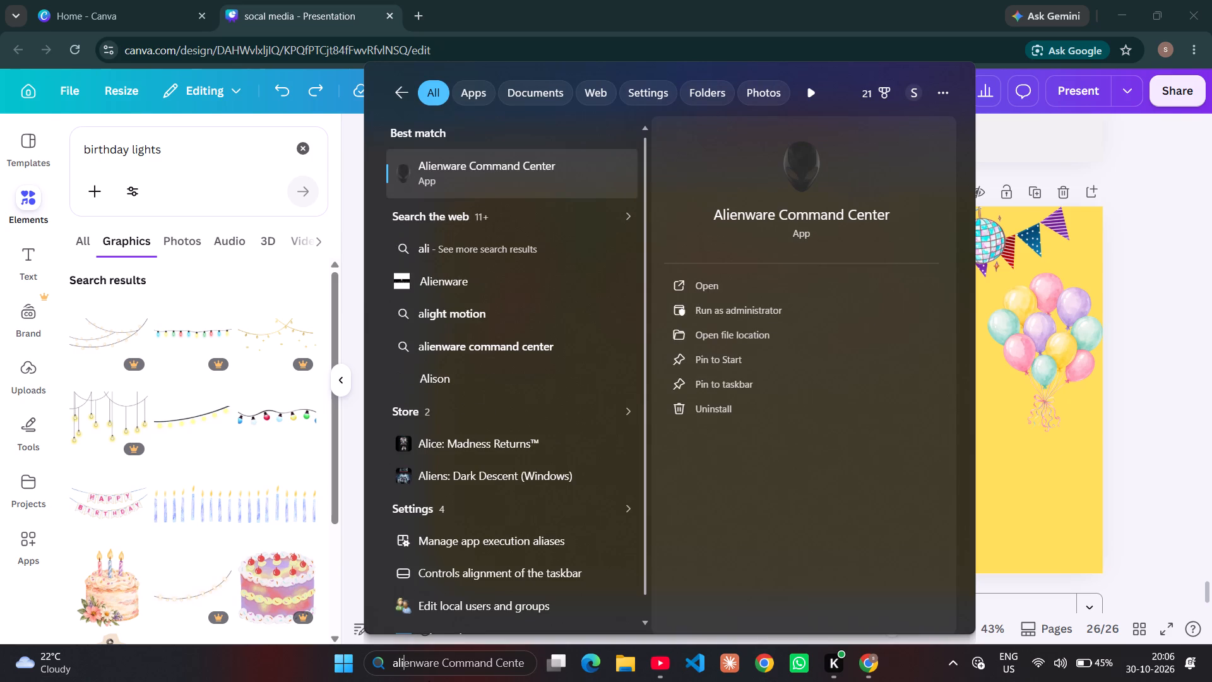
key("Return")
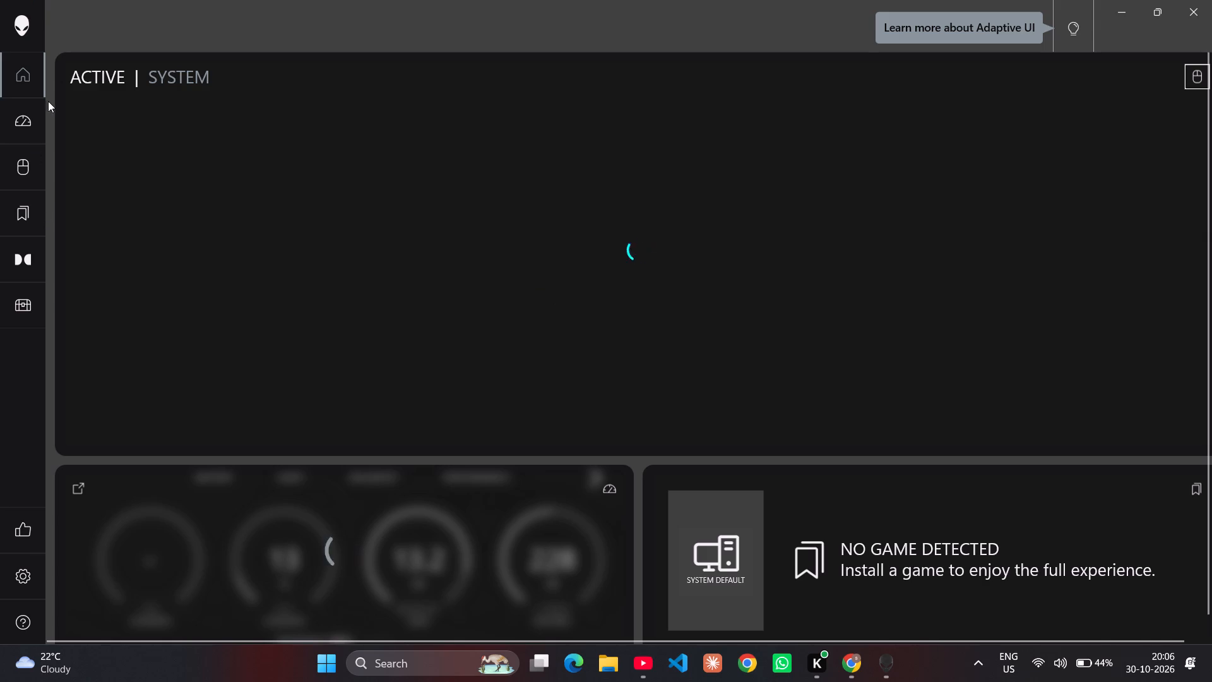
In the AlienFX keyboard lighting settings, set the brightness of all keys to the minimum and close Alienware Command Center.
left_click(27, 163)
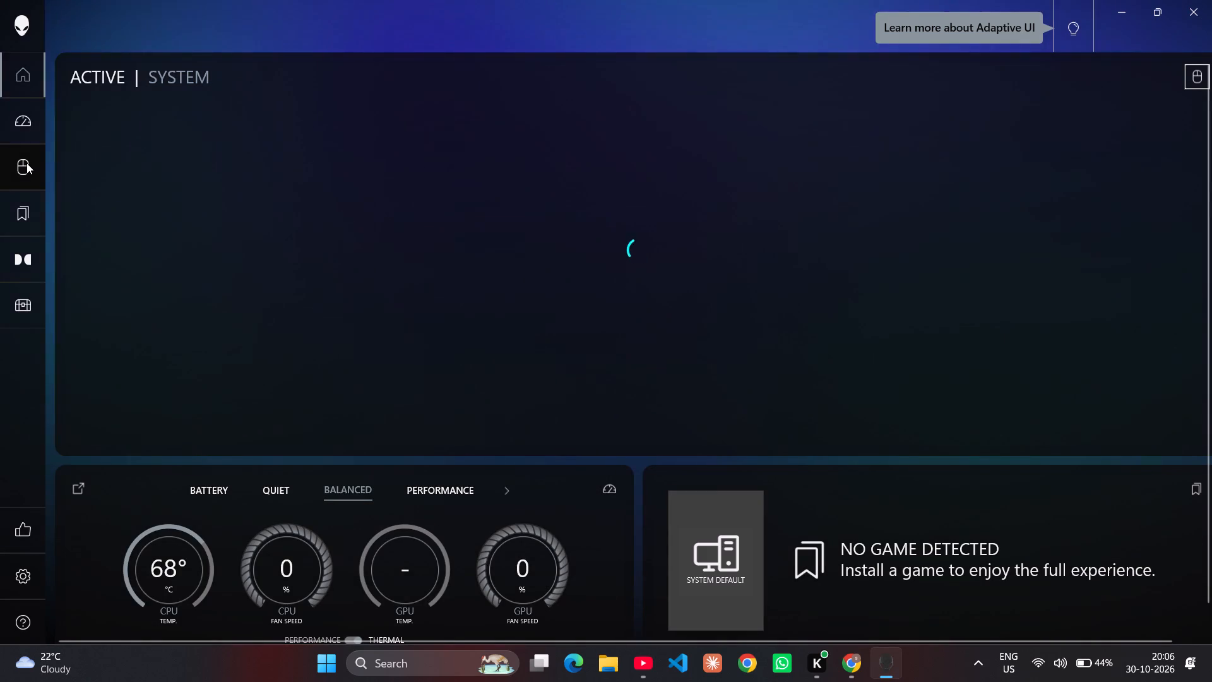
left_click(27, 163)
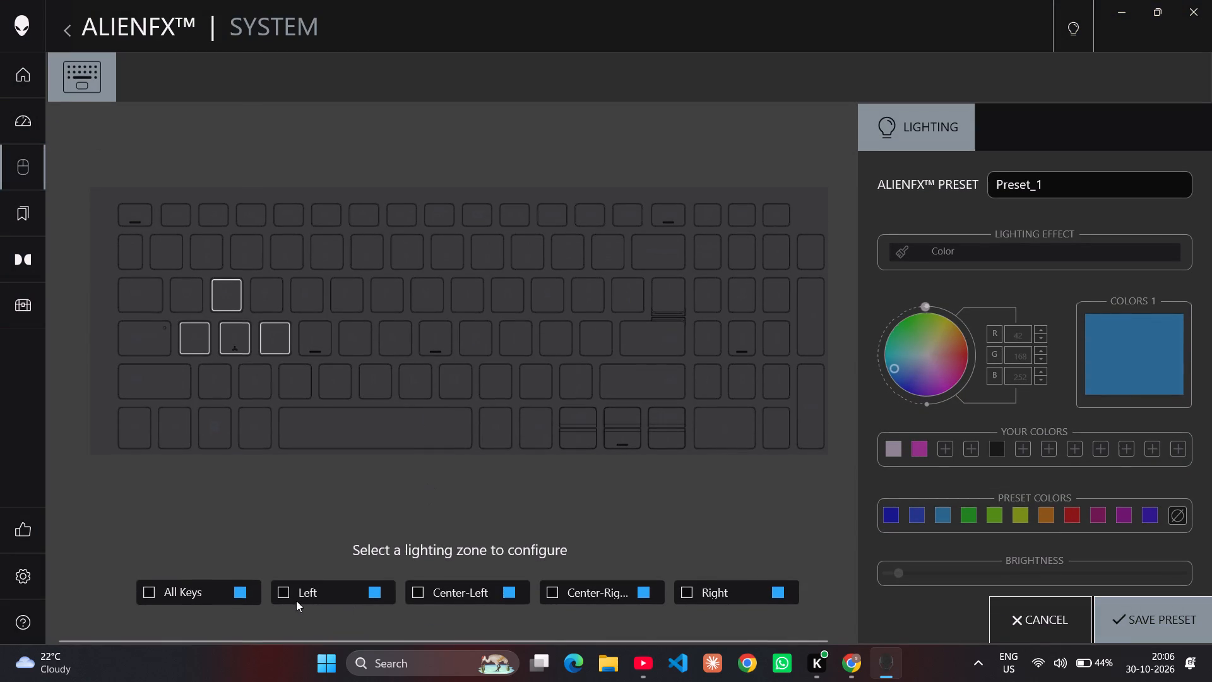
left_click(141, 592)
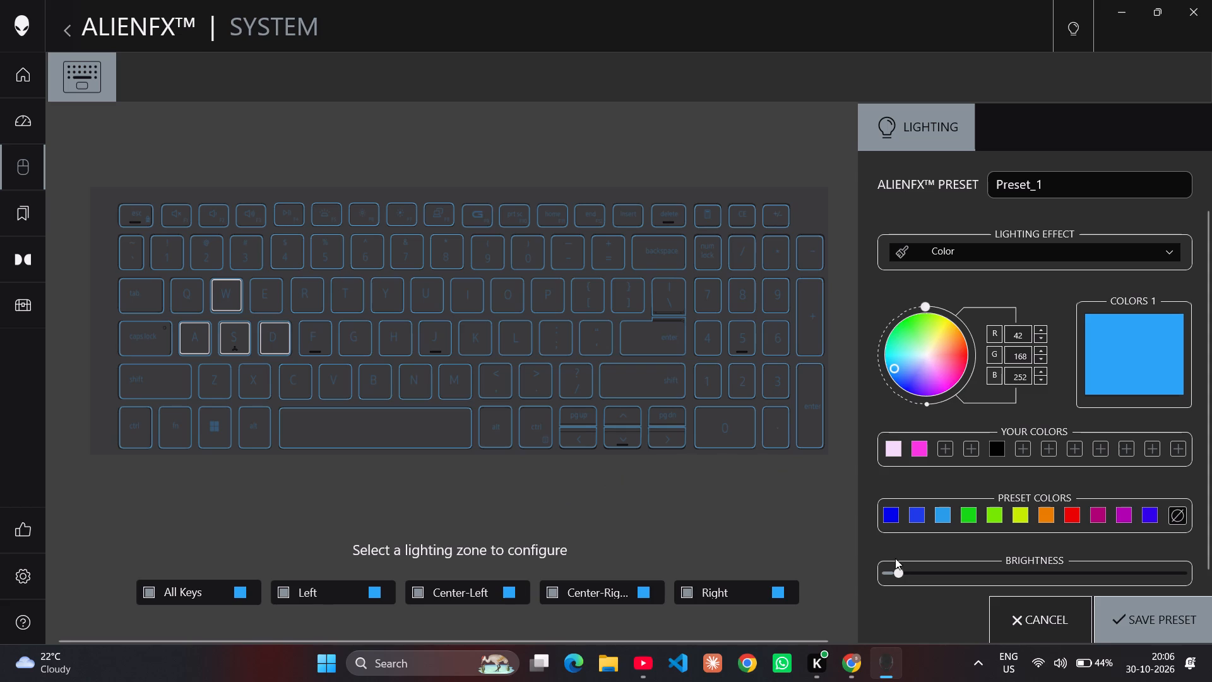
right_click_drag(893, 568, 882, 570)
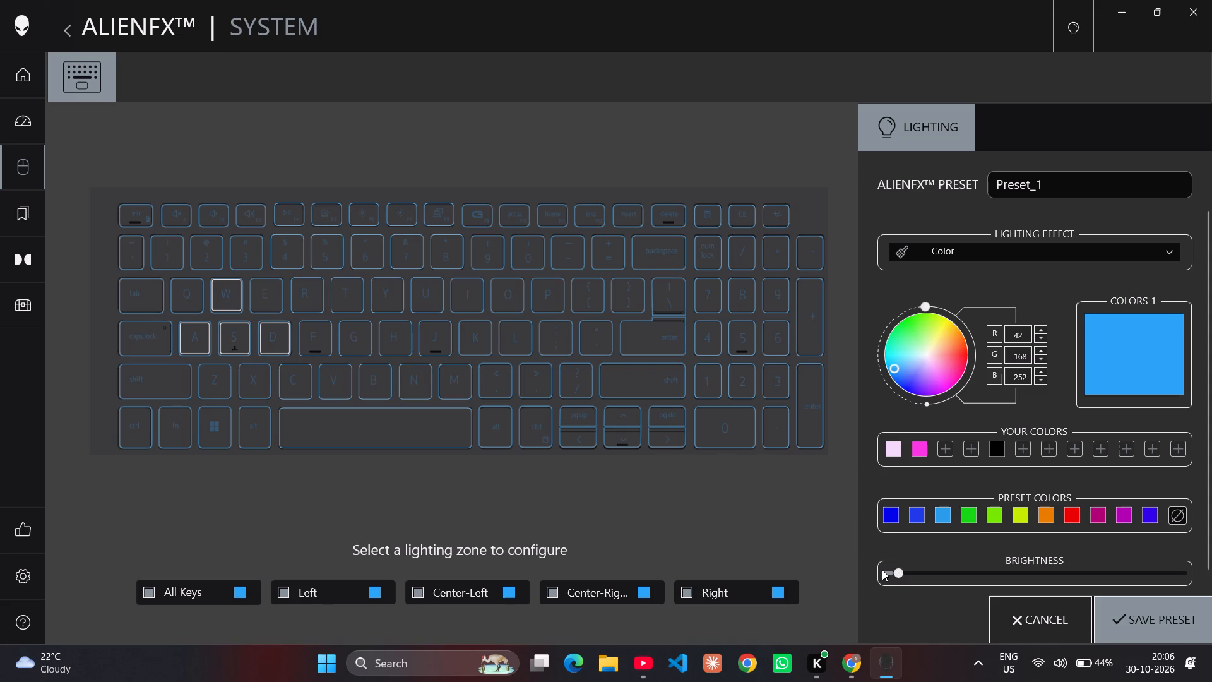
left_click(882, 570)
left_click(882, 570)
left_click(1189, 18)
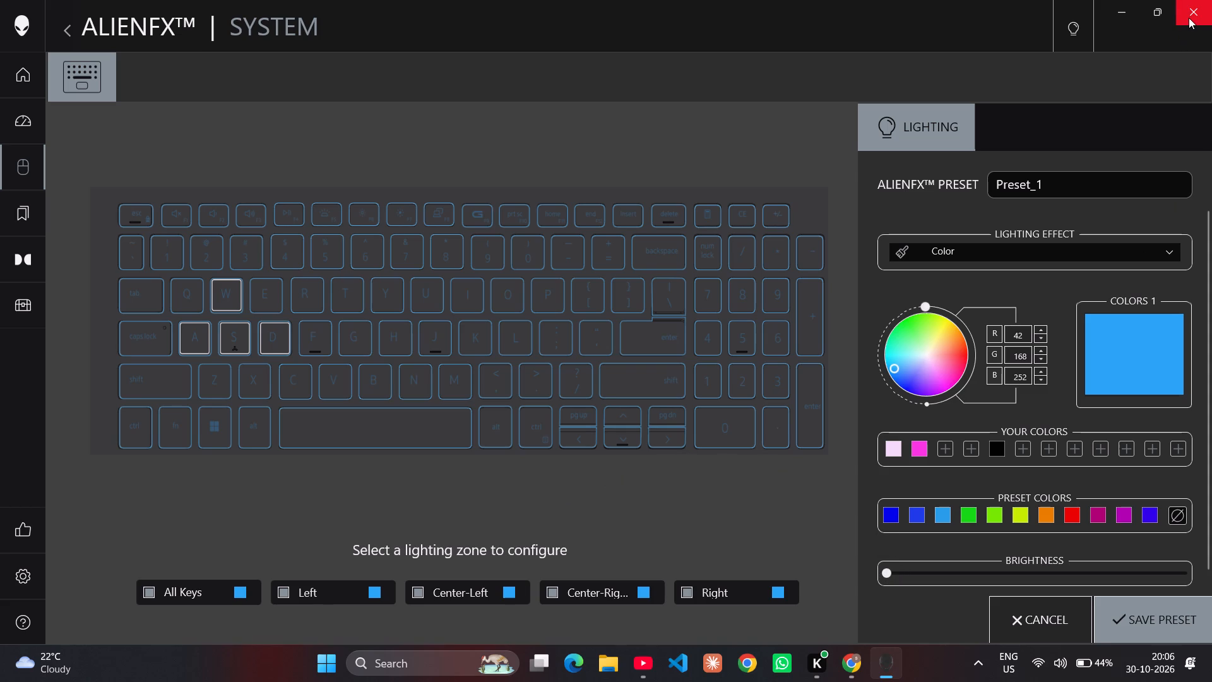
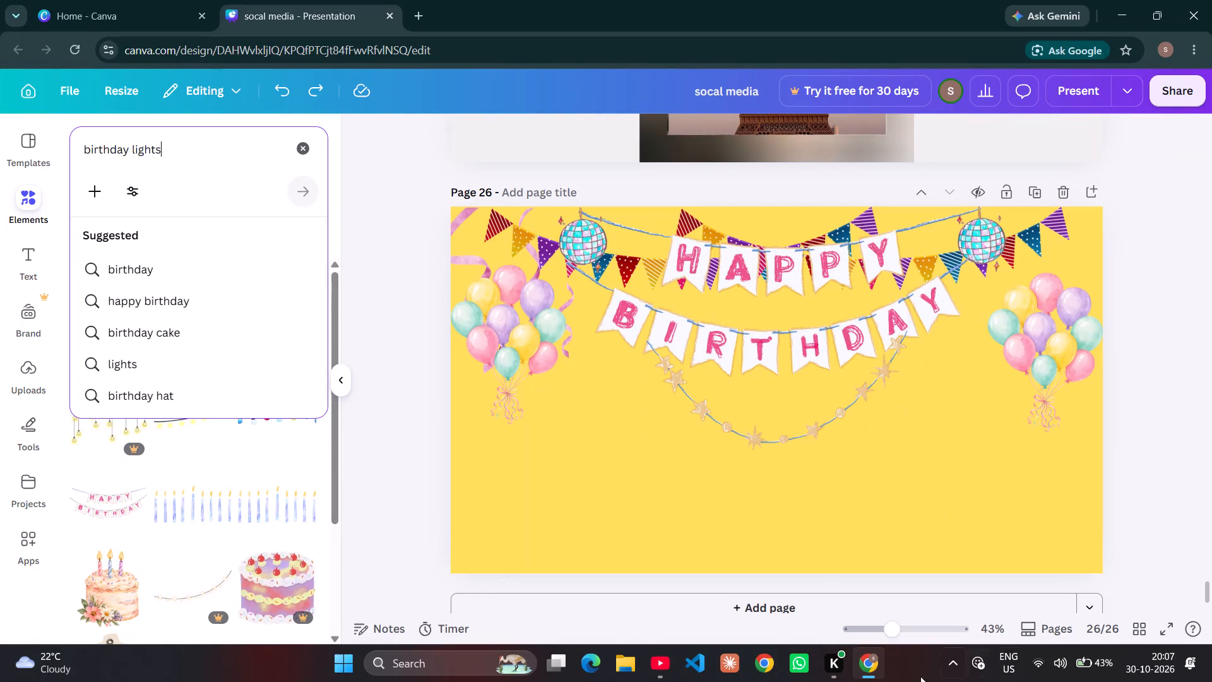
Switch to YouTube, start the mix "Muraad - Banjaare (Official Video)" from the home feed, and return to the Canva design.
scroll(811, 640, "left", 1)
left_click(655, 678)
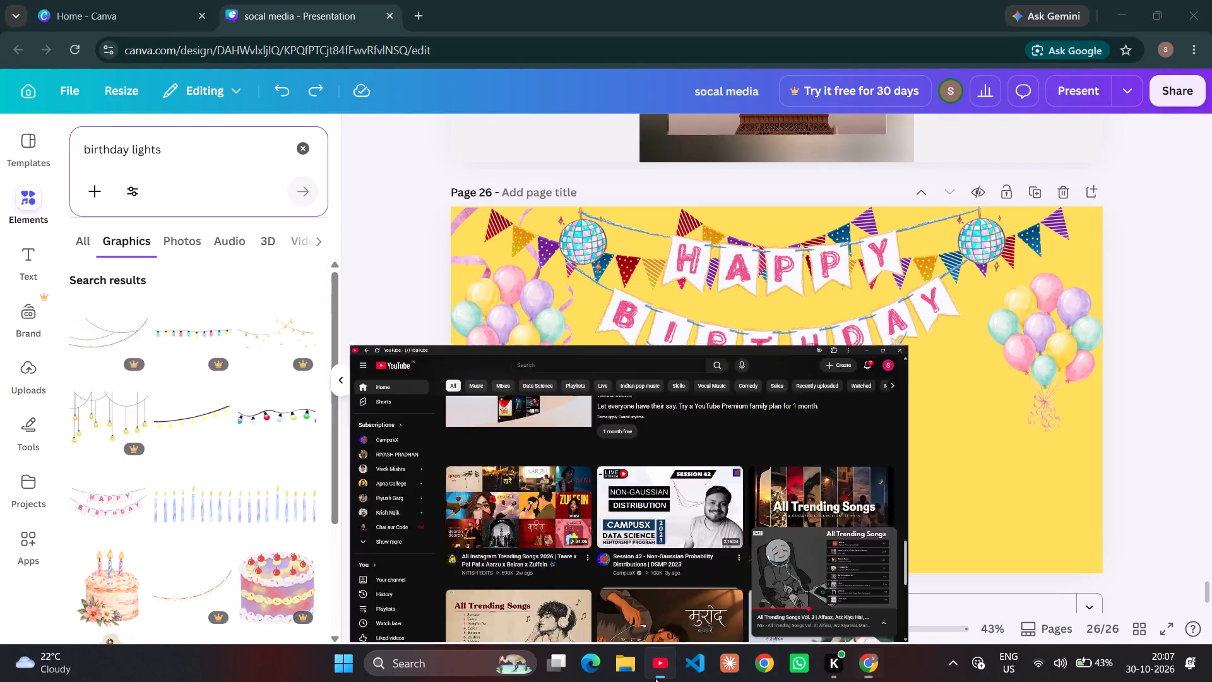
scroll(650, 408, "down", 4)
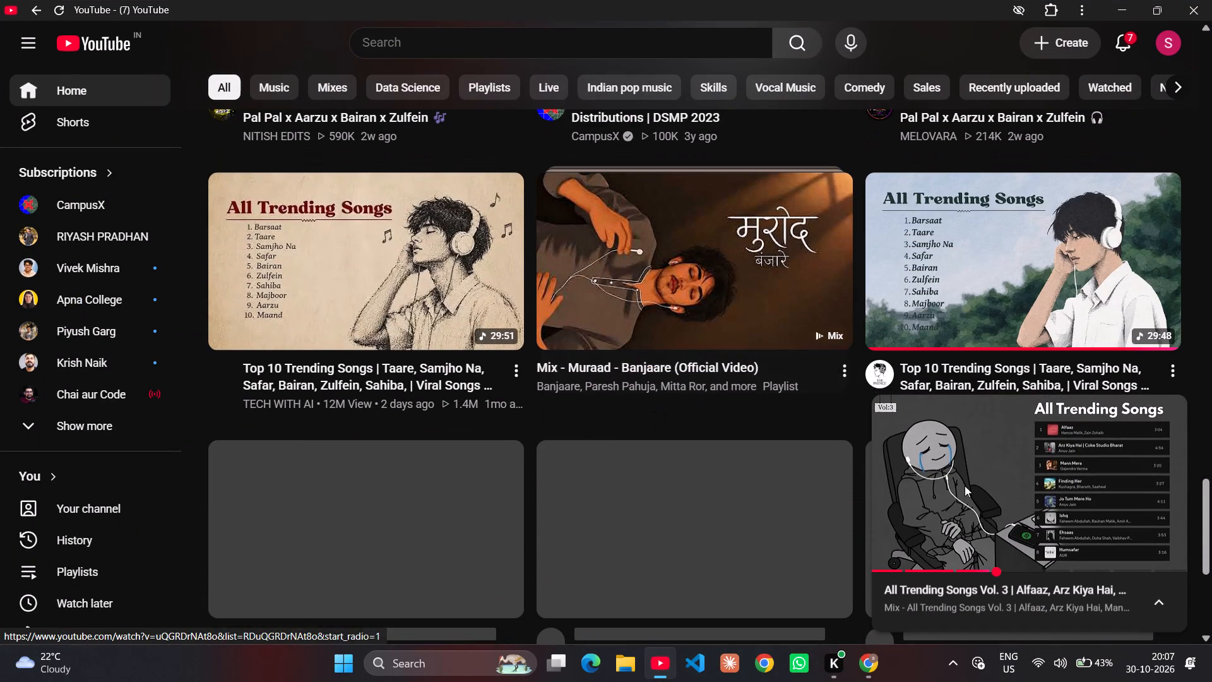
left_click(1039, 478)
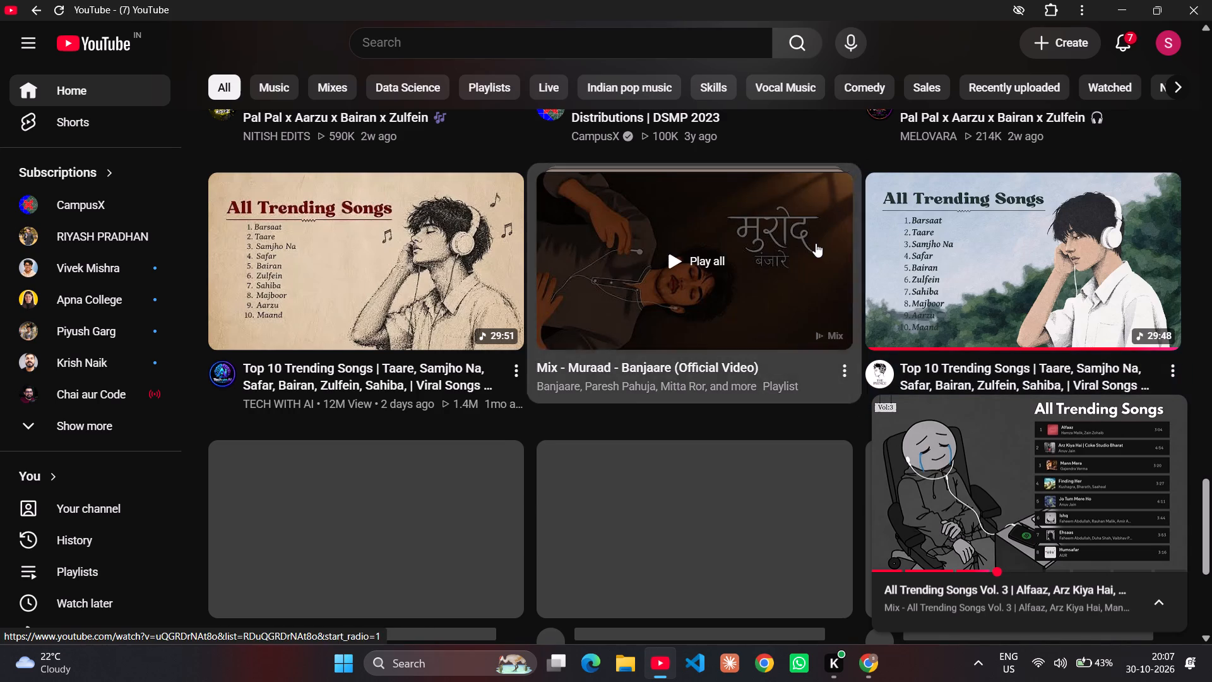
left_click(816, 243)
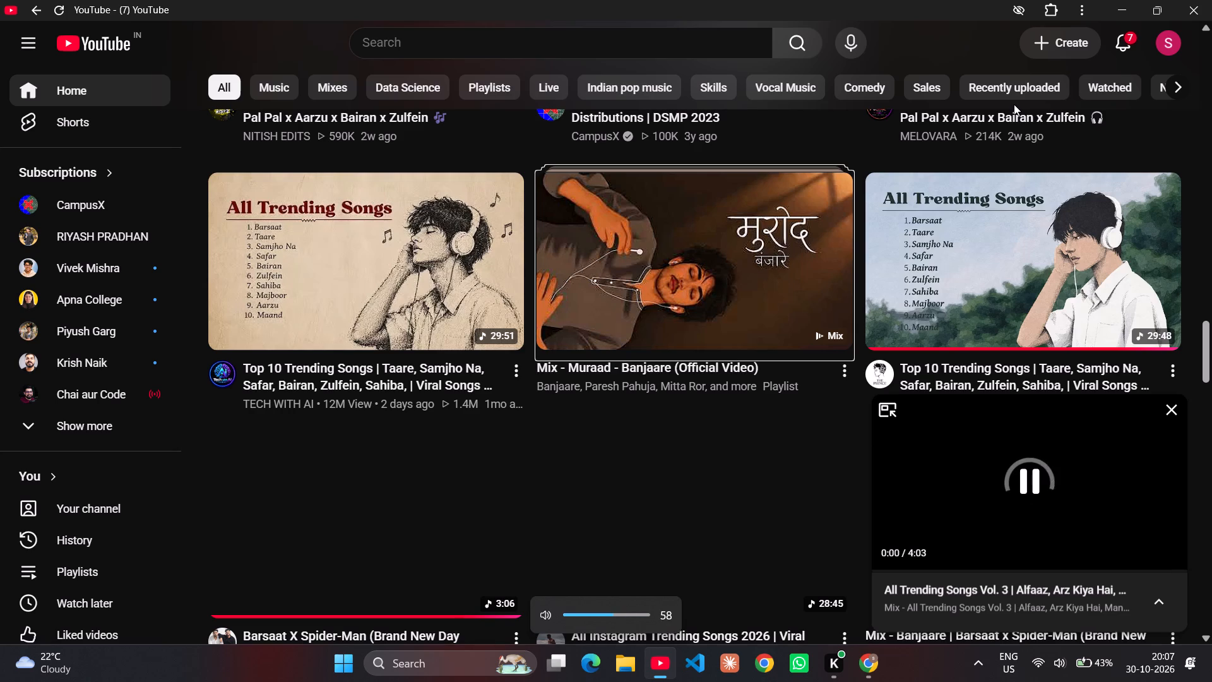
left_click(1120, 20)
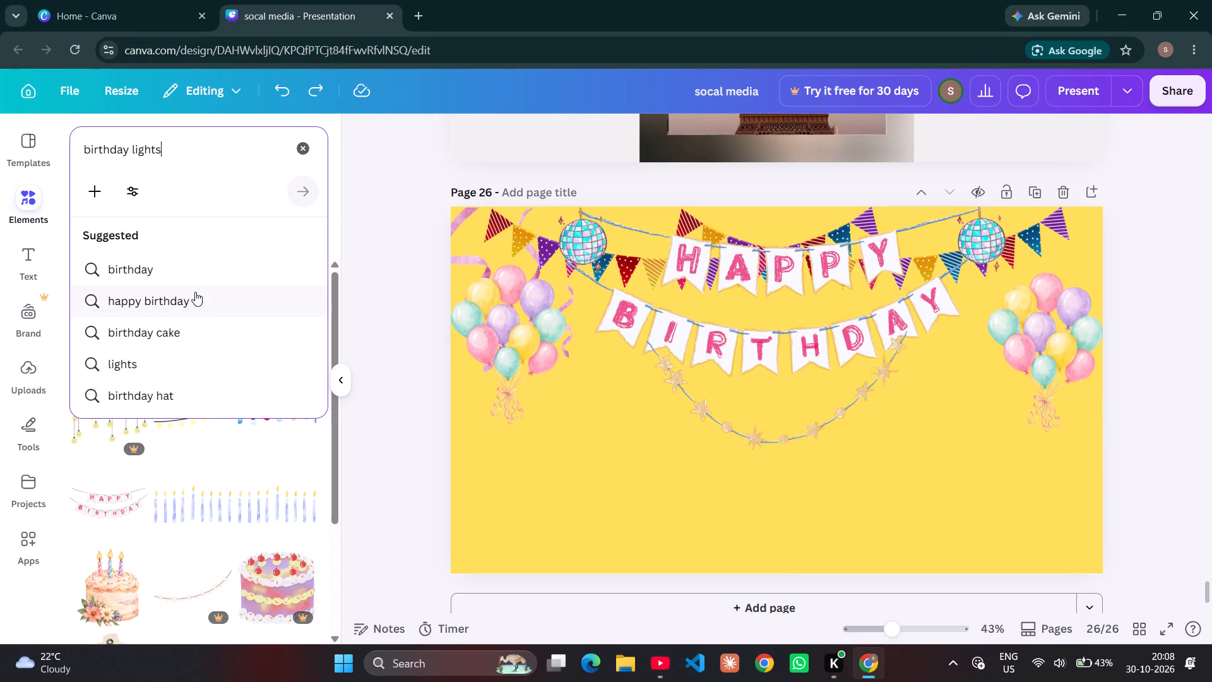
Submit the elements search for "birthday lights".
key("Return")
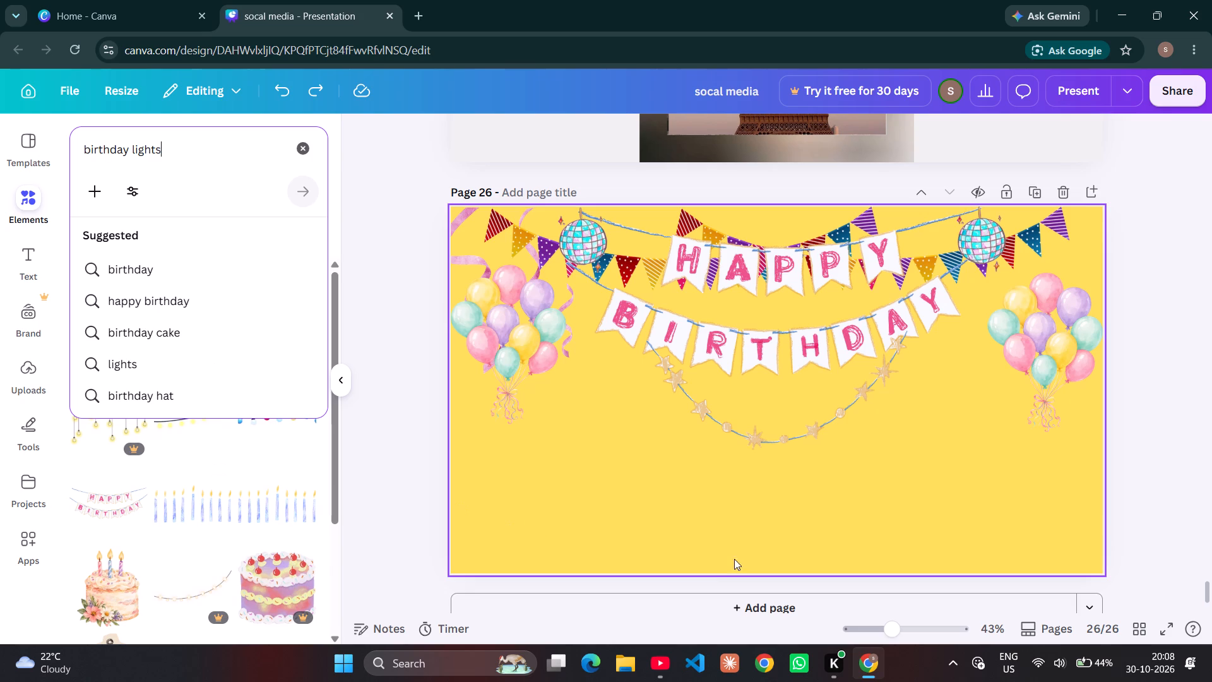
Open the Windows properties of the connected Wi-Fi network, examine its connection details, and return to the Canva design.
left_click(1034, 679)
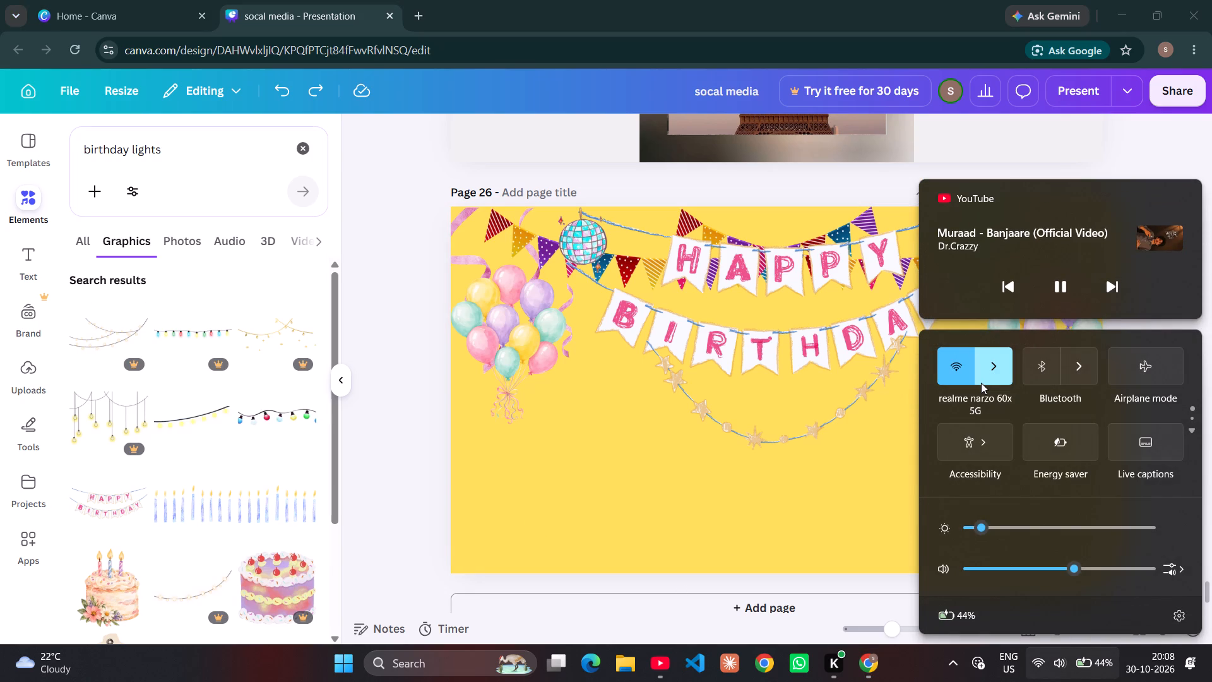
left_click(981, 383)
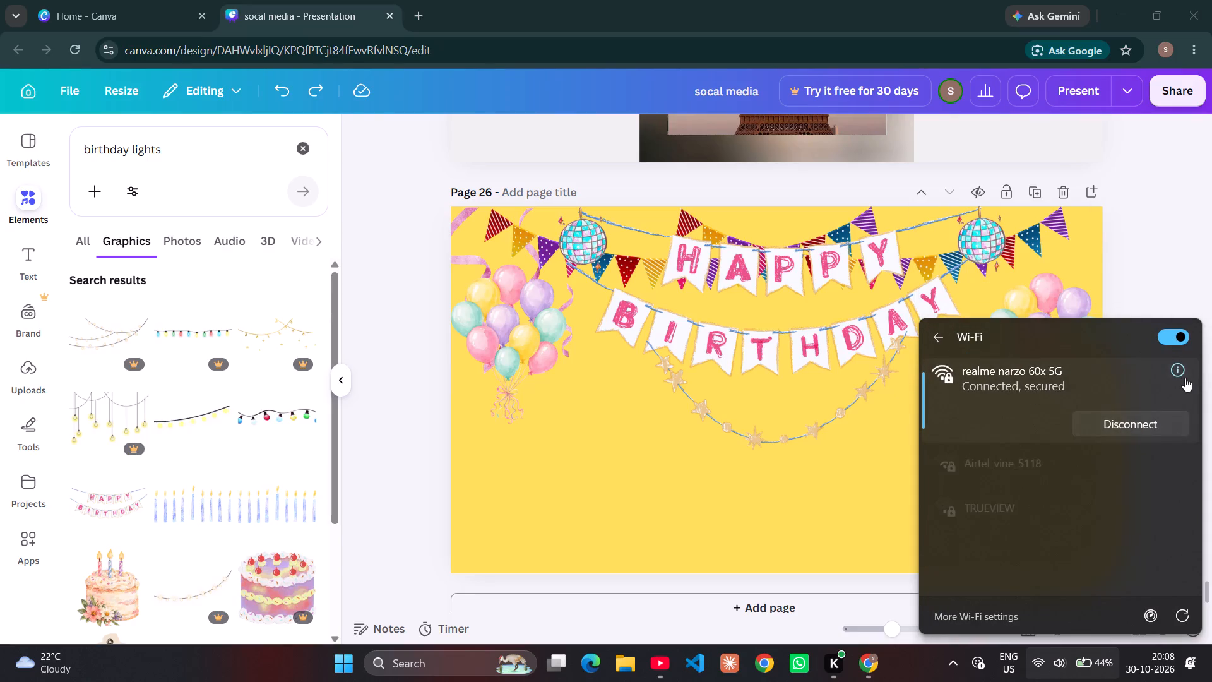
left_click(1182, 374)
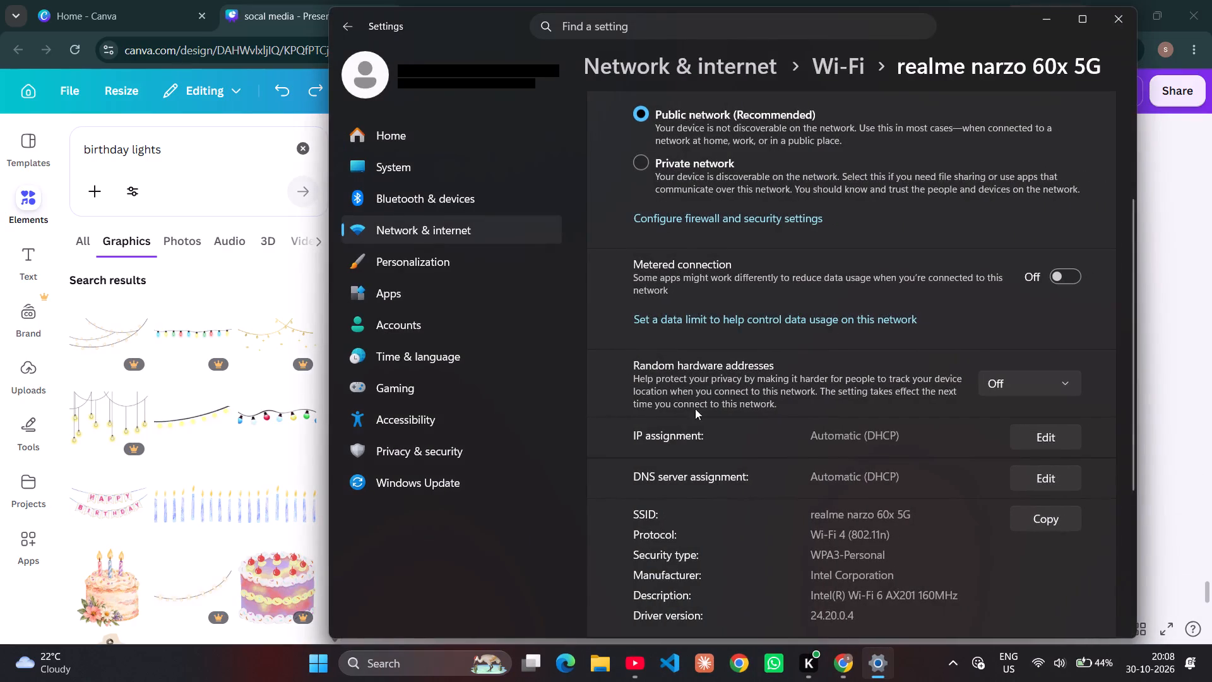
scroll(685, 276, "down", 1)
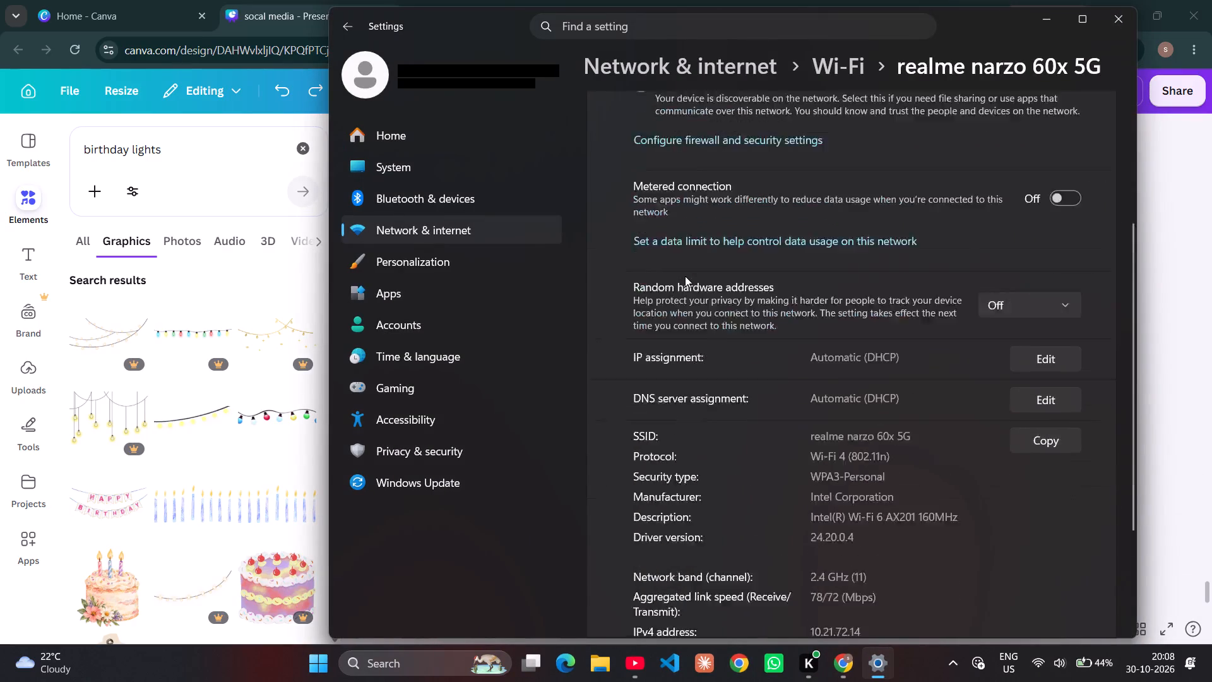
scroll(685, 276, "down", 1)
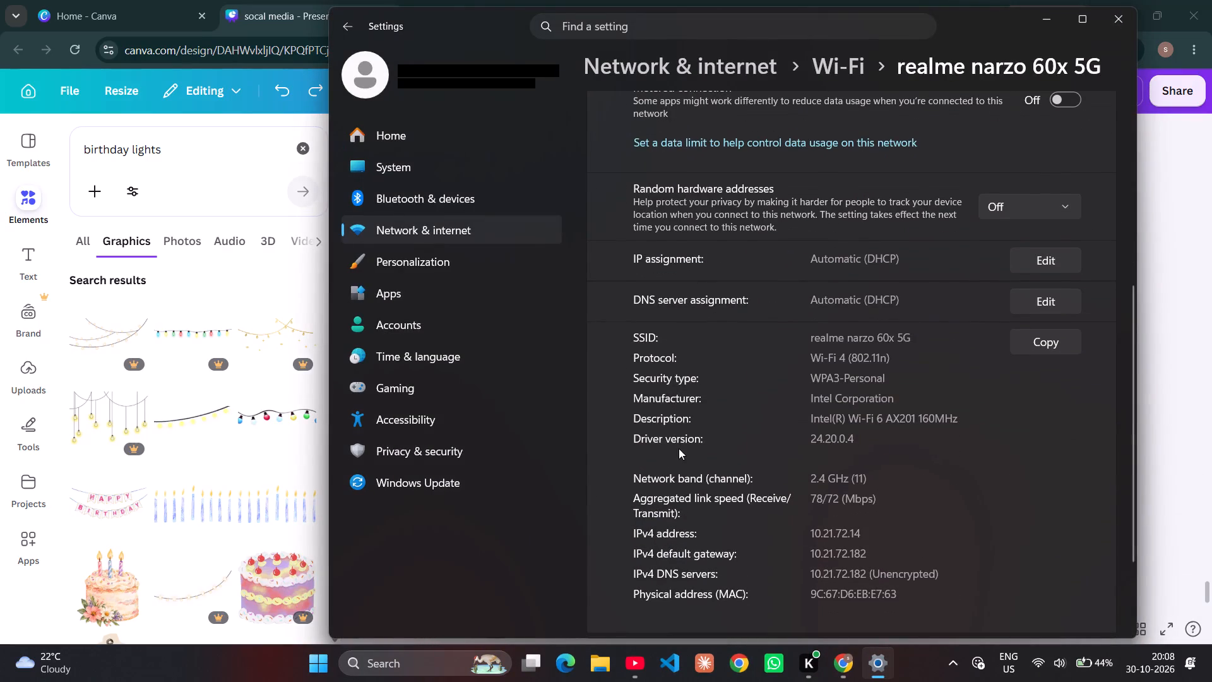
scroll(679, 448, "down", 3)
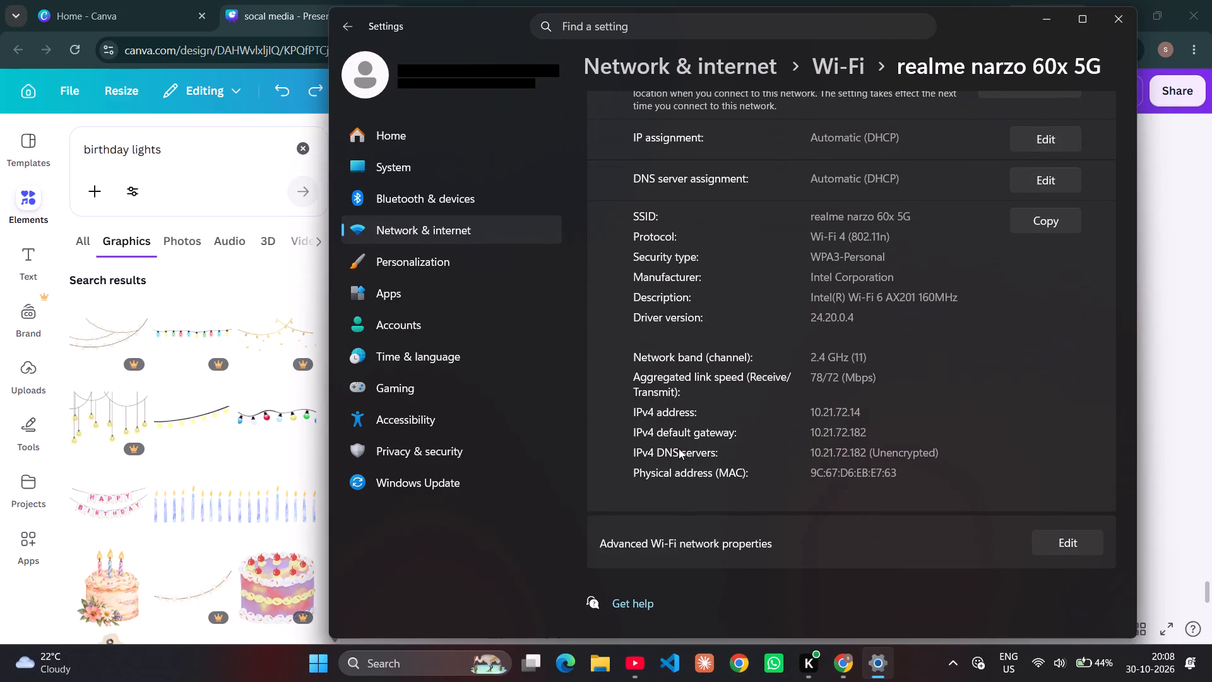
scroll(679, 448, "down", 1)
scroll(730, 527, "up", 4)
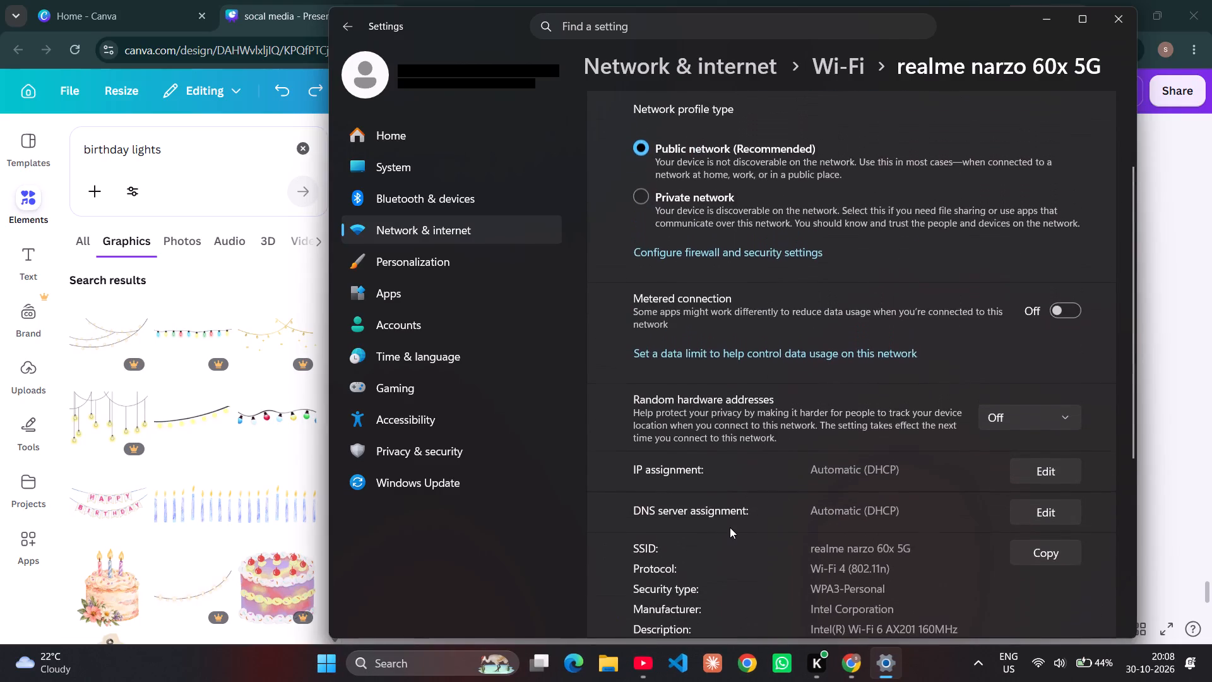
scroll(740, 338, "up", 2)
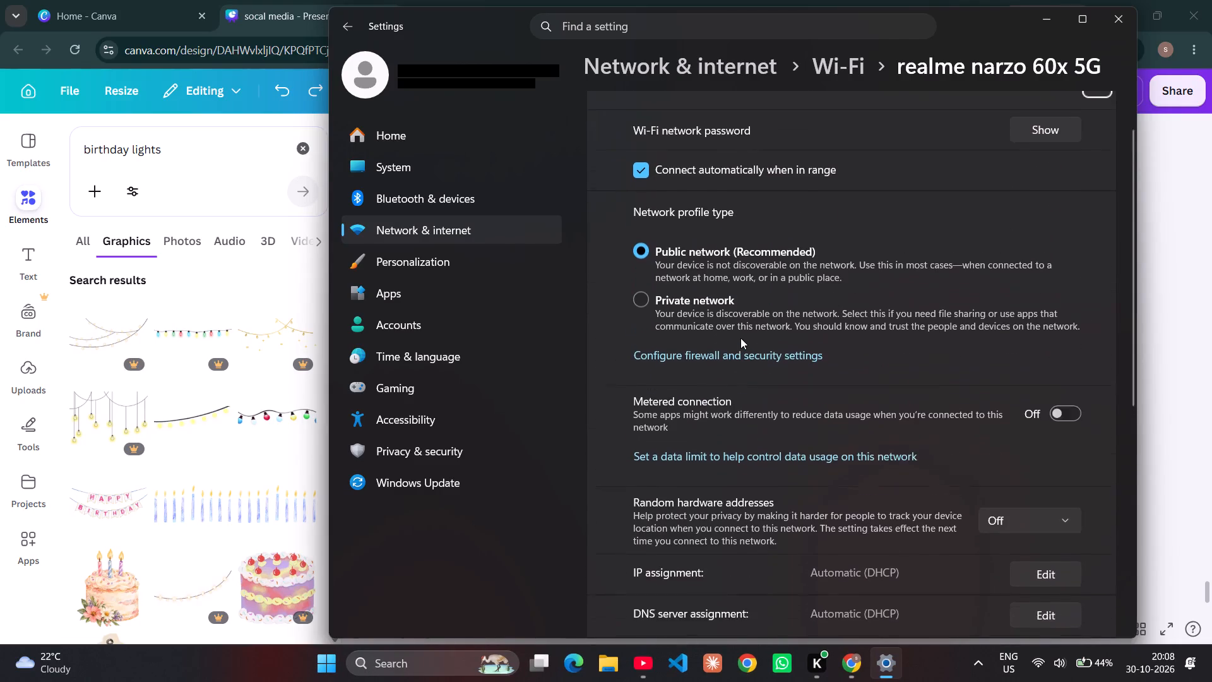
scroll(740, 338, "up", 2)
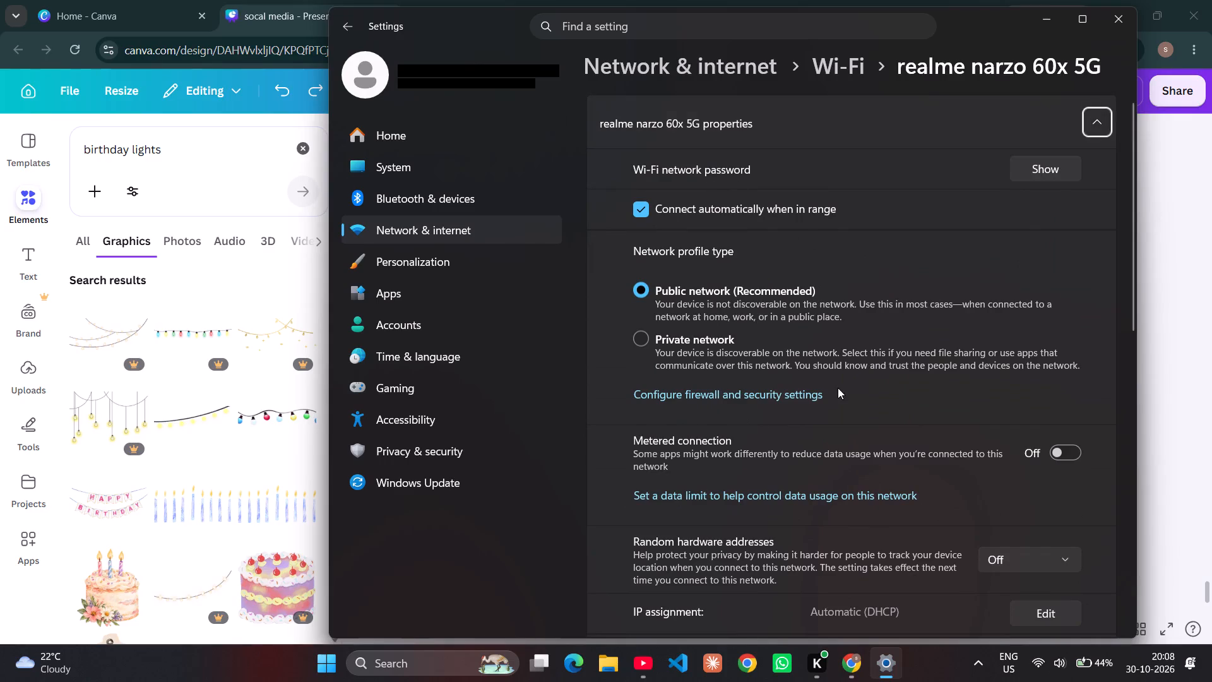
left_click(1169, 259)
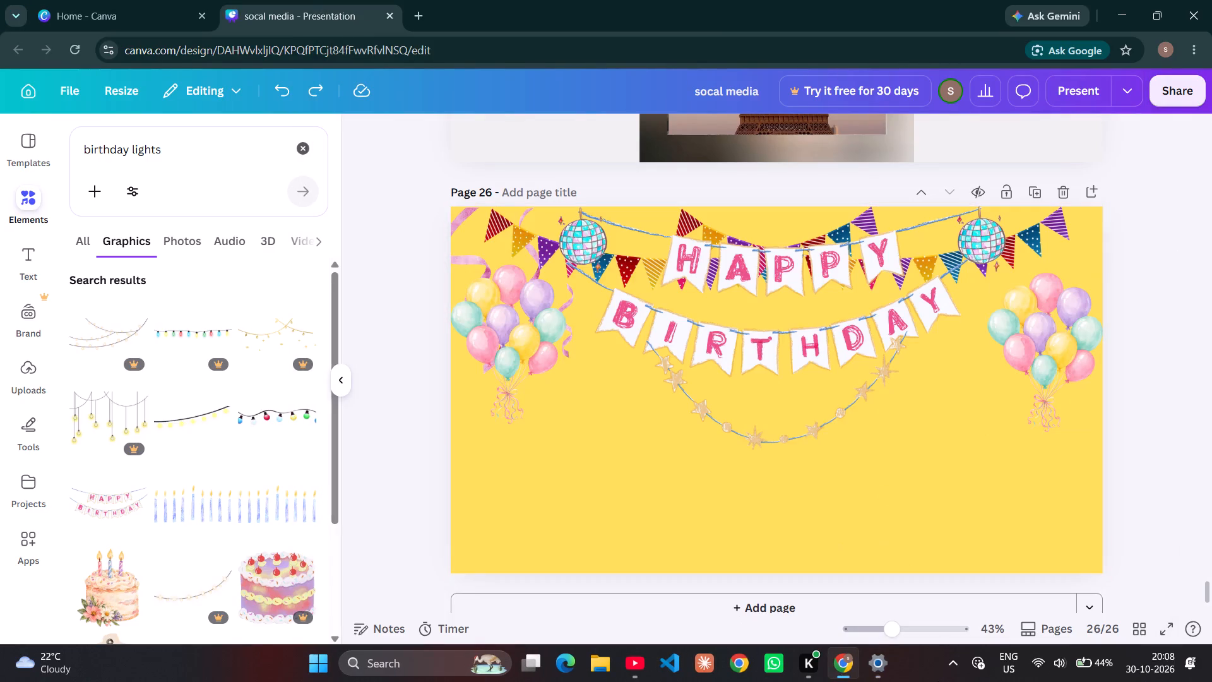
Switch to YouTube, browse further down the home feed, and return to the Canva design.
left_click(646, 667)
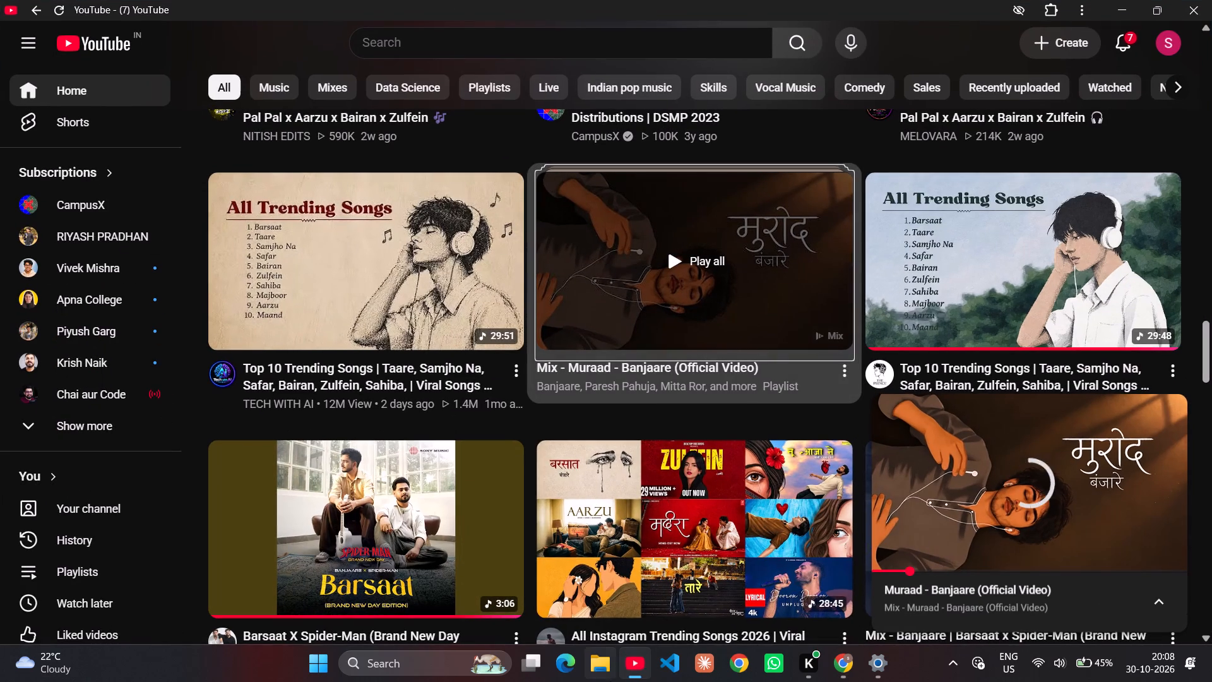
scroll(607, 525, "down", 1)
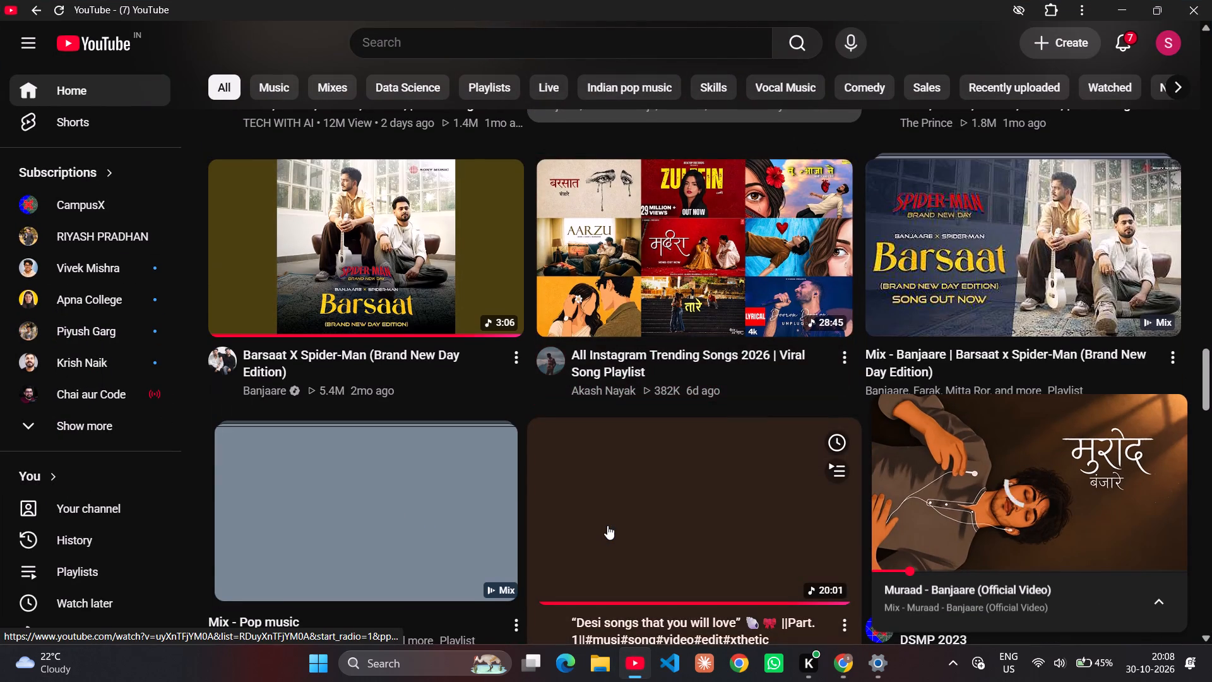
scroll(607, 525, "down", 1)
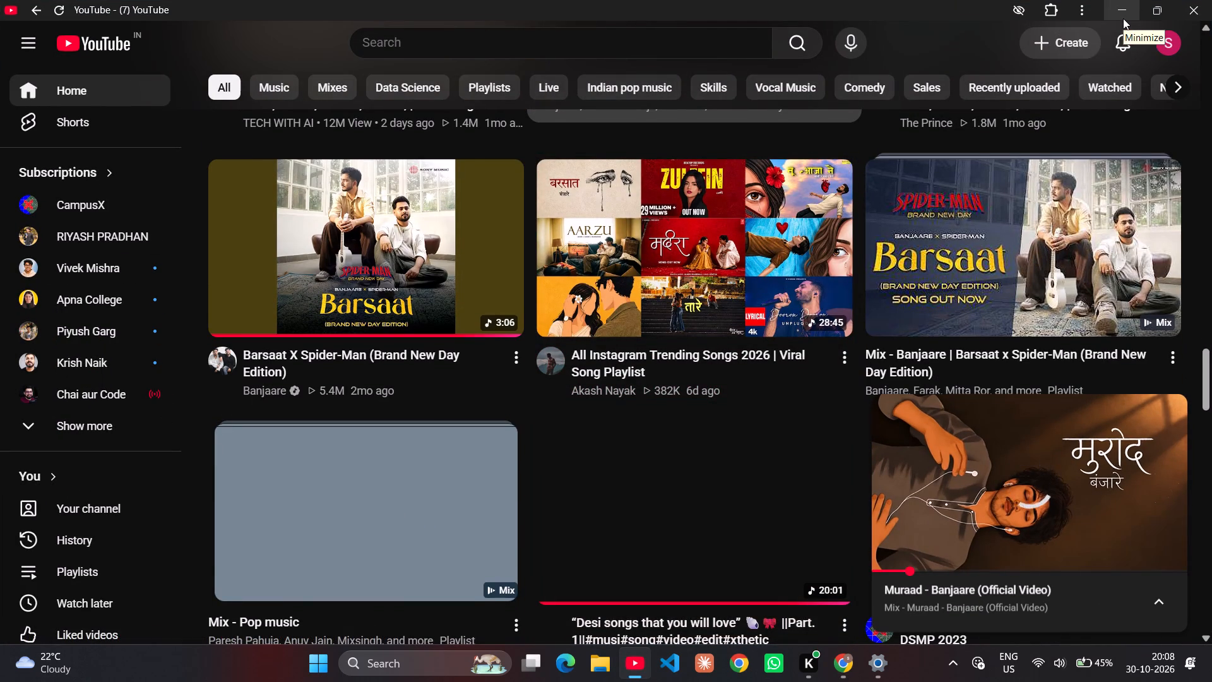
left_click(1123, 18)
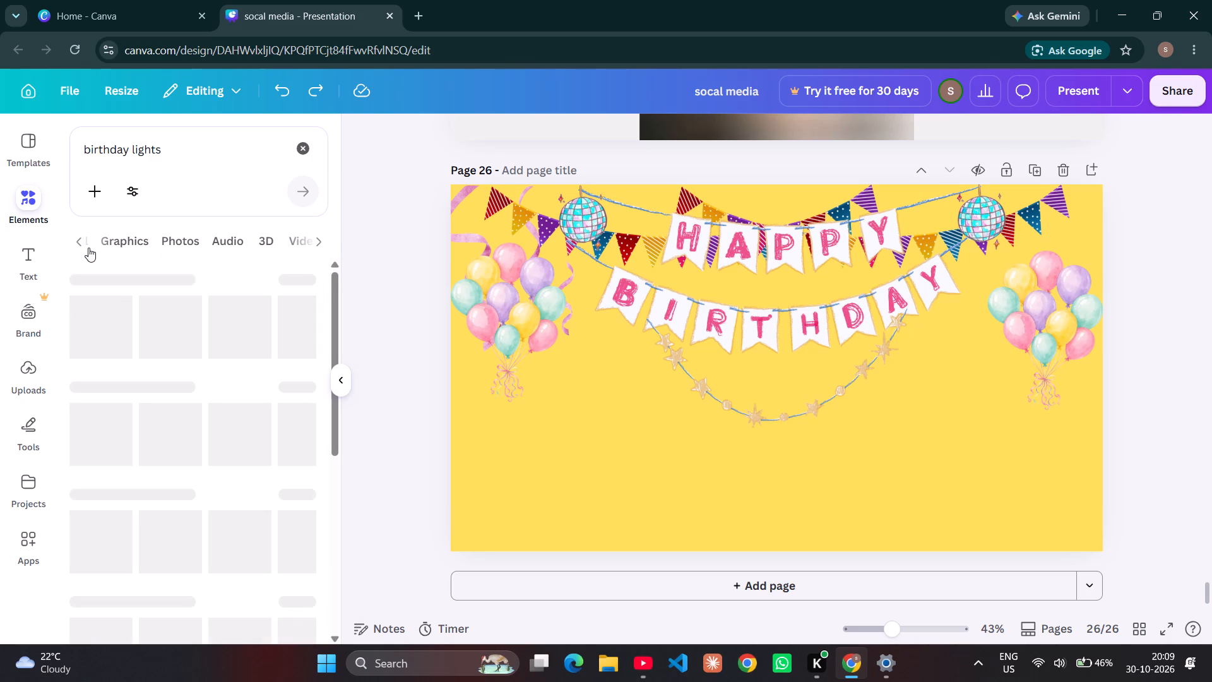
Show all graphics results for "birthday lights" and look through them for string lights that suit page 26.
scroll(88, 248, "right", 4)
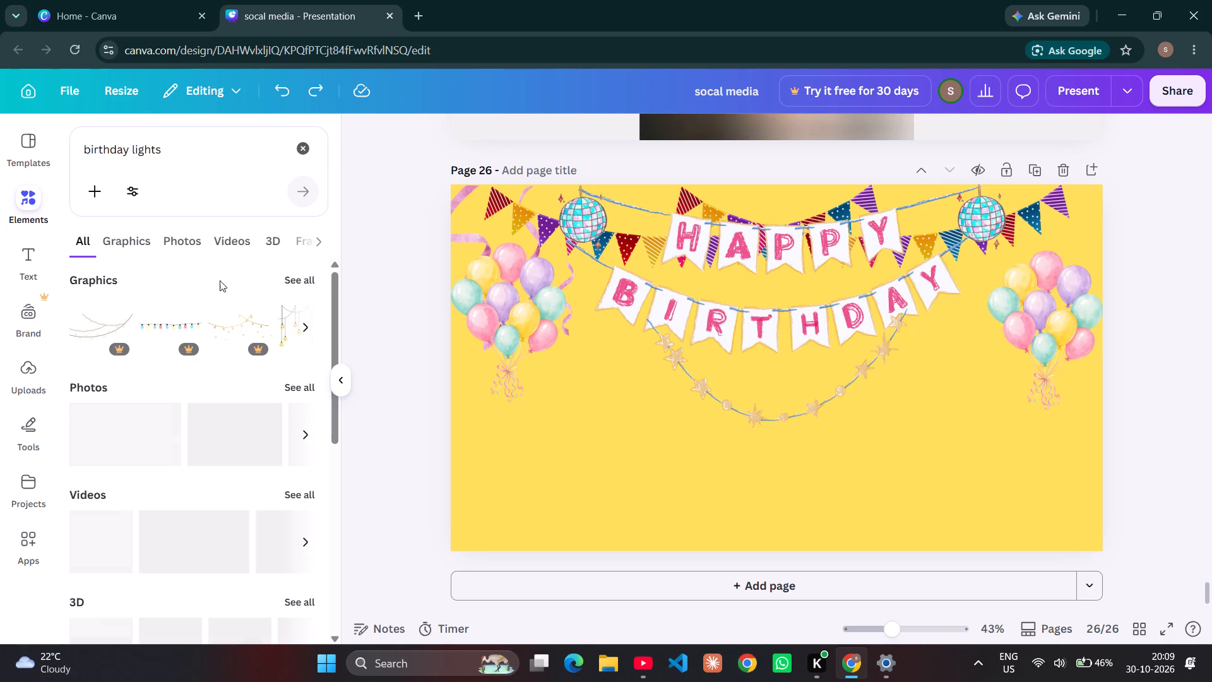
left_click(304, 274)
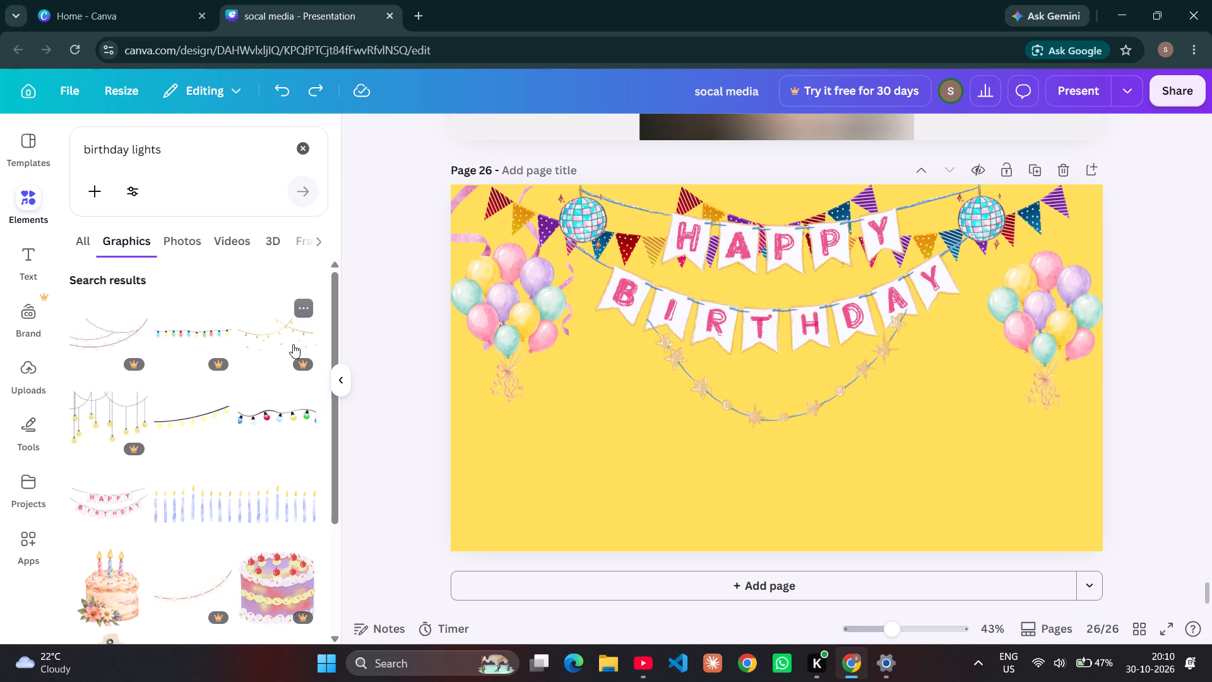
scroll(211, 431, "down", 1)
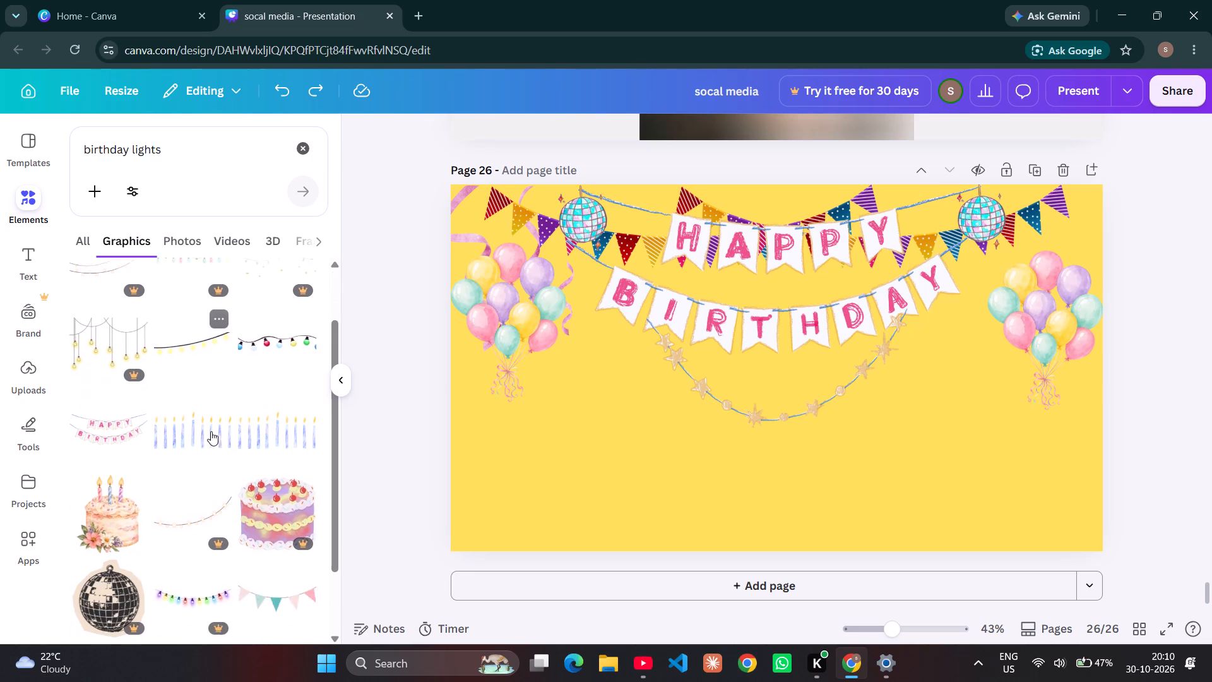
scroll(211, 431, "down", 3)
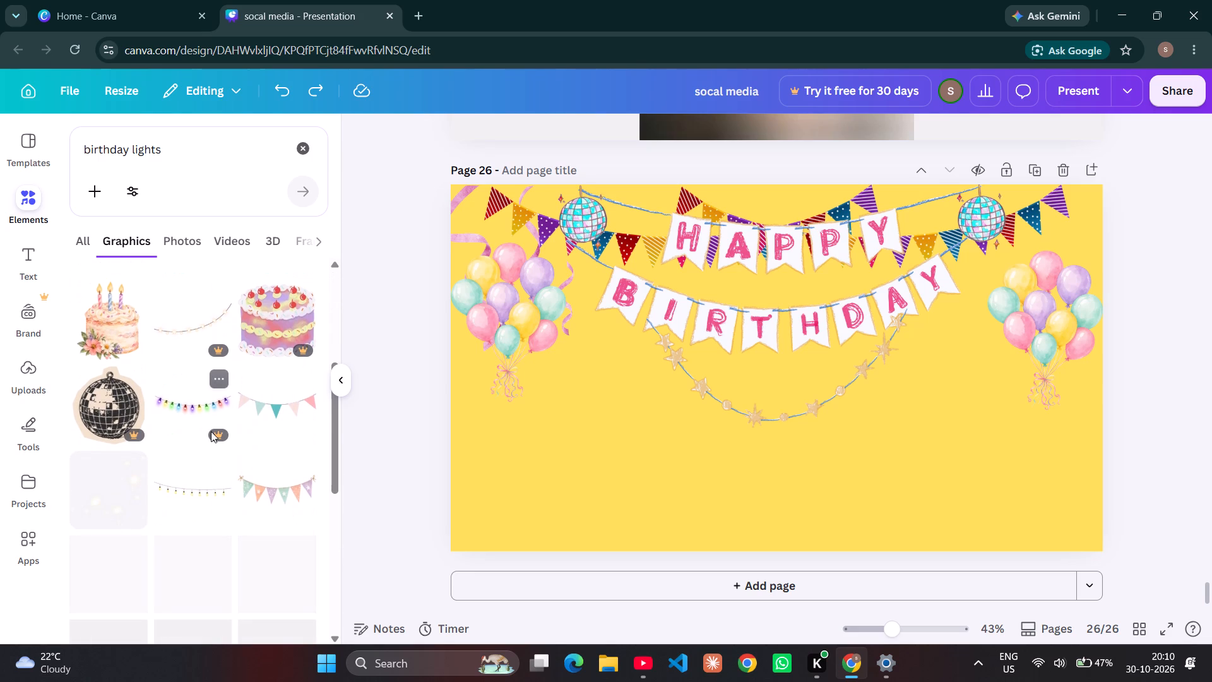
scroll(211, 431, "down", 2)
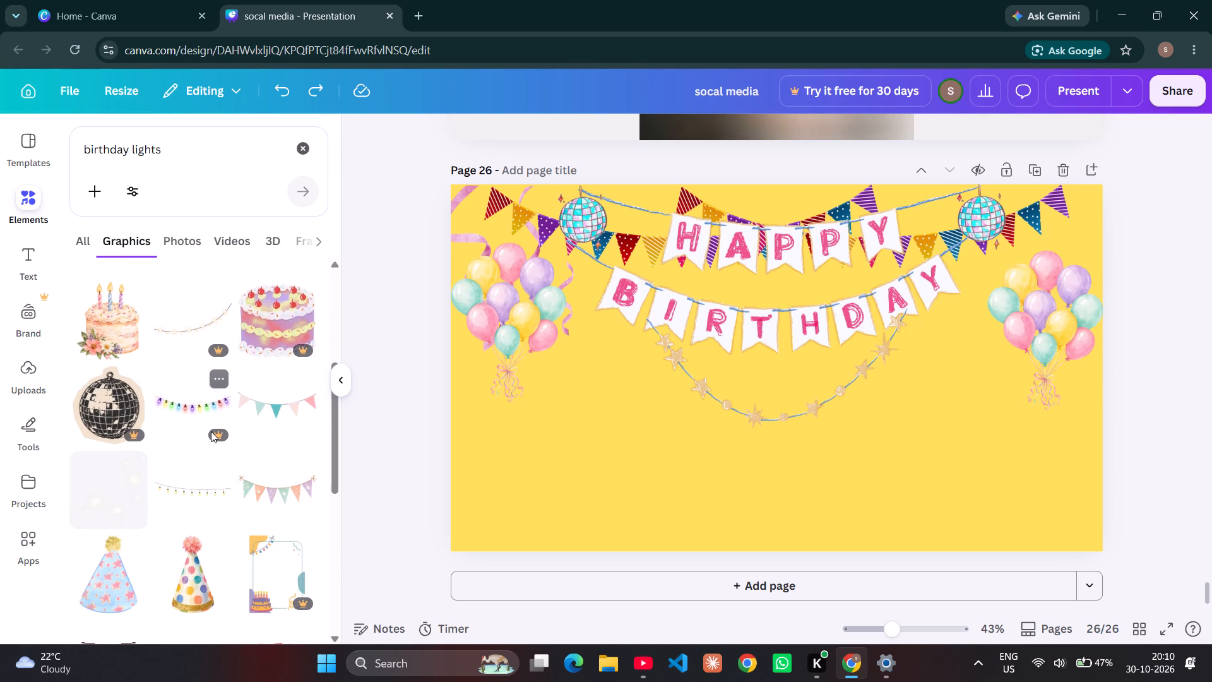
scroll(211, 431, "down", 2)
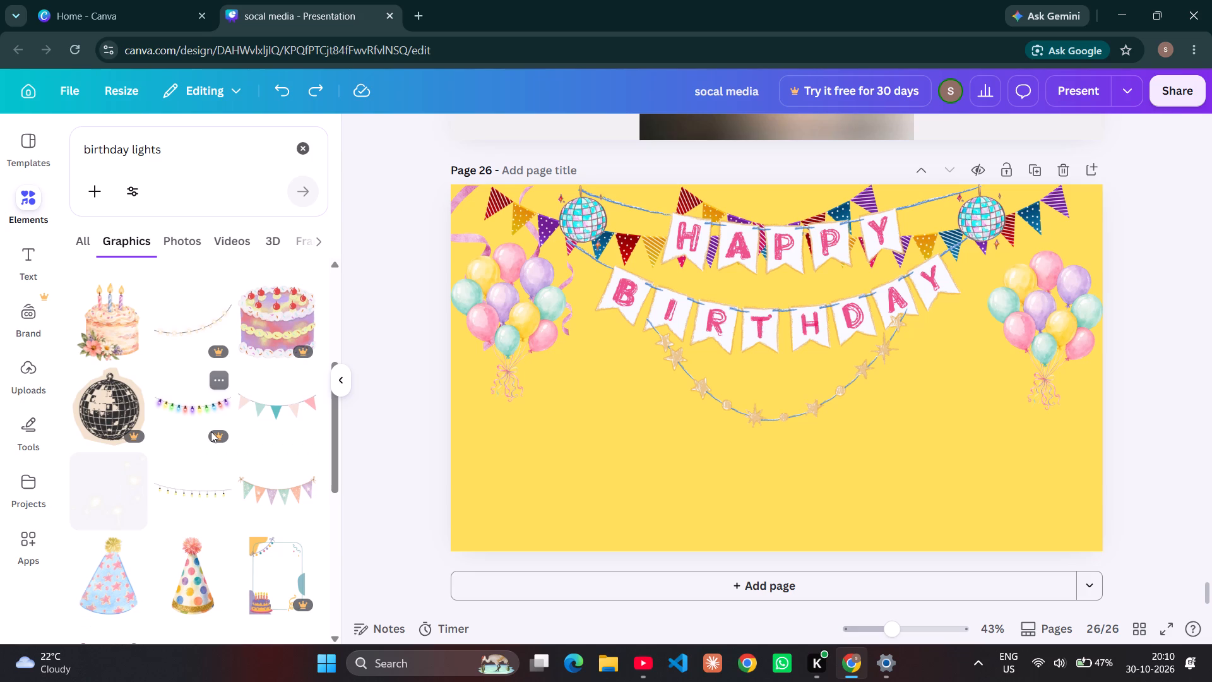
scroll(211, 431, "down", 2)
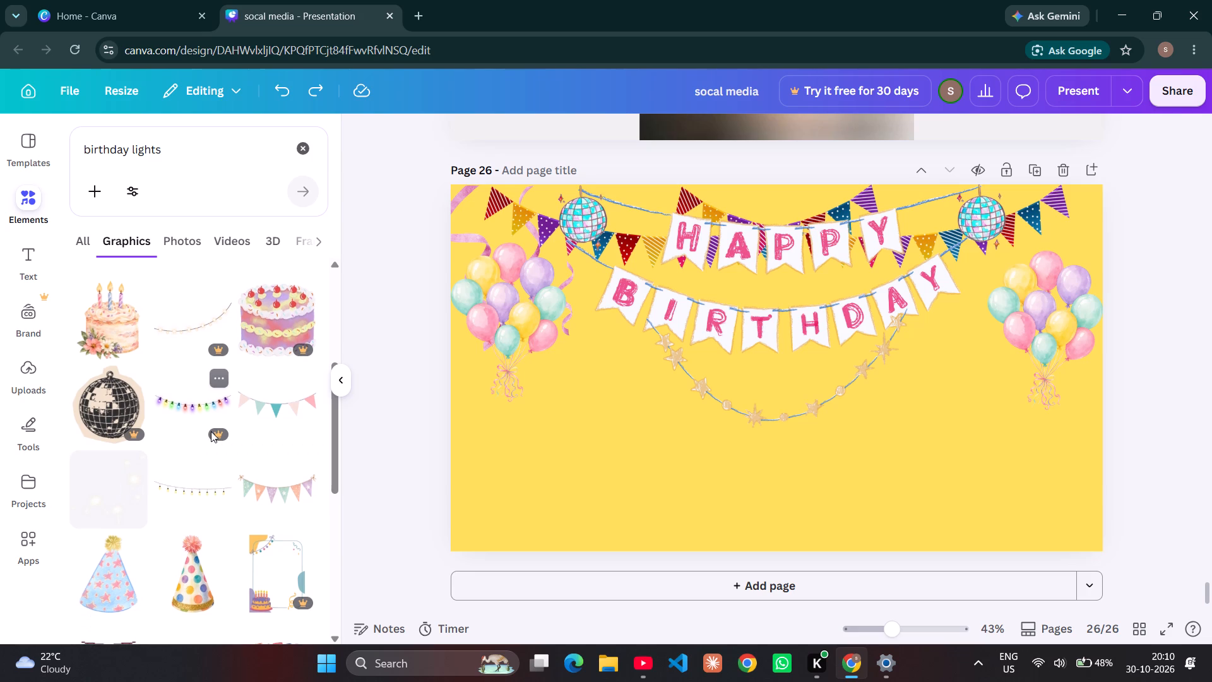
scroll(211, 431, "down", 1)
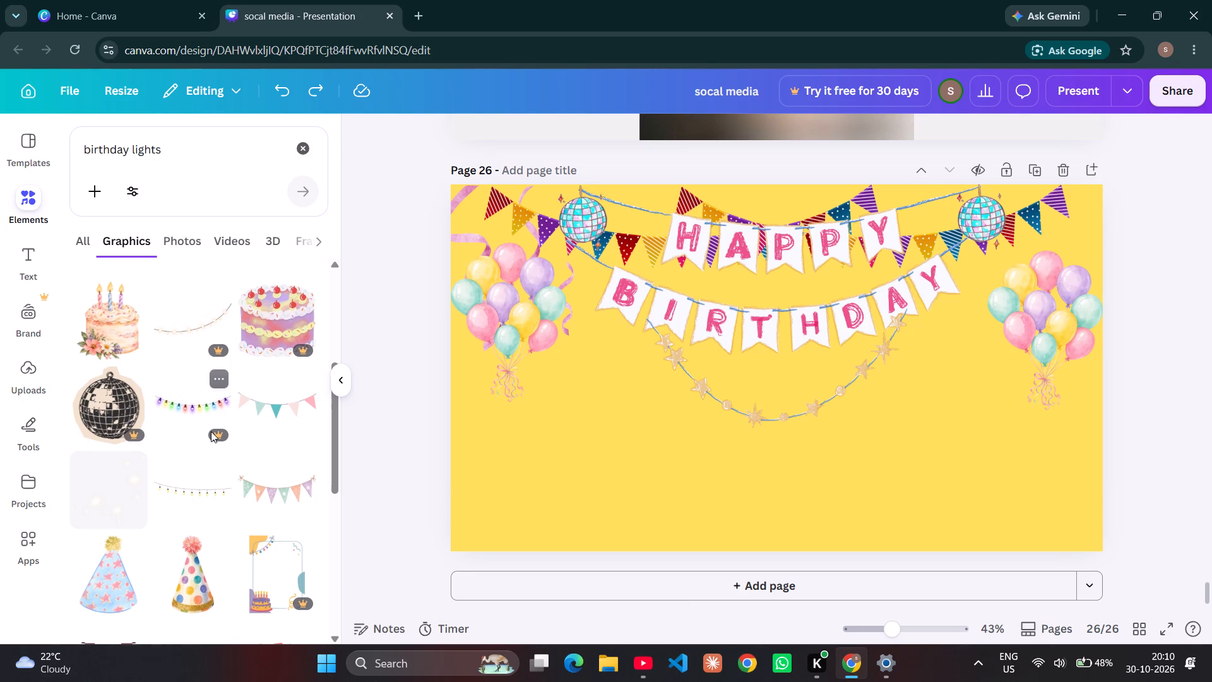
scroll(211, 431, "down", 3)
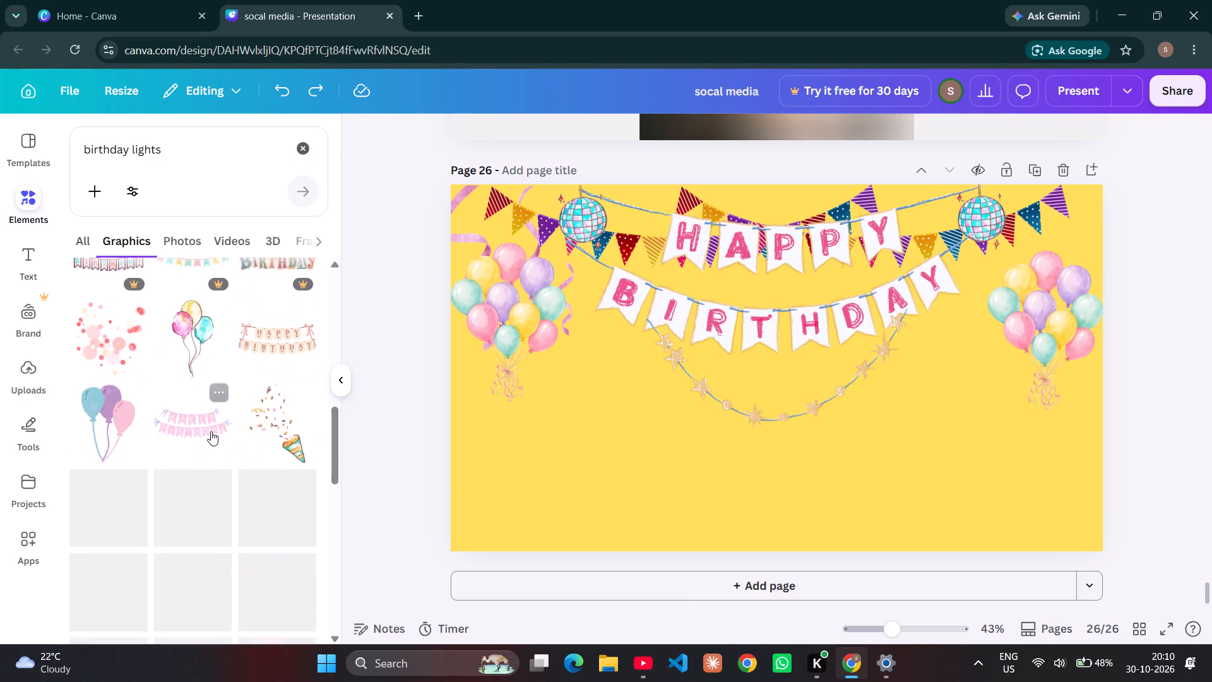
scroll(213, 460, "up", 1)
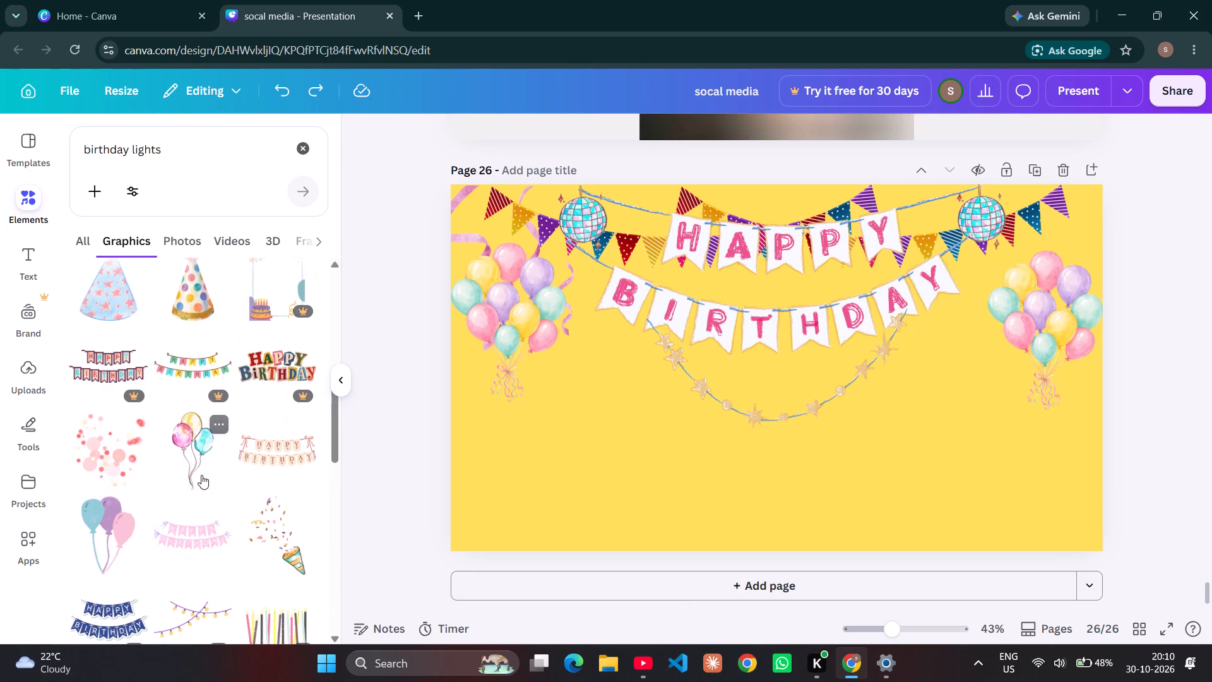
scroll(201, 475, "right", 1)
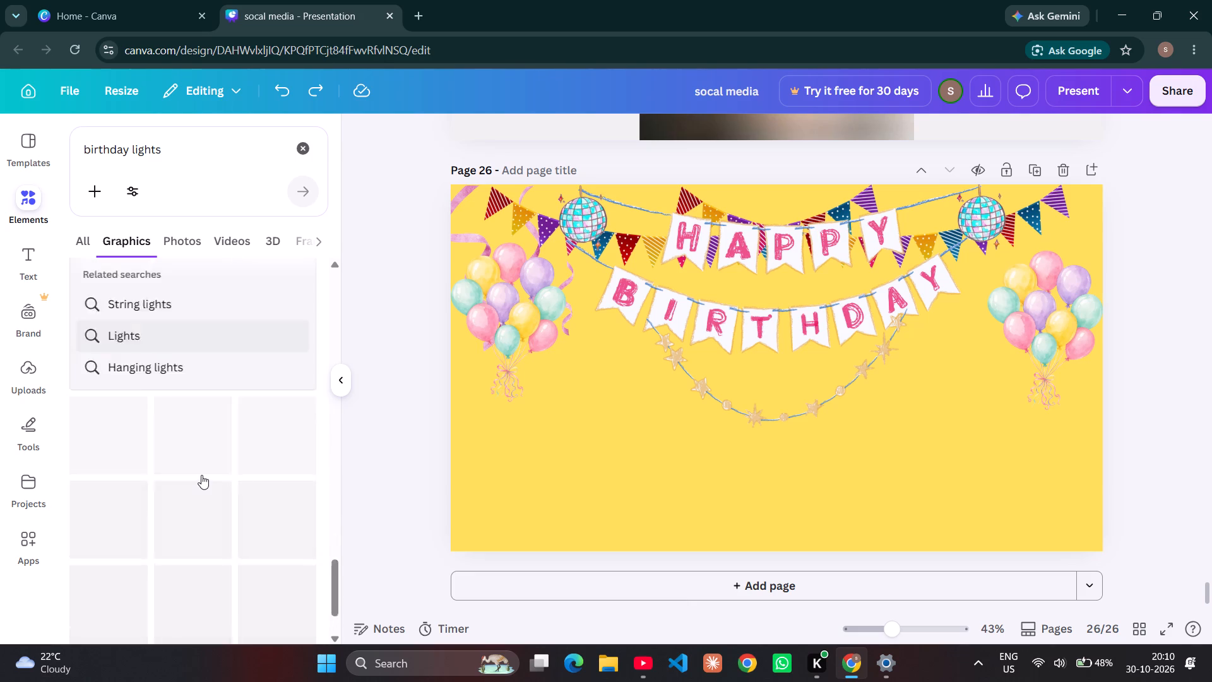
scroll(201, 475, "right", 1)
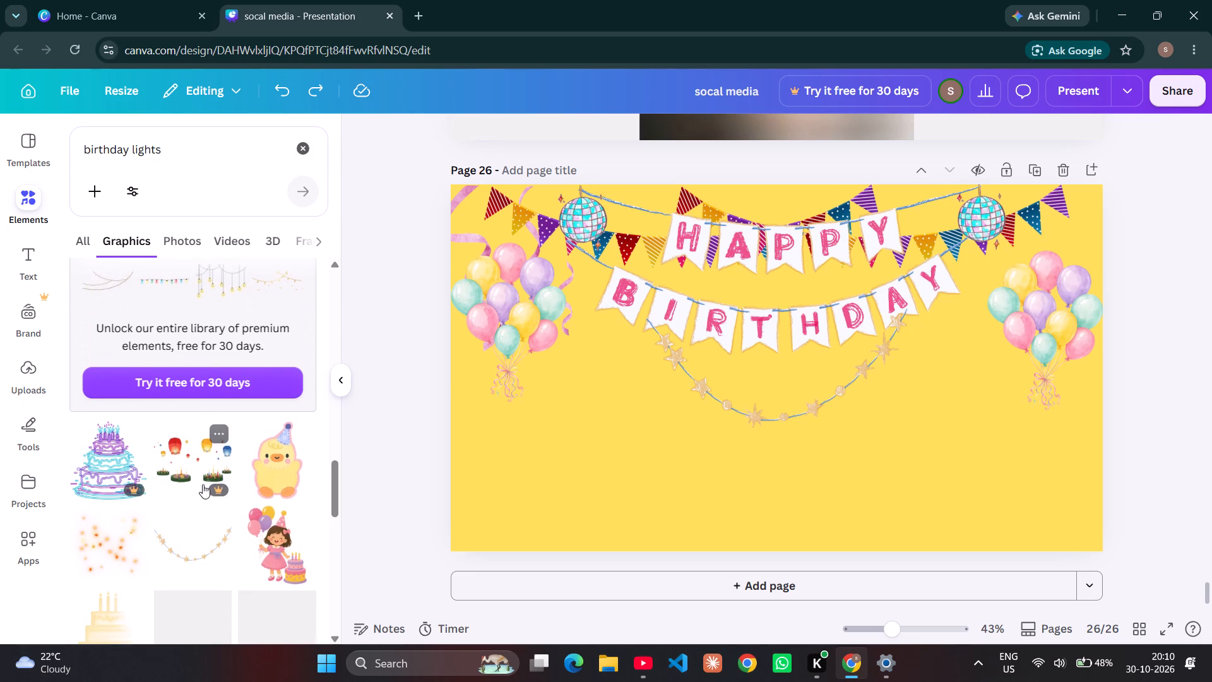
scroll(203, 484, "down", 1)
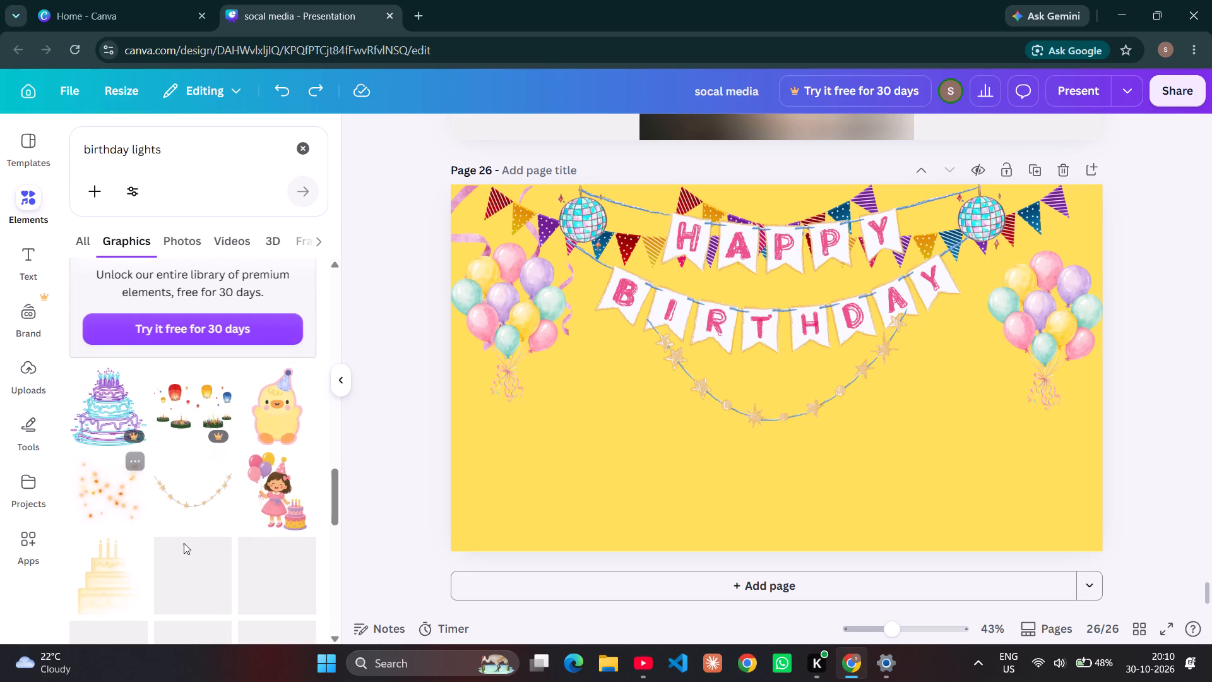
scroll(184, 544, "down", 2)
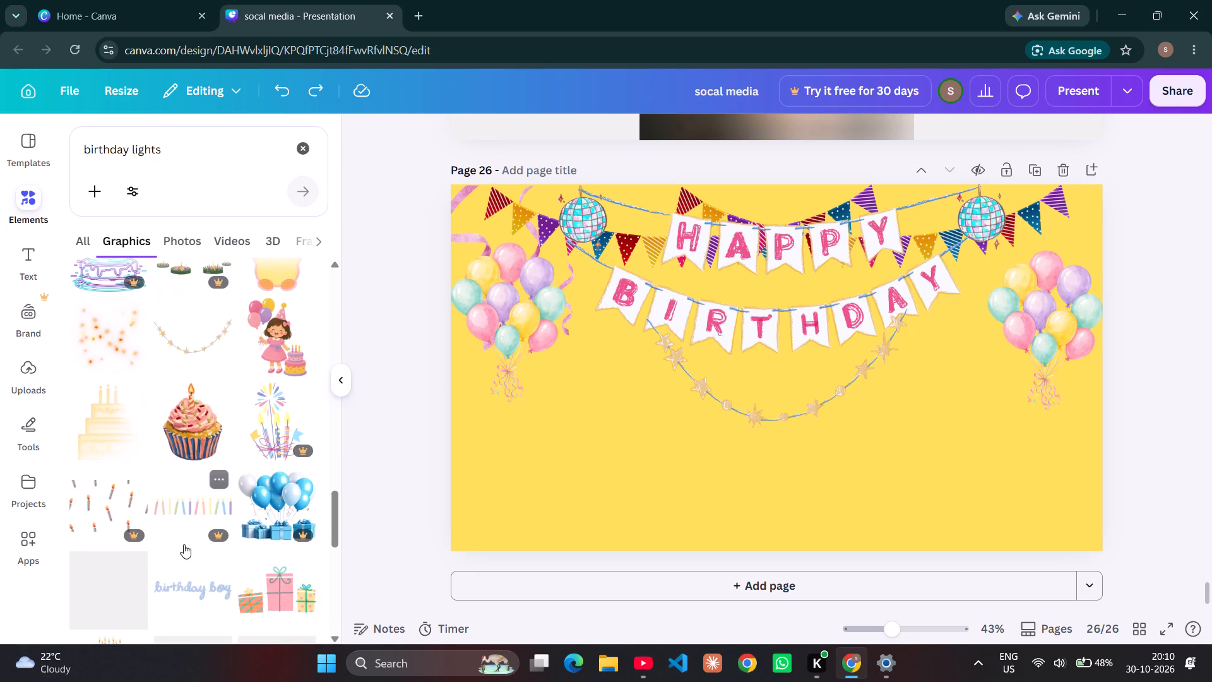
scroll(184, 544, "down", 2)
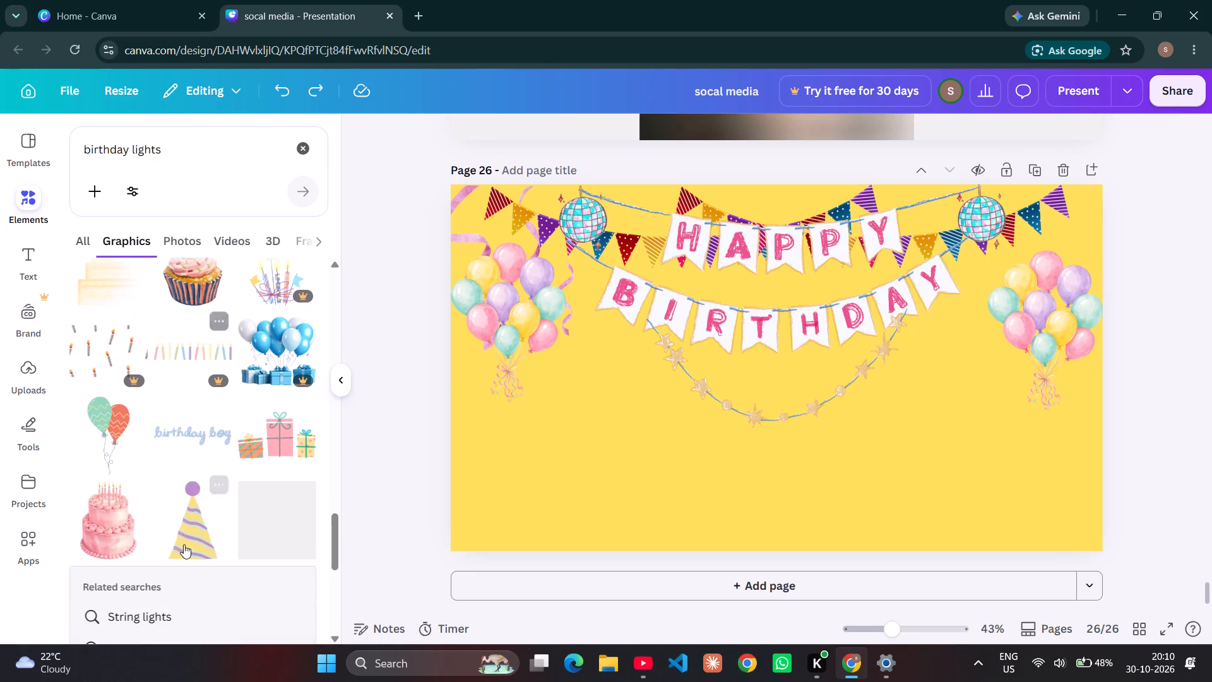
scroll(184, 544, "down", 2)
scroll(184, 544, "up", 1)
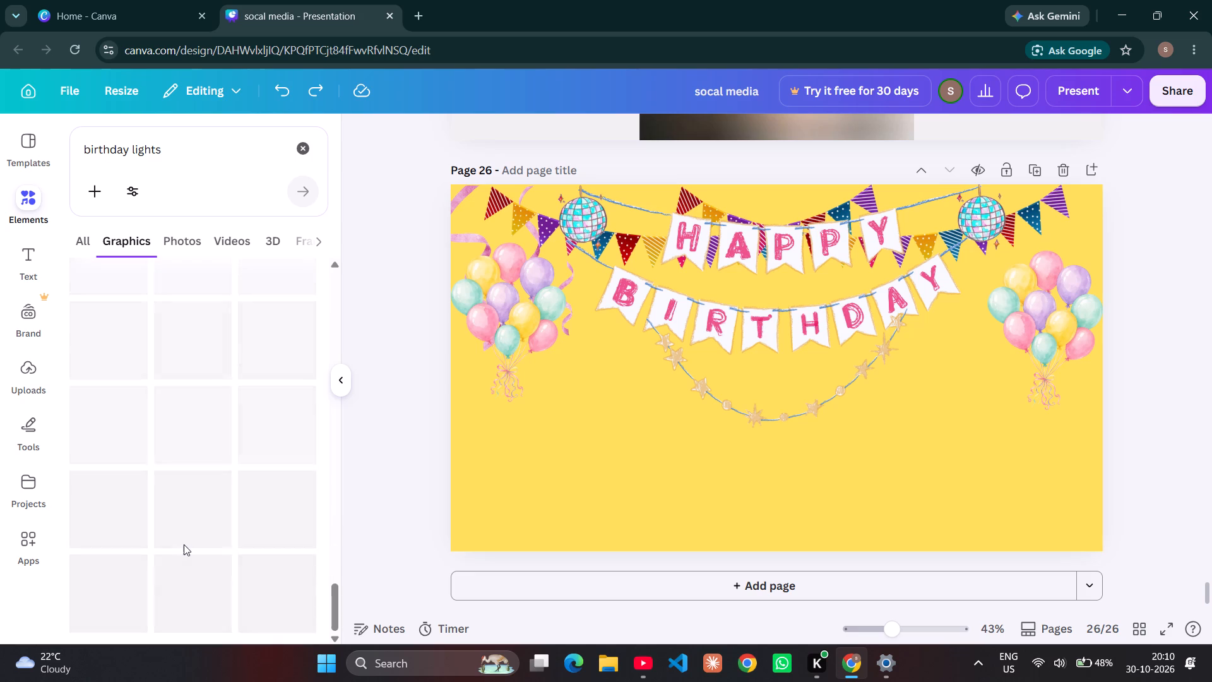
scroll(184, 544, "up", 3)
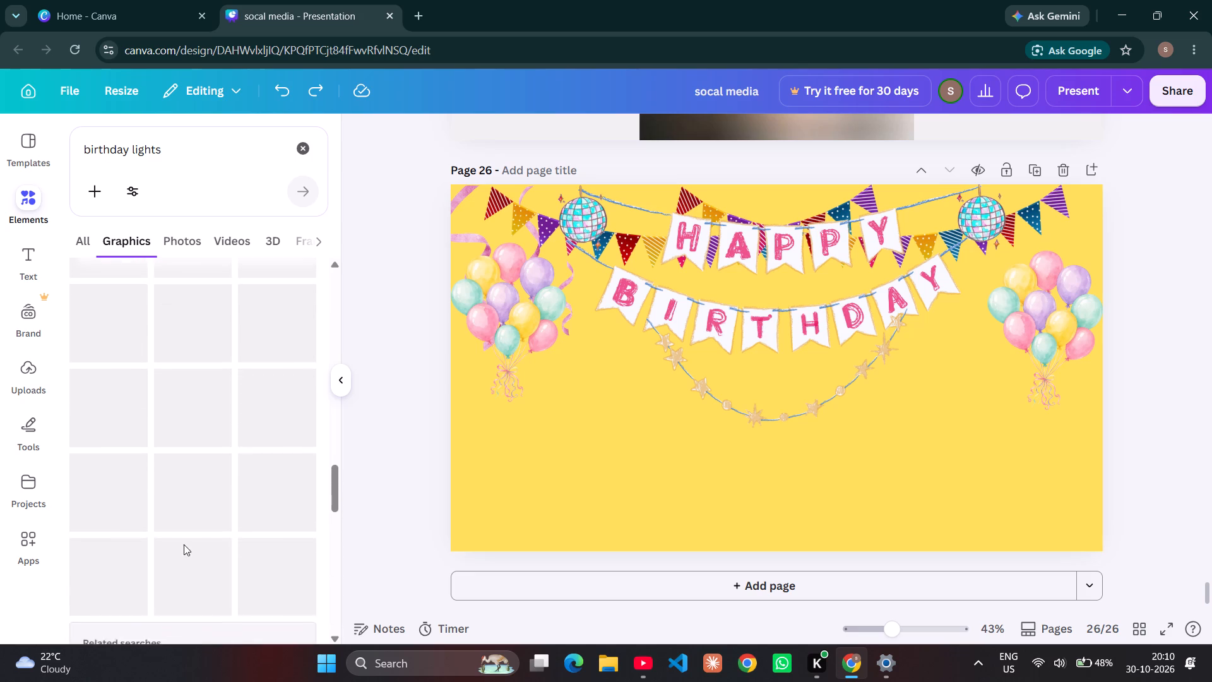
scroll(184, 544, "up", 4)
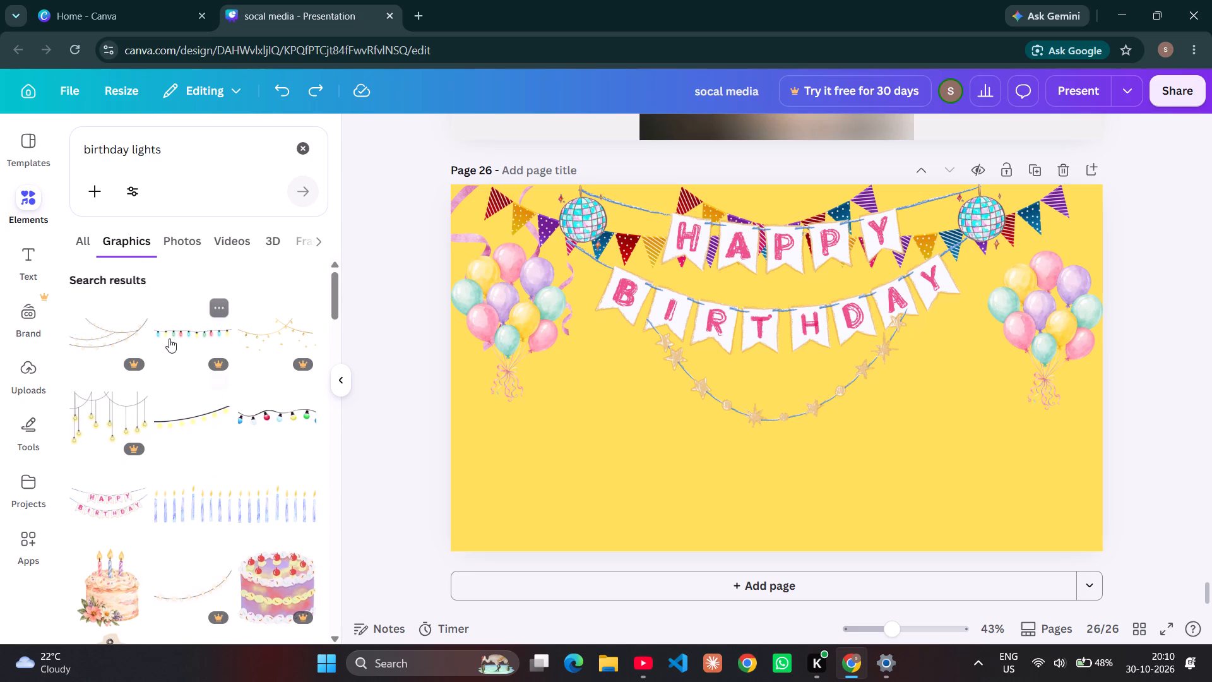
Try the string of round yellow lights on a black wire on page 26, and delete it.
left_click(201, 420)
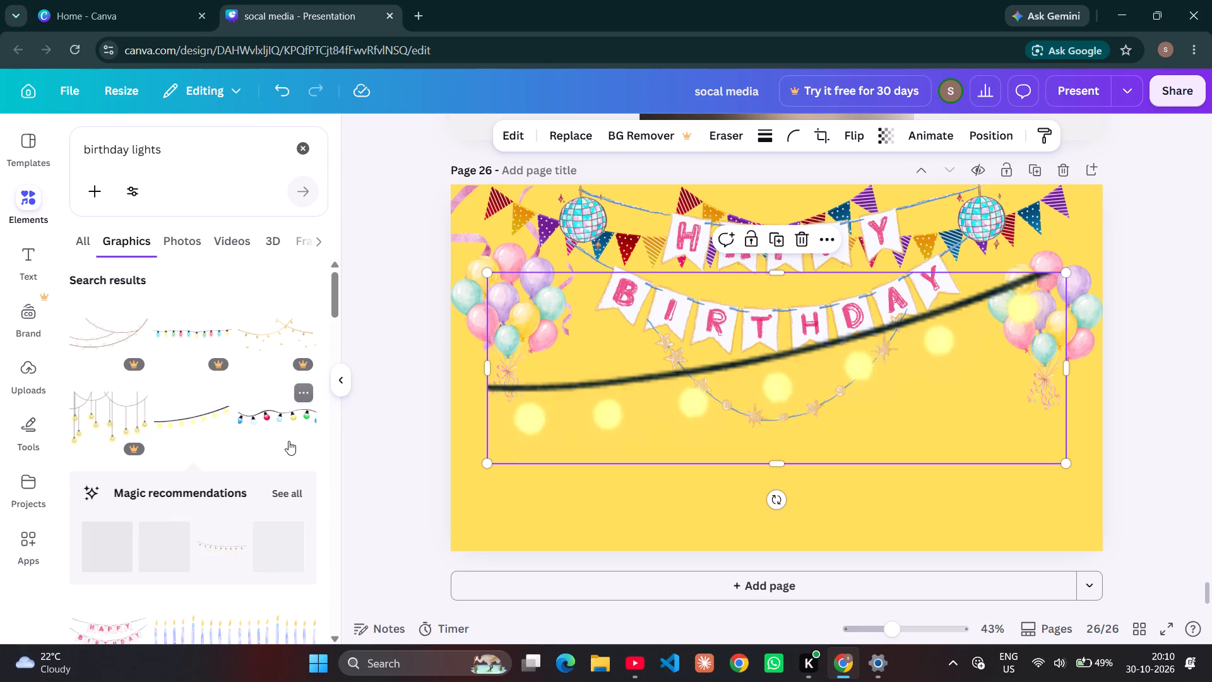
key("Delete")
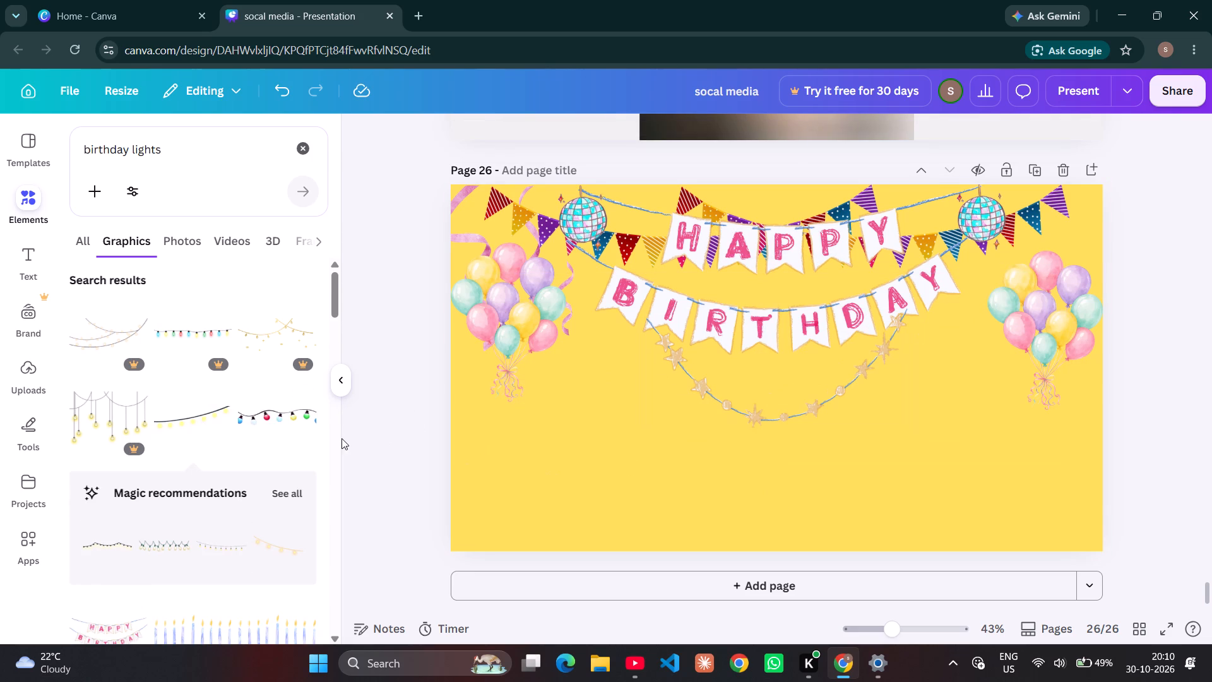
Add the scalloped black string lights with large pale bulbs from the magic recommendations to page 26.
scroll(197, 465, "down", 1)
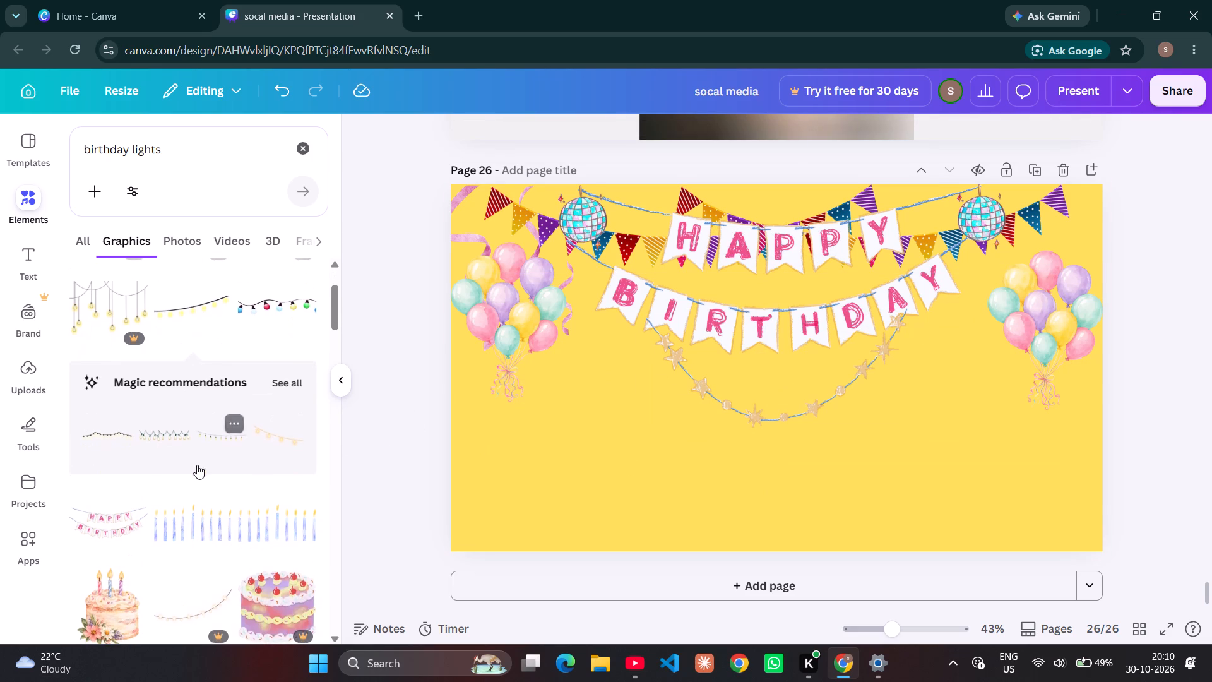
scroll(197, 465, "down", 1)
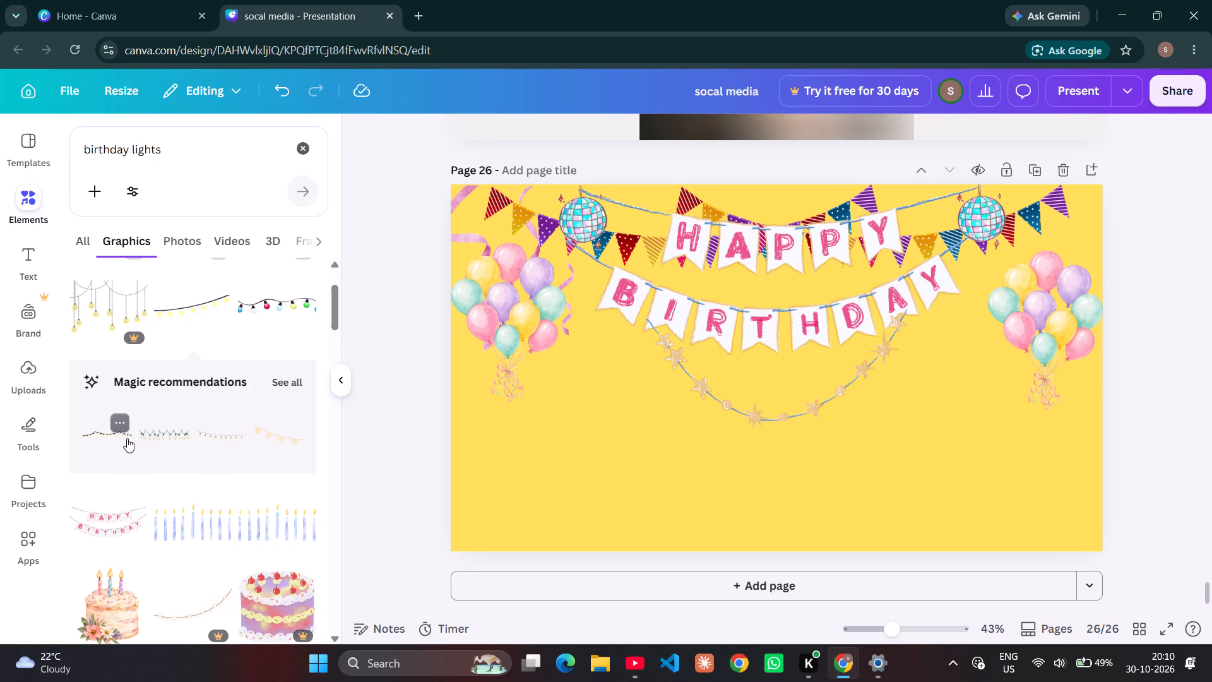
left_click(127, 438)
Add the thin-wire string lights with hanging pale yellow bulbs from the "birthday lights" graphics to page 26.
scroll(187, 536, "down", 2)
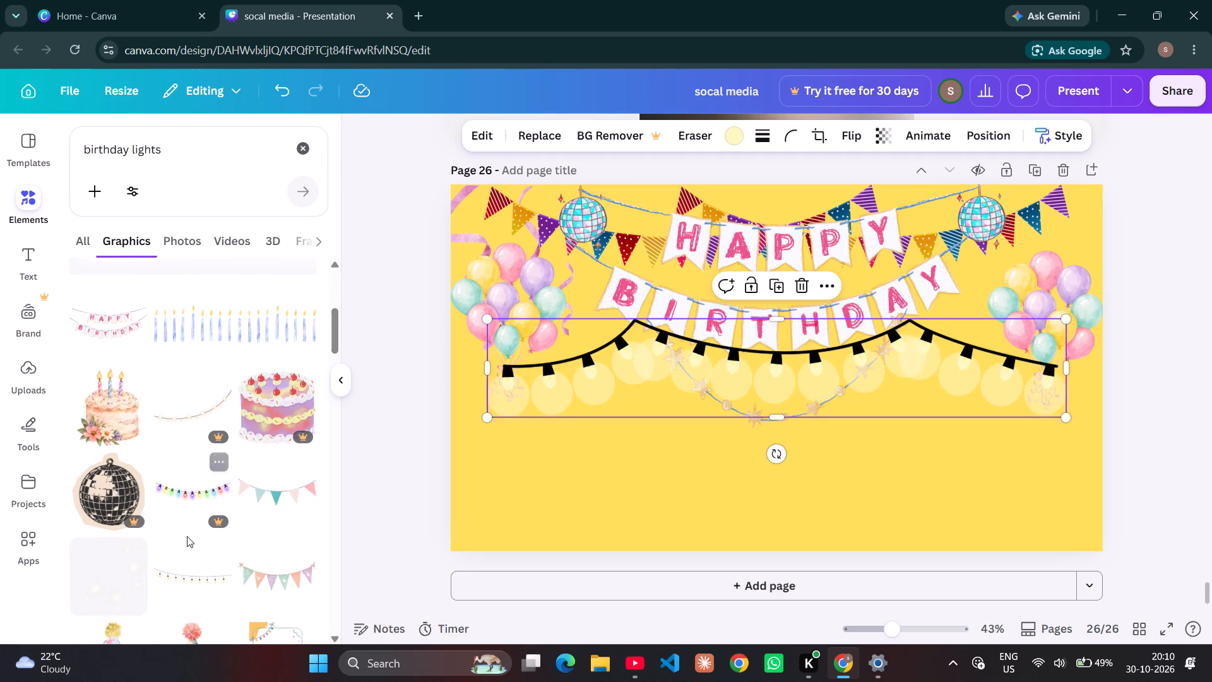
scroll(187, 536, "down", 2)
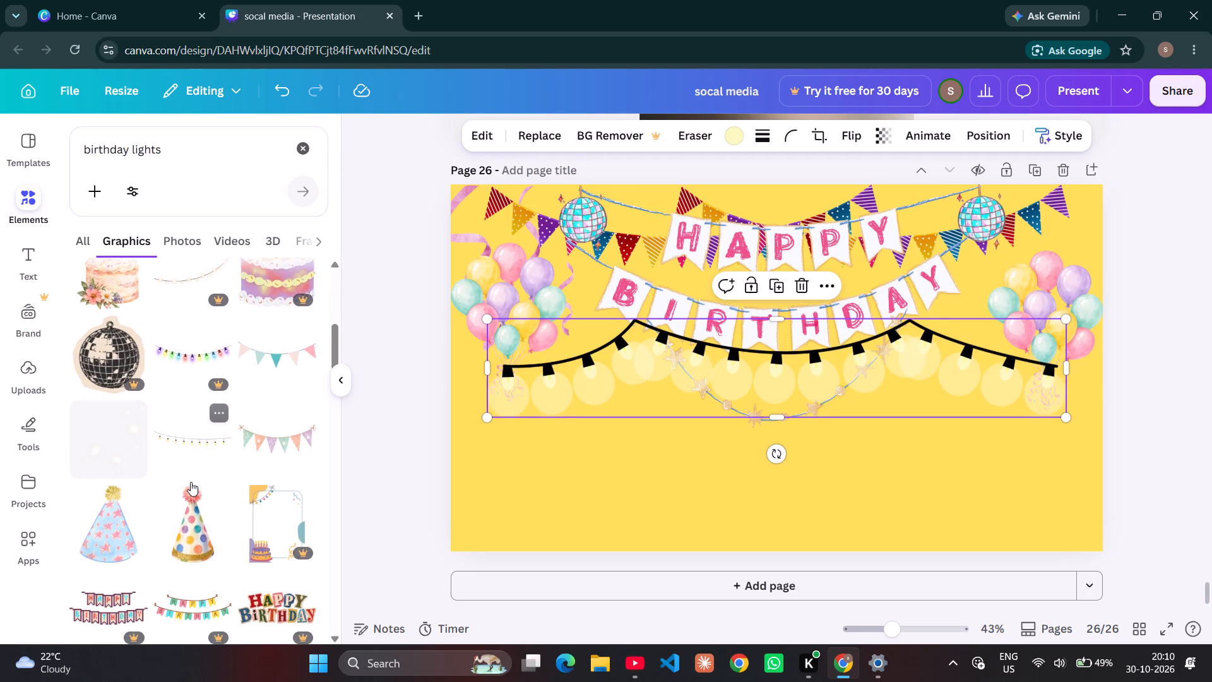
left_click(204, 448)
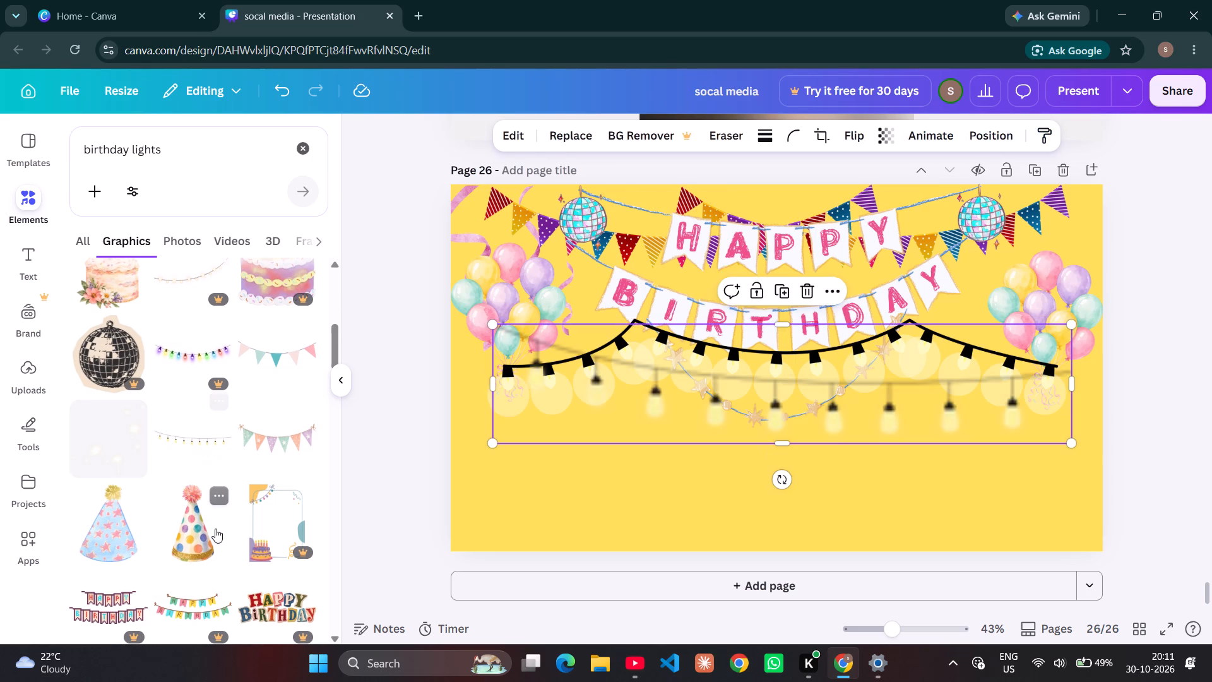
Look through more of the "birthday lights" graphics for further decorations that suit page 26.
scroll(215, 529, "down", 2)
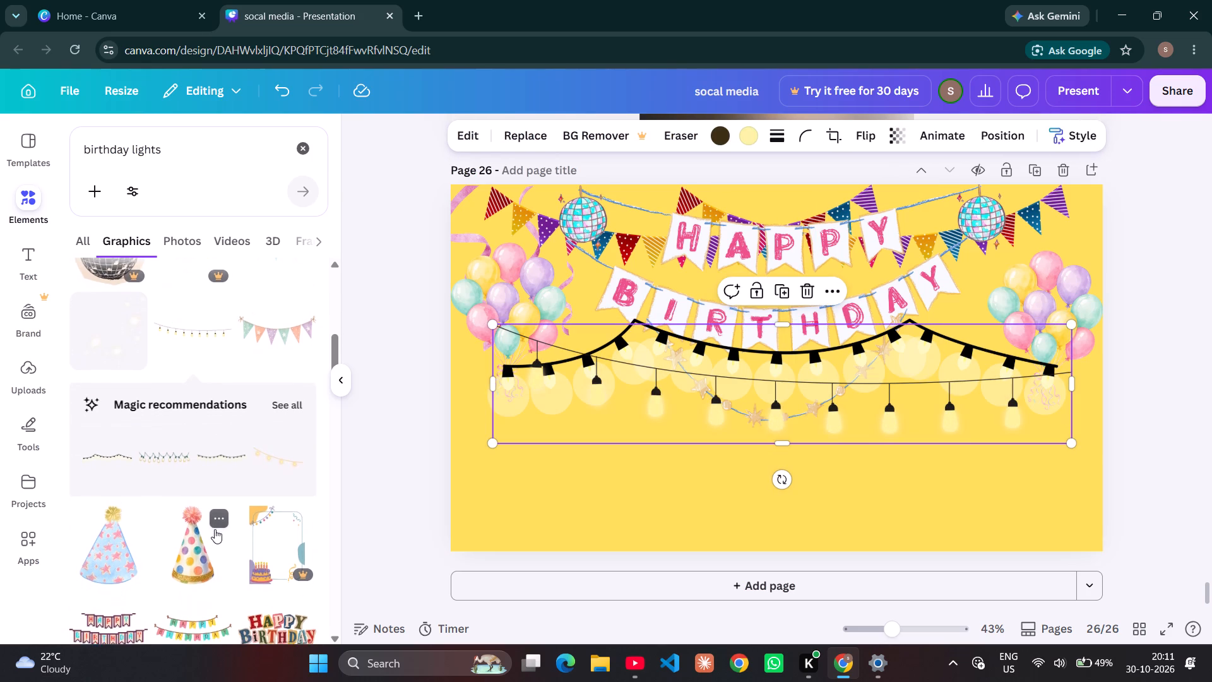
scroll(215, 529, "down", 2)
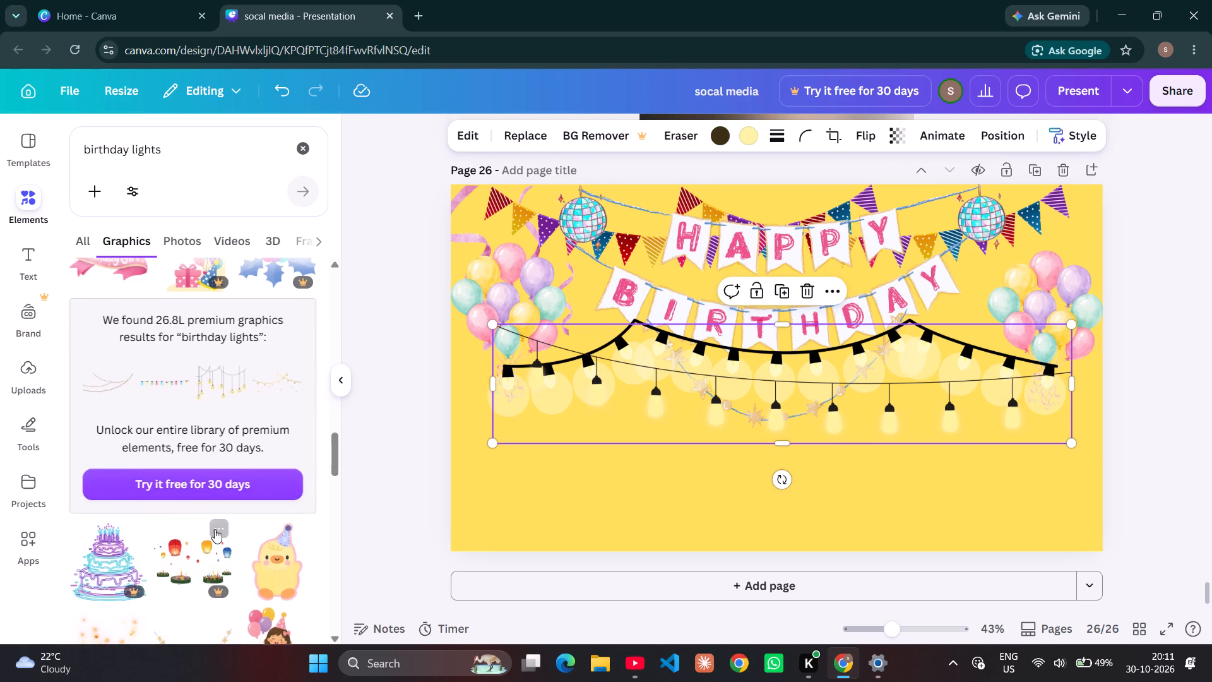
scroll(215, 529, "down", 2)
scroll(190, 507, "right", 2)
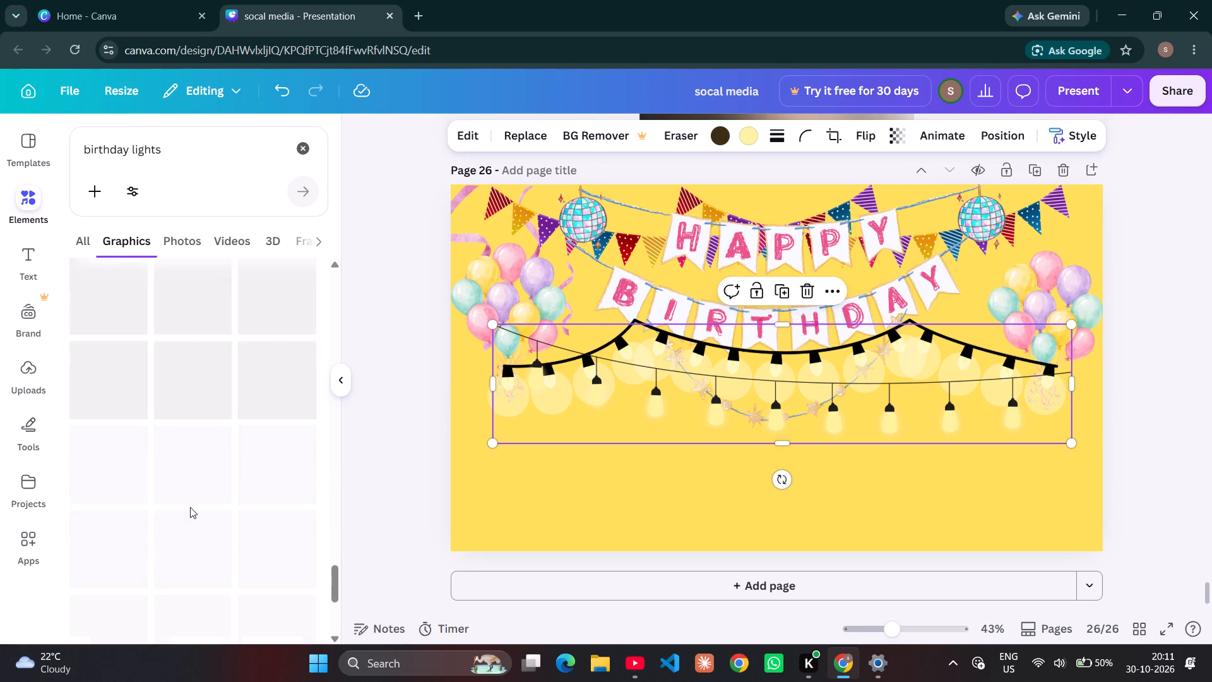
scroll(190, 507, "right", 1)
scroll(190, 507, "up", 6)
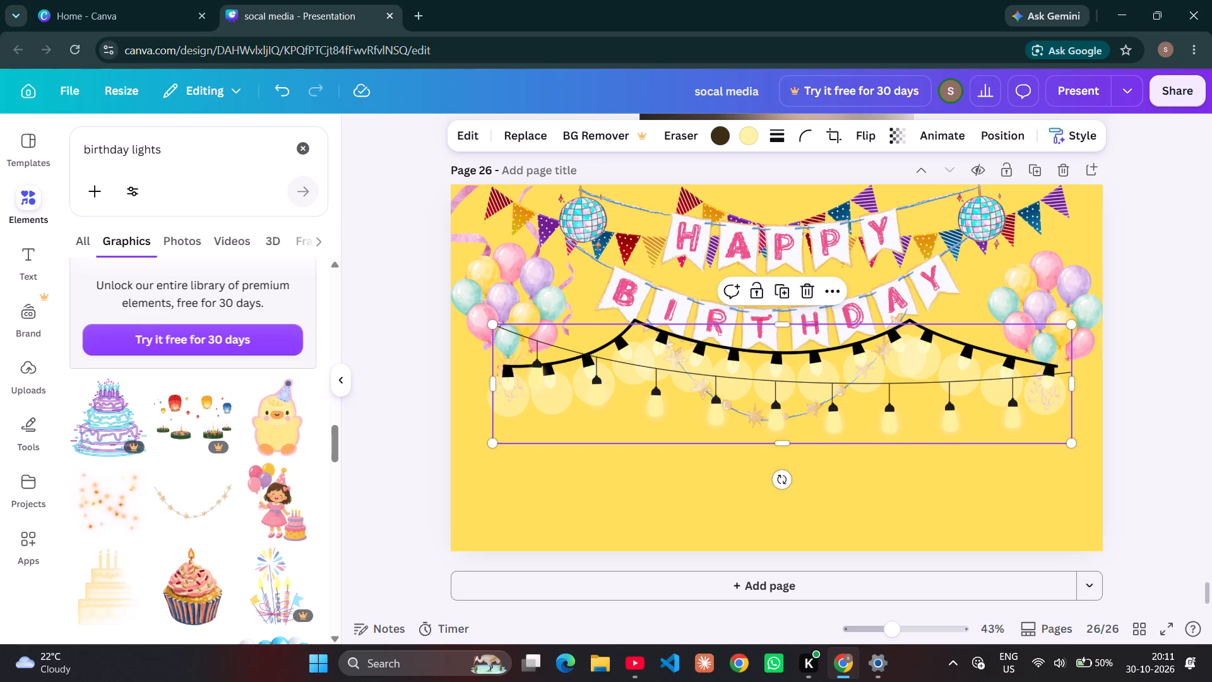
Switch to YouTube and close the song playing in the mini player.
left_click(631, 681)
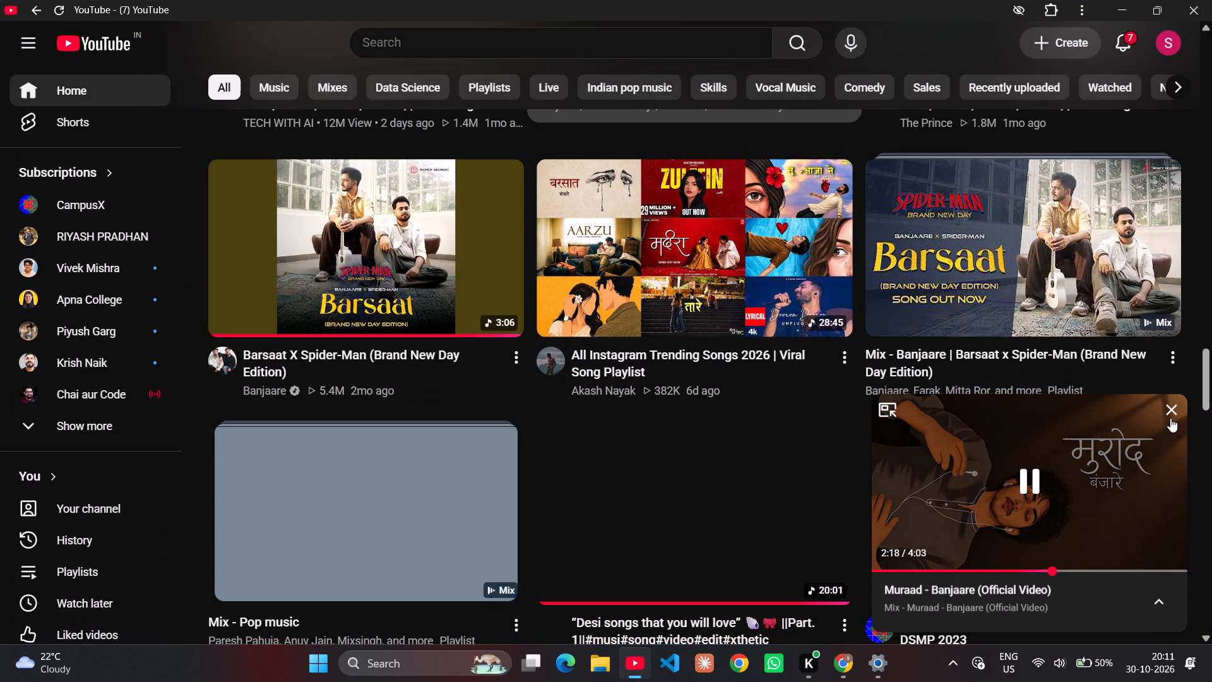
left_click(1172, 414)
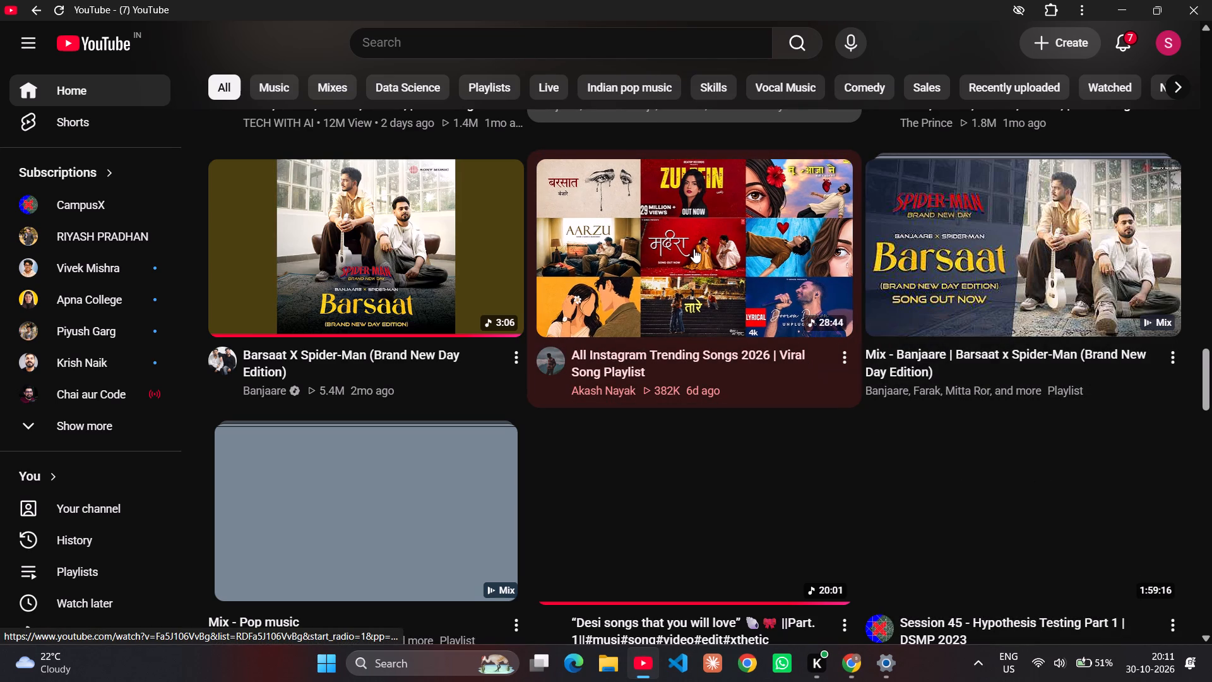
Search YouTube by voice for "Radha Kripa kataksh", allowing the microphone this time, play the first result and return to the design.
scroll(694, 249, "down", 3)
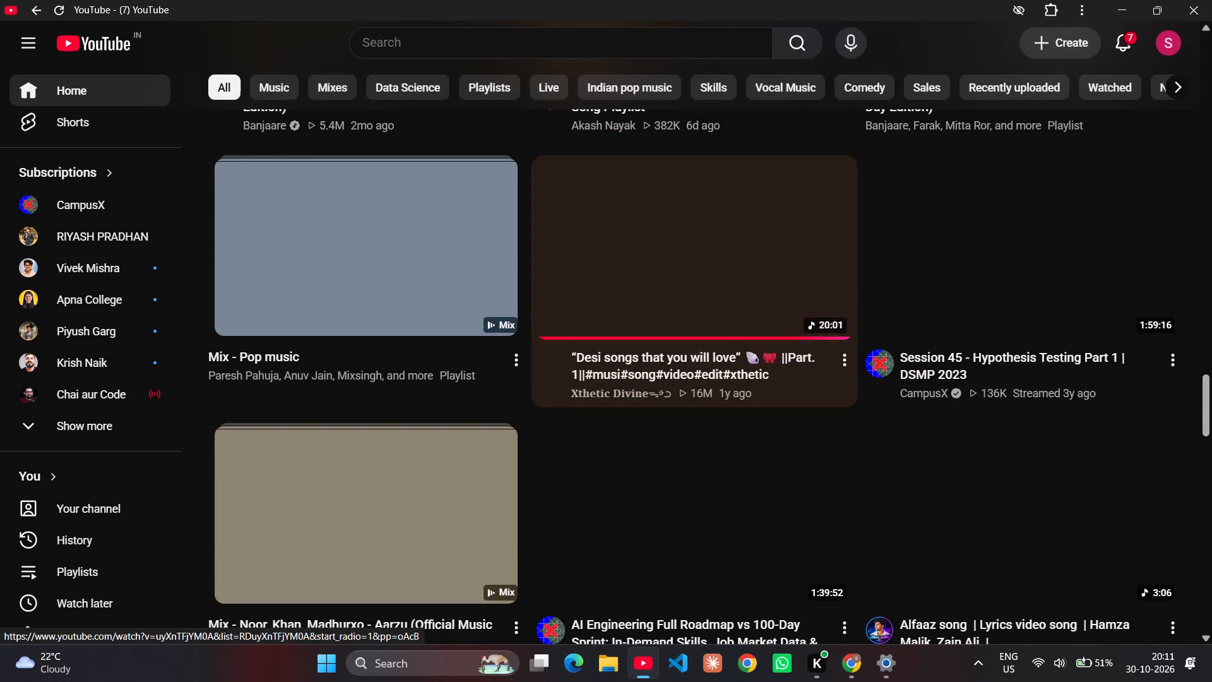
left_click(651, 35)
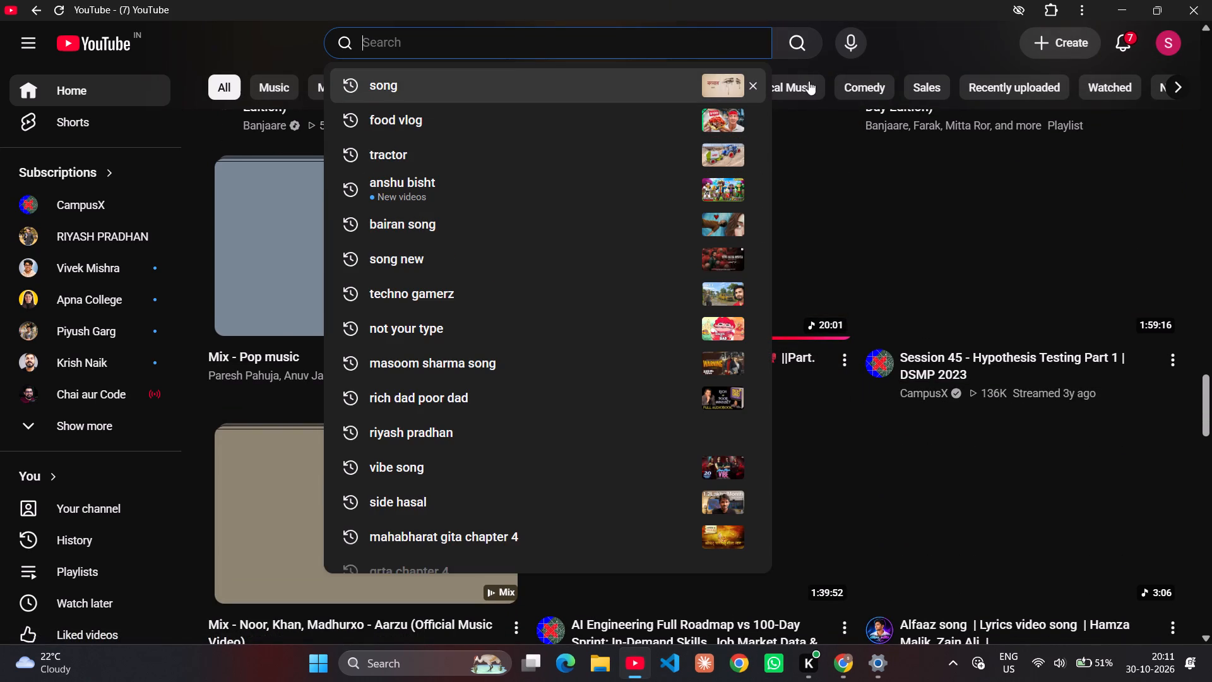
left_click(846, 41)
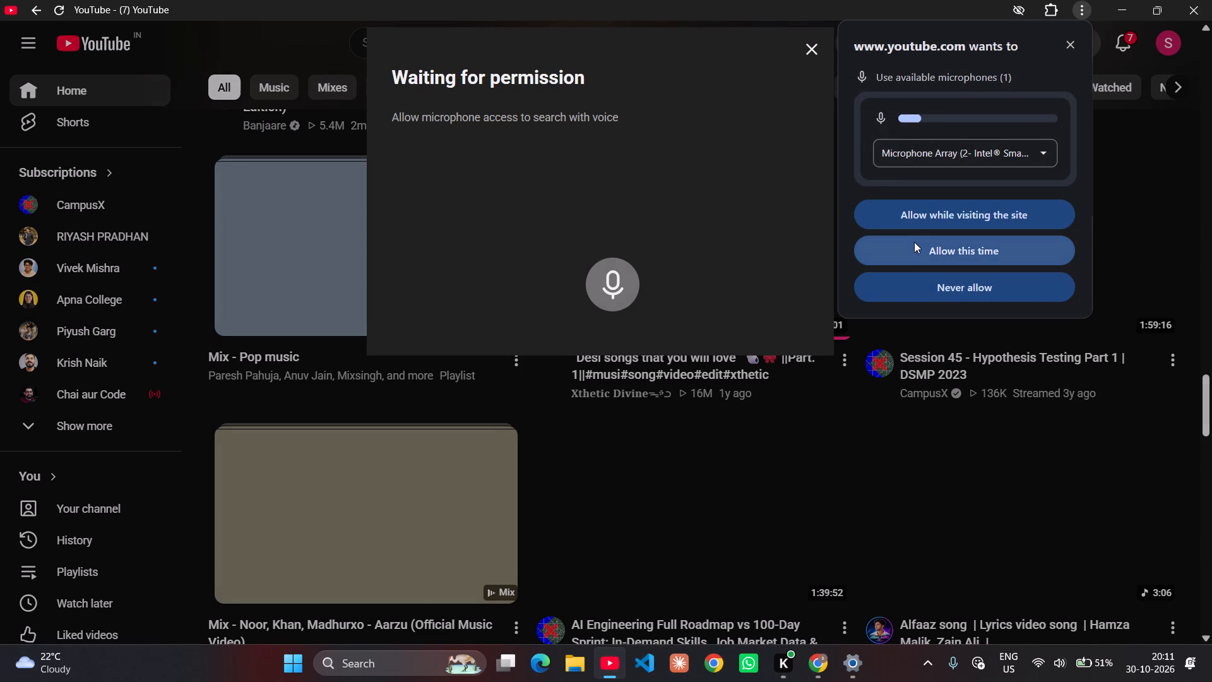
left_click(914, 243)
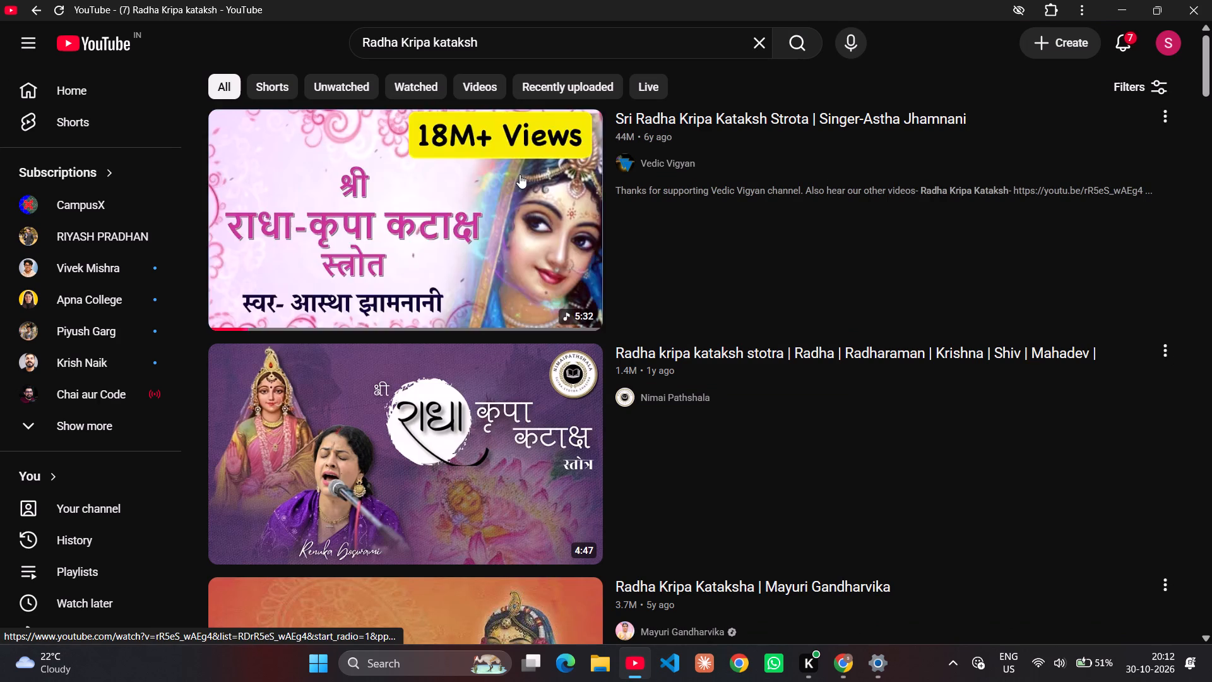
left_click(454, 261)
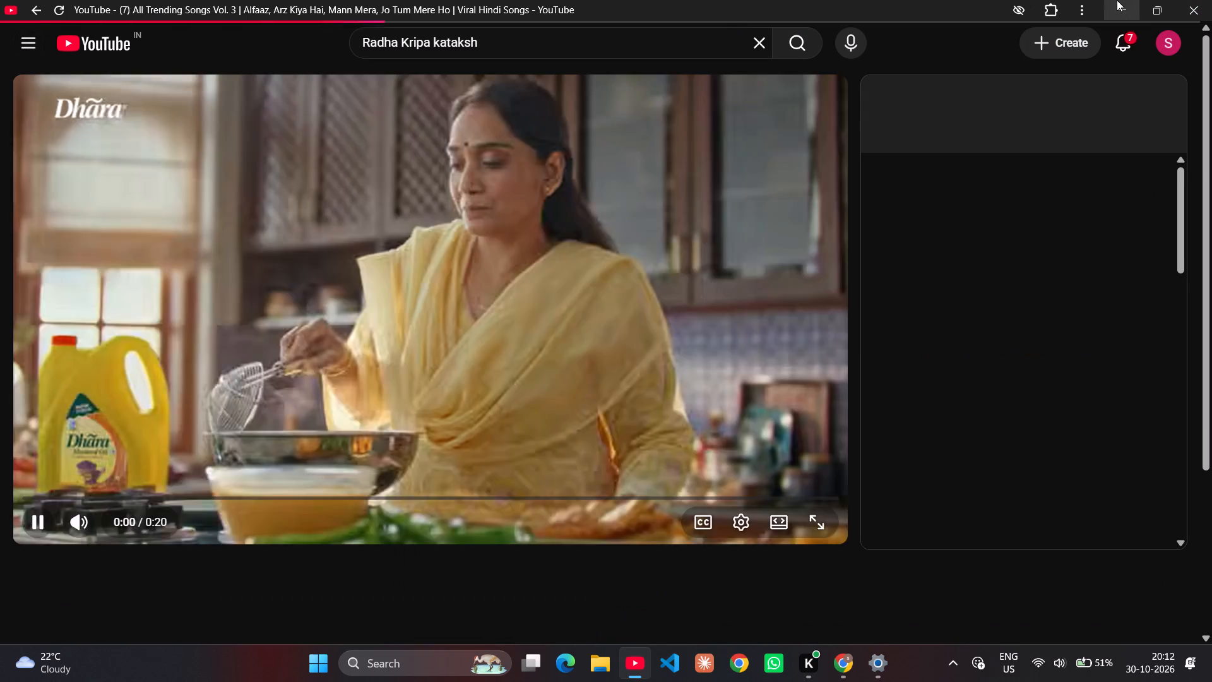
left_click(1117, 0)
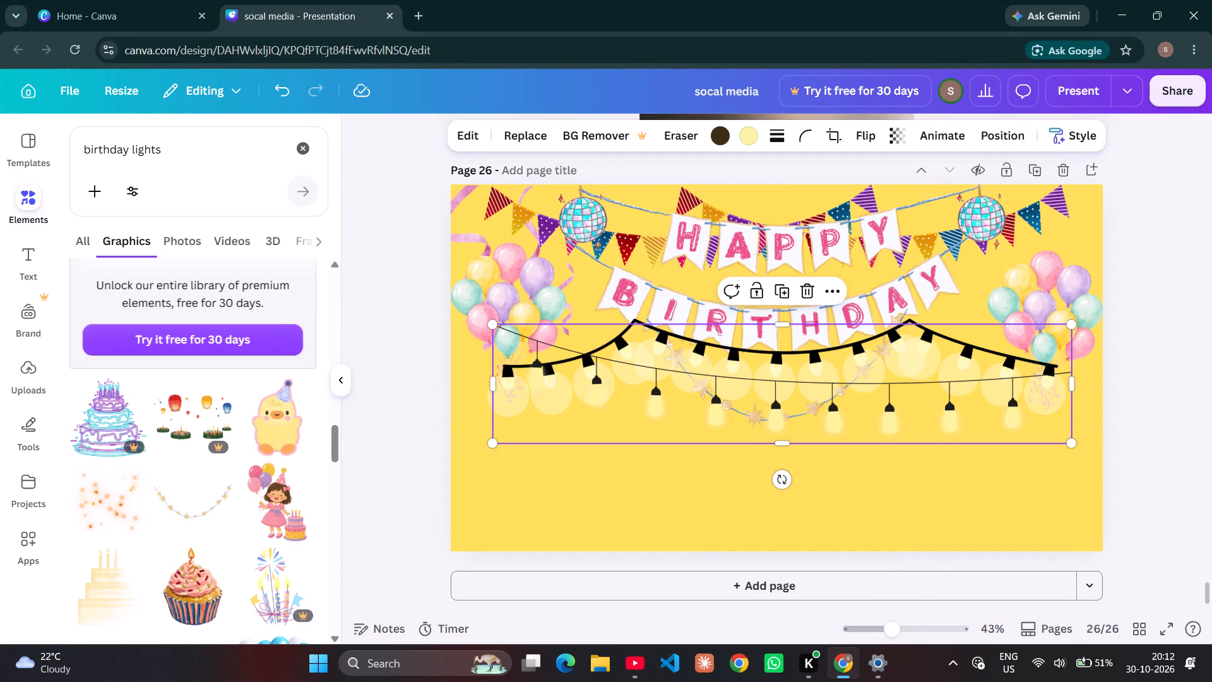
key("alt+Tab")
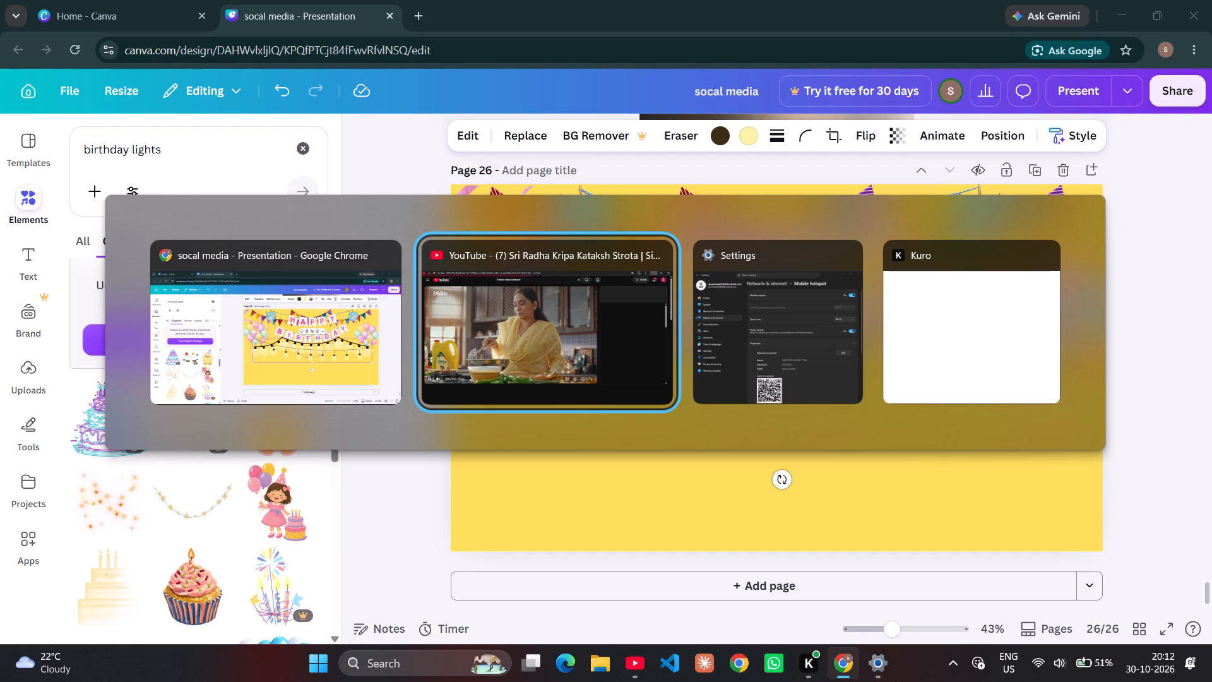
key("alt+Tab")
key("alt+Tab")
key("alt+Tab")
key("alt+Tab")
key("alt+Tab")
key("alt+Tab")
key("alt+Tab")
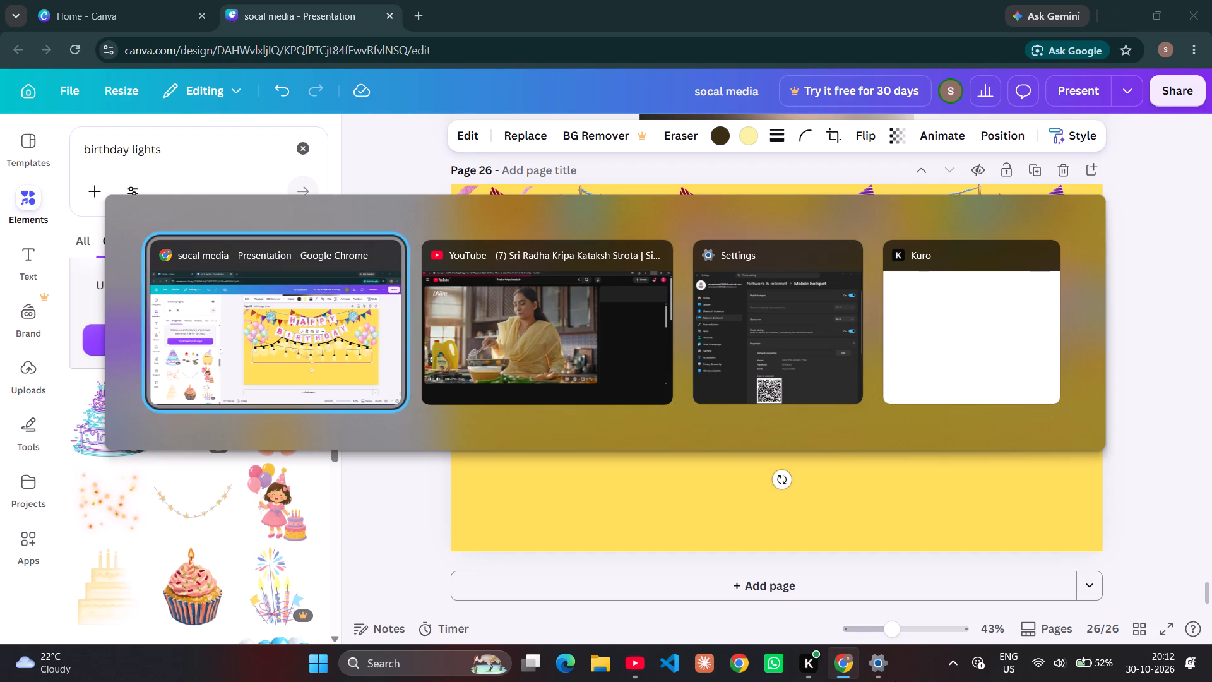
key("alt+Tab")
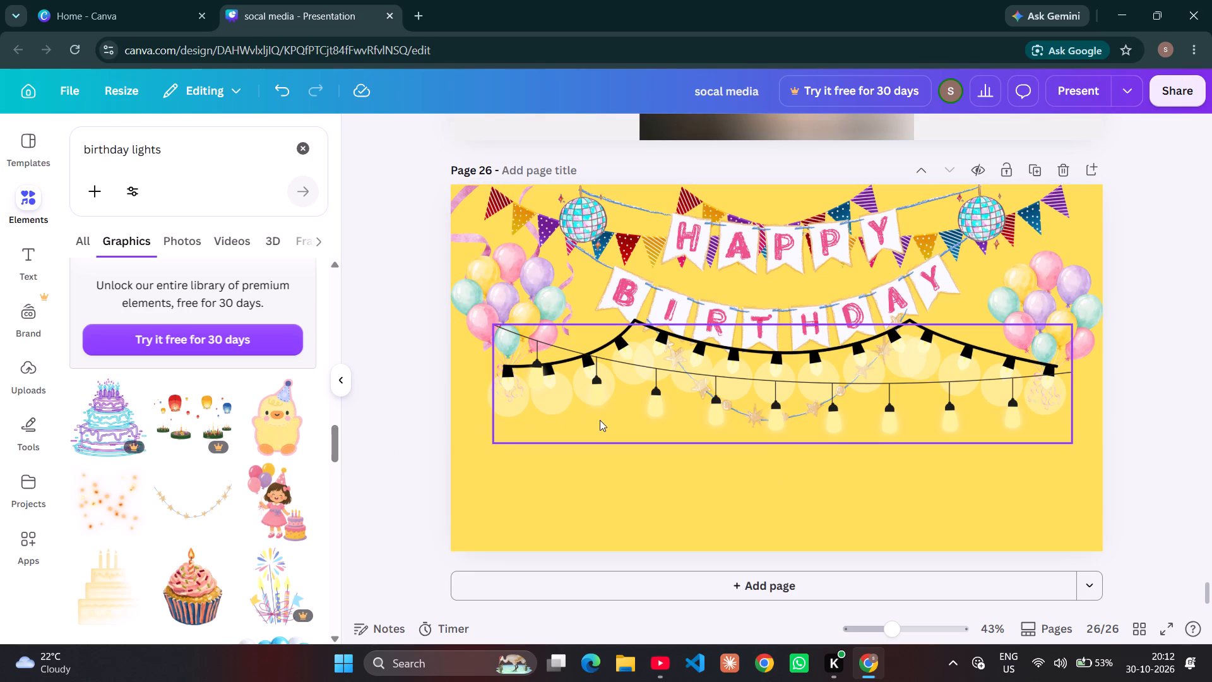
Move the thin-wire string lights down clear of the scalloped black string lights, and delete the scalloped ones from page 26.
left_click_drag(600, 420, 595, 531)
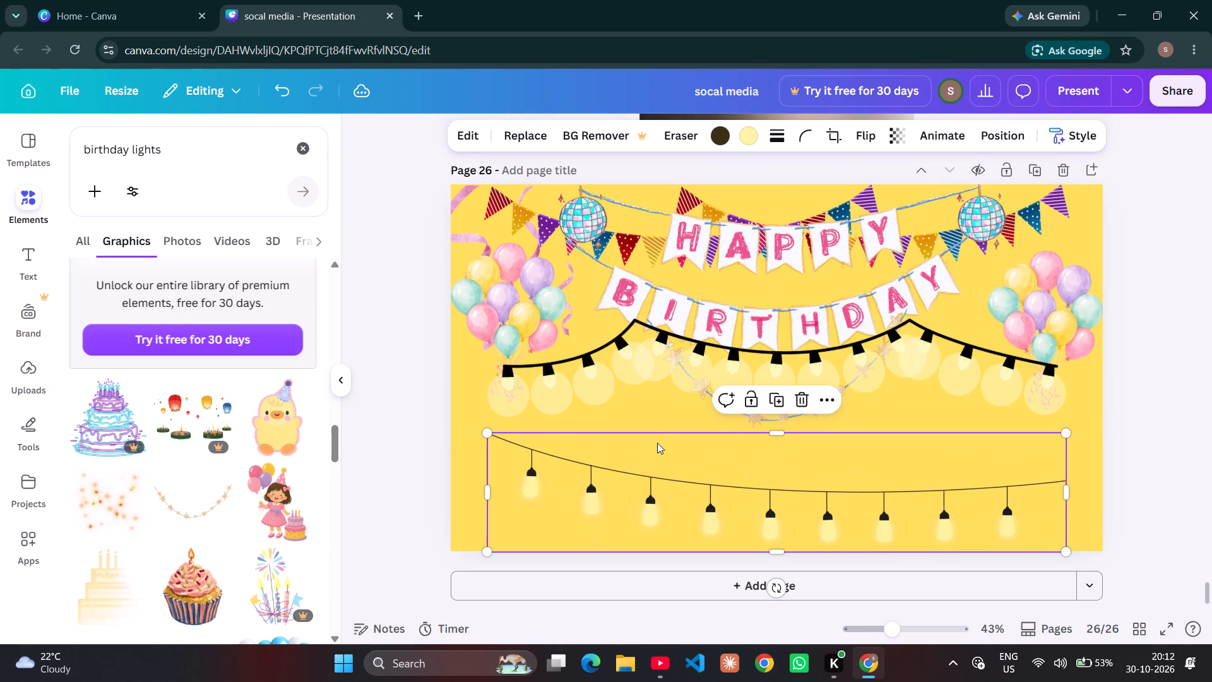
left_click(665, 400)
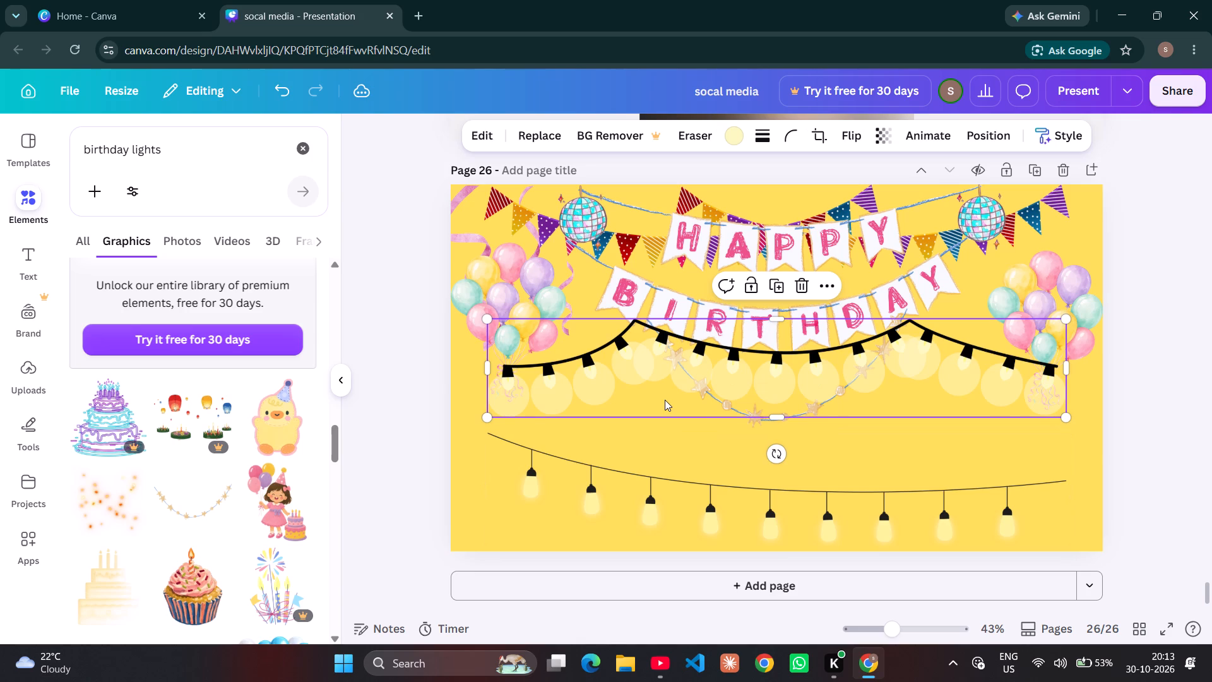
key("Delete")
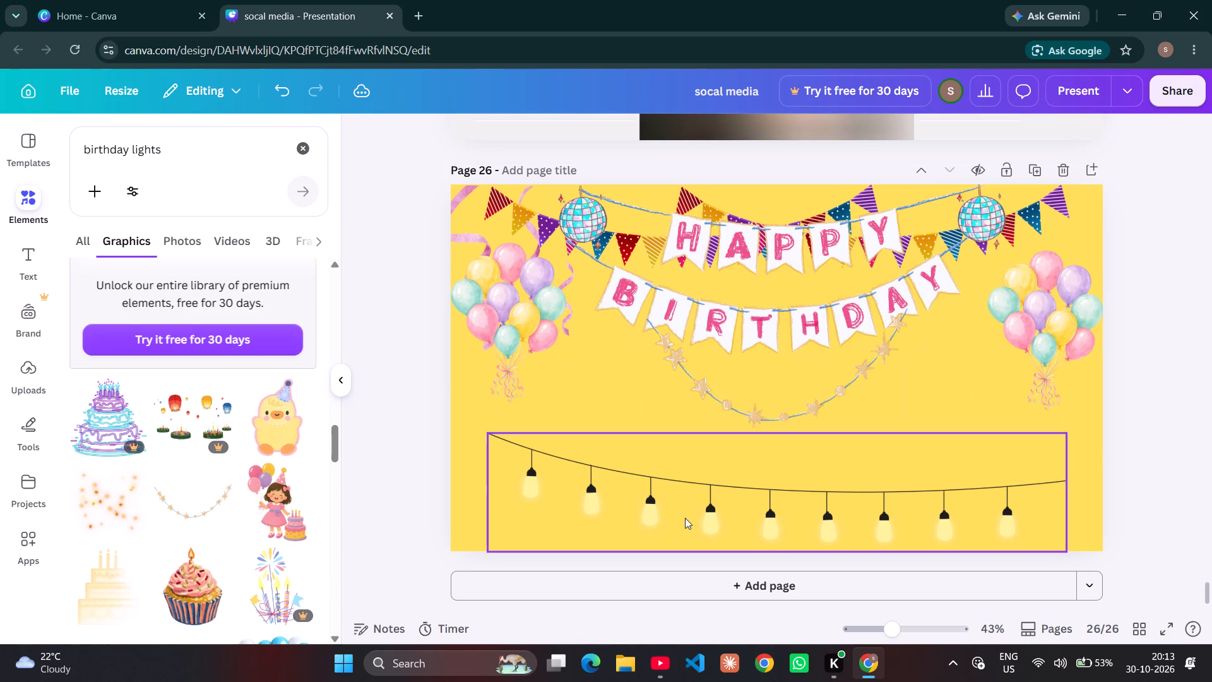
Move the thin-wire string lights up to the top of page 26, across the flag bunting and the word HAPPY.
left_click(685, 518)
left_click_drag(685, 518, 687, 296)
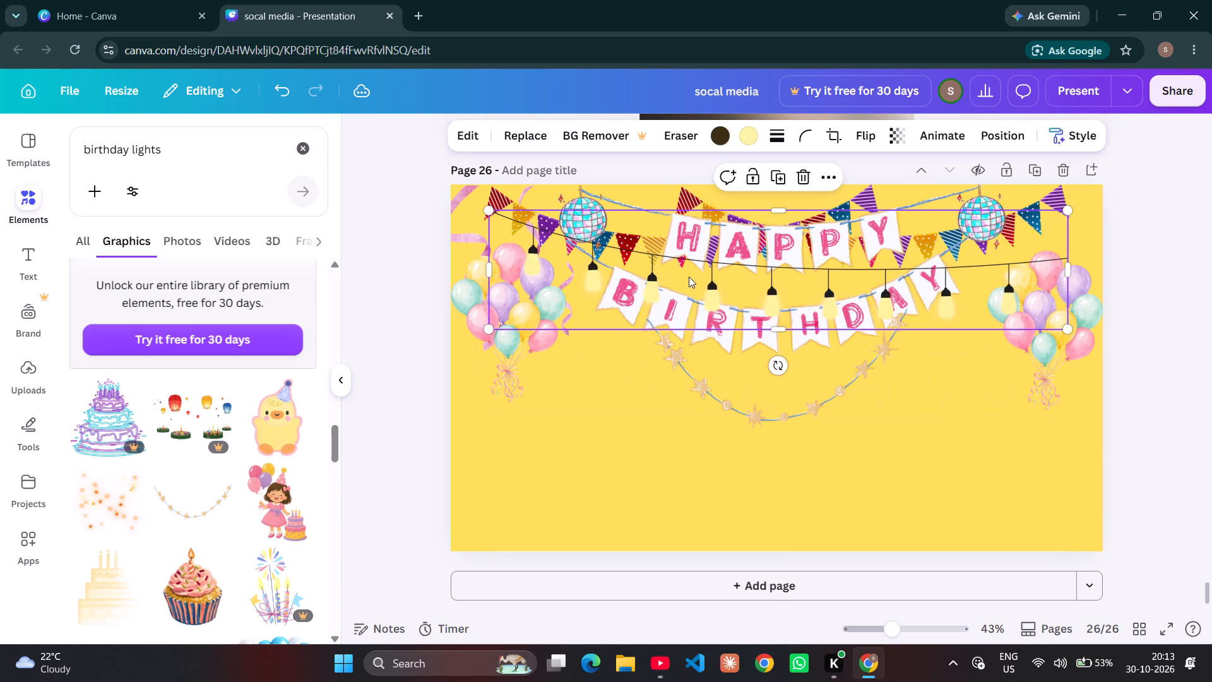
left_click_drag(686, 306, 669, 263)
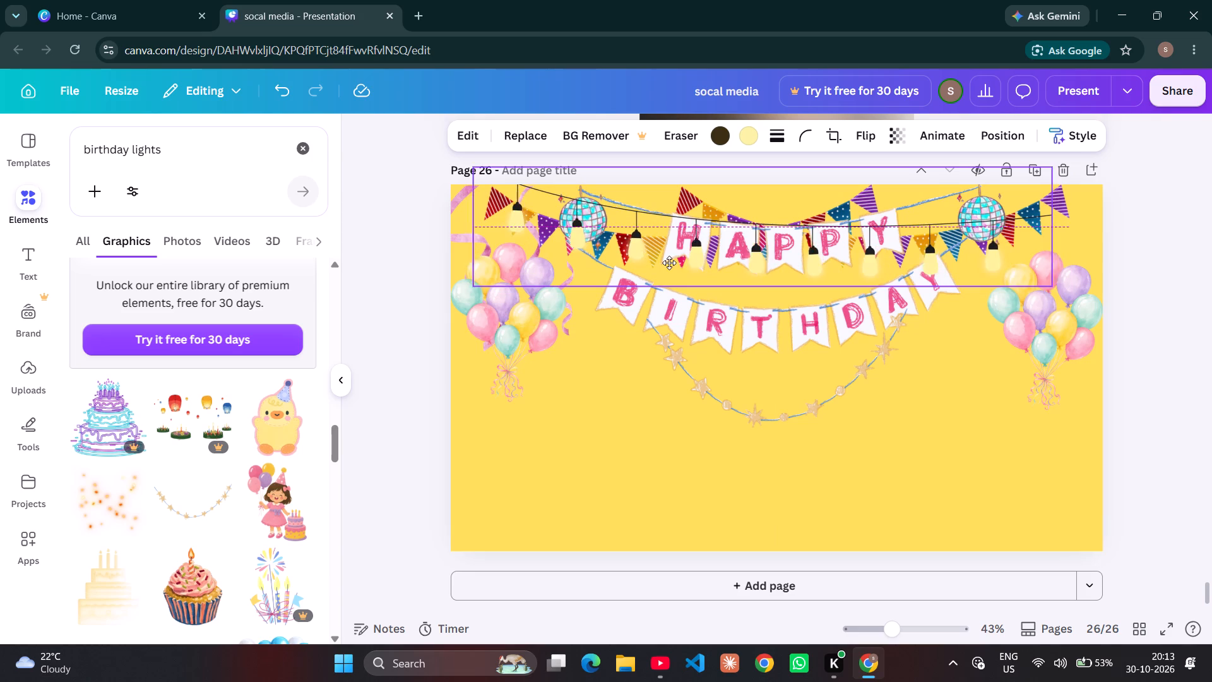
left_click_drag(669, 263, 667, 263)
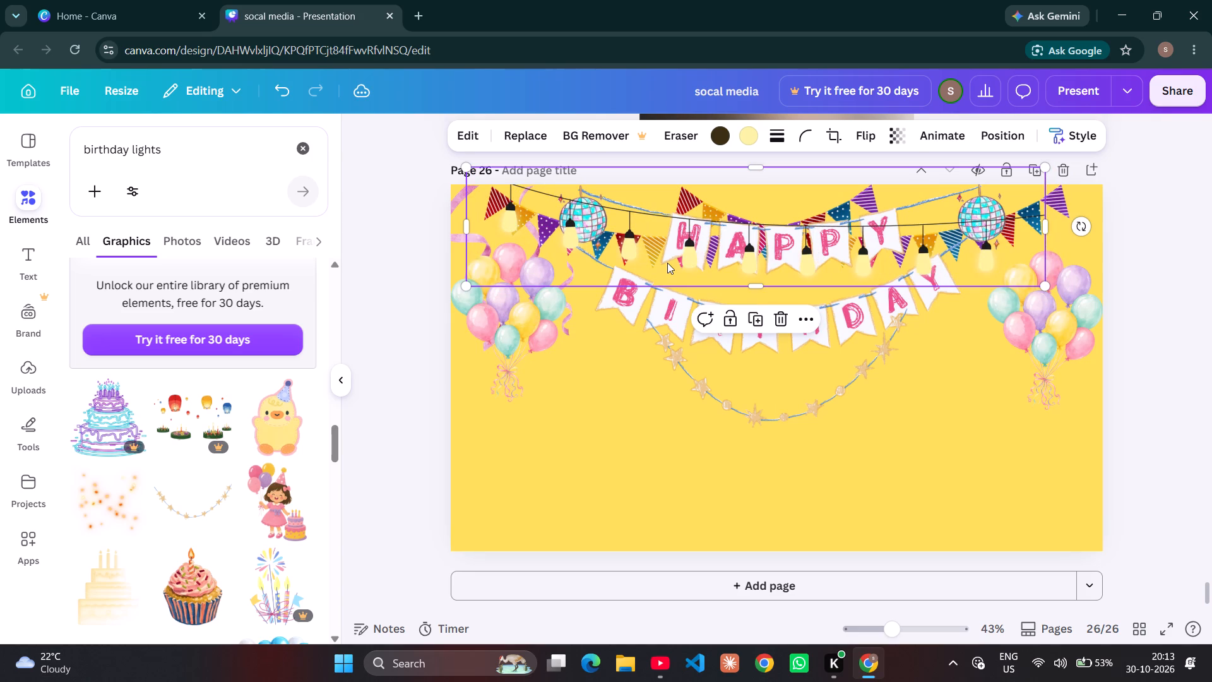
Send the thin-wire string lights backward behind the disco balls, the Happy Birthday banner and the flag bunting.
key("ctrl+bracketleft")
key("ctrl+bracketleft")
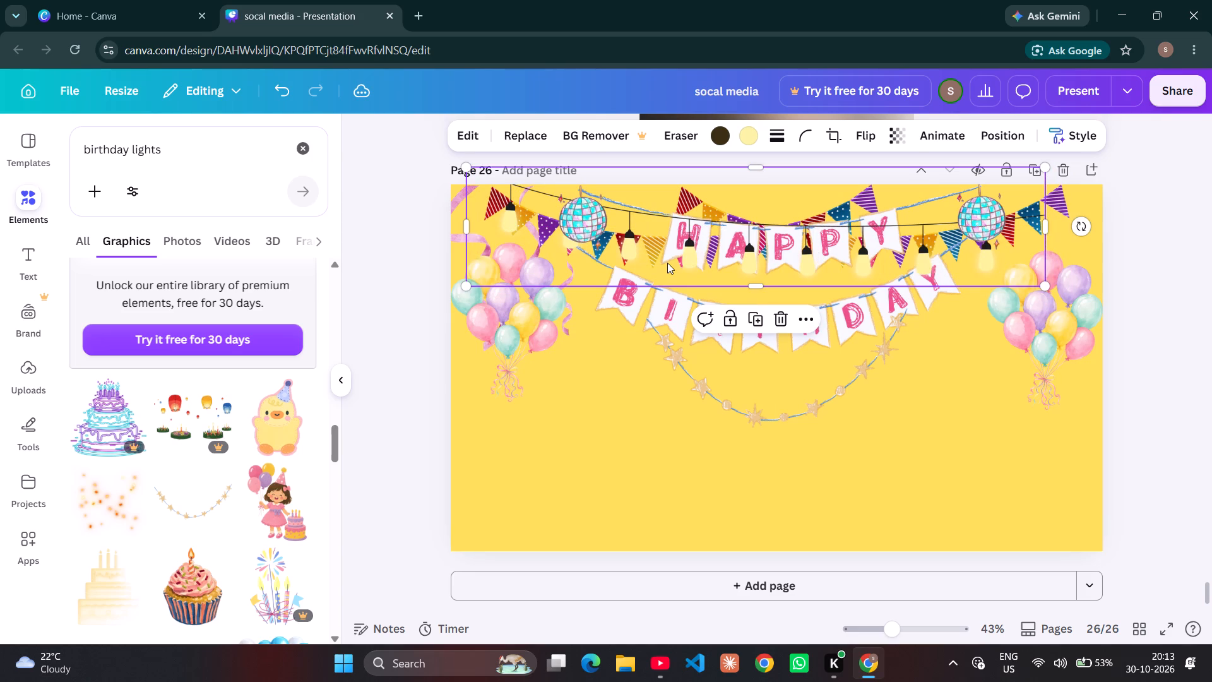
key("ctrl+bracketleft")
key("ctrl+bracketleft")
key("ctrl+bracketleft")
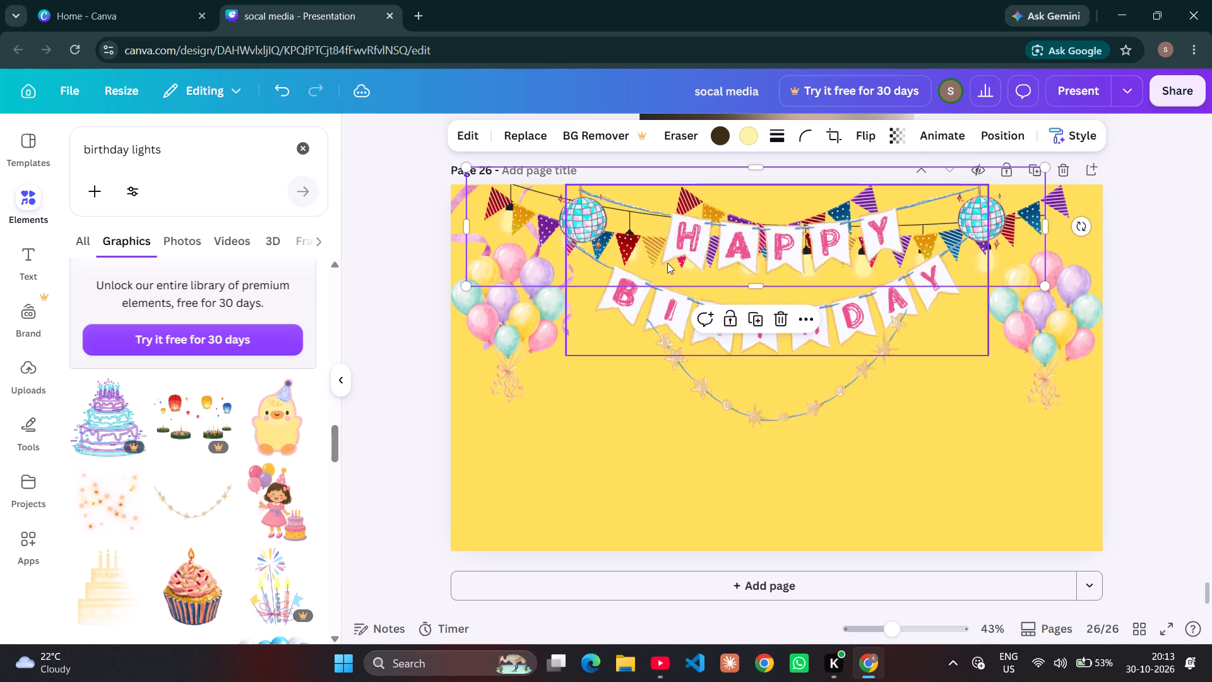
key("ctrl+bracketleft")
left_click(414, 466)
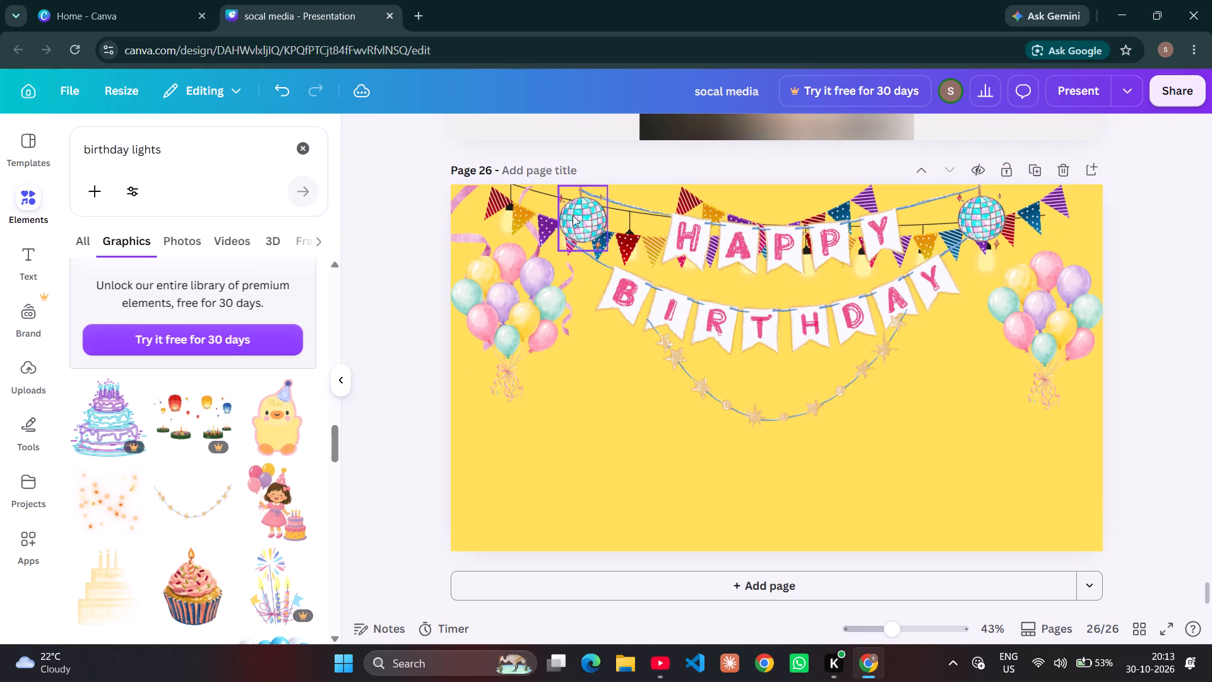
Open the layers of page 26 and delete the thin-wire string lights layer.
key("alt+1")
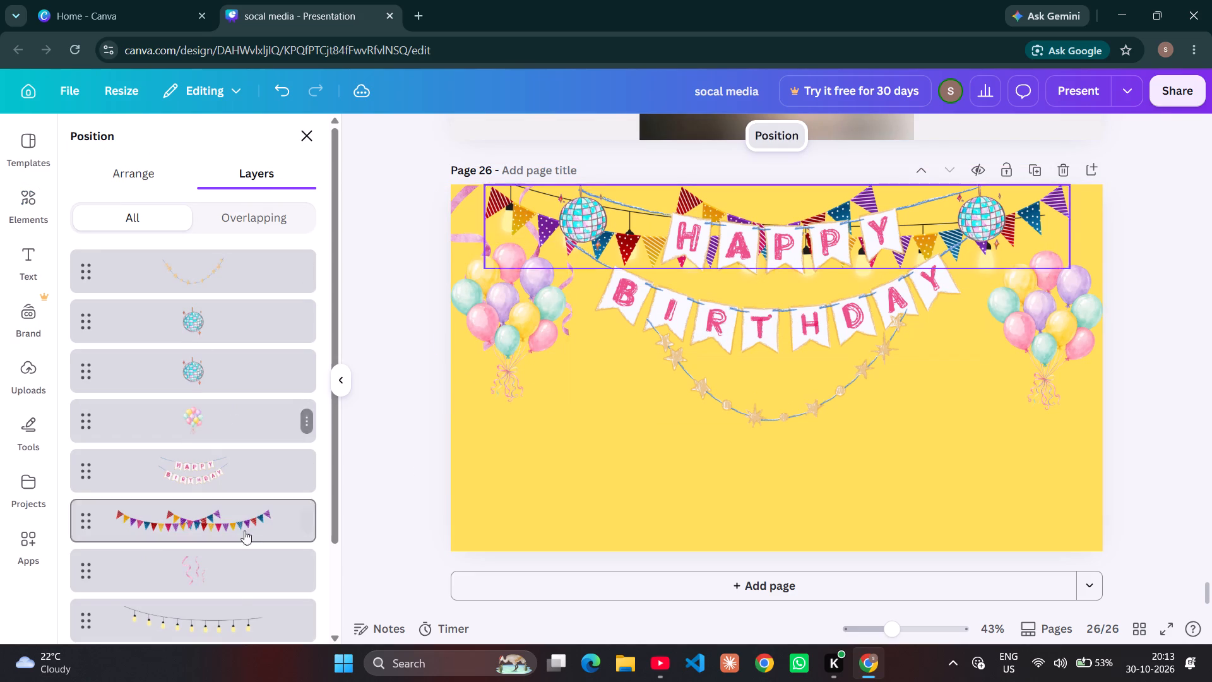
left_click(236, 612)
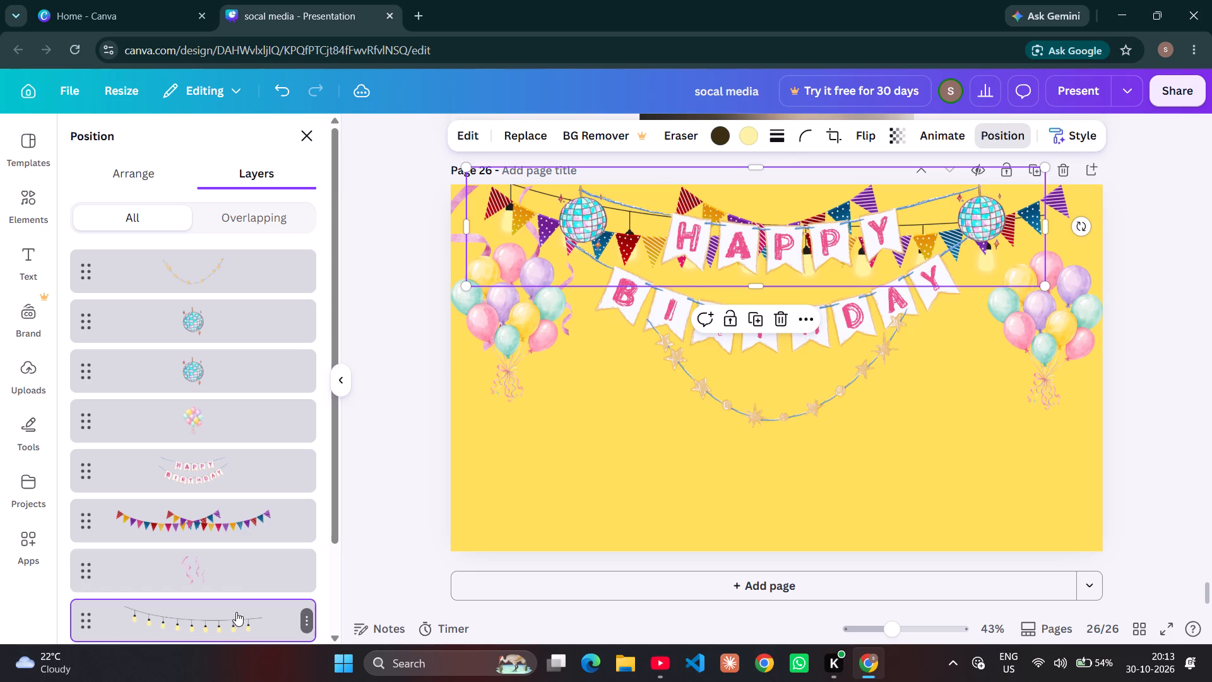
key("Delete")
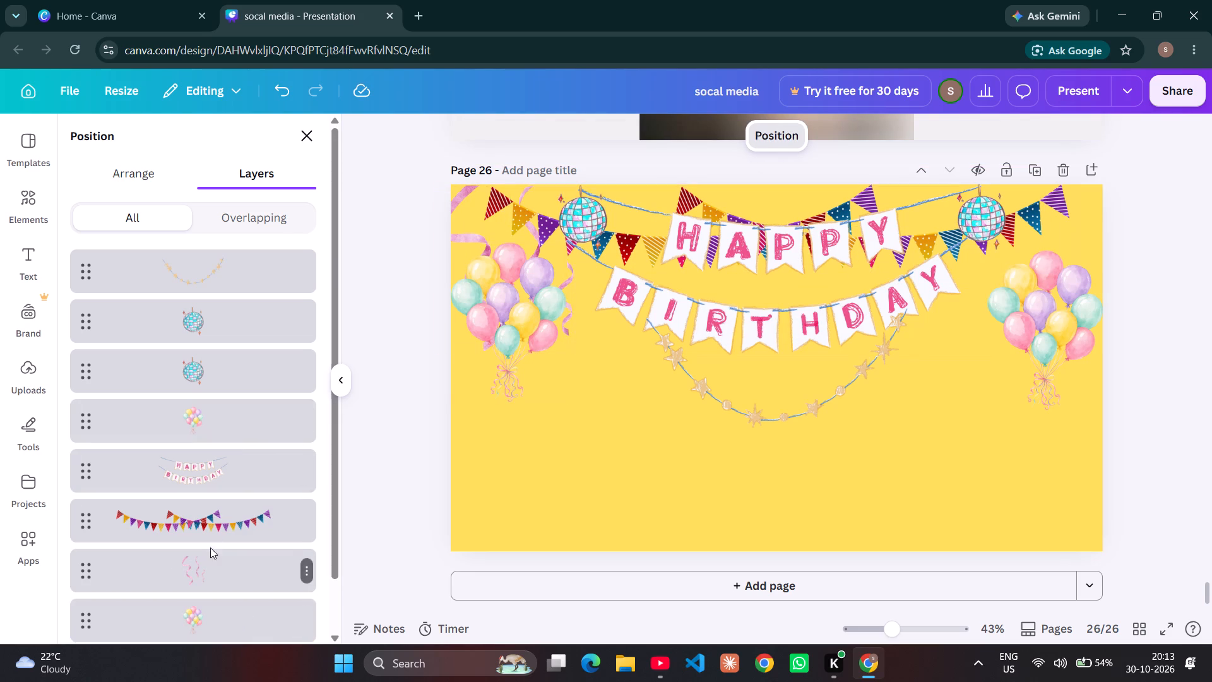
scroll(239, 340, "up", 1)
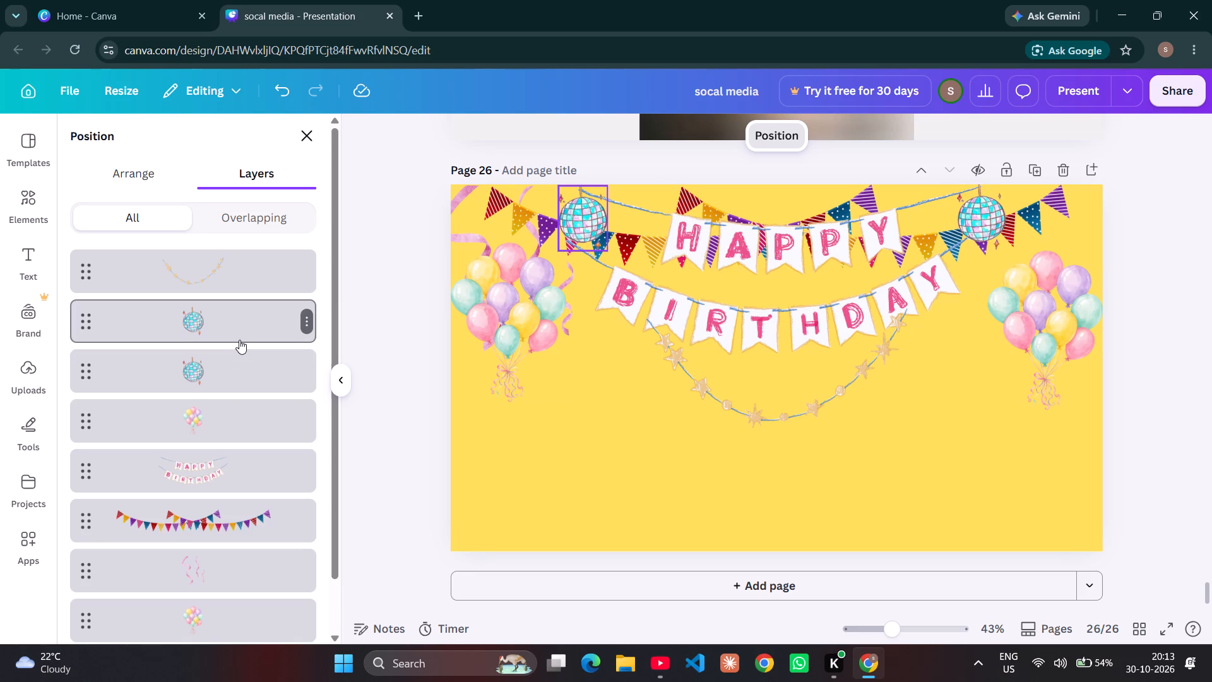
scroll(239, 340, "up", 1)
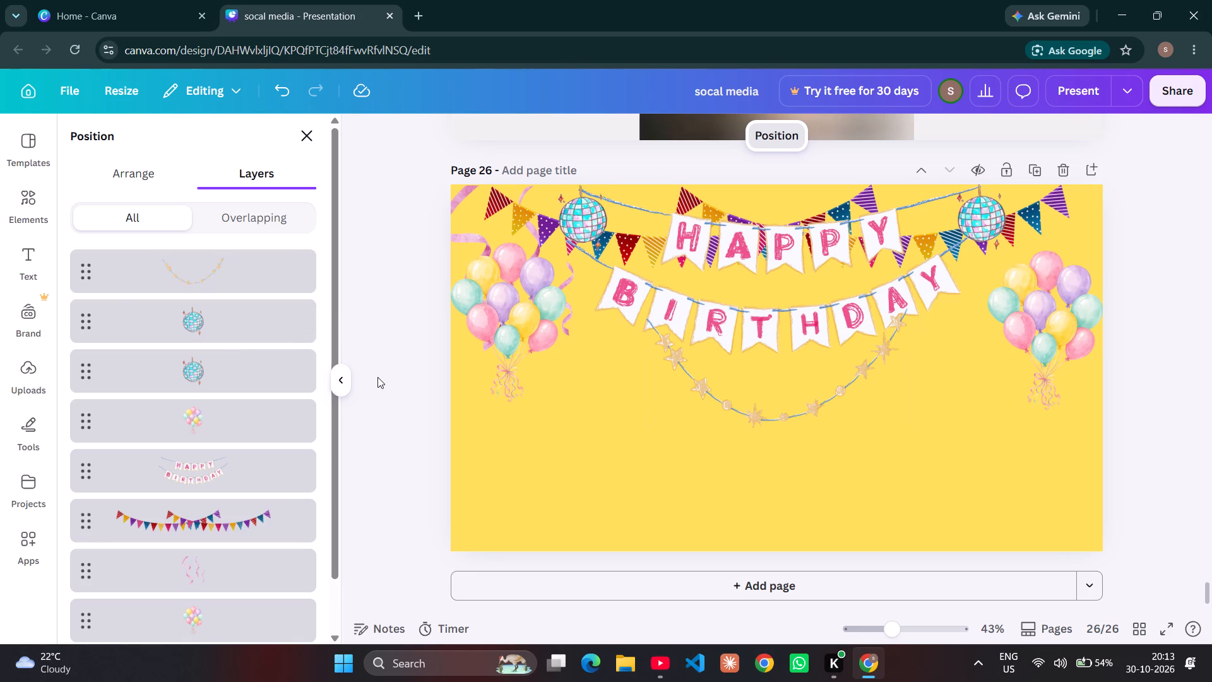
left_click(377, 377)
Look further through the "birthday lights" graphics for another decoration for page 26.
scroll(213, 534, "down", 1)
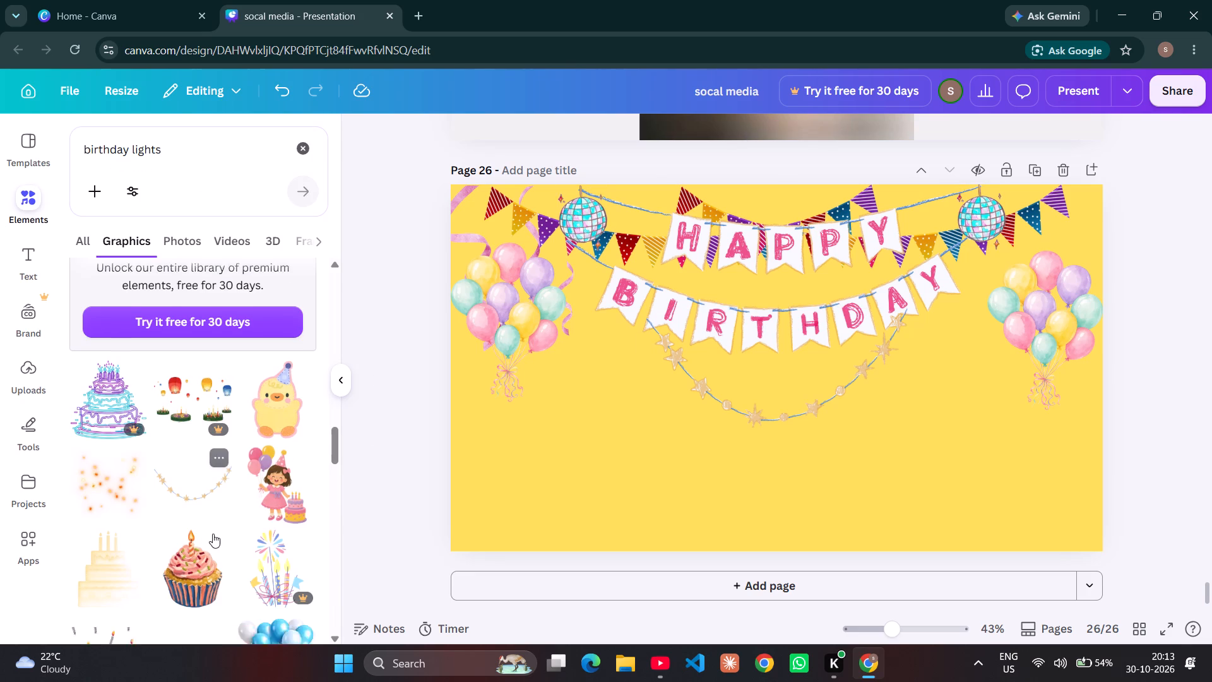
scroll(213, 534, "down", 2)
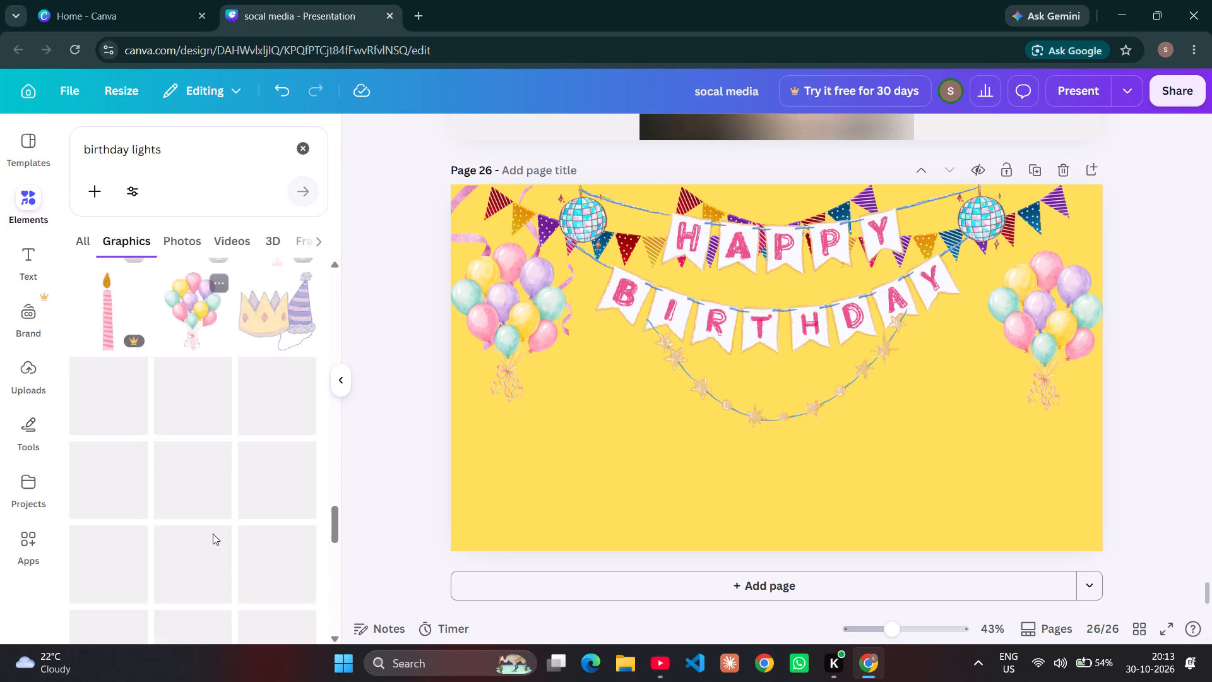
scroll(213, 534, "down", 1)
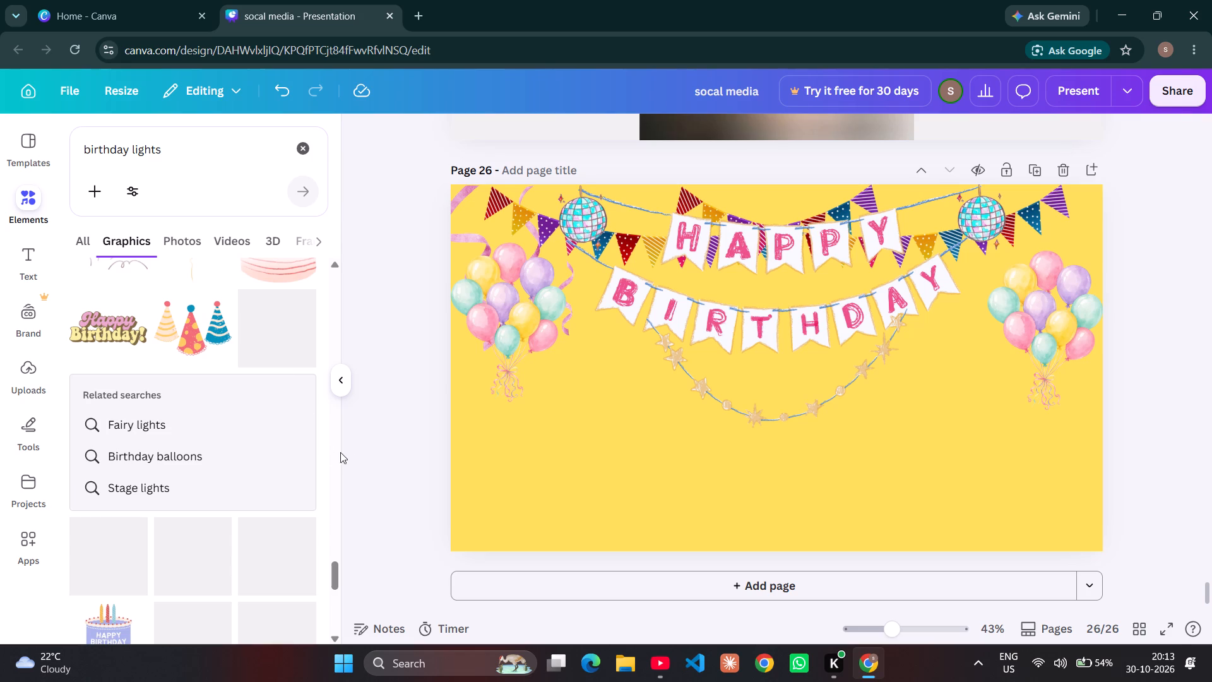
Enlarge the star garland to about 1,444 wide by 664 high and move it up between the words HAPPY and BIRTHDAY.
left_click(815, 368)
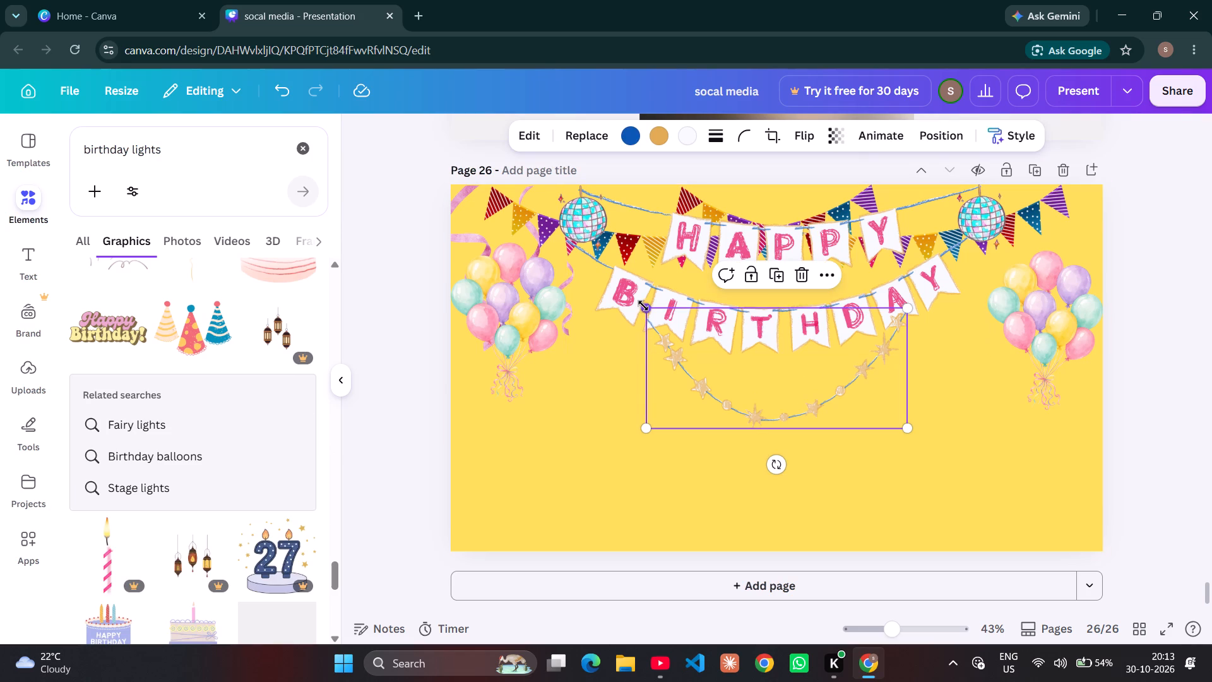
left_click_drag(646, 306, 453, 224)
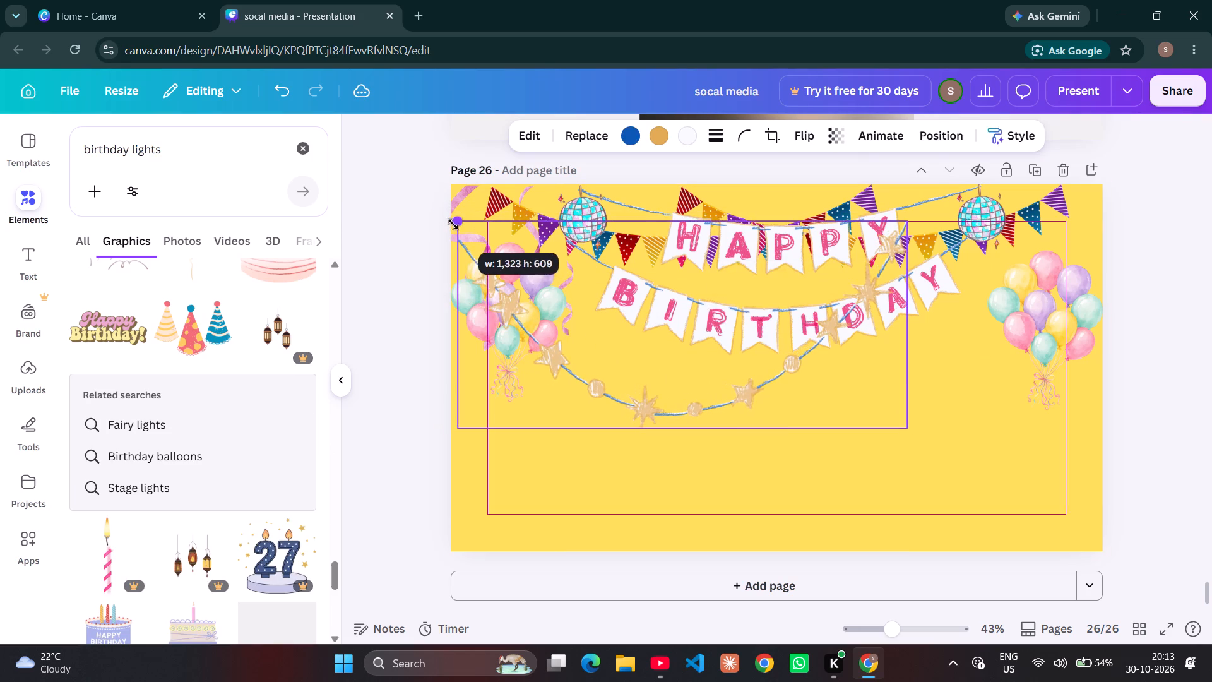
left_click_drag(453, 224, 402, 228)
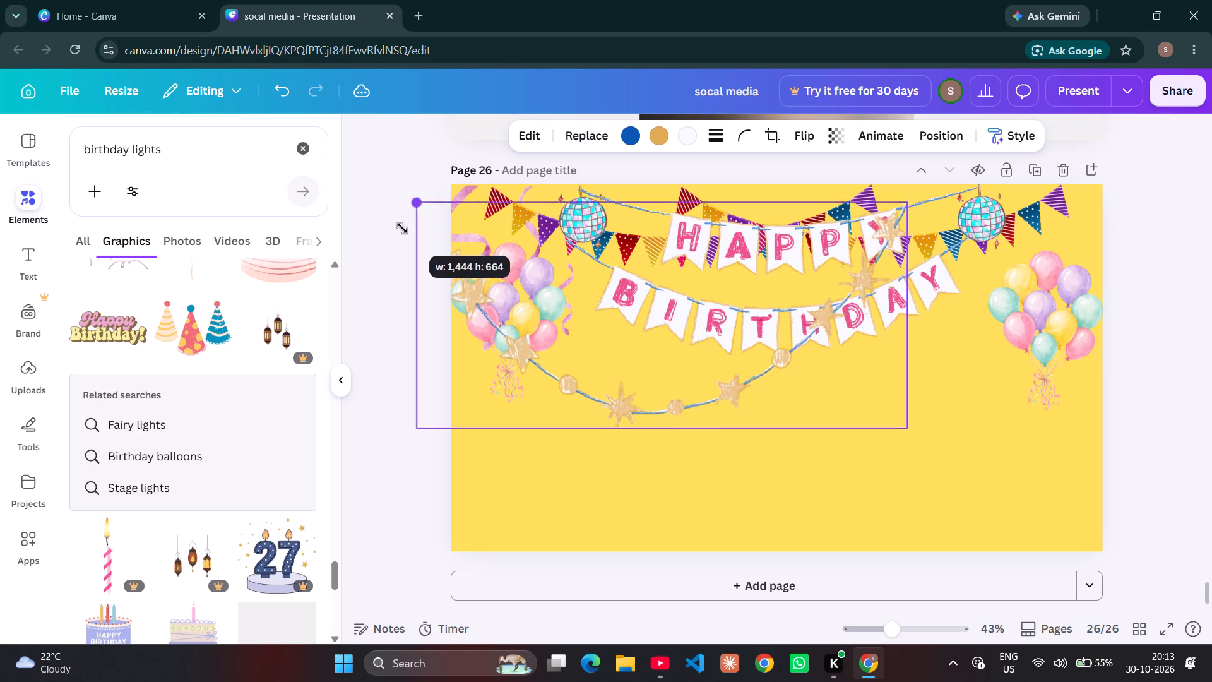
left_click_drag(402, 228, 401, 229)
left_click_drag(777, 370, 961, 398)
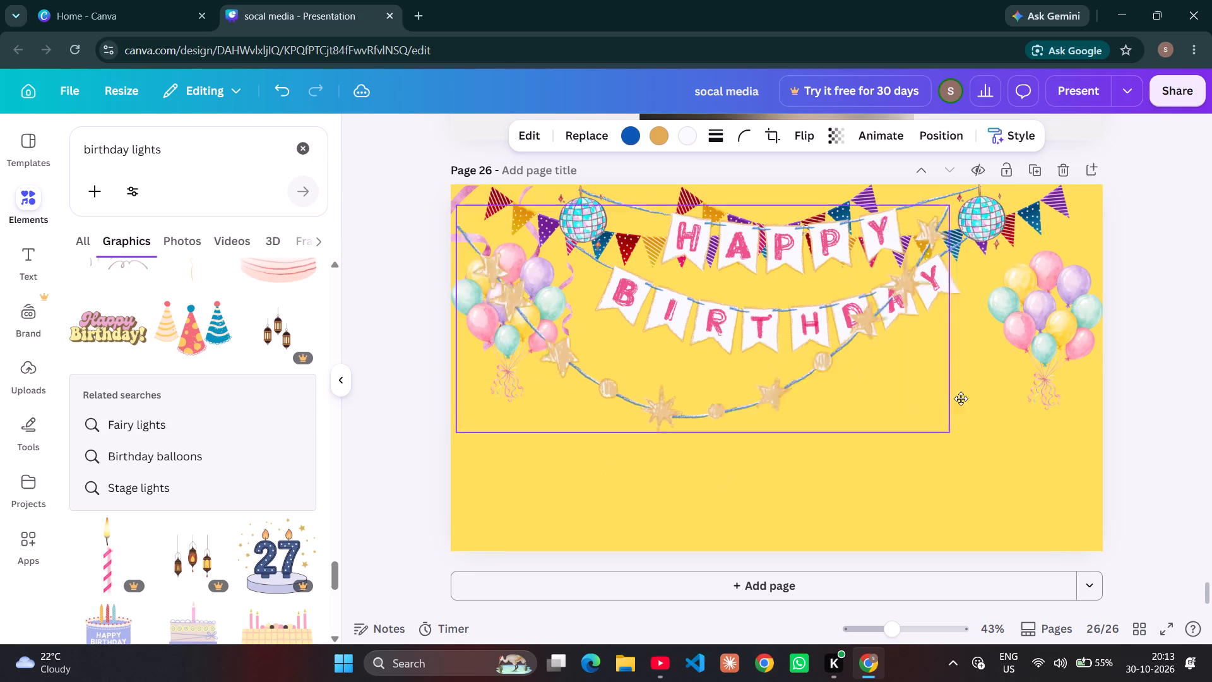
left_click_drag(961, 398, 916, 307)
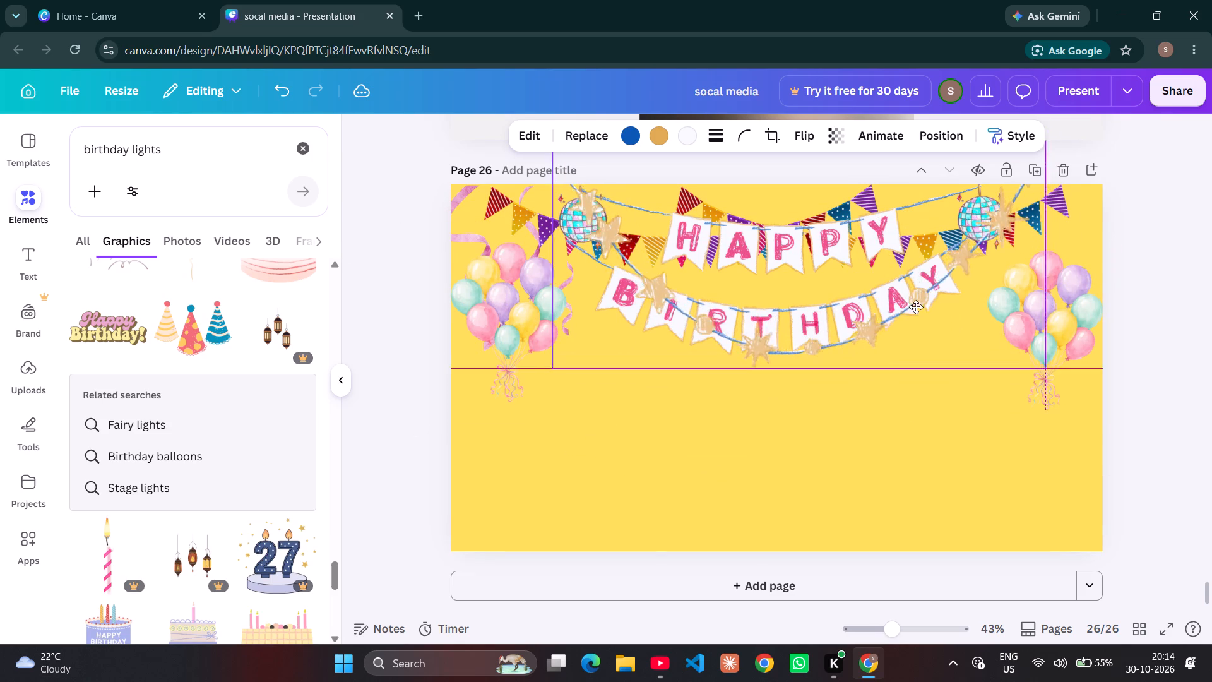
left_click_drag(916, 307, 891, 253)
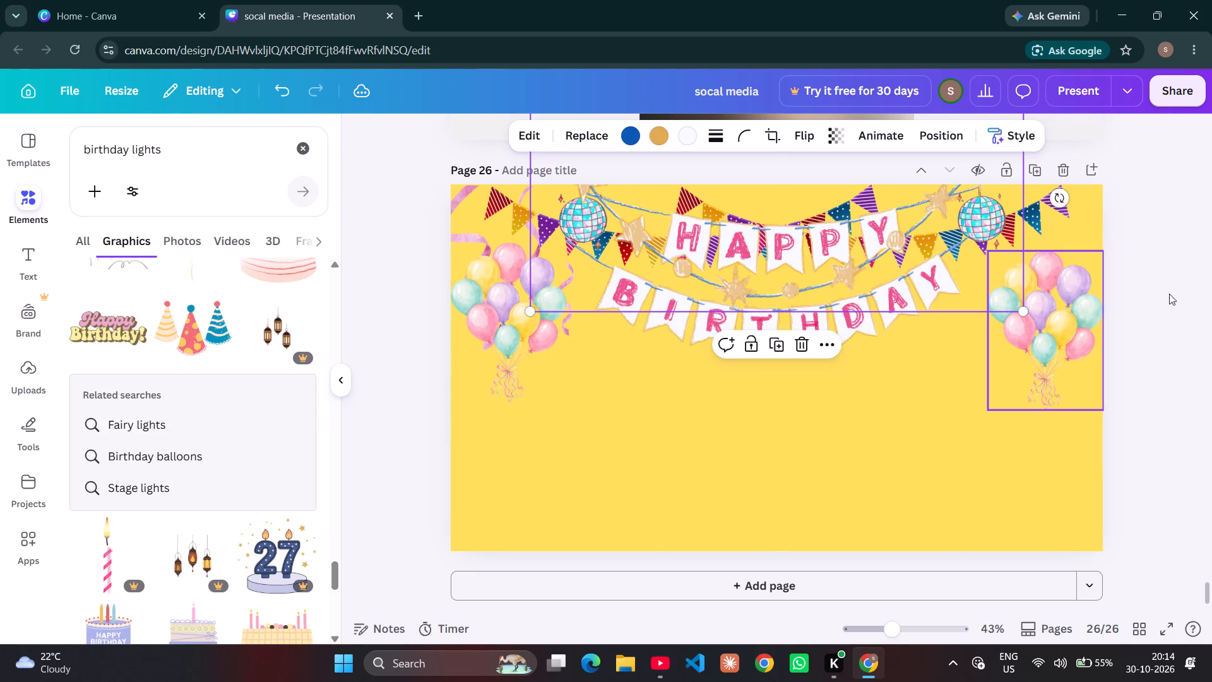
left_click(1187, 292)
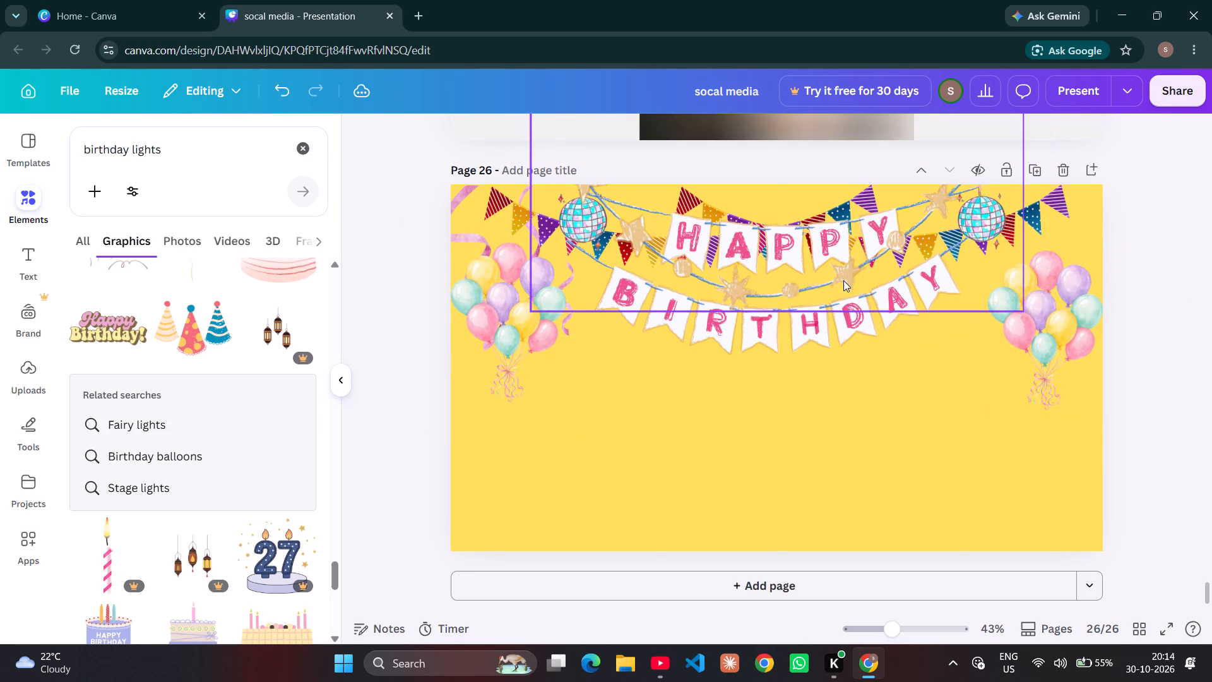
Delete the star garland from page 26.
left_click(843, 280)
key("Delete")
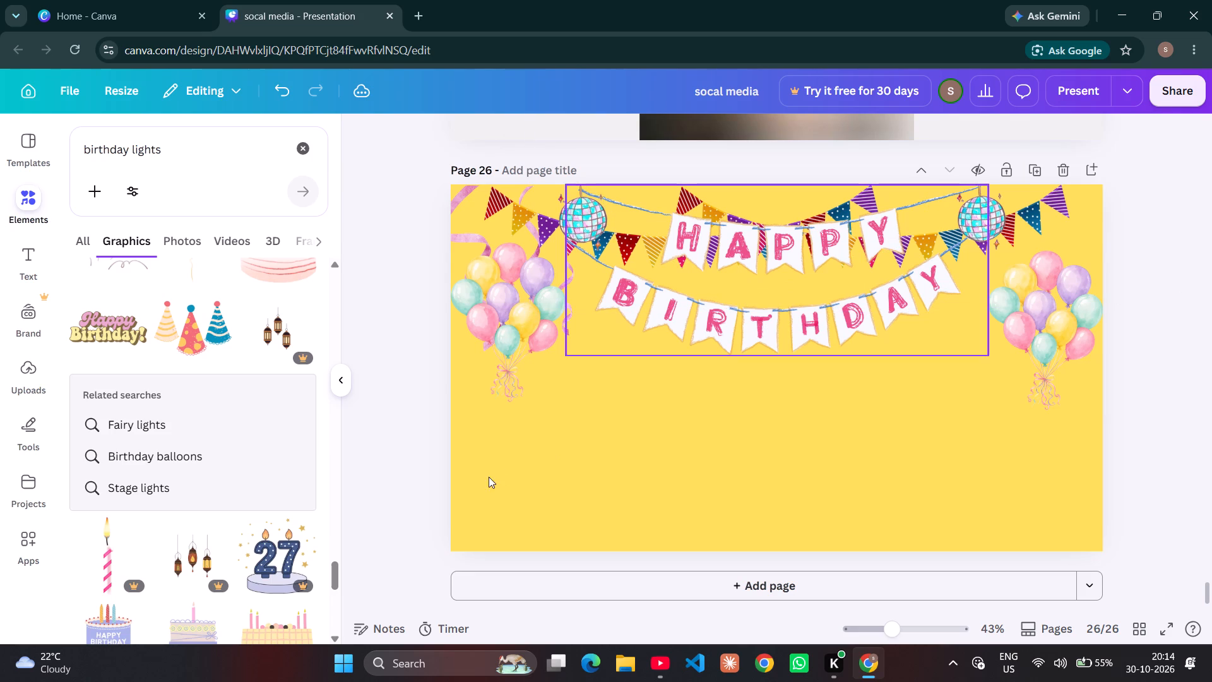
Search the graphics for "birthday table".
left_click(227, 158)
key("BackSpace")
key("BackSpace")
key("BackSpace")
key("BackSpace")
key("BackSpace")
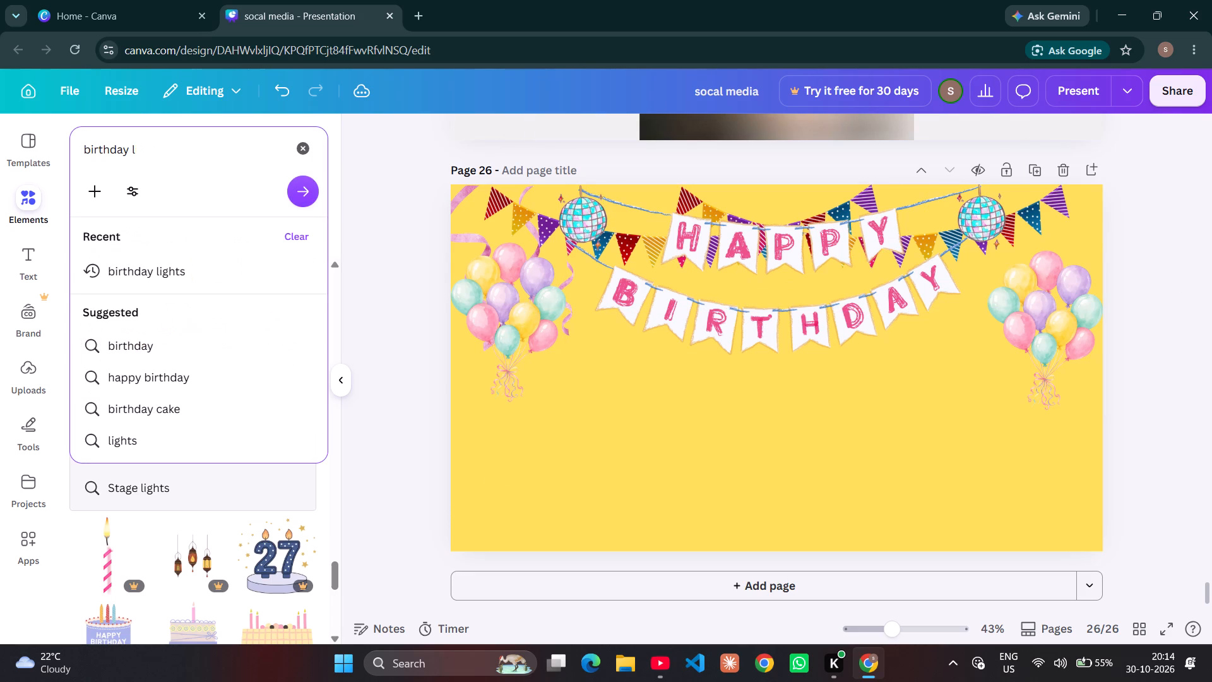
key("BackSpace")
type("ta")
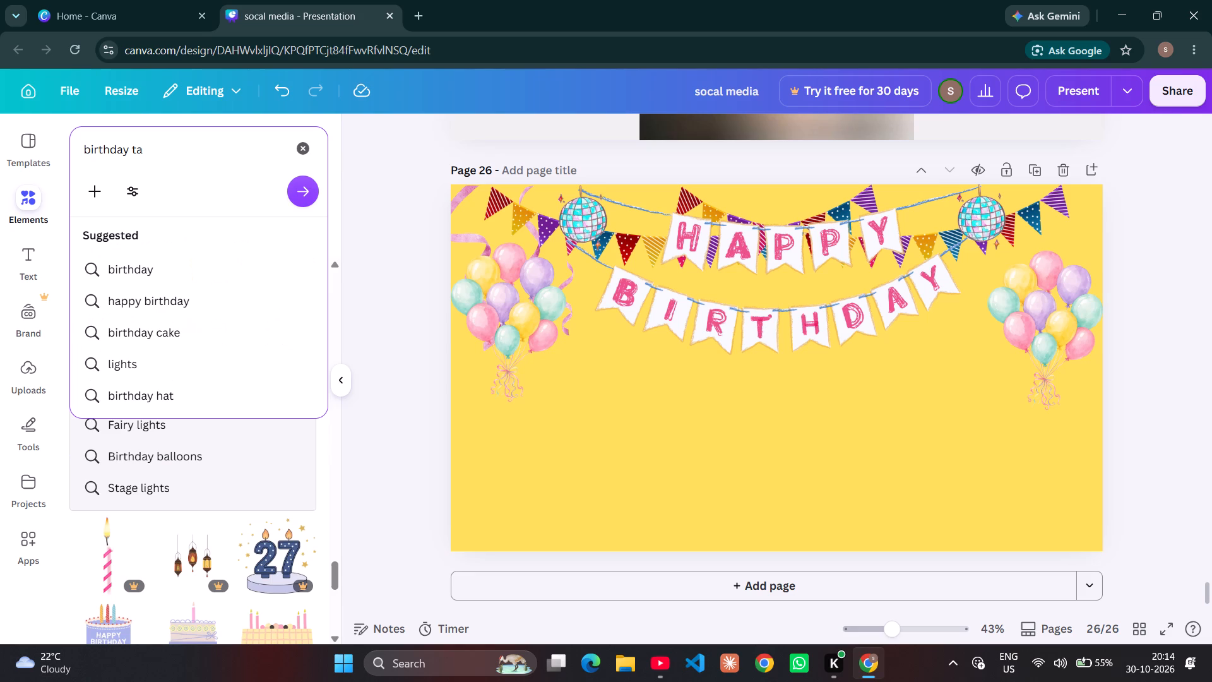
key("b")
type("li")
key("BackSpace")
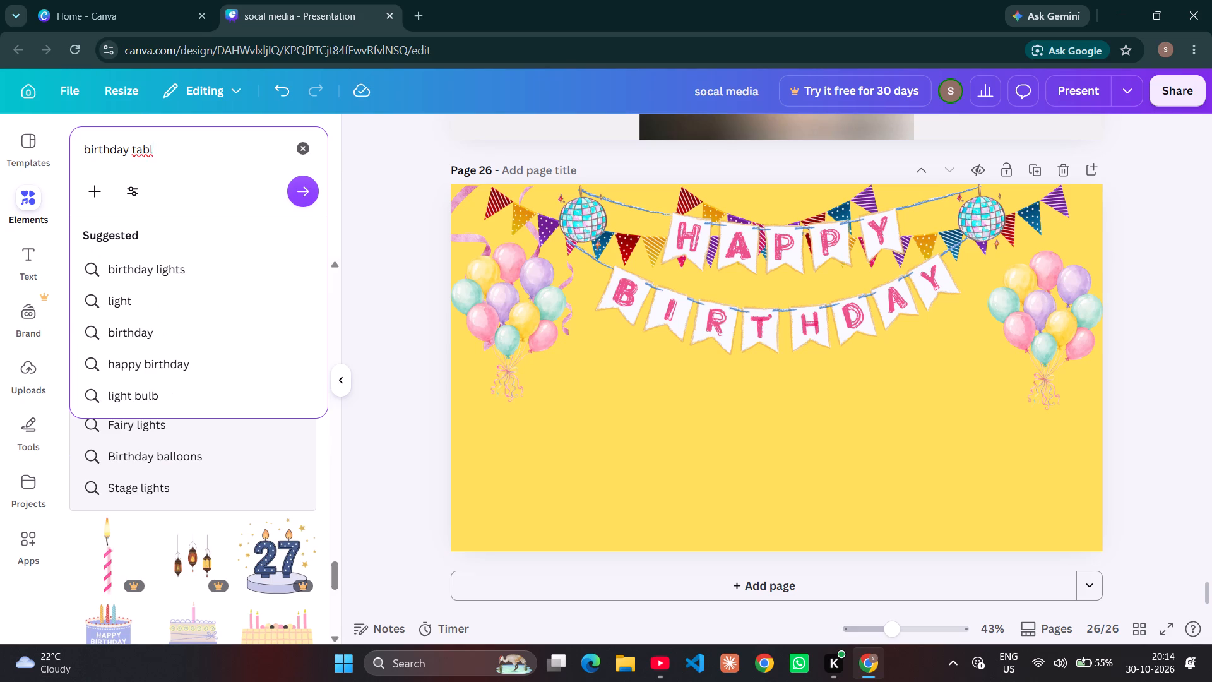
key("e")
key("Return")
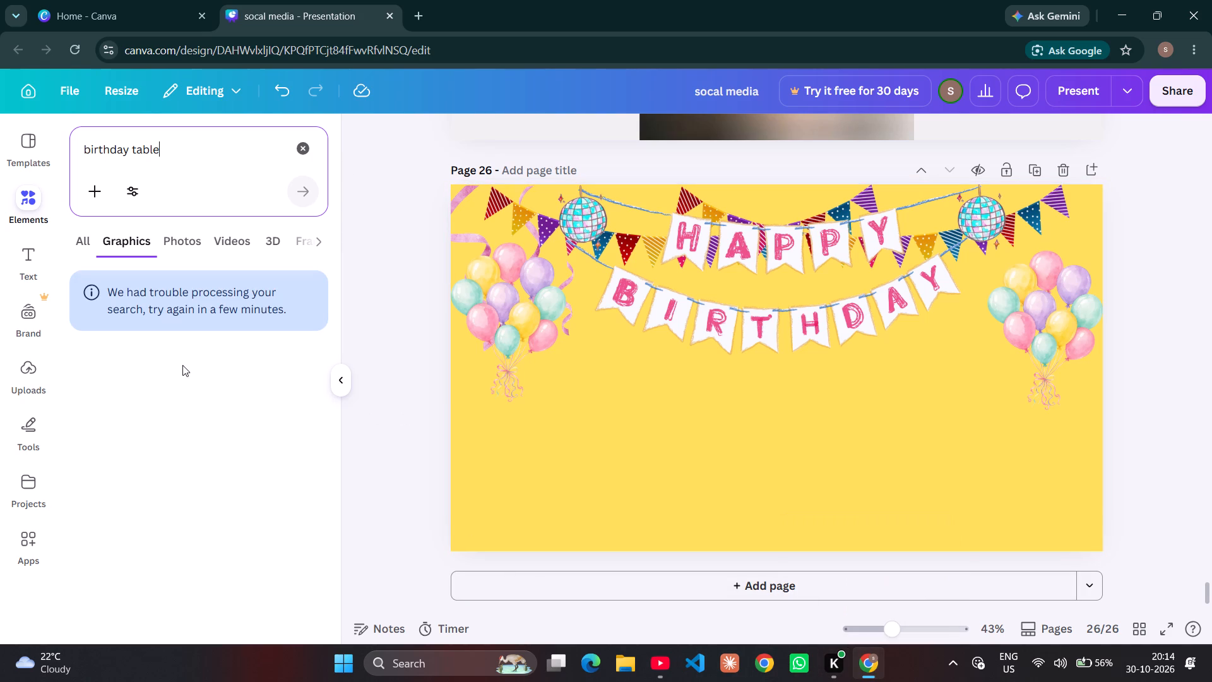
Run the "birthday table" graphics search again.
left_click(182, 365)
left_click(187, 174)
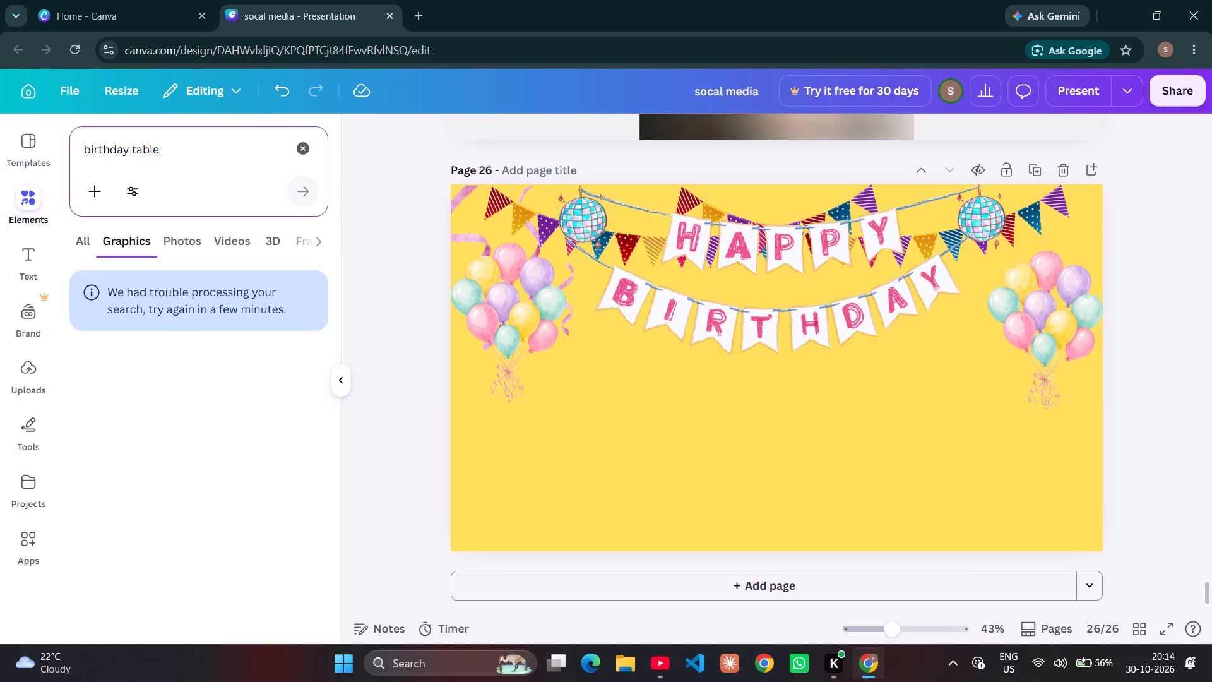
left_click(198, 153)
key("Return")
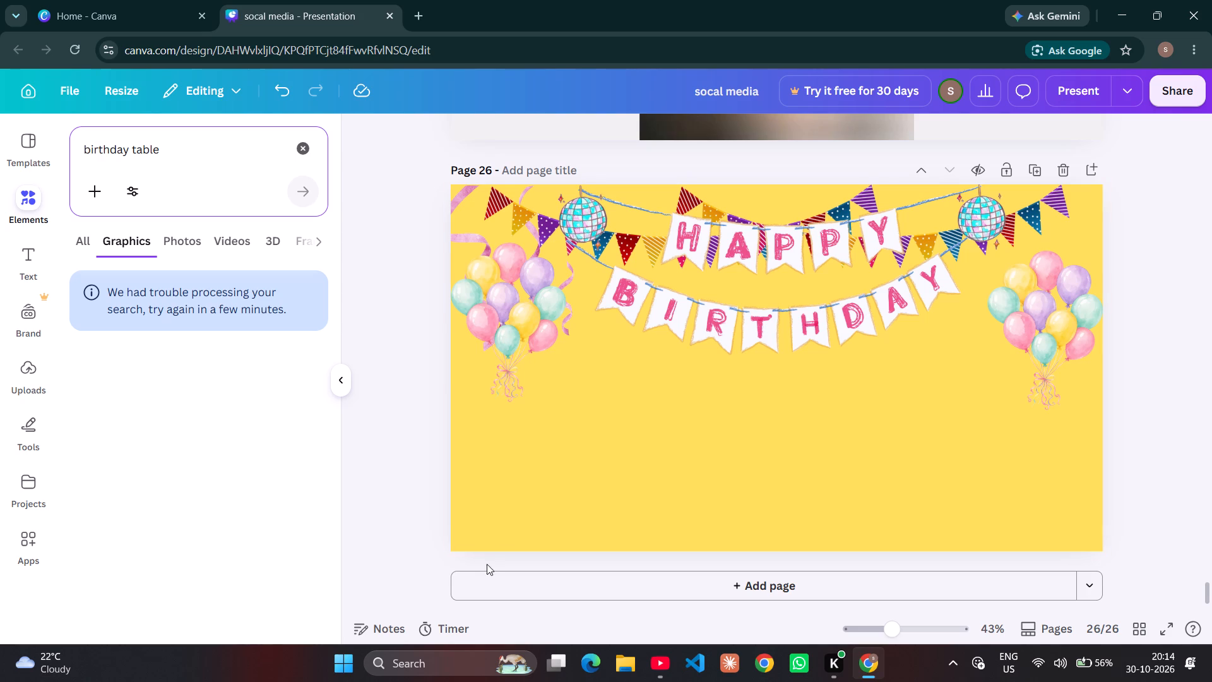
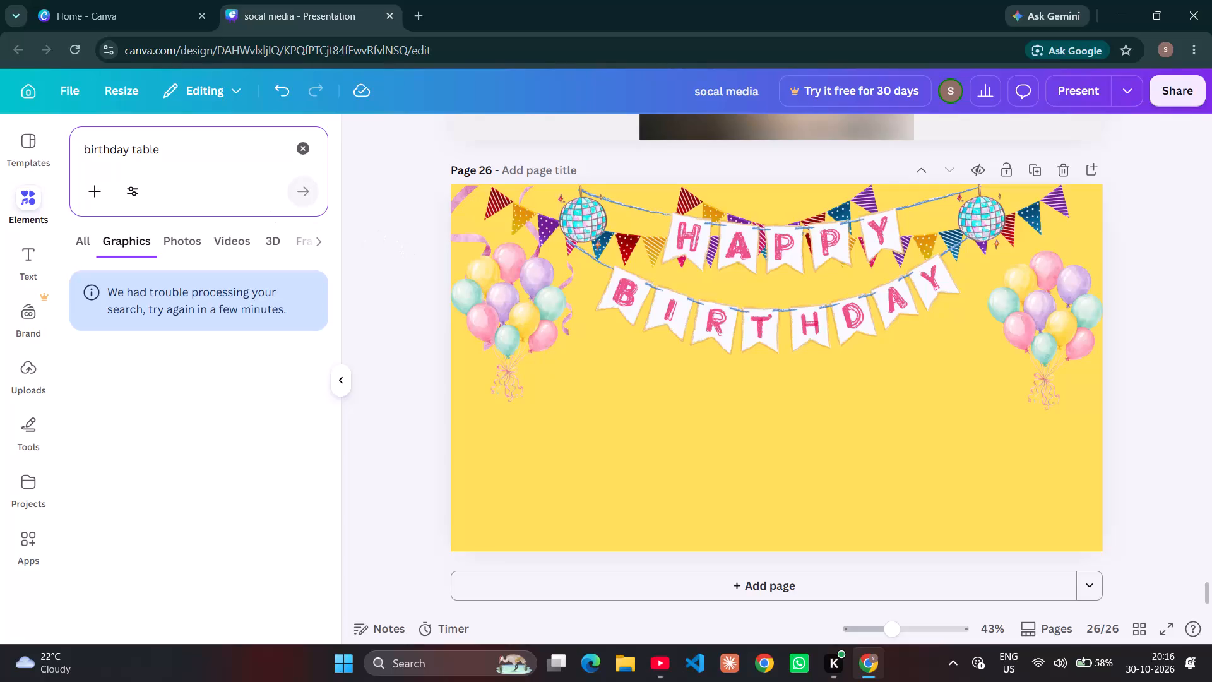
Open the "birthday table" graphics search text for editing.
left_click(203, 151)
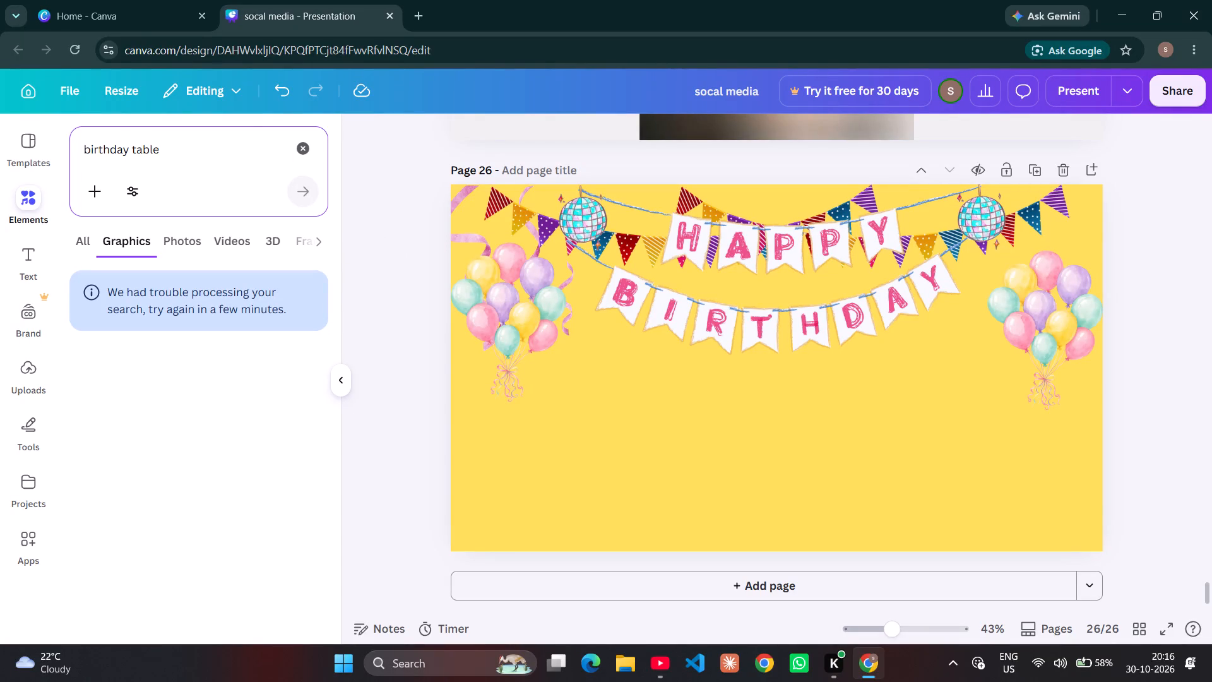
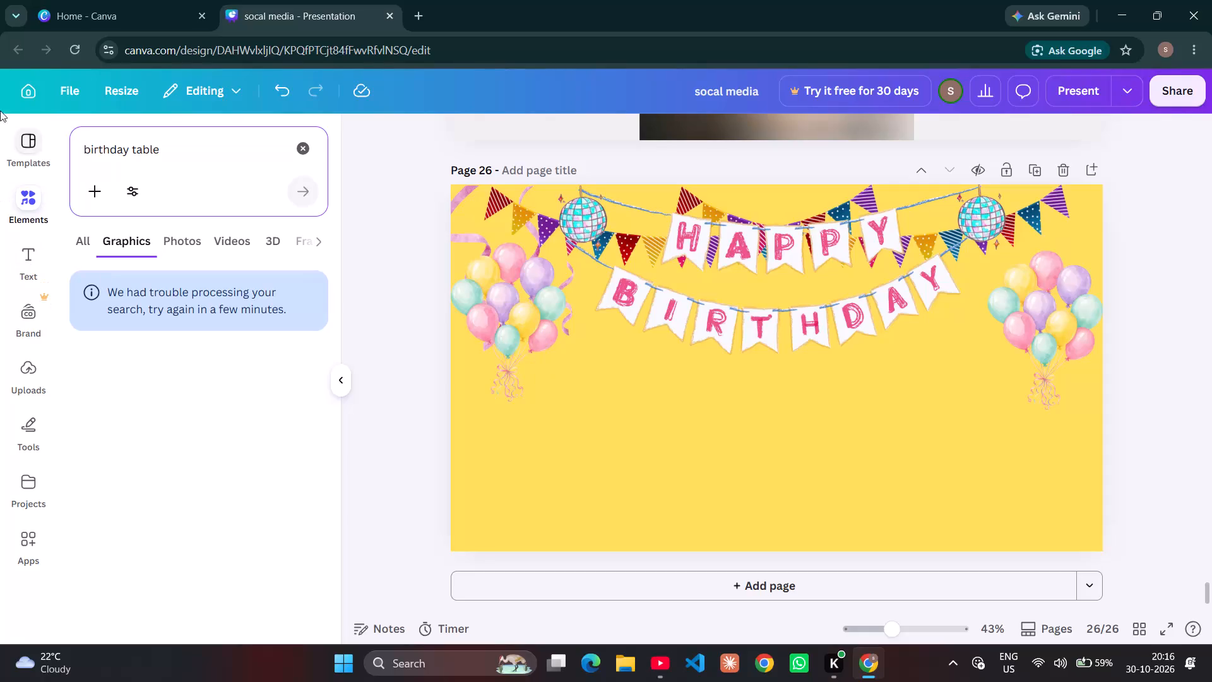
Replace the "birthday table" search text with "table" and search the graphics elements for it.
left_click(222, 179)
left_click(219, 172)
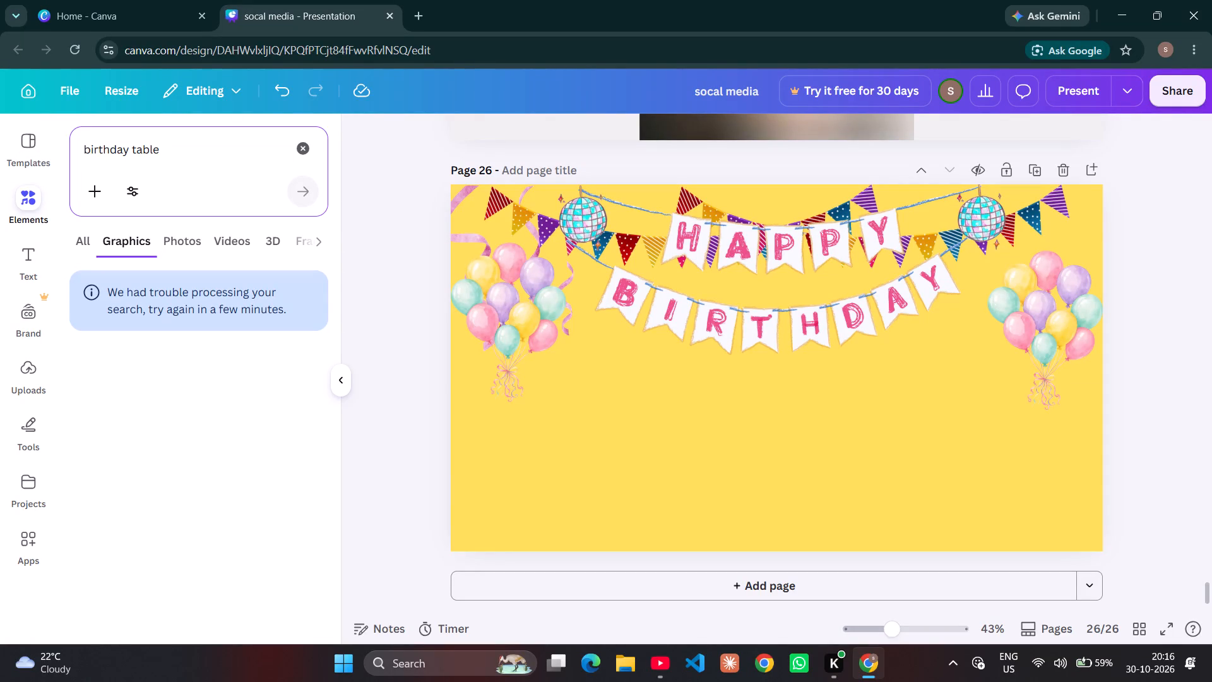
left_click(217, 167)
left_click(177, 135)
left_click(171, 150)
key("BackSpace")
key("BackSpace")
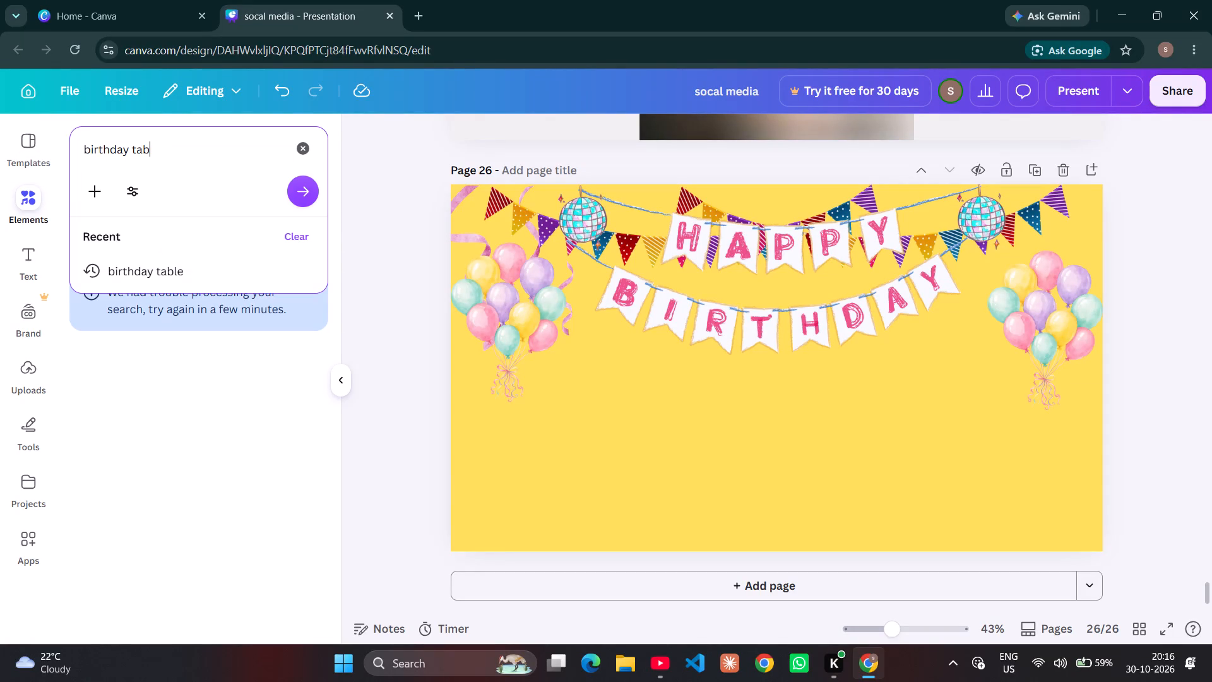
key("BackSpace")
key("BackSpace")
key("BackSpace")
key("BackSpace")
key("BackSpace")
key("BackSpace")
key("BackSpace")
key("BackSpace")
key("BackSpace")
key("BackSpace")
key("BackSpace")
key("BackSpace")
key("BackSpace")
key("BackSpace")
key("BackSpace")
key("BackSpace")
key("BackSpace")
key("BackSpace")
key("BackSpace")
key("BackSpace")
key("BackSpace")
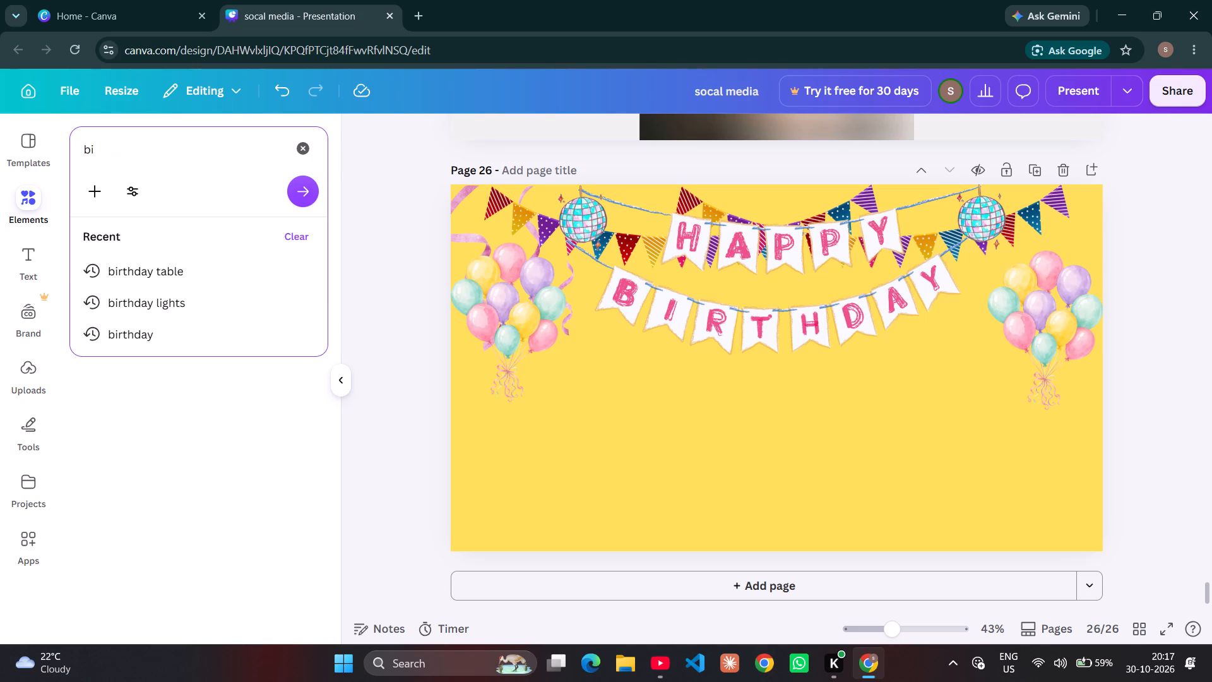
type("table")
key("Return")
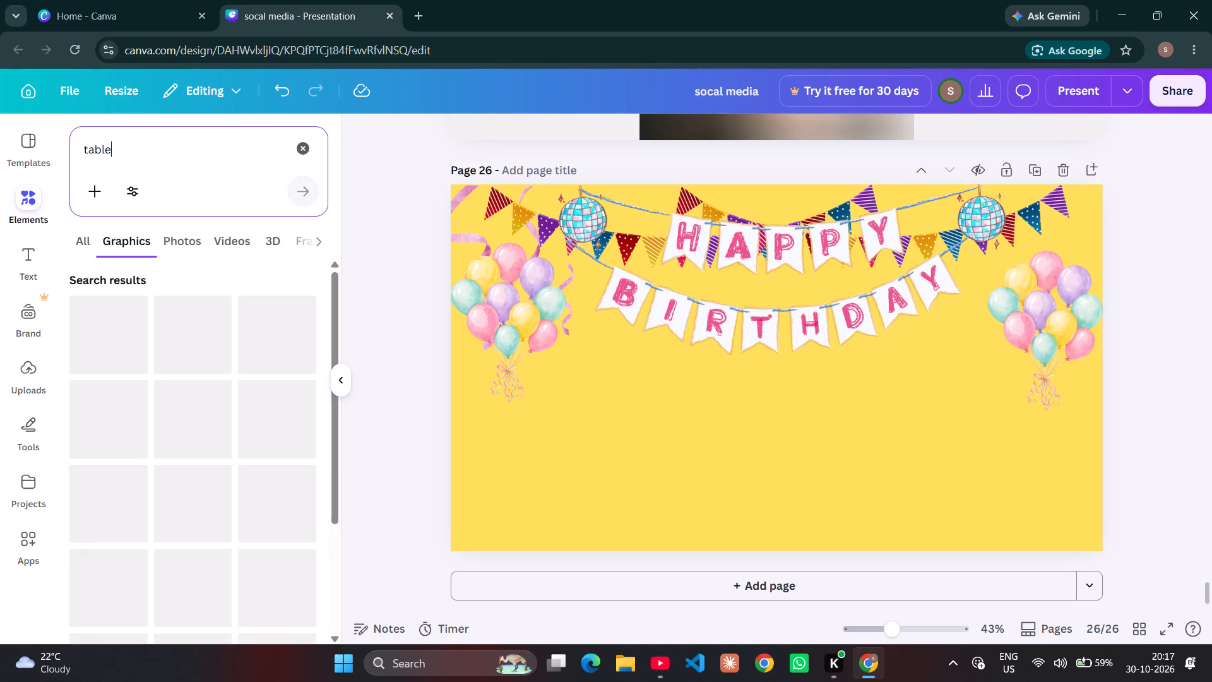
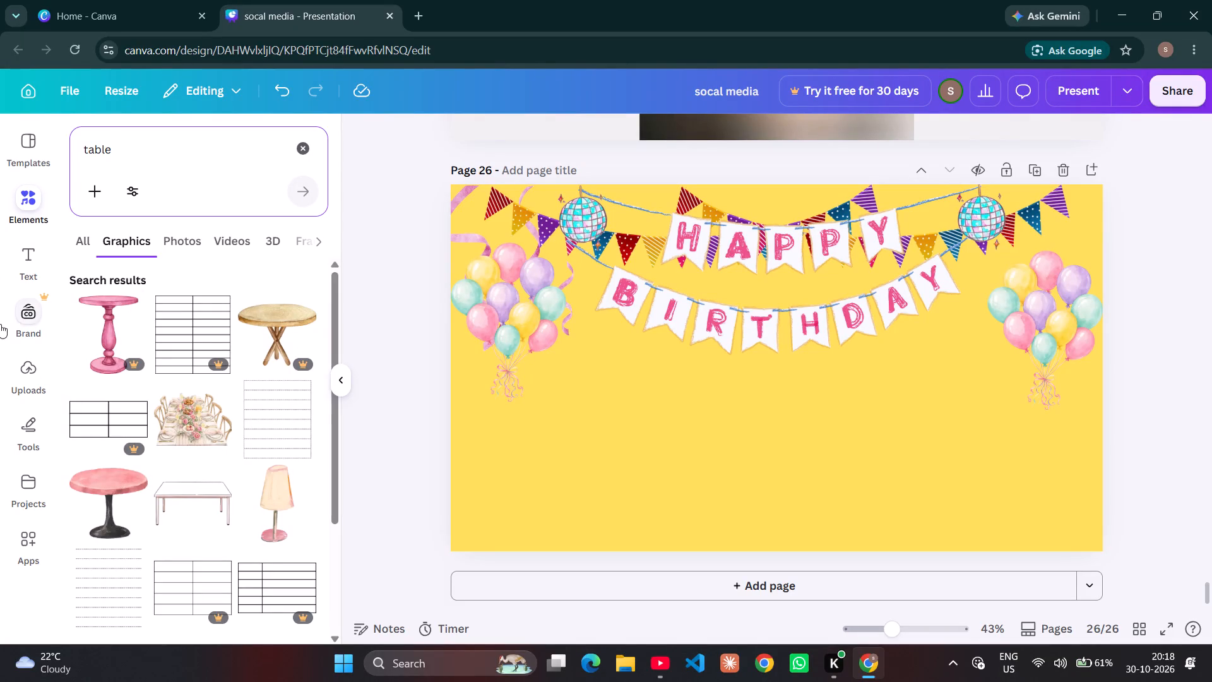
Add the long beige four-legged table graphic from the search results and place it at the lower centre of page 26.
scroll(160, 462, "down", 1)
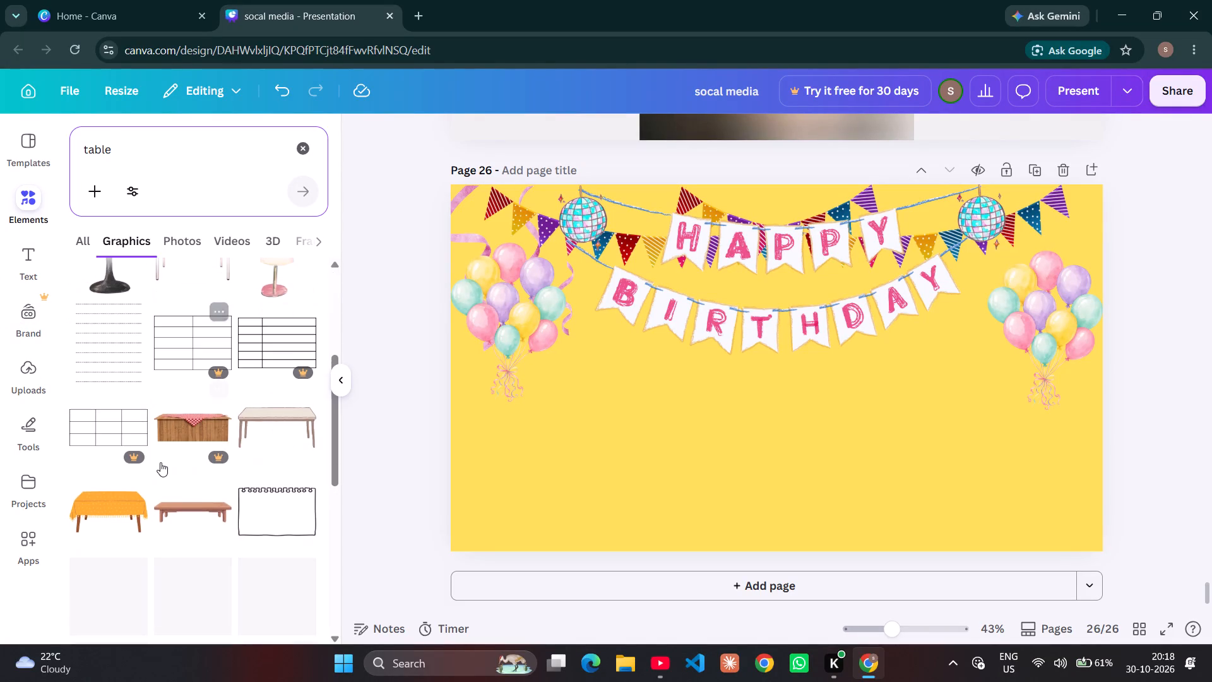
scroll(160, 462, "down", 1)
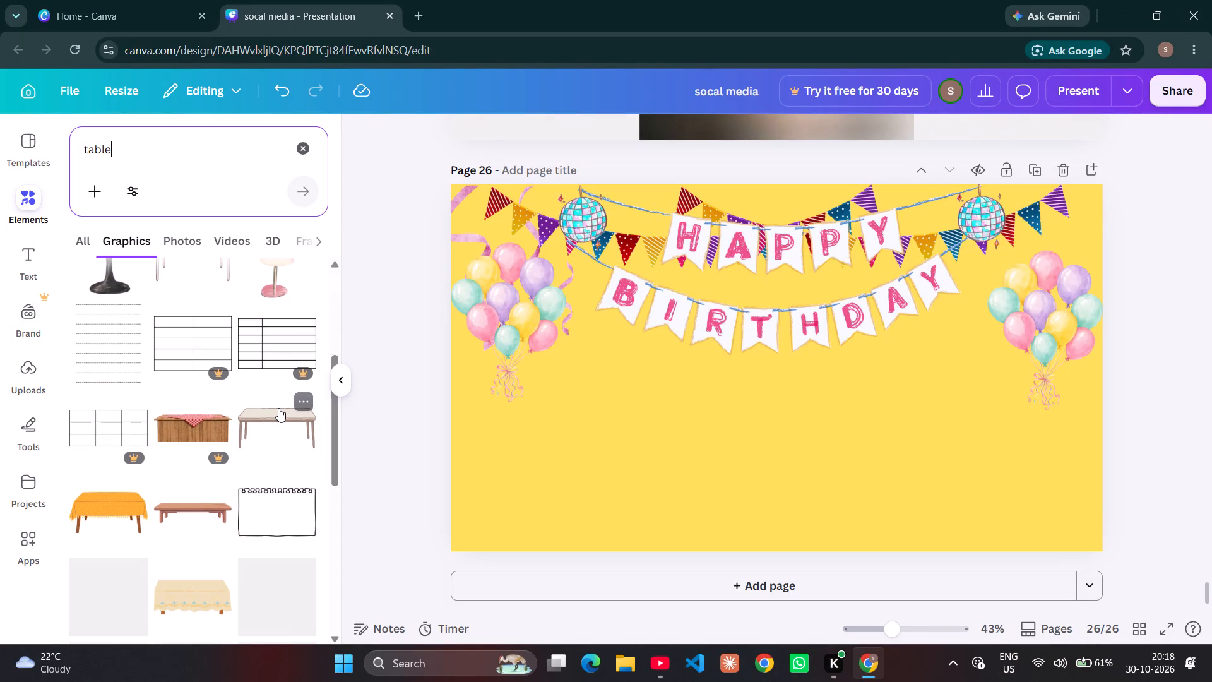
scroll(205, 482, "right", 4)
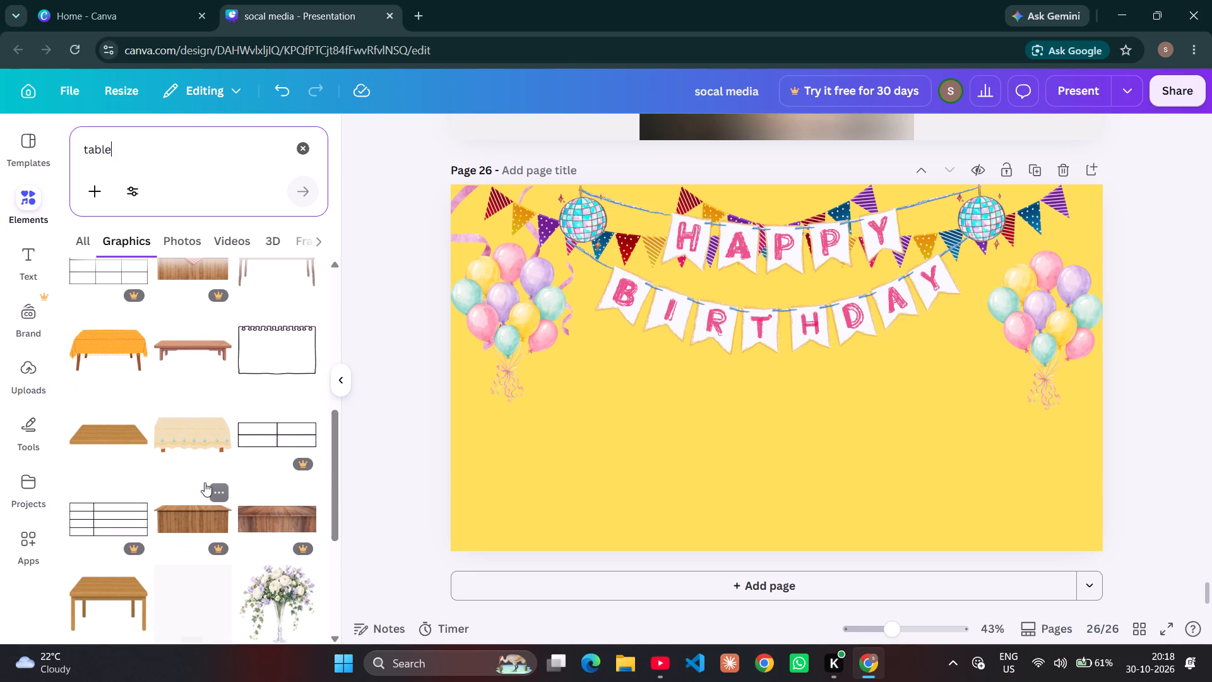
scroll(205, 482, "right", 2)
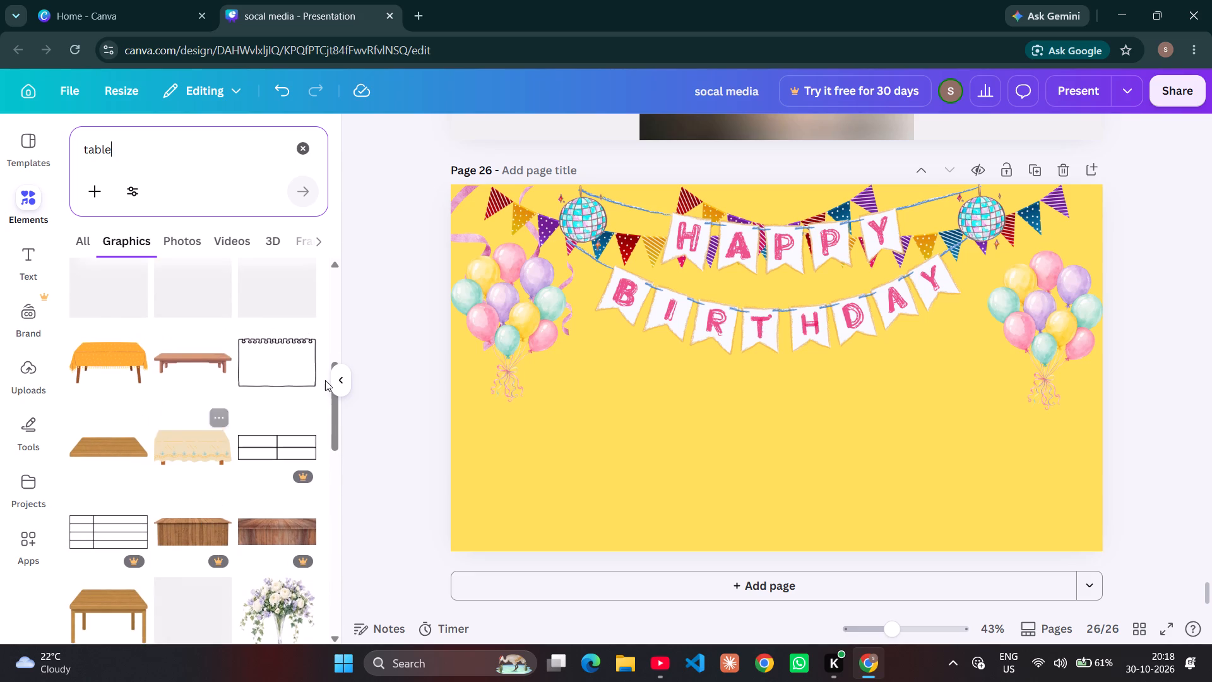
scroll(241, 450, "up", 3)
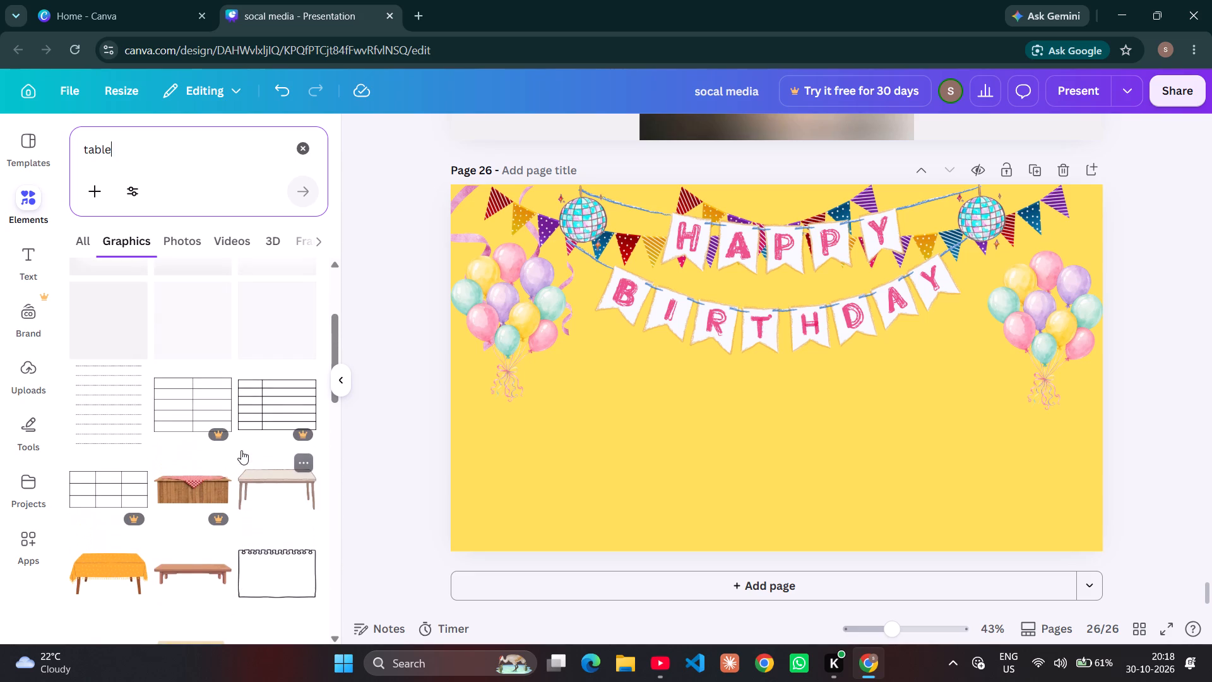
left_click(268, 499)
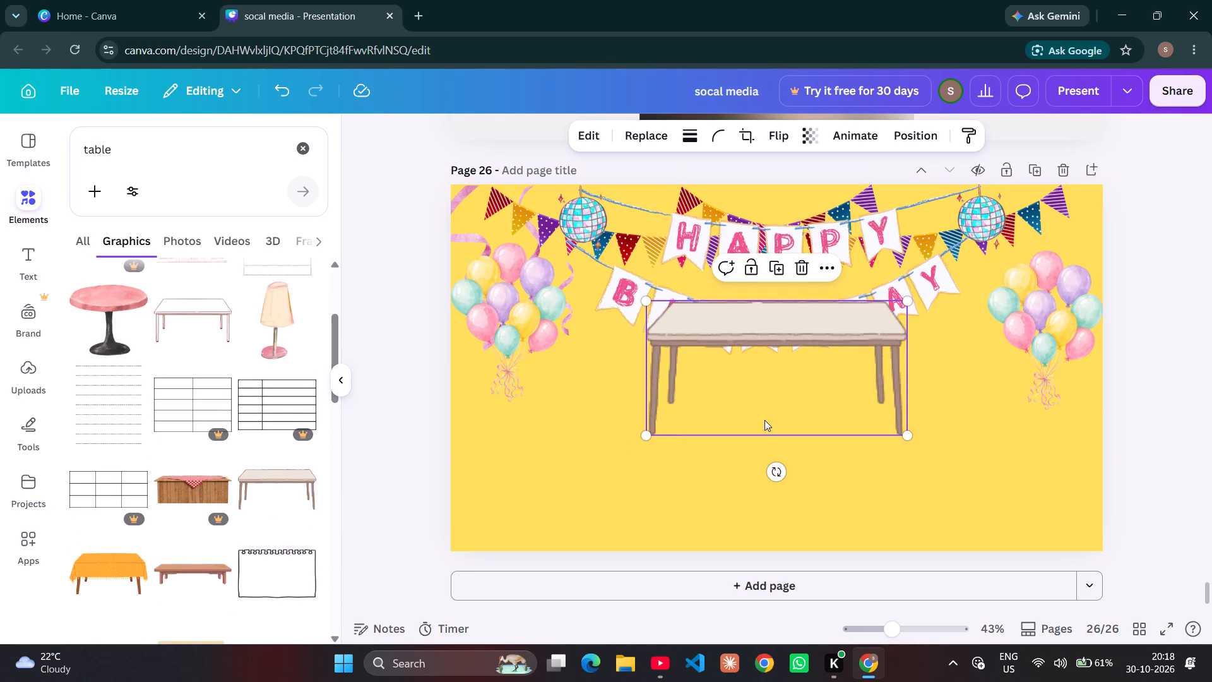
left_click_drag(771, 409, 744, 511)
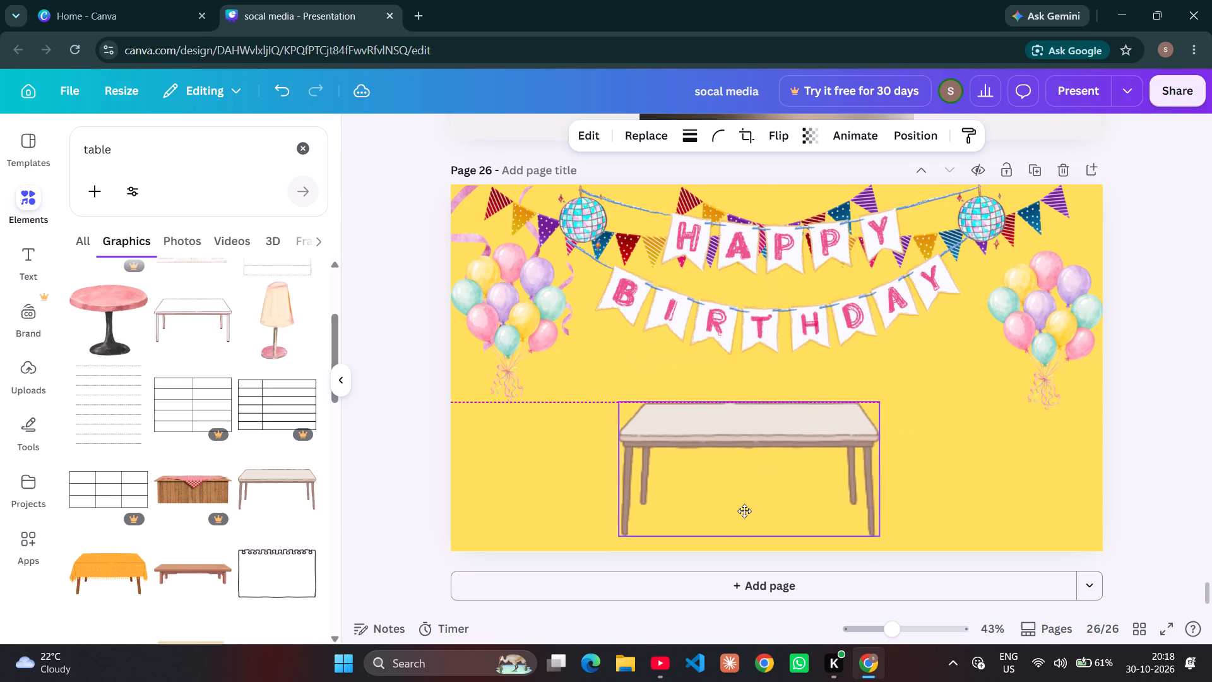
left_click_drag(744, 511, 749, 505)
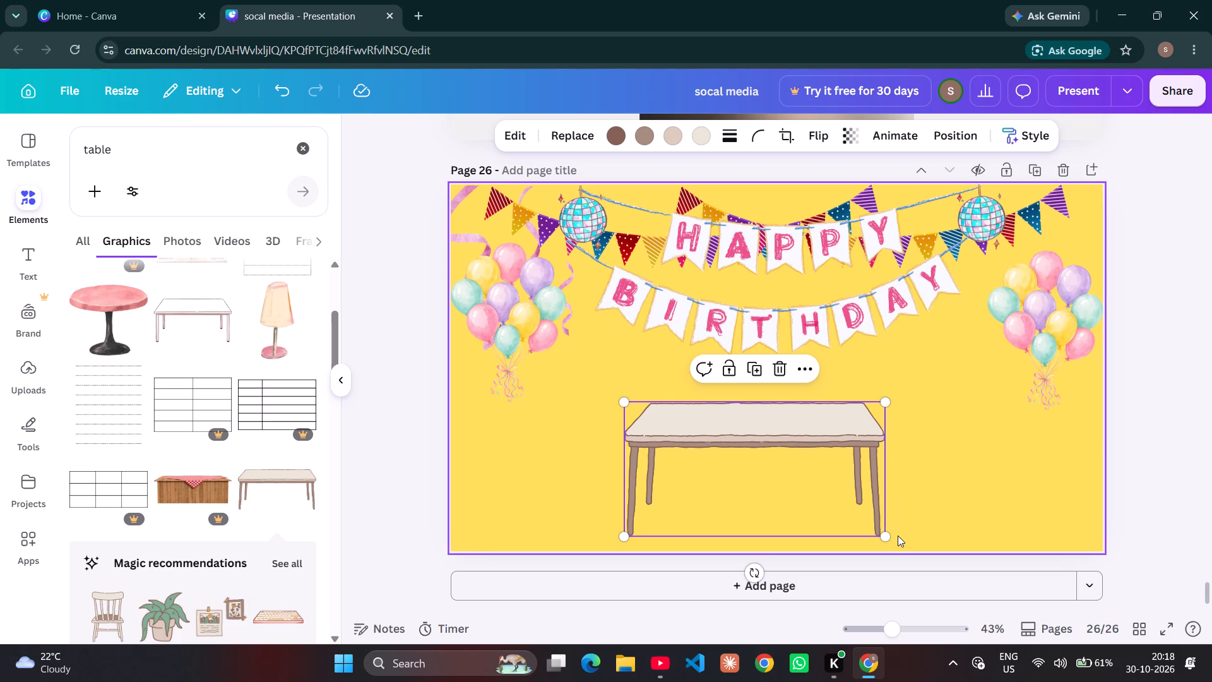
Switch to YouTube, shrink the playing video to the mini player, open the home feed, and return to the design.
left_click(663, 657)
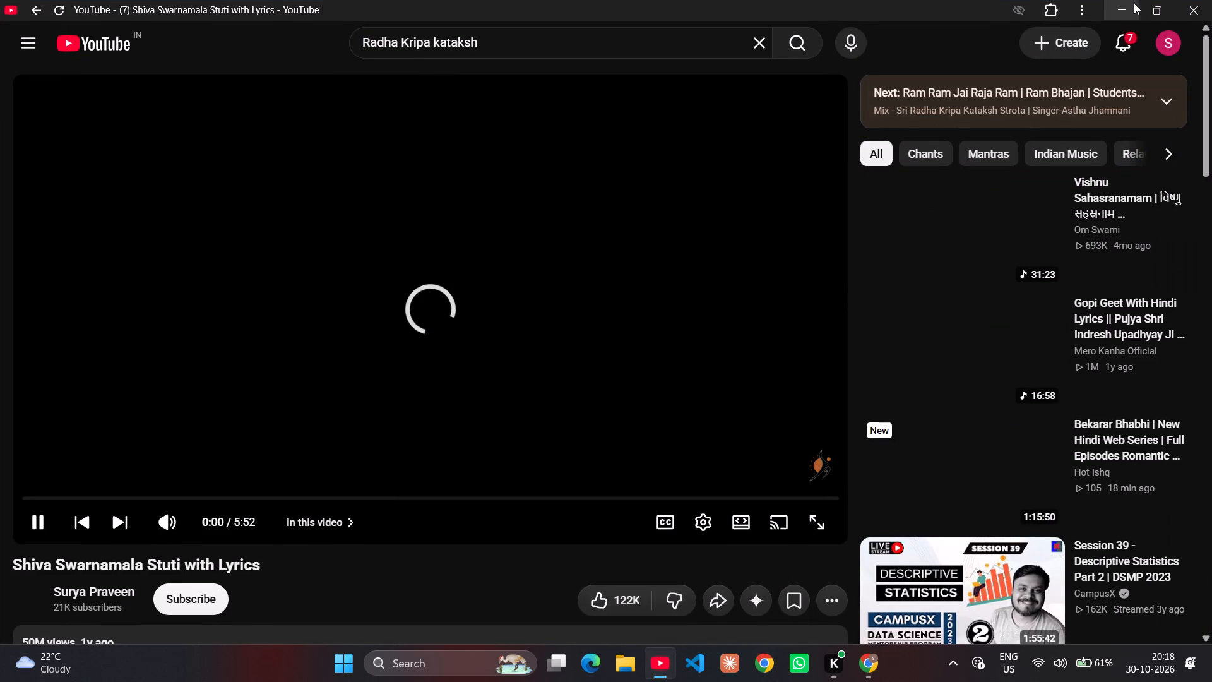
key("i")
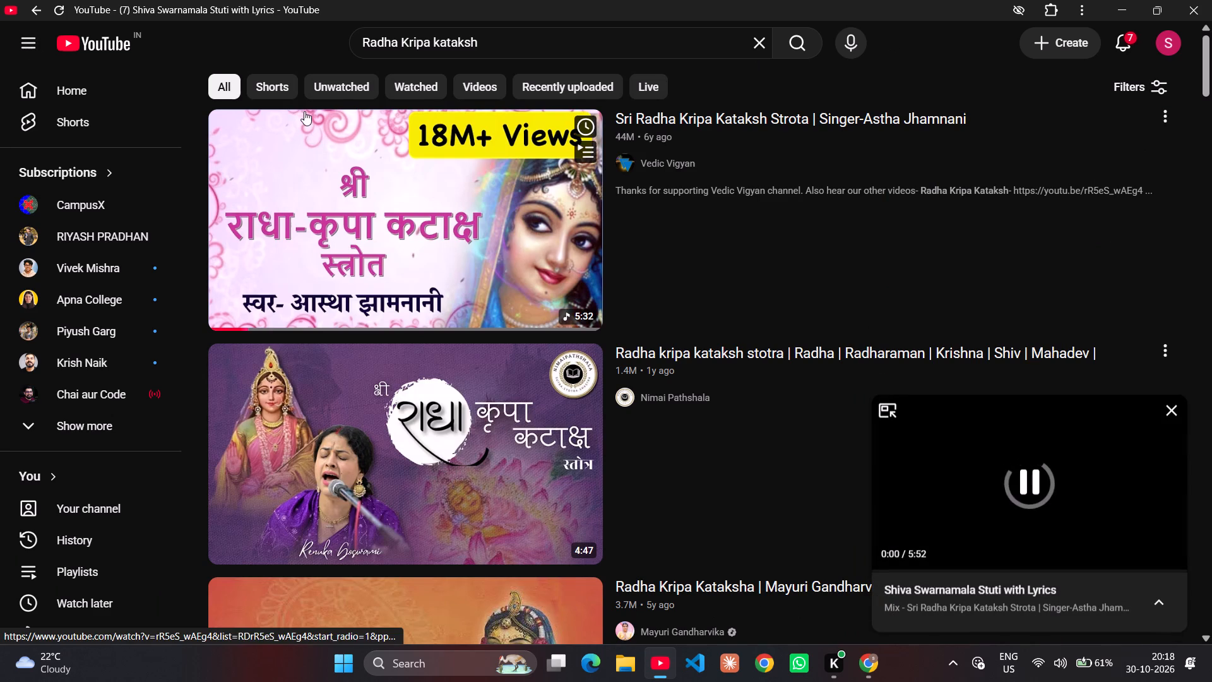
left_click(131, 78)
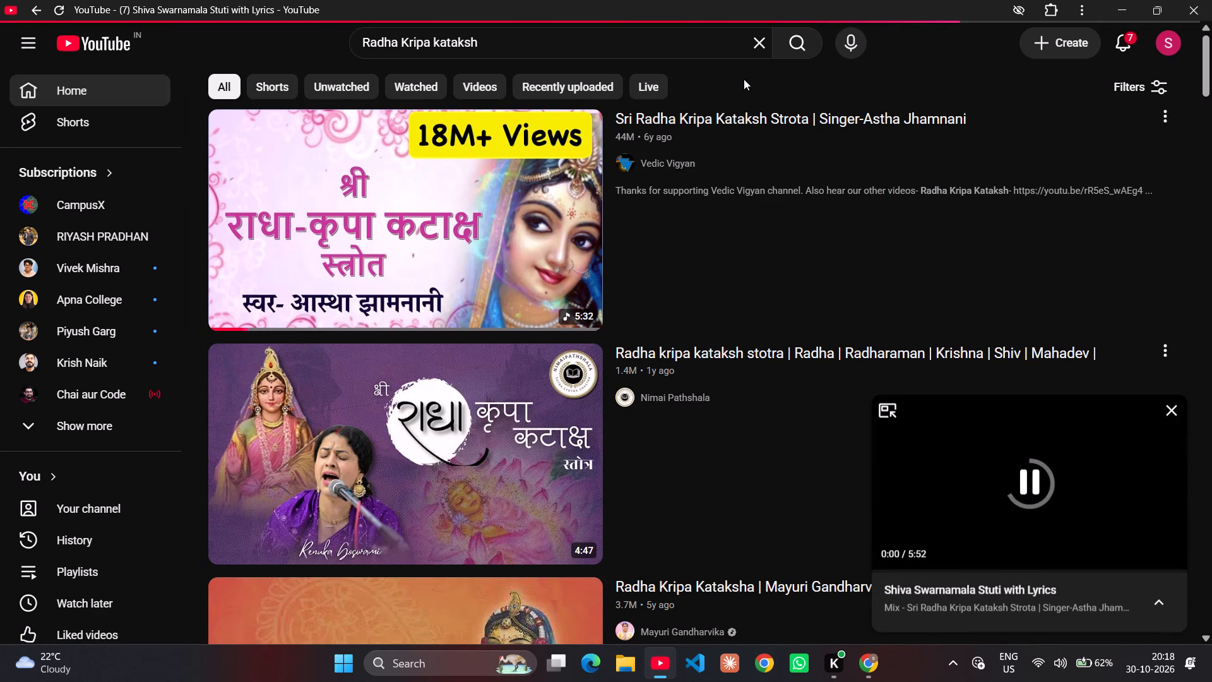
left_click(1126, 8)
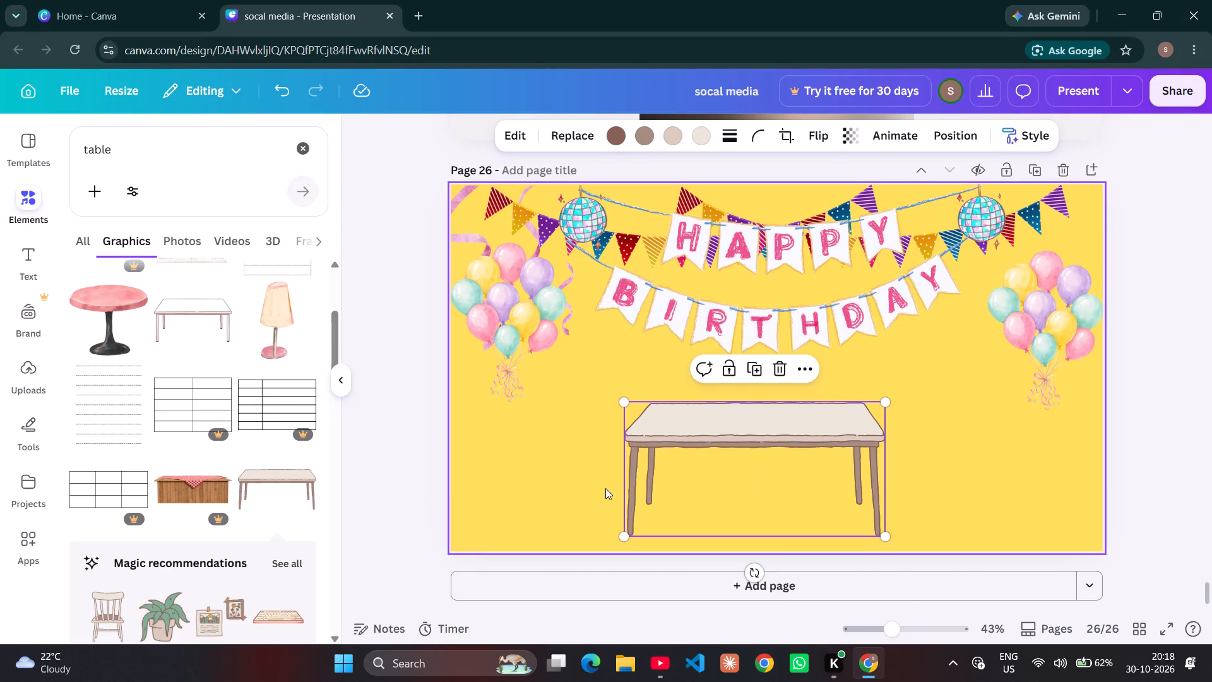
Shrink the beige table proportionally and reposition it centrally below the Happy Birthday bunting.
left_click_drag(623, 405, 670, 483)
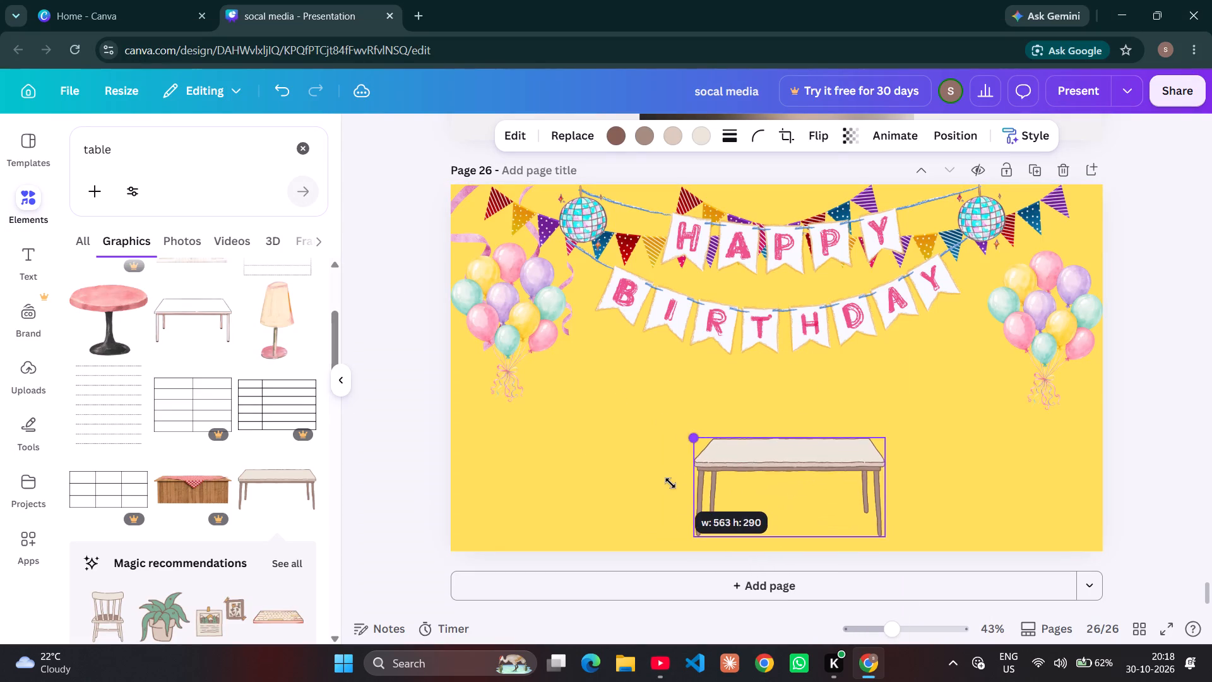
left_click_drag(670, 483, 682, 488)
left_click_drag(776, 490, 727, 476)
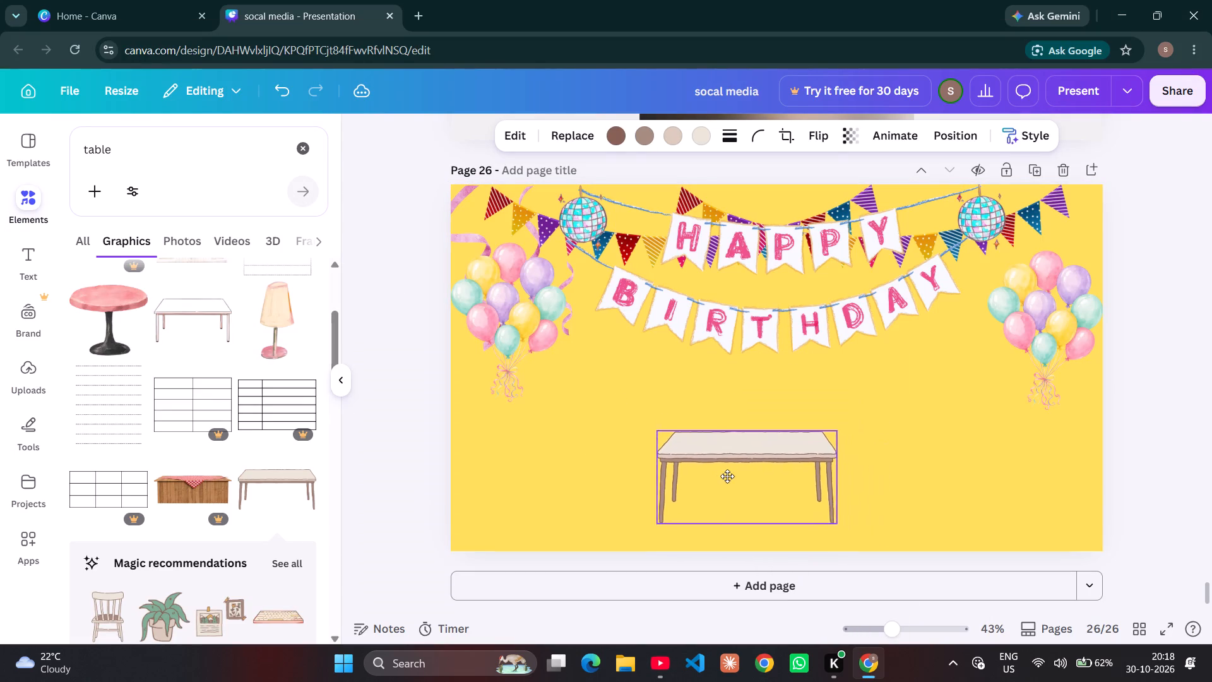
left_click_drag(727, 476, 746, 476)
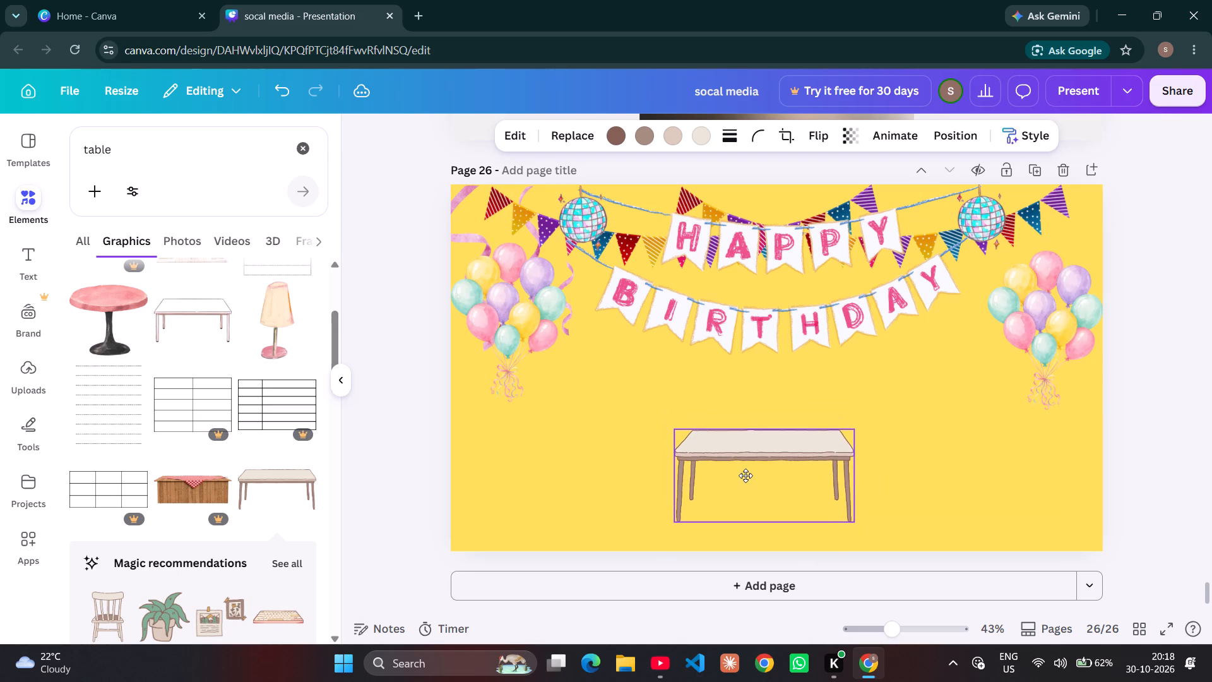
left_click_drag(746, 476, 751, 460)
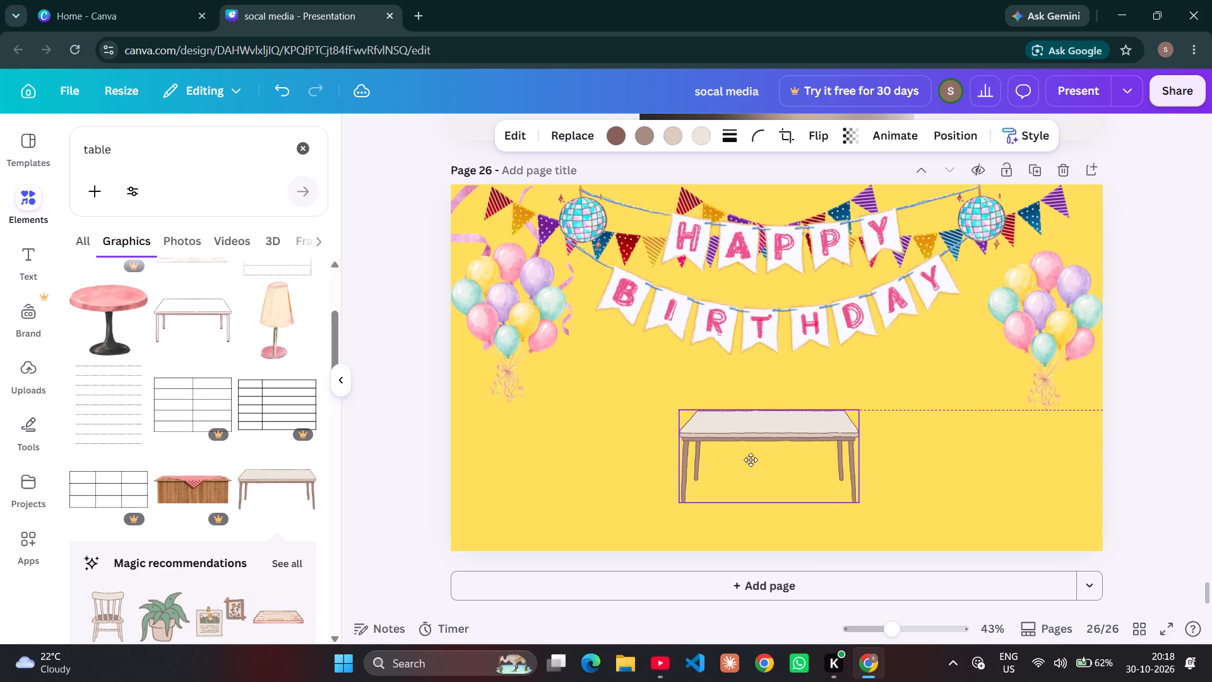
left_click_drag(751, 460, 751, 469)
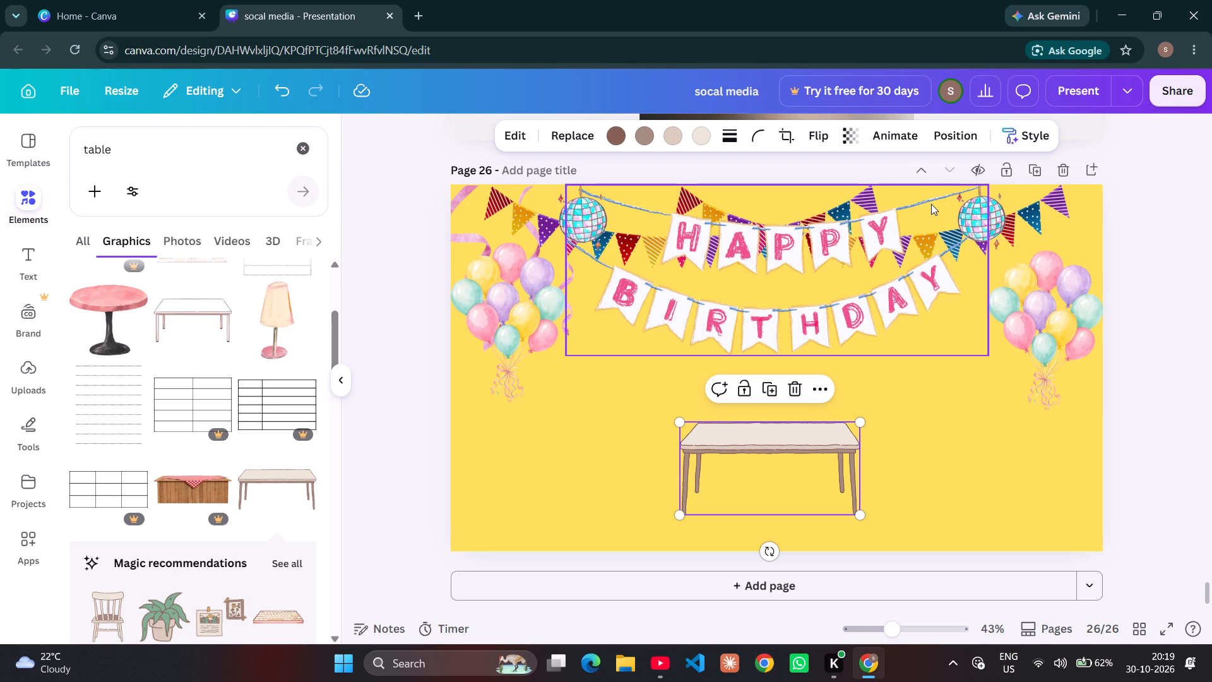
Switch to YouTube and close the Shiva Swarnamala Stuti mini player.
key("alt+Tab")
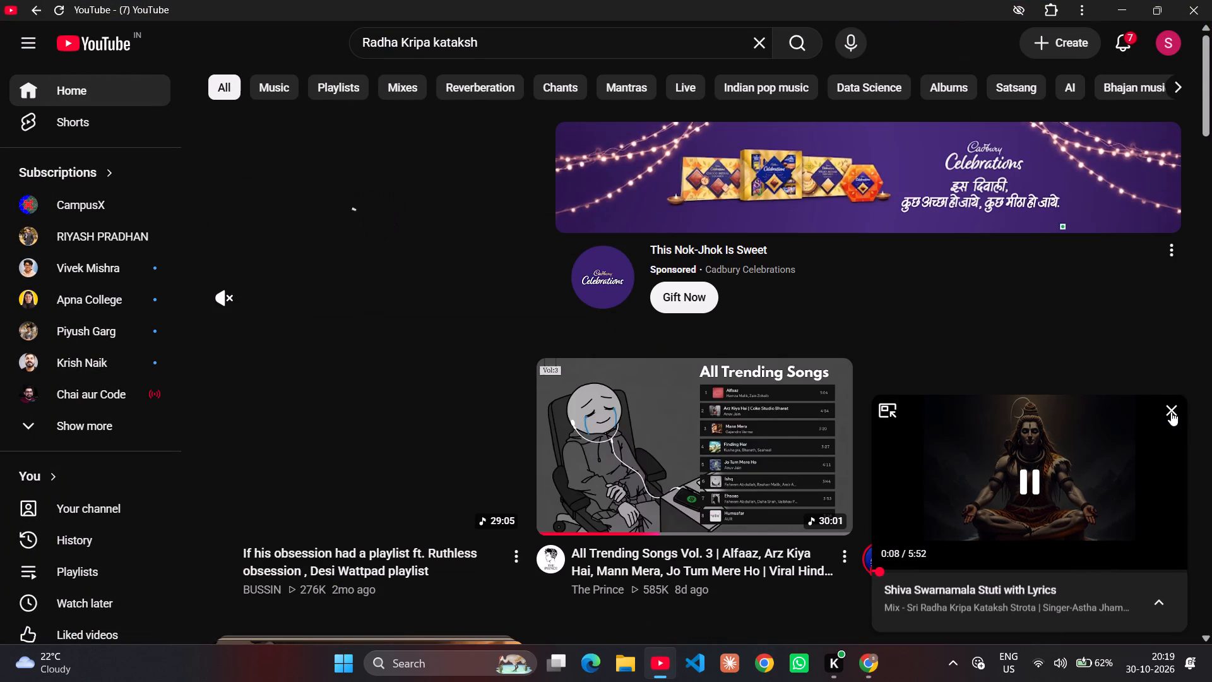
scroll(752, 515, "down", 3)
scroll(752, 515, "right", 3)
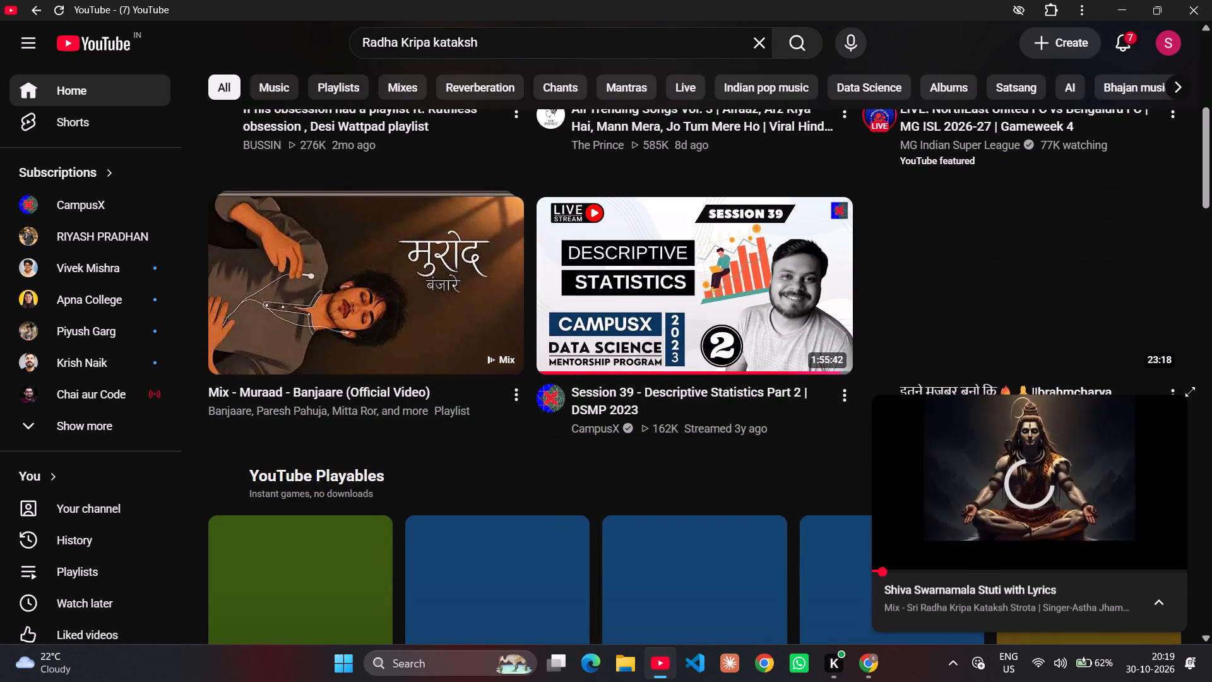
left_click(1173, 414)
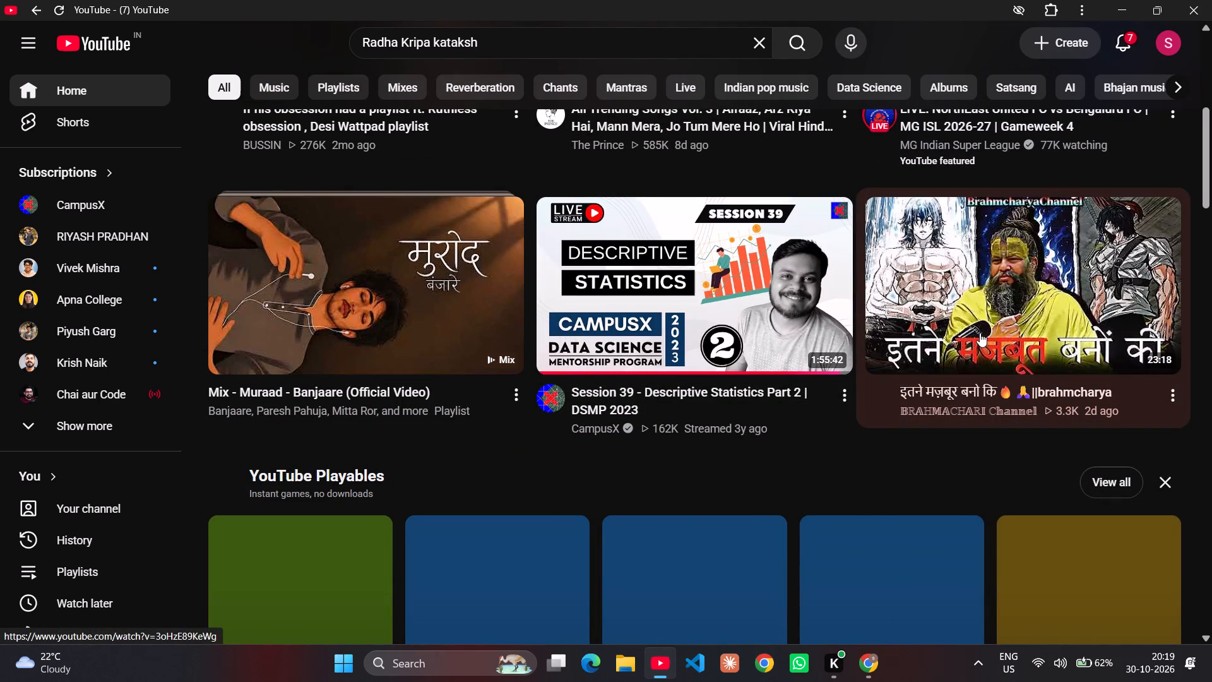
Browse the YouTube home feed's recommended videos and music playlists for something to play.
scroll(982, 457, "right", 4)
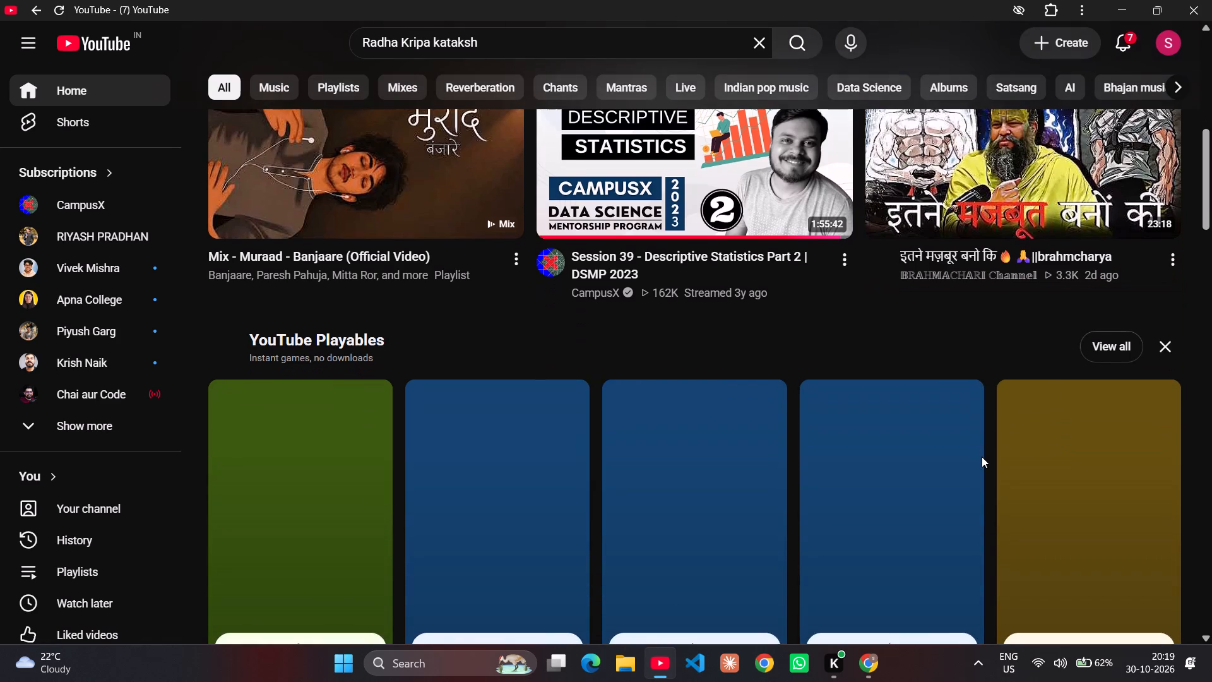
scroll(982, 457, "right", 4)
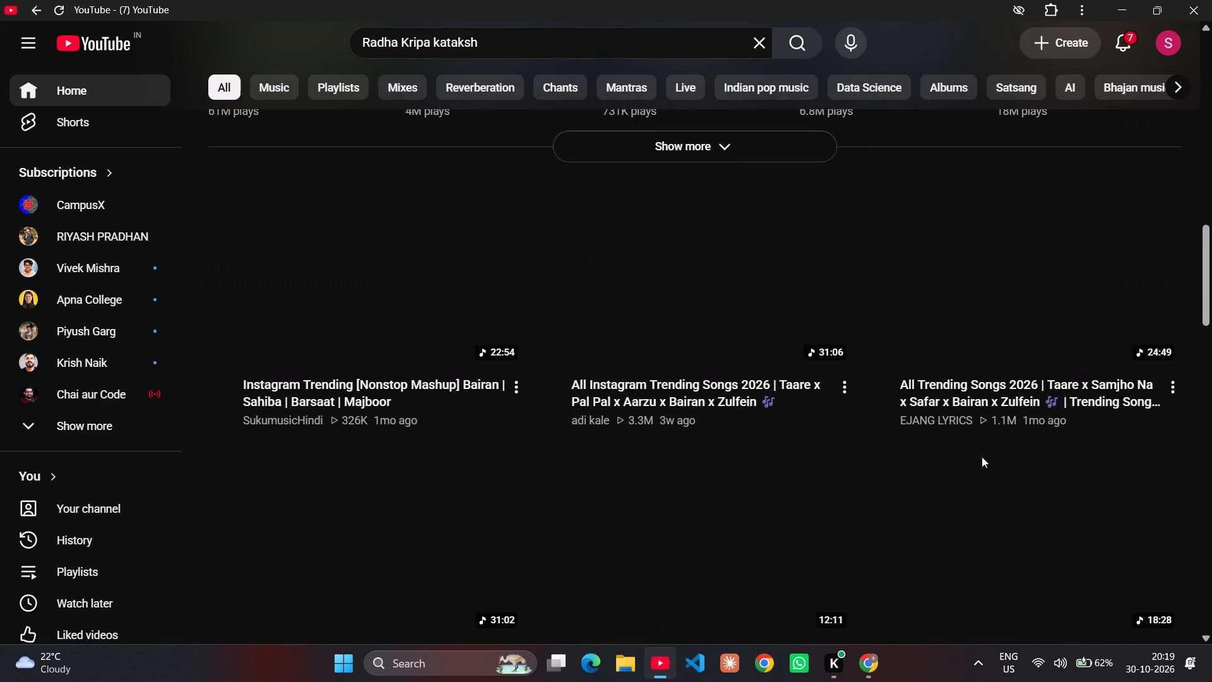
scroll(982, 457, "right", 3)
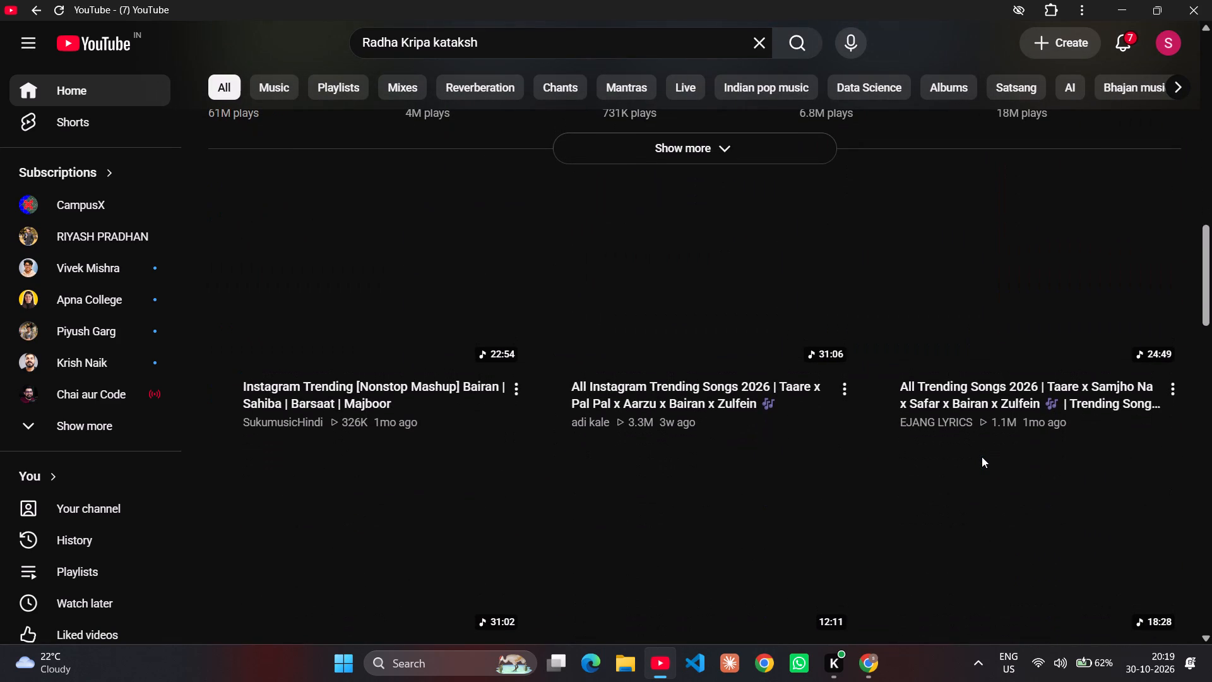
scroll(982, 457, "right", 2)
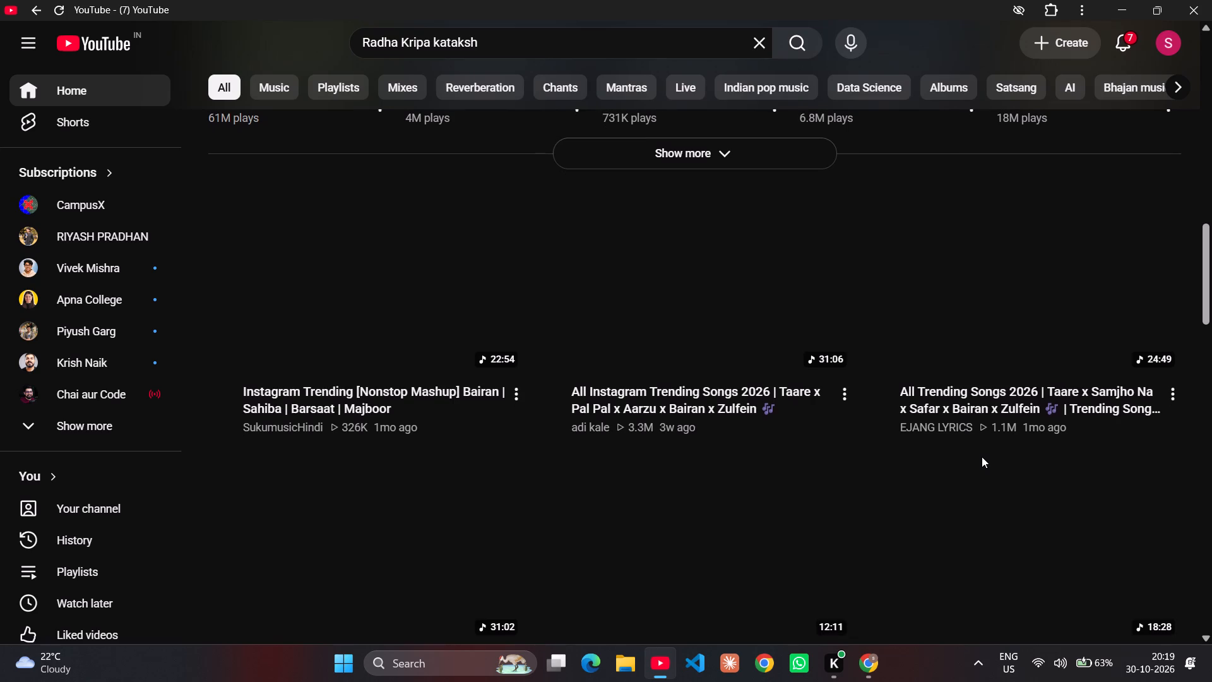
scroll(982, 457, "right", 1)
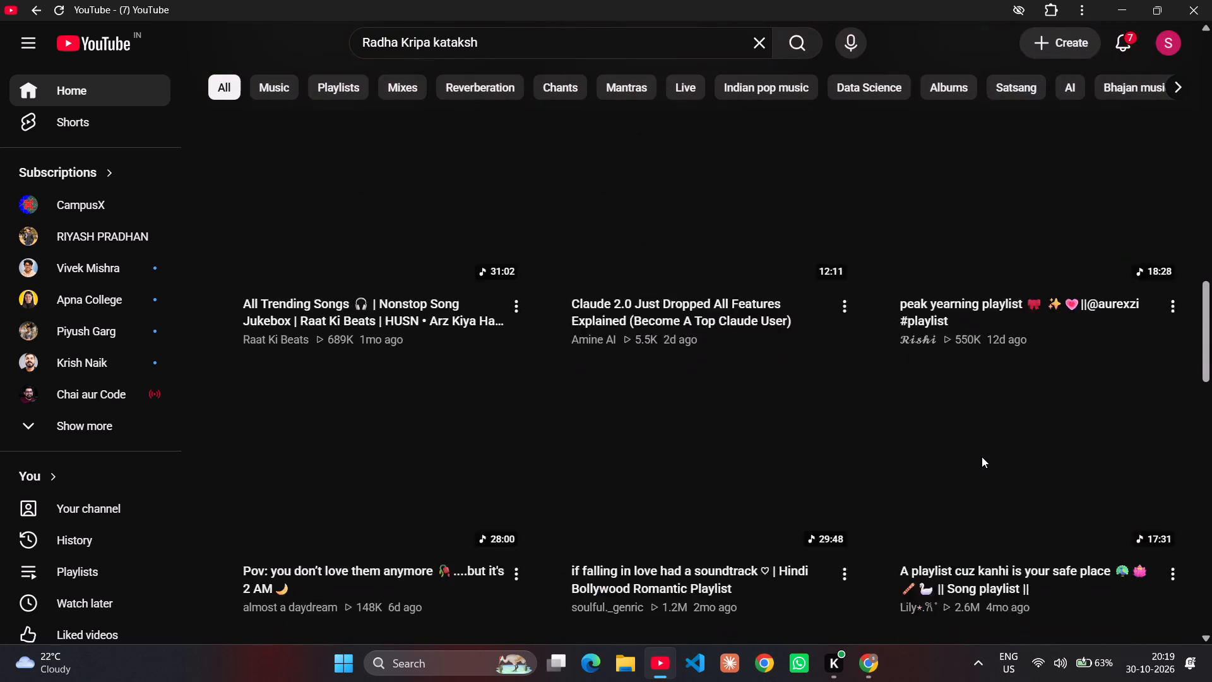
scroll(982, 457, "up", 5)
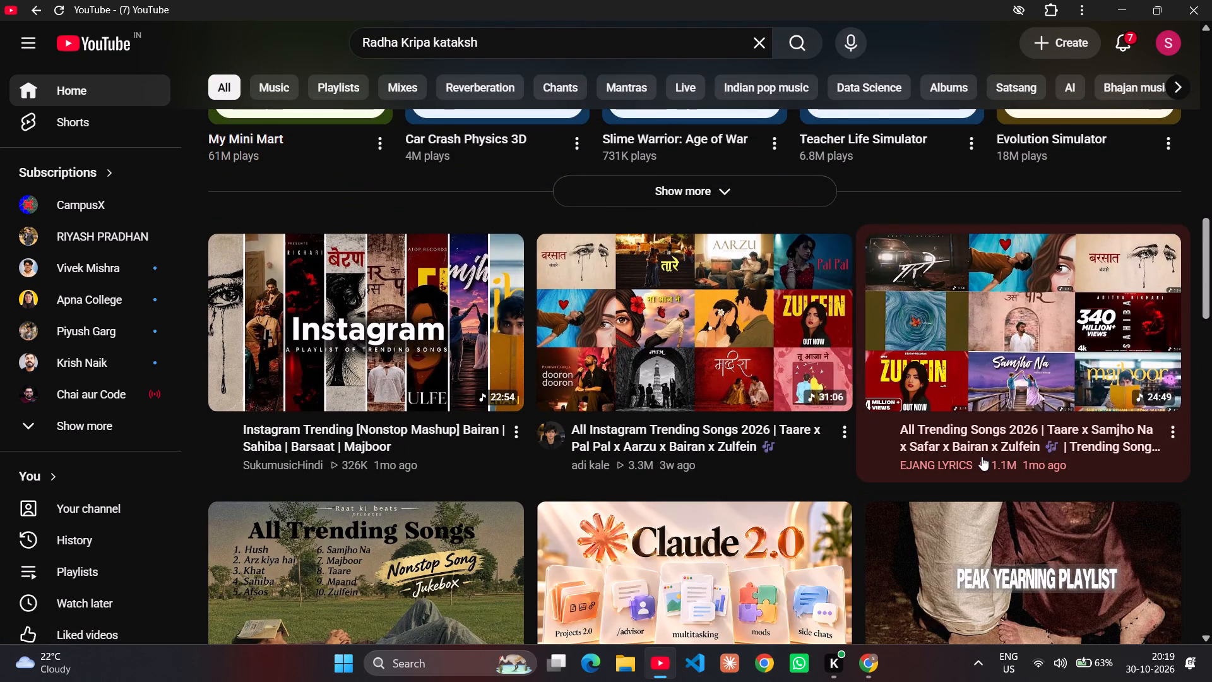
scroll(982, 457, "down", 3)
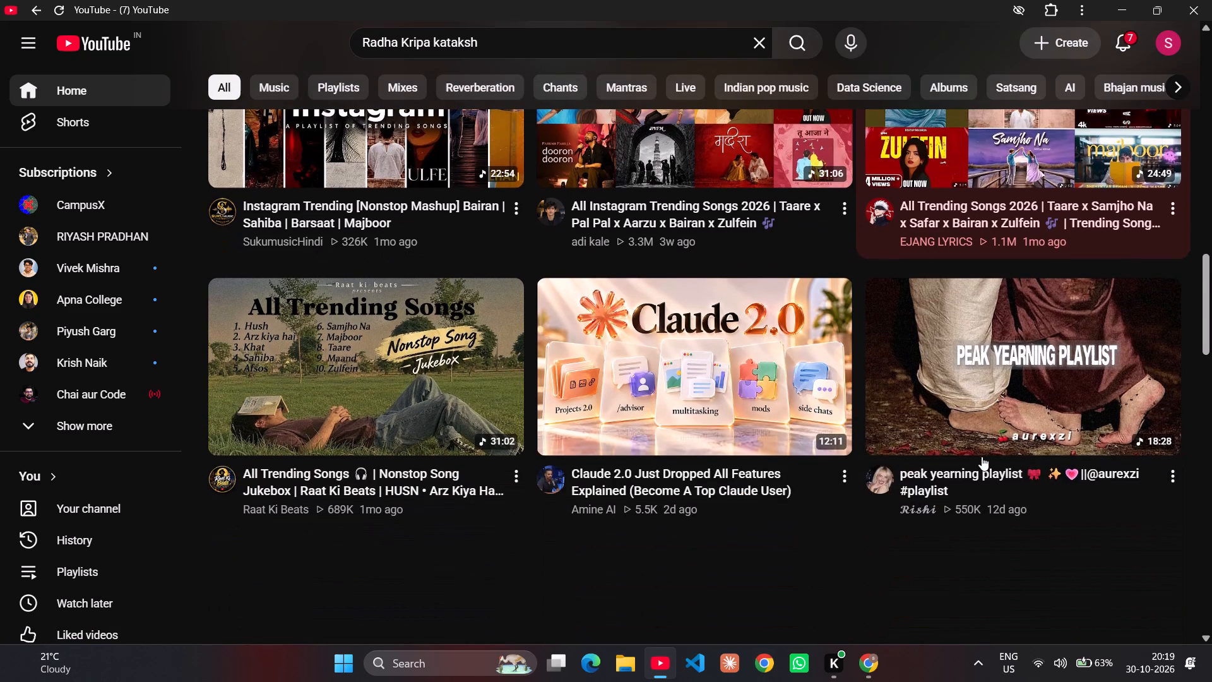
scroll(982, 457, "down", 4)
scroll(982, 457, "right", 1)
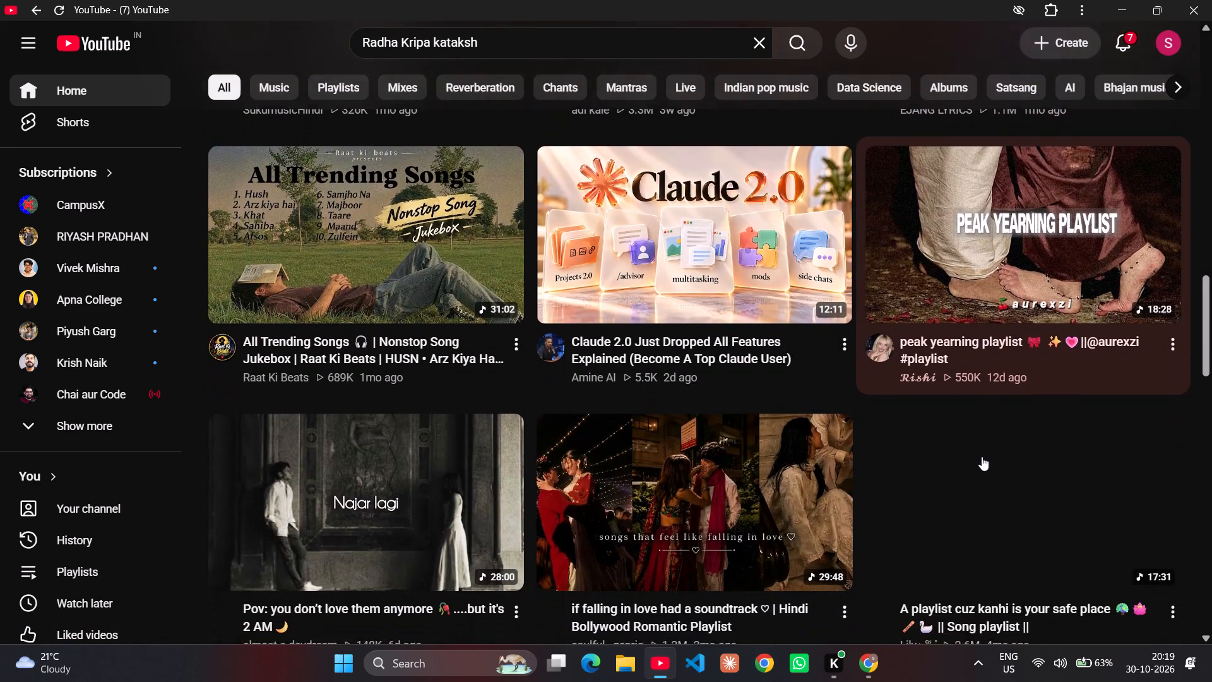
scroll(982, 457, "right", 1)
scroll(982, 457, "up", 1)
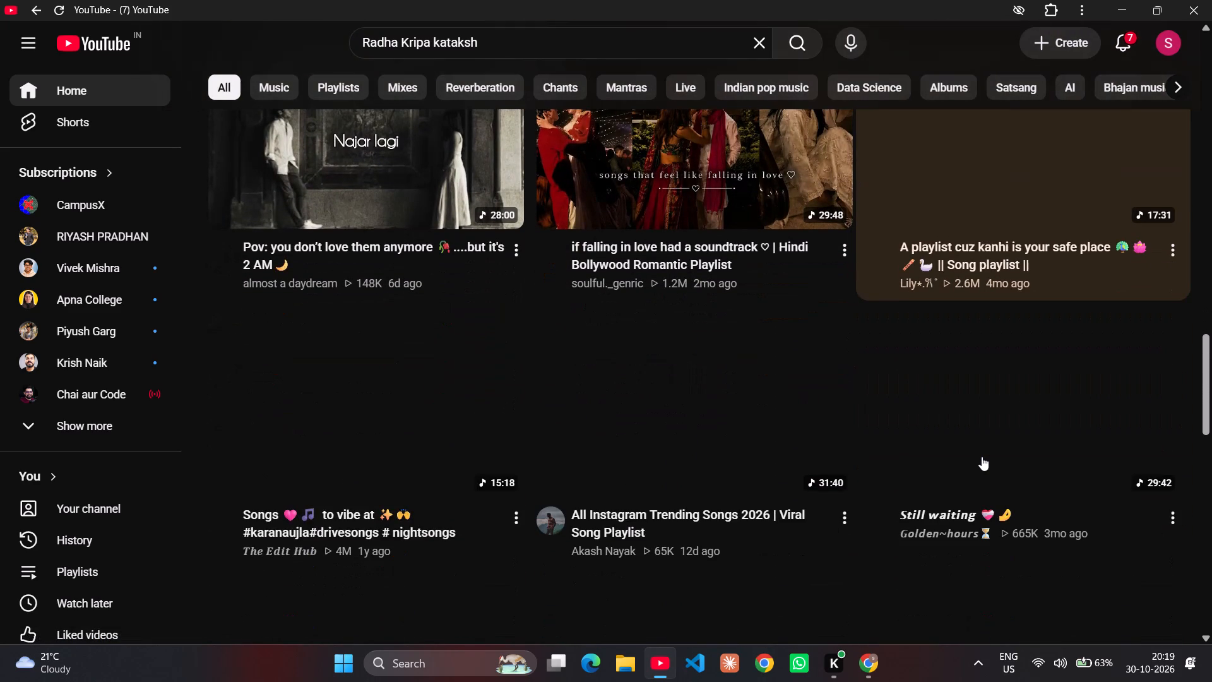
scroll(982, 457, "up", 2)
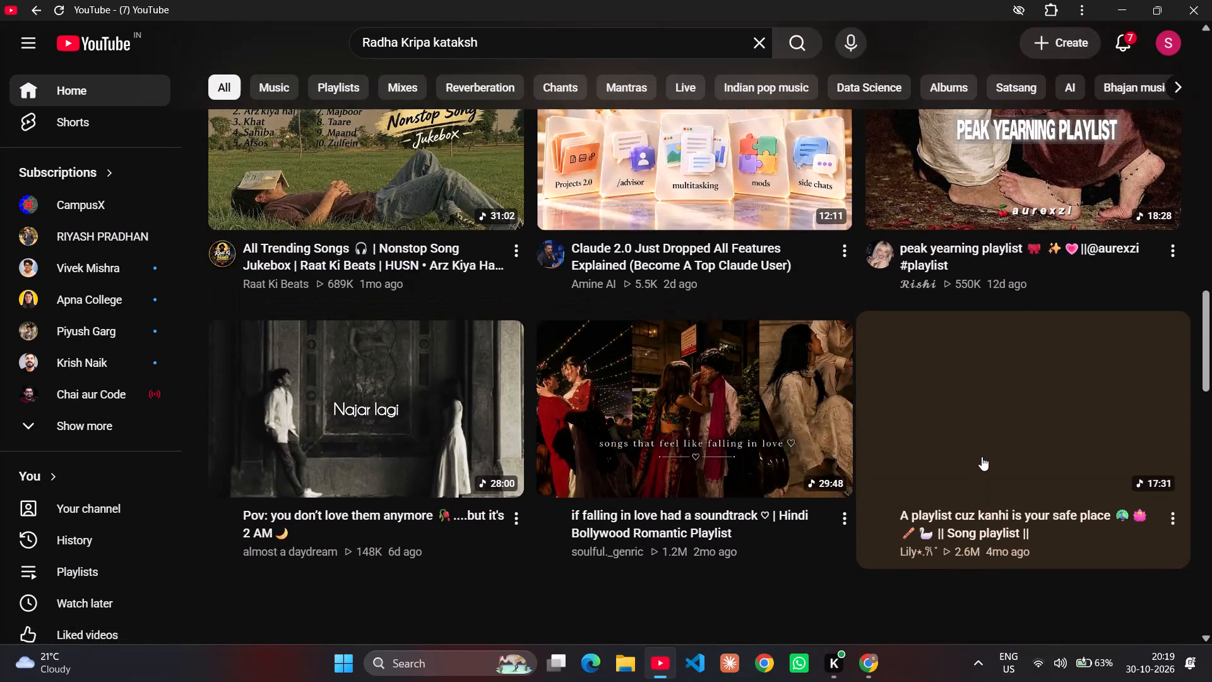
scroll(982, 457, "up", 4)
scroll(982, 457, "down", 2)
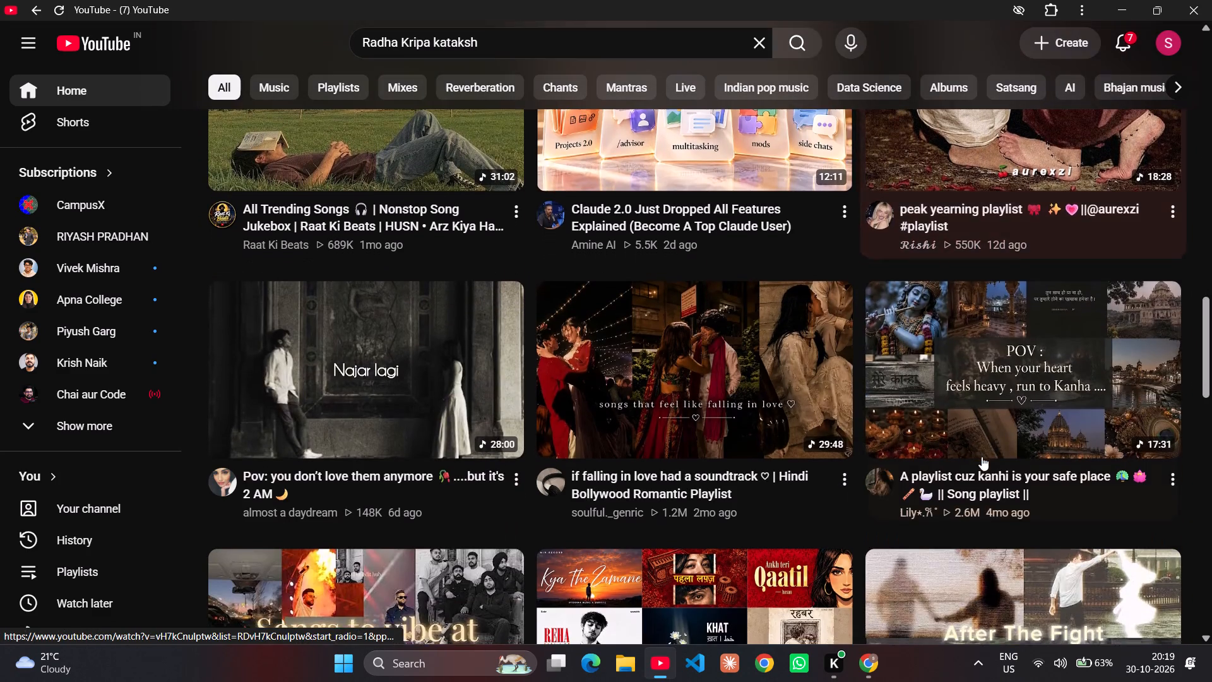
scroll(982, 457, "down", 1)
scroll(982, 457, "right", 5)
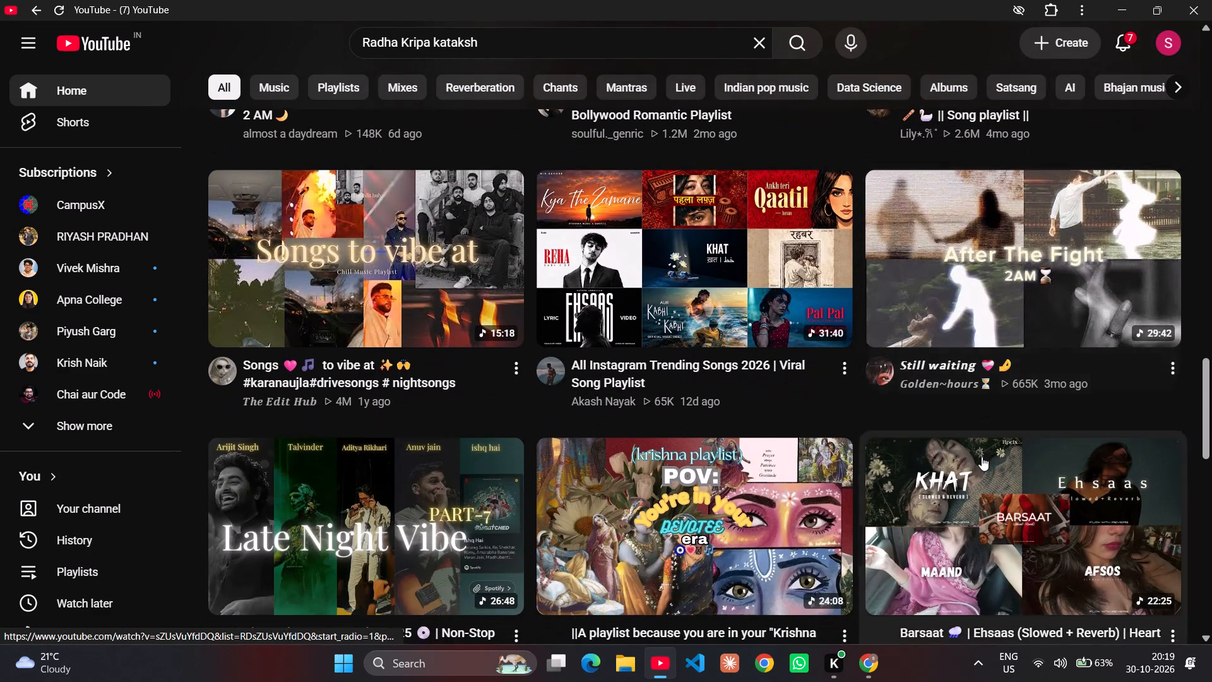
scroll(982, 457, "right", 3)
scroll(982, 457, "down", 1)
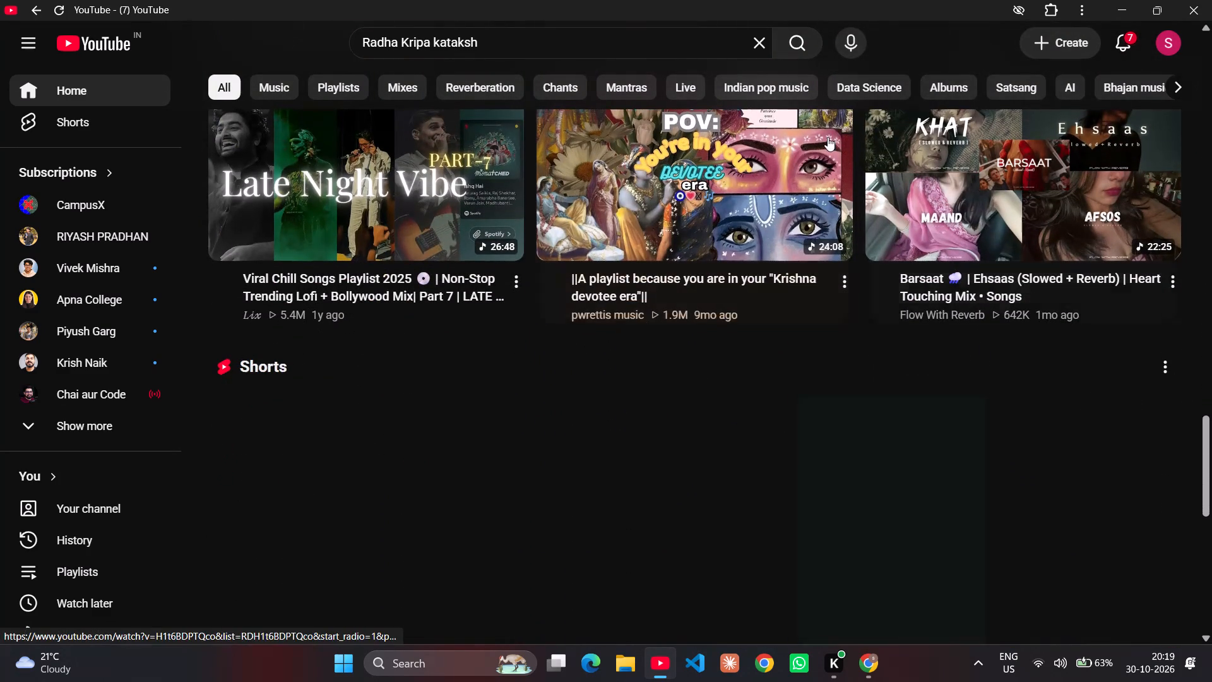
Replace the "Radha Kripa kataksh" search text with "song" and search YouTube for it.
left_click(620, 39)
key("BackSpace")
key("BackSpace")
key("BackSpace")
key("BackSpace")
key("BackSpace")
key("BackSpace")
key("BackSpace")
key("BackSpace")
key("BackSpace")
key("BackSpace")
key("BackSpace")
key("BackSpace")
key("BackSpace")
key("BackSpace")
key("BackSpace")
key("BackSpace")
key("BackSpace")
key("BackSpace")
key("BackSpace")
key("BackSpace")
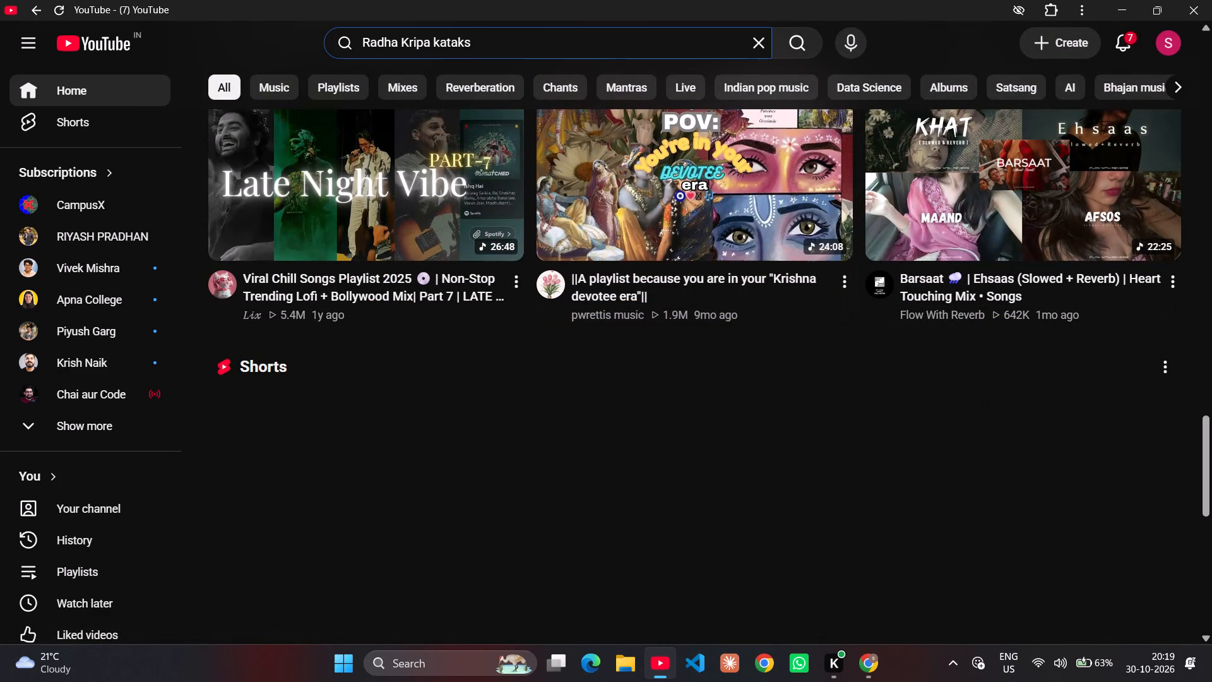
type("song")
key("Return")
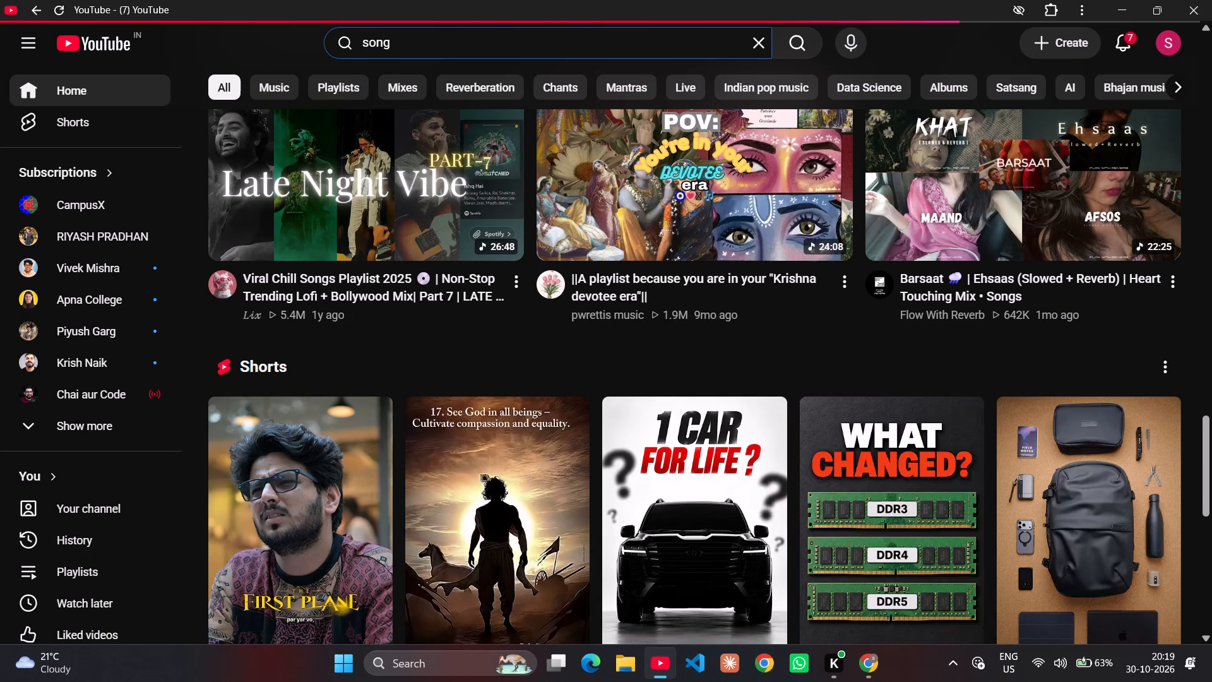
Browse the YouTube results for "song" for background music and try to open a 90's Old Hindi Songs Short.
scroll(517, 286, "up", 1)
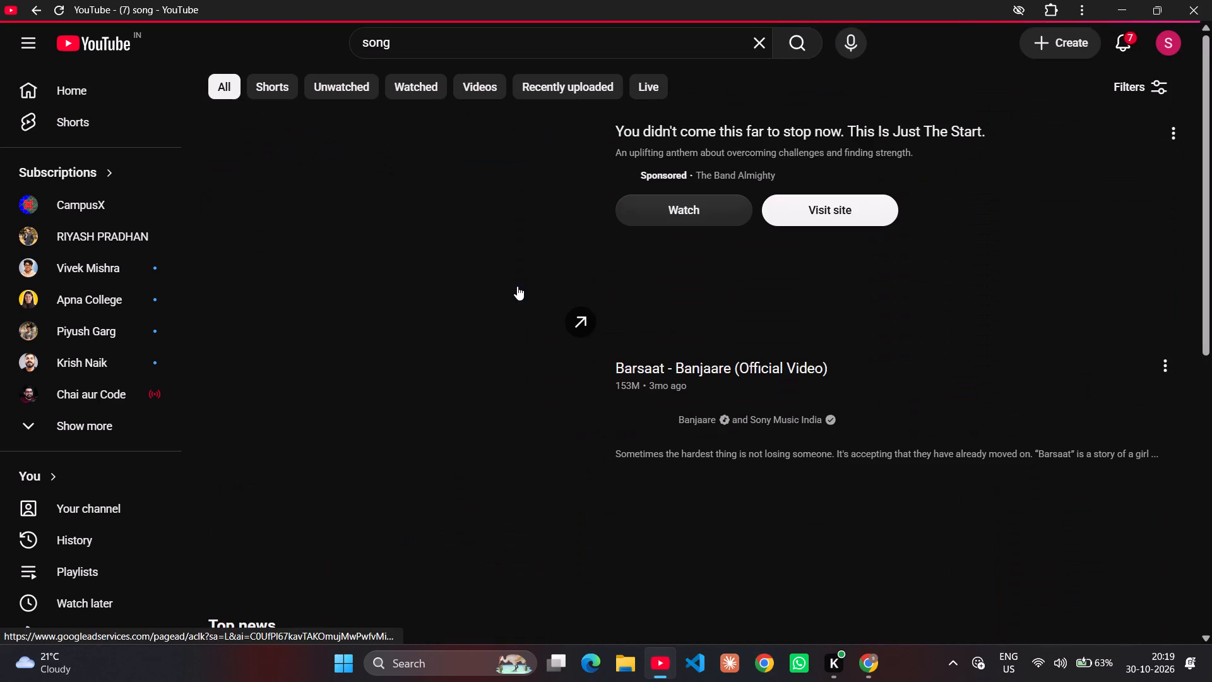
scroll(517, 286, "down", 1)
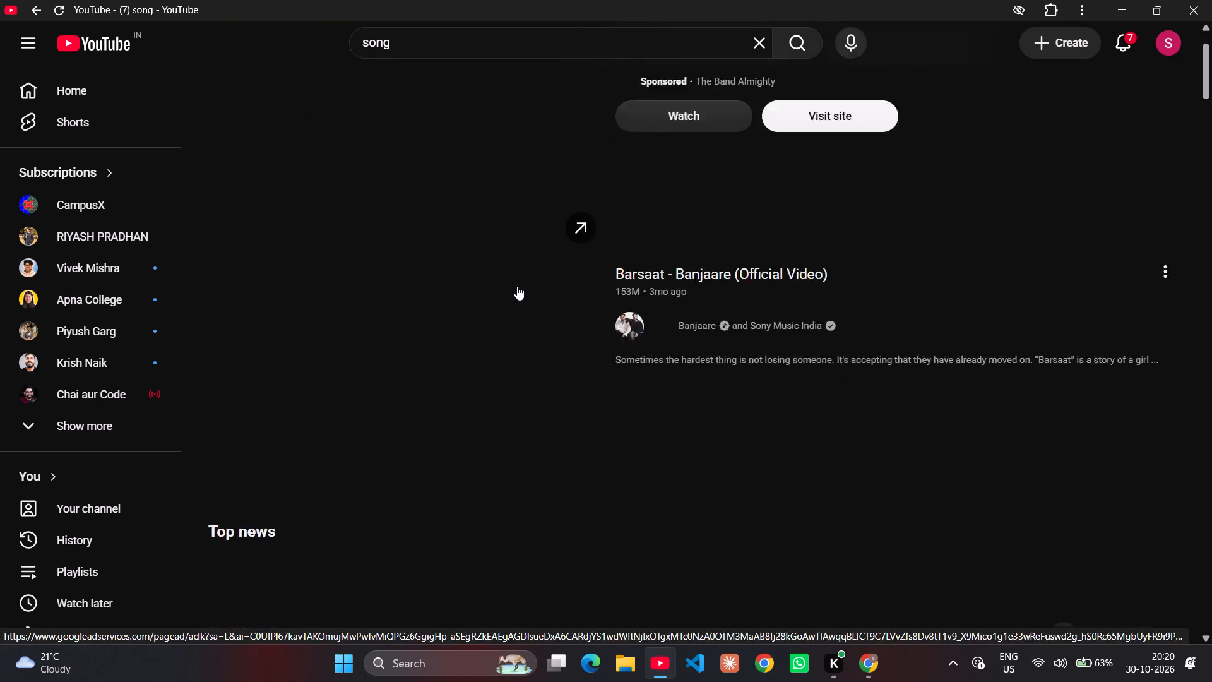
scroll(517, 286, "down", 2)
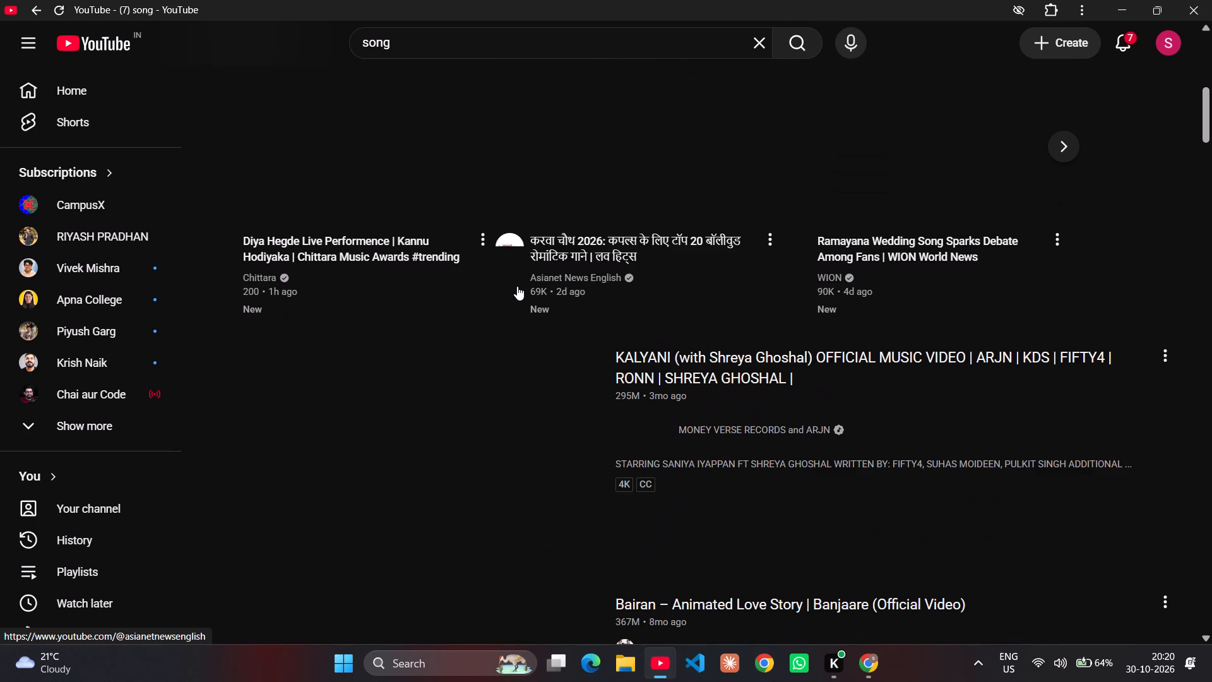
scroll(517, 286, "right", 3)
scroll(517, 286, "up", 3)
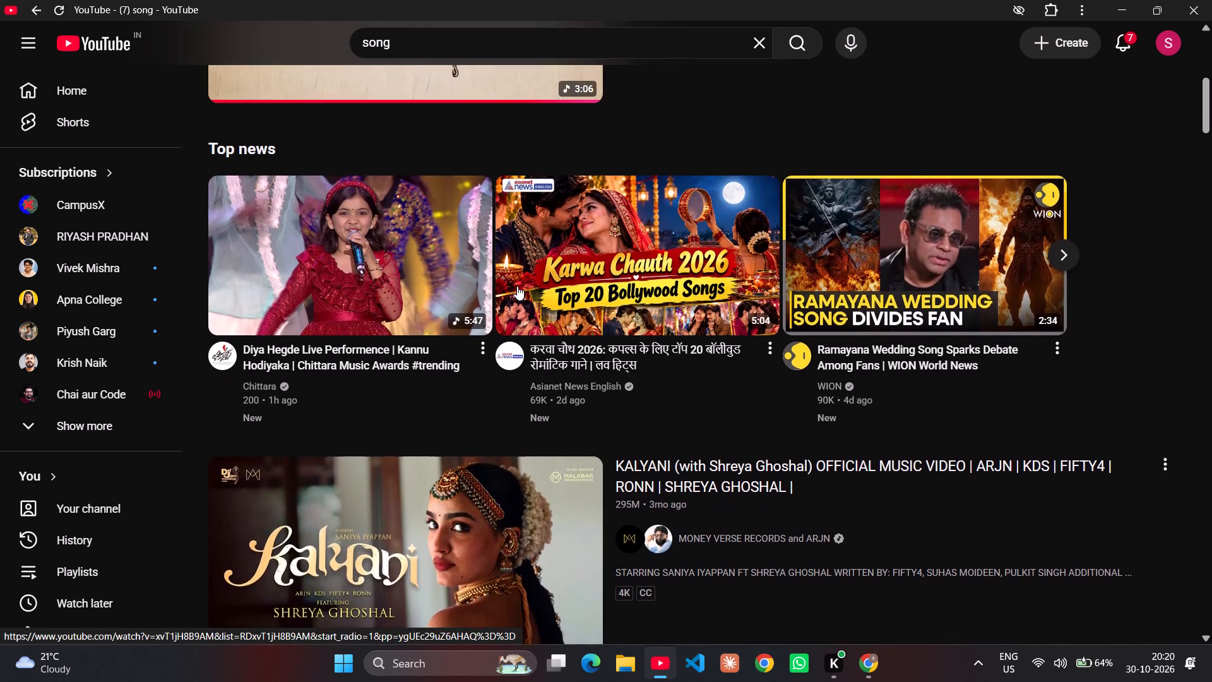
scroll(517, 286, "up", 3)
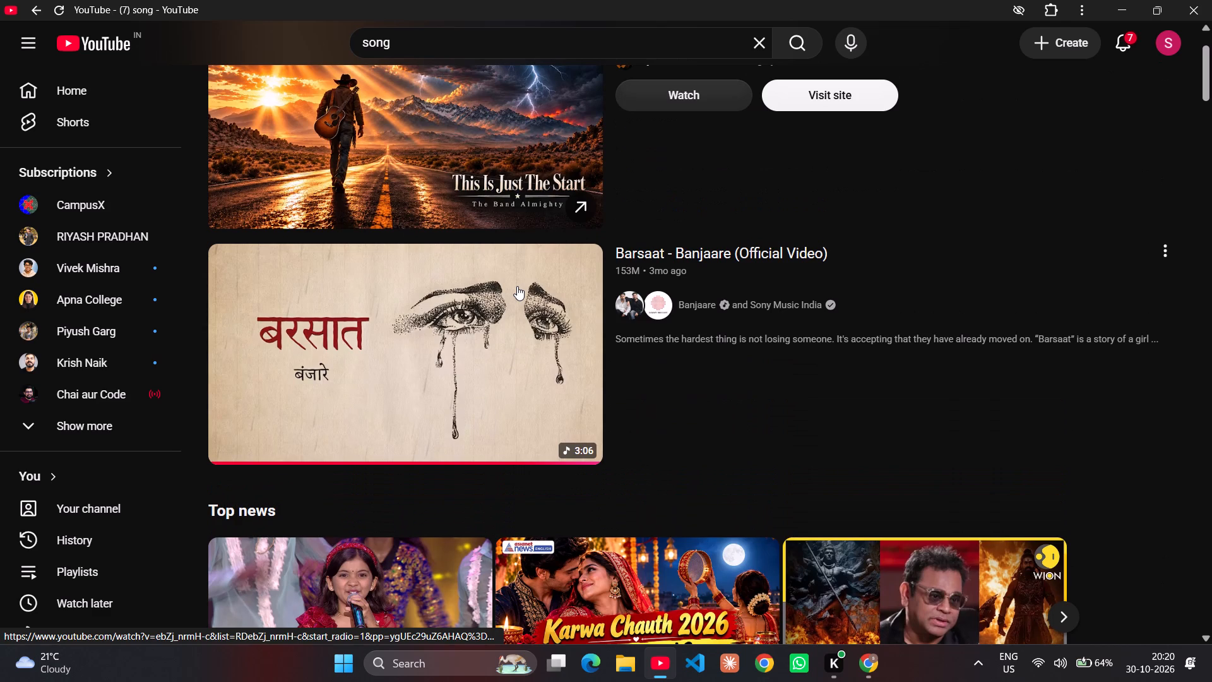
scroll(517, 286, "down", 3)
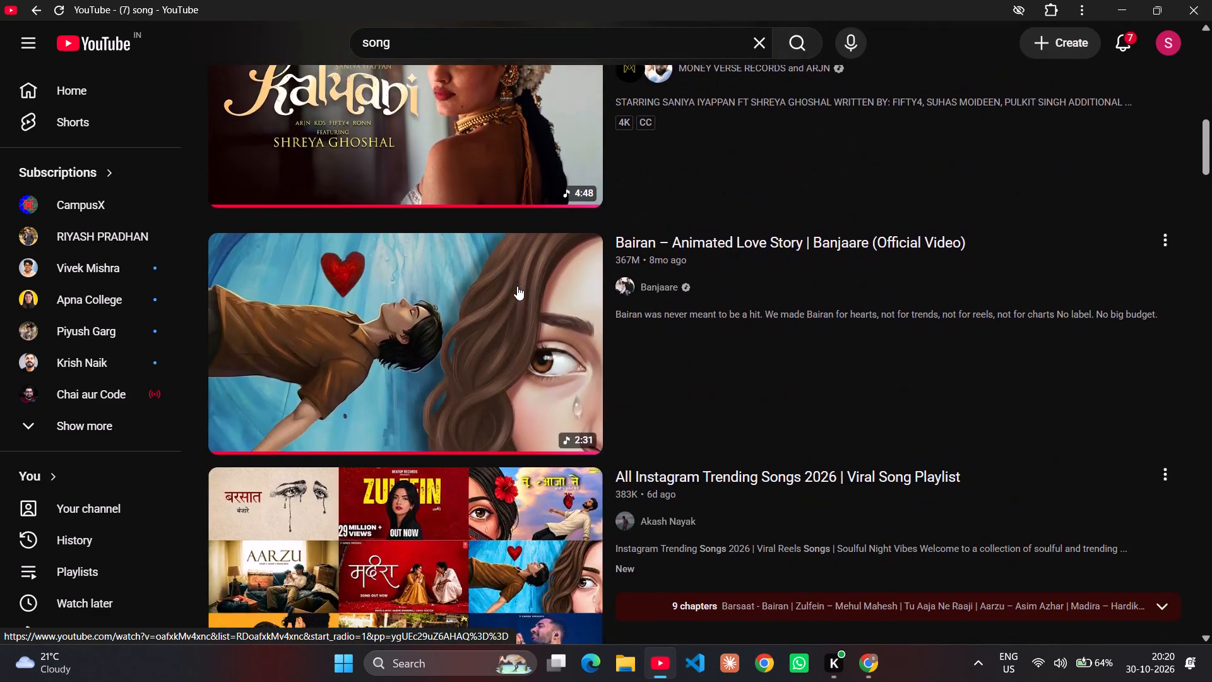
scroll(517, 286, "down", 4)
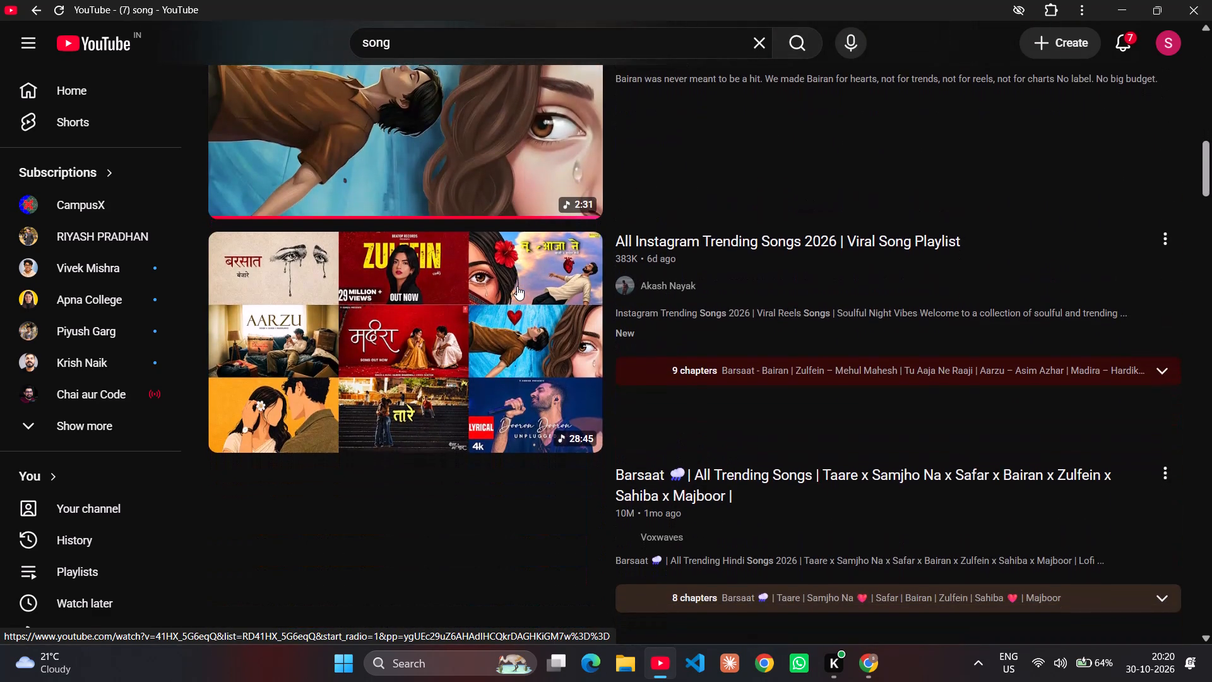
scroll(517, 286, "down", 2)
scroll(517, 286, "up", 4)
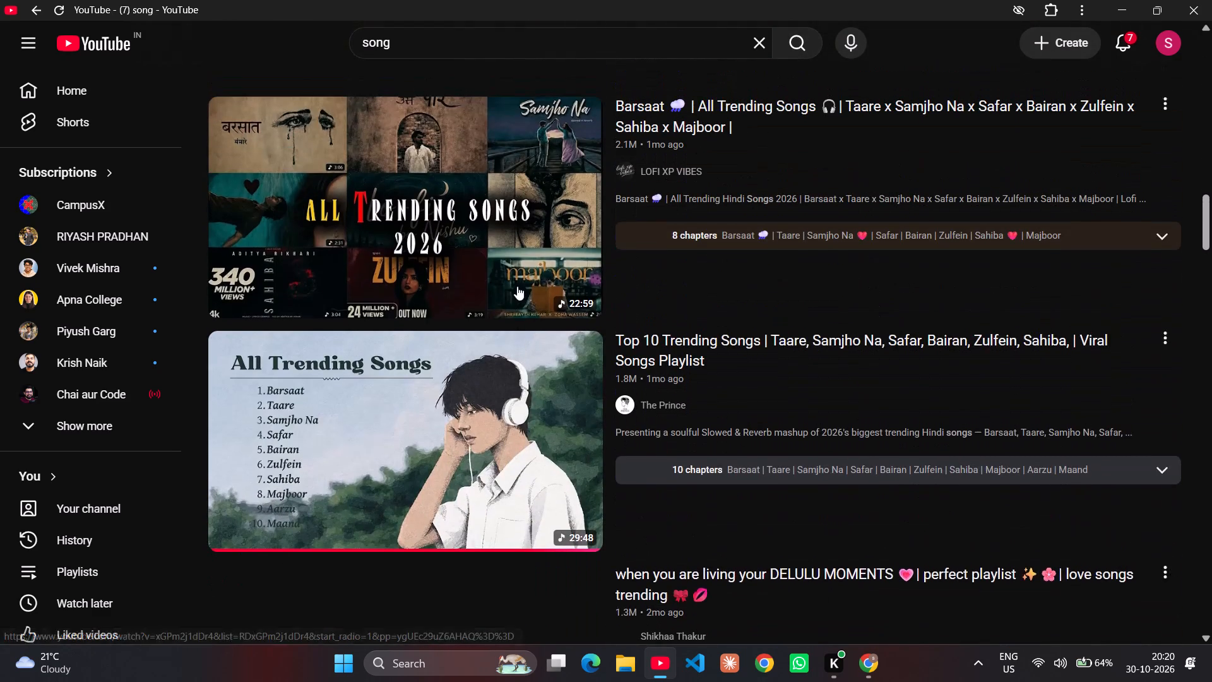
scroll(517, 286, "up", 2)
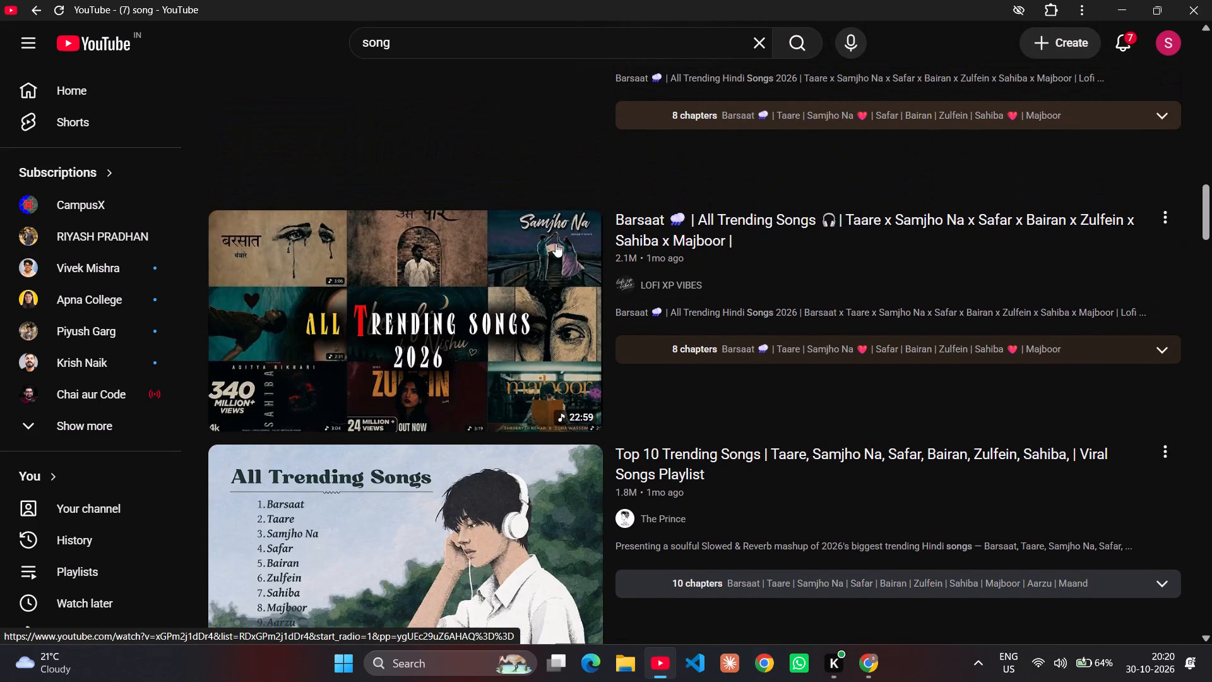
scroll(532, 251, "up", 1)
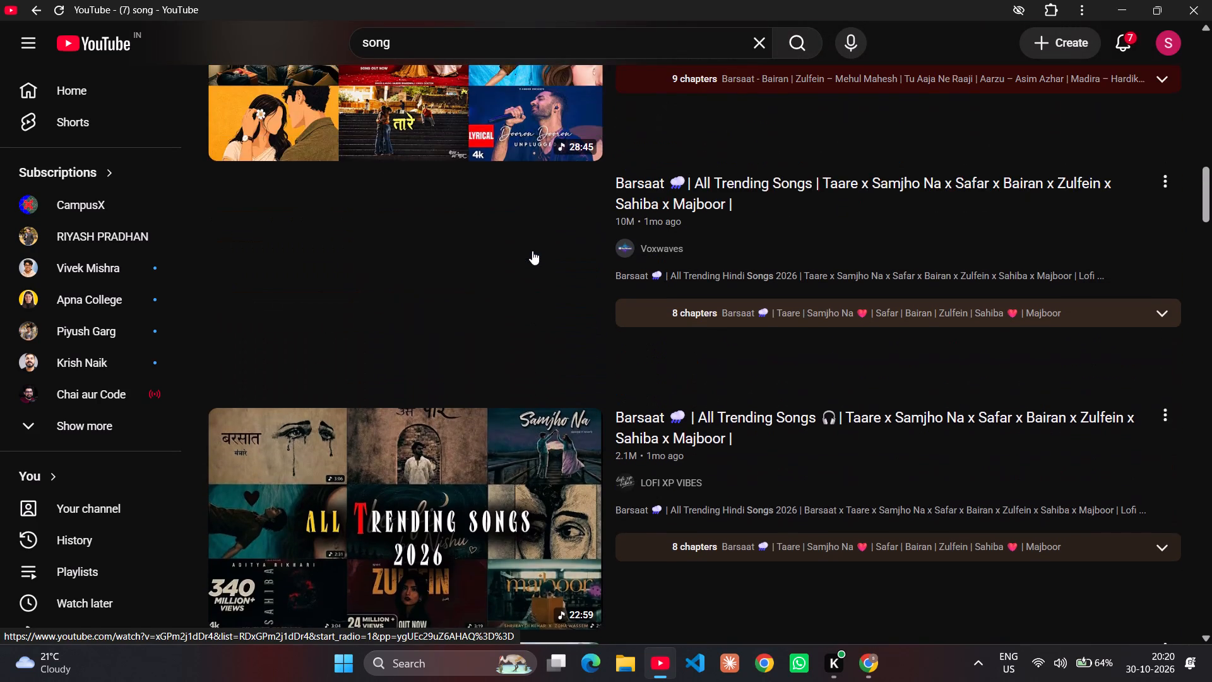
scroll(532, 251, "up", 3)
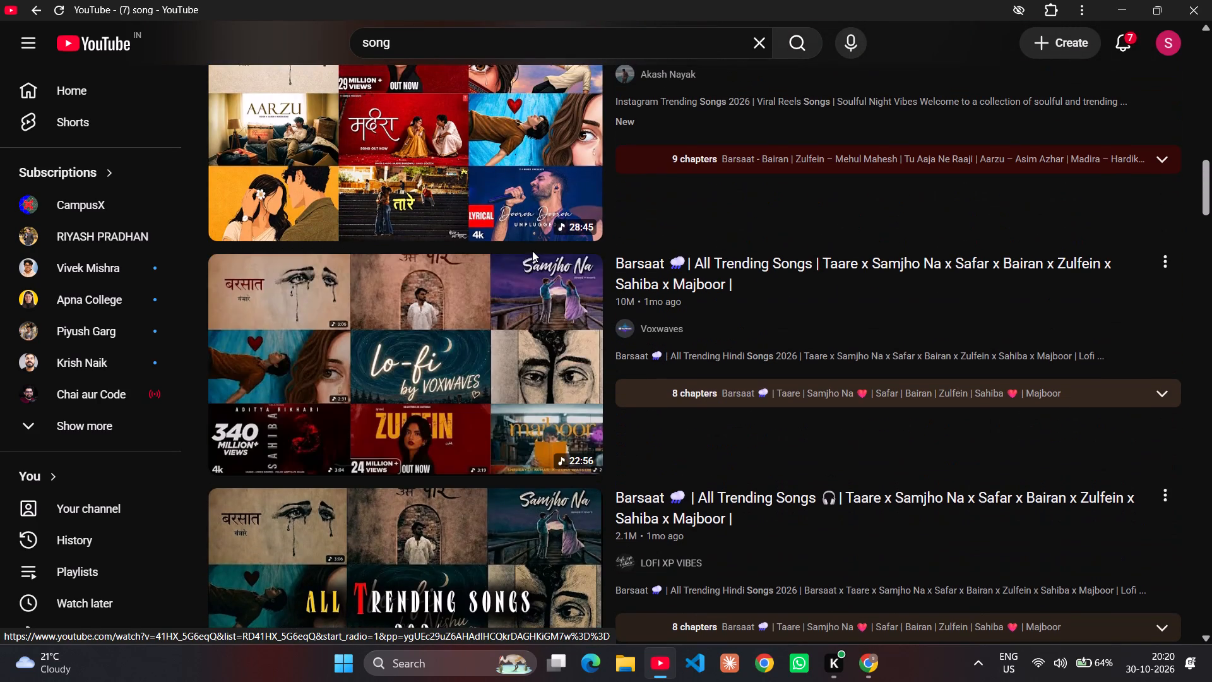
scroll(532, 251, "up", 2)
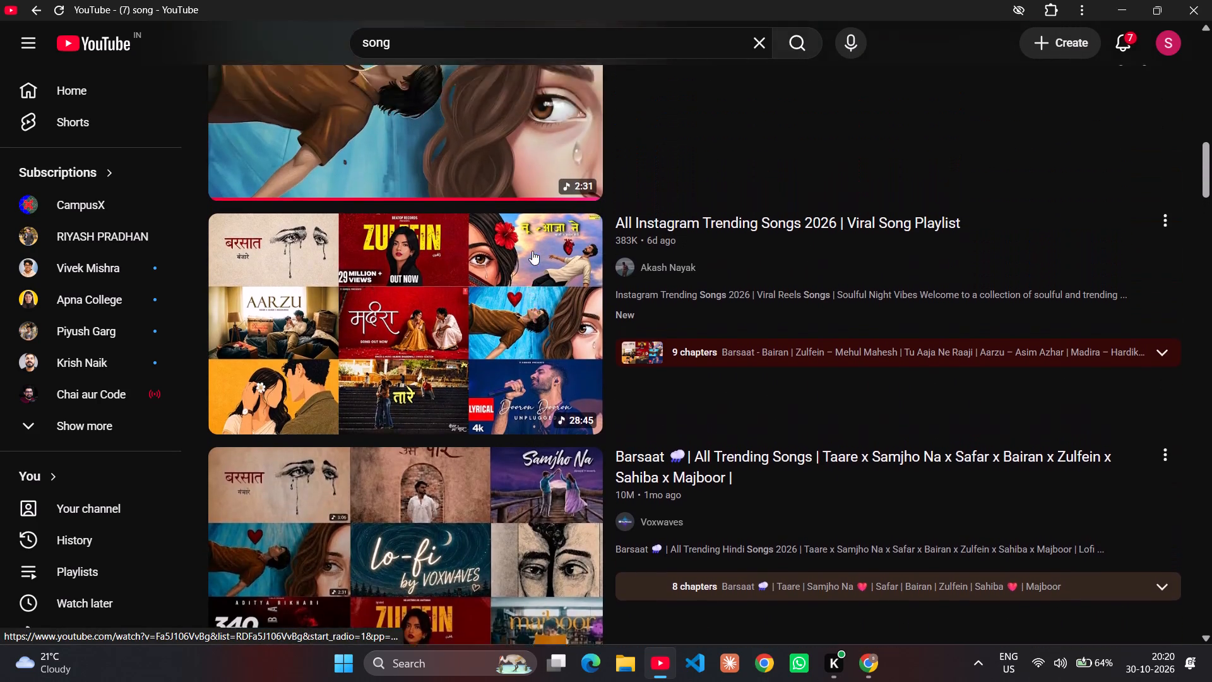
scroll(532, 251, "down", 6)
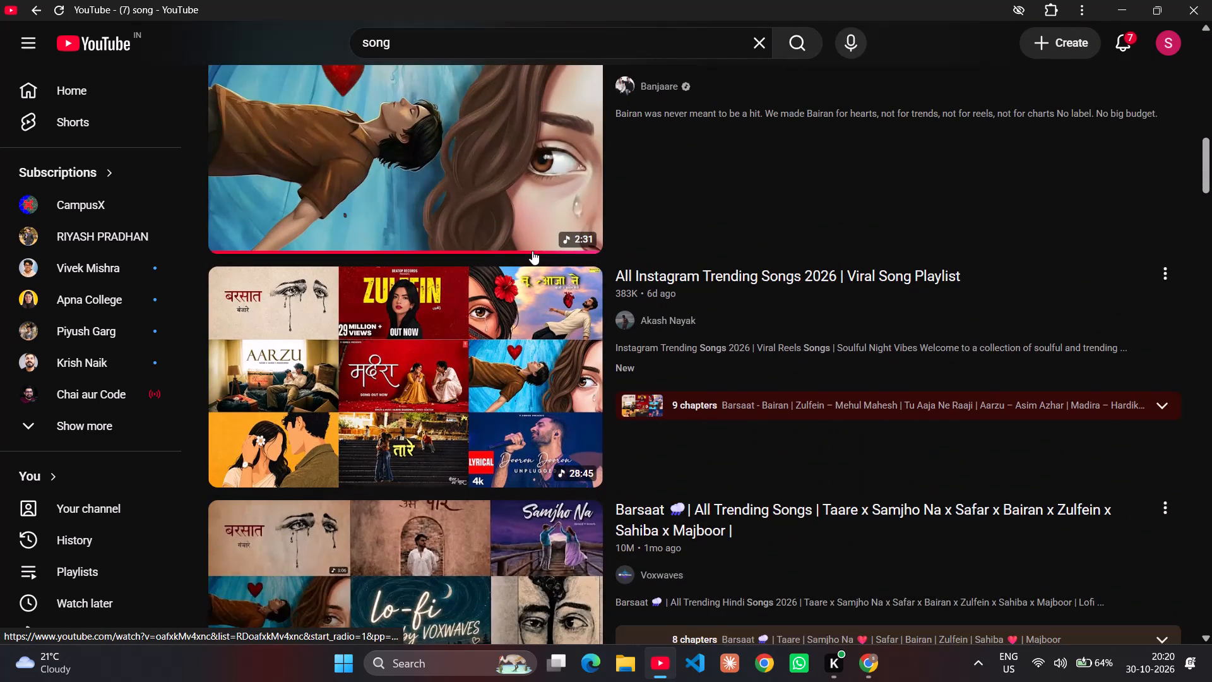
scroll(532, 251, "down", 2)
scroll(521, 367, "down", 1)
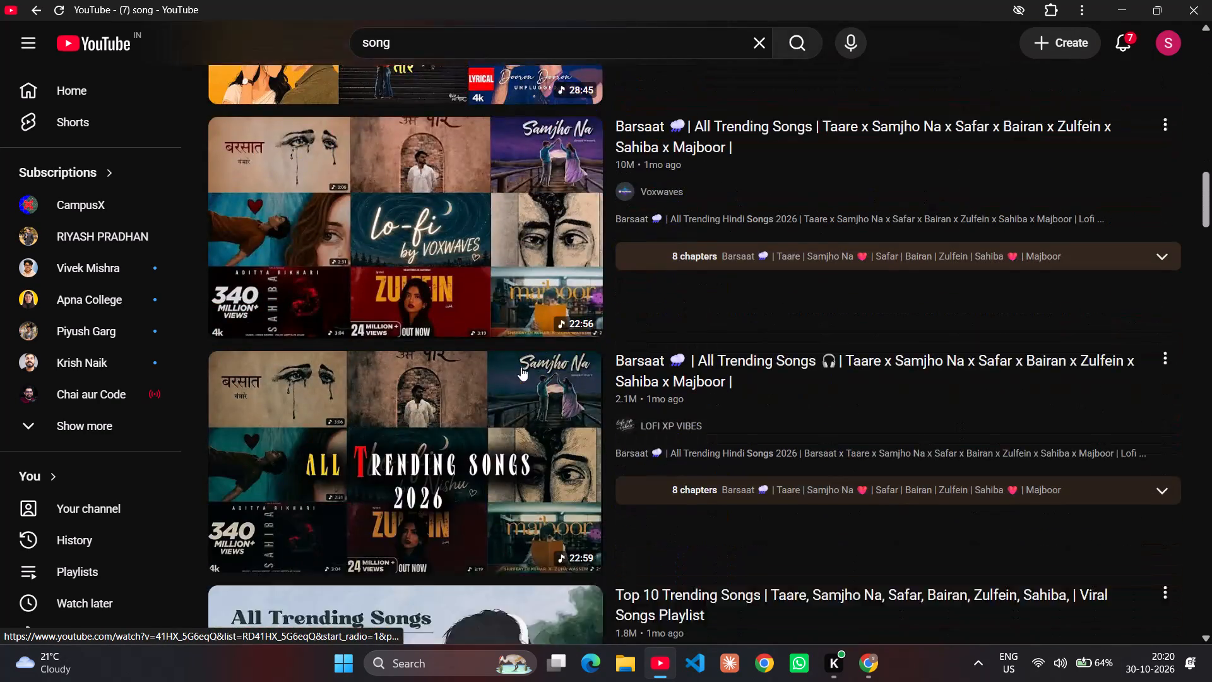
scroll(521, 367, "down", 2)
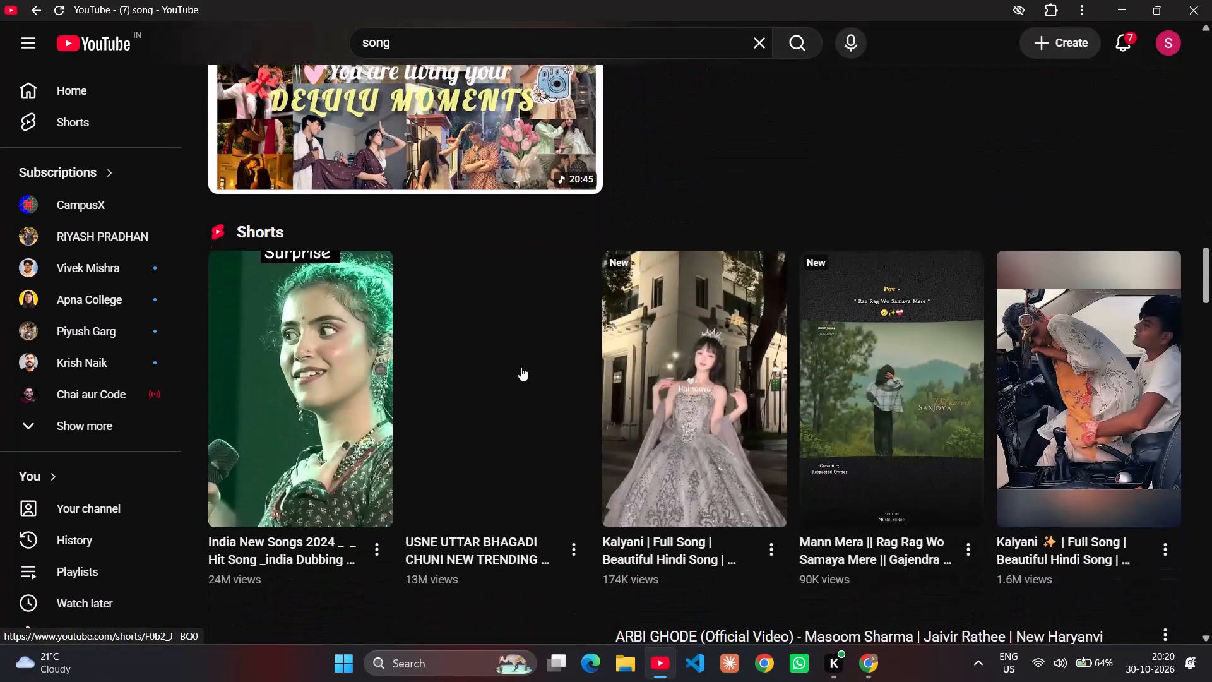
scroll(521, 367, "down", 1)
scroll(521, 367, "right", 2)
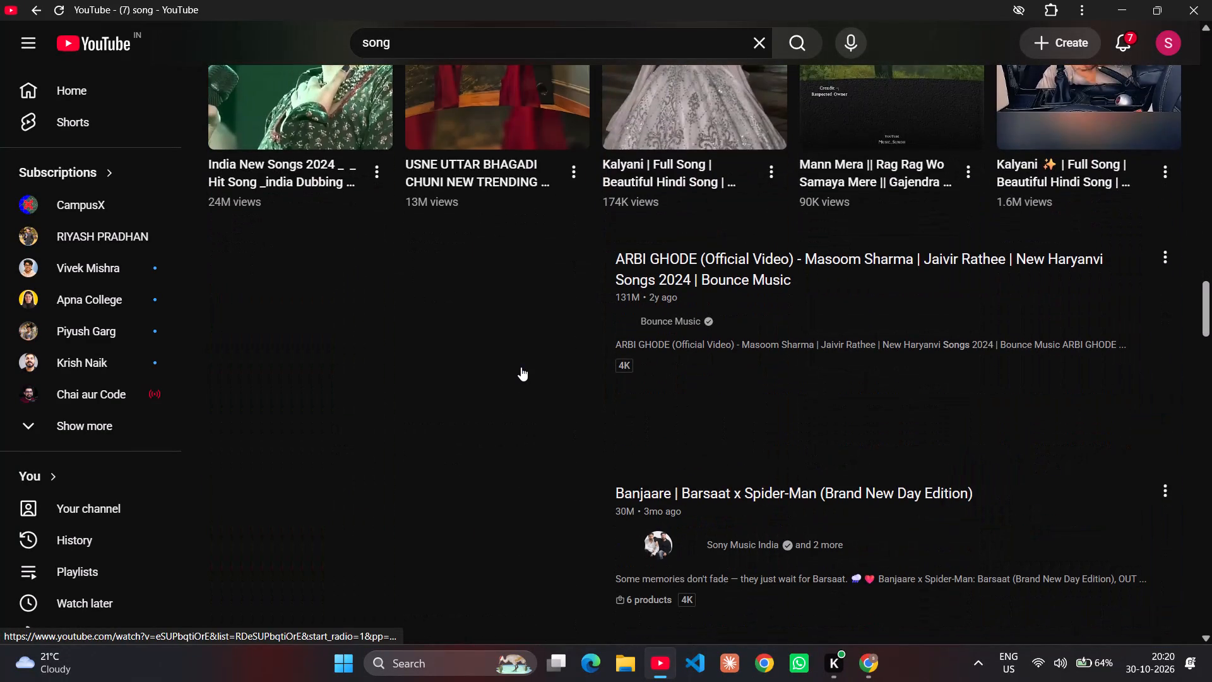
scroll(521, 367, "right", 2)
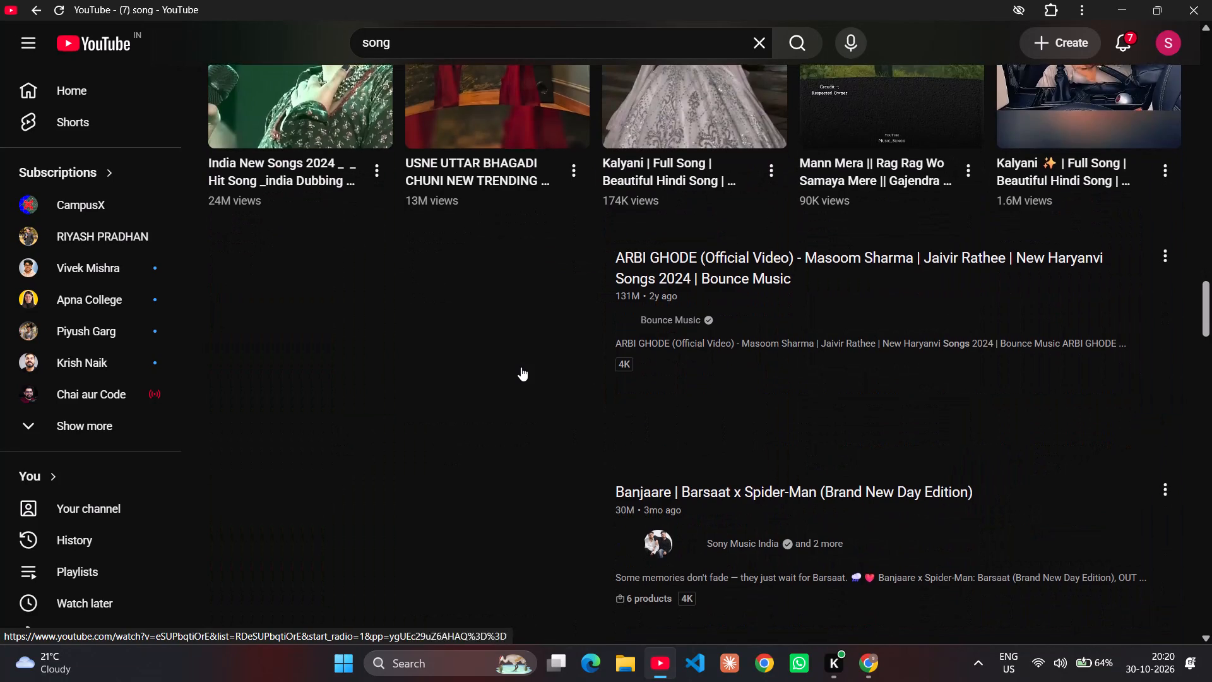
scroll(521, 367, "right", 2)
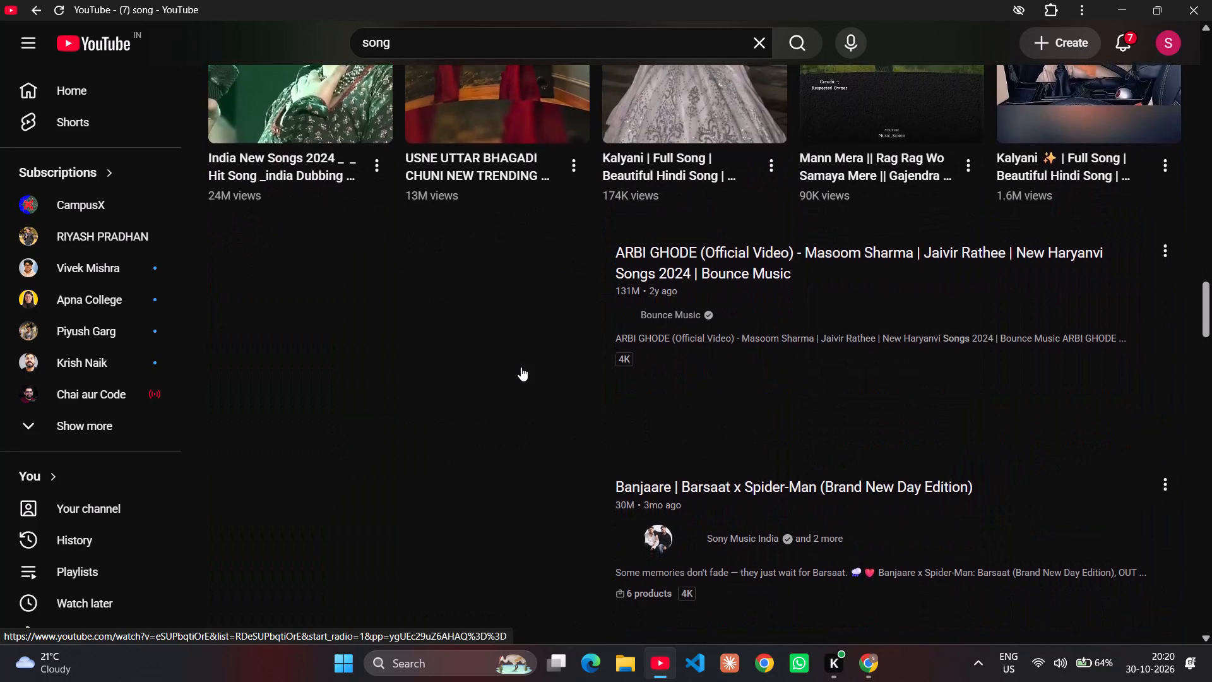
scroll(523, 364, "down", 1)
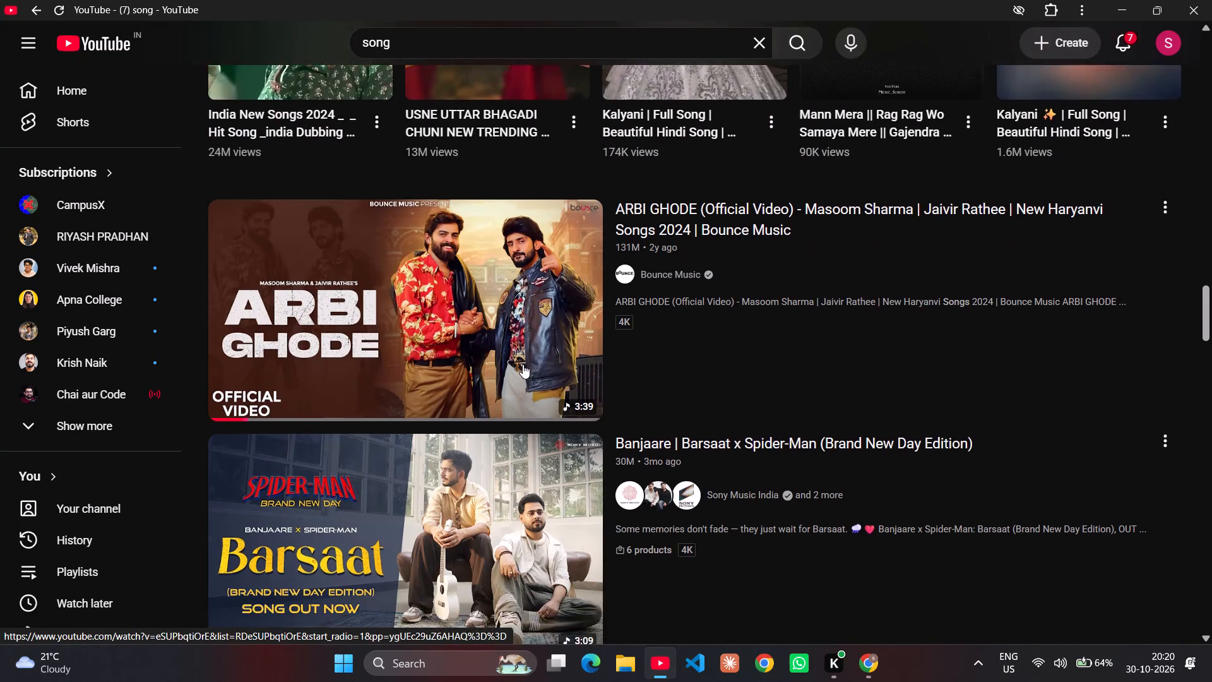
scroll(523, 364, "down", 1)
scroll(523, 364, "right", 5)
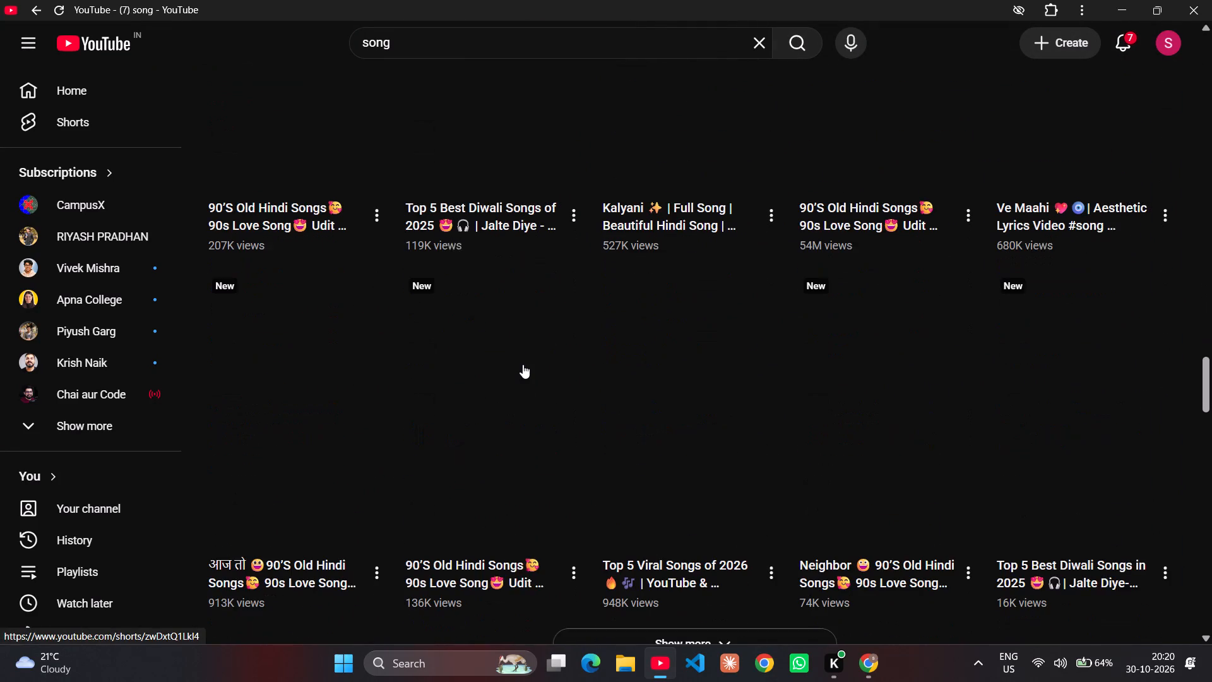
scroll(523, 364, "right", 2)
left_click(523, 364)
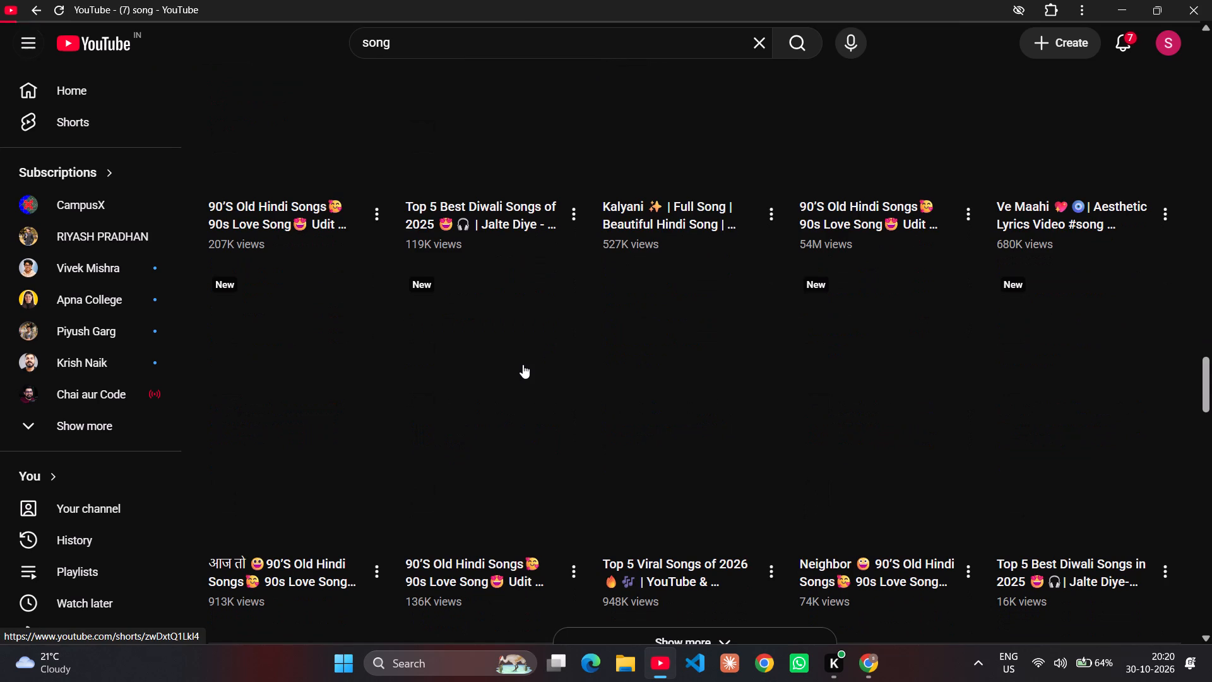
Examine the results below the Shorts section for a song or Hindi playlist suitable as background music.
scroll(523, 364, "down", 2)
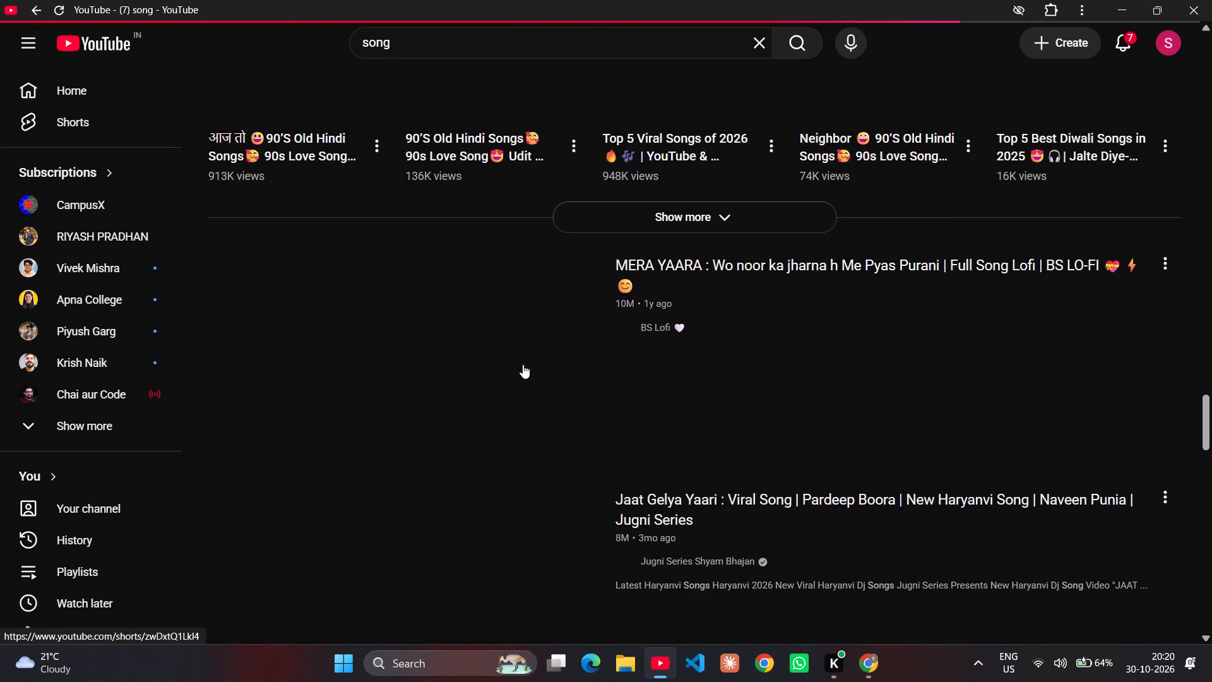
scroll(523, 364, "right", 1)
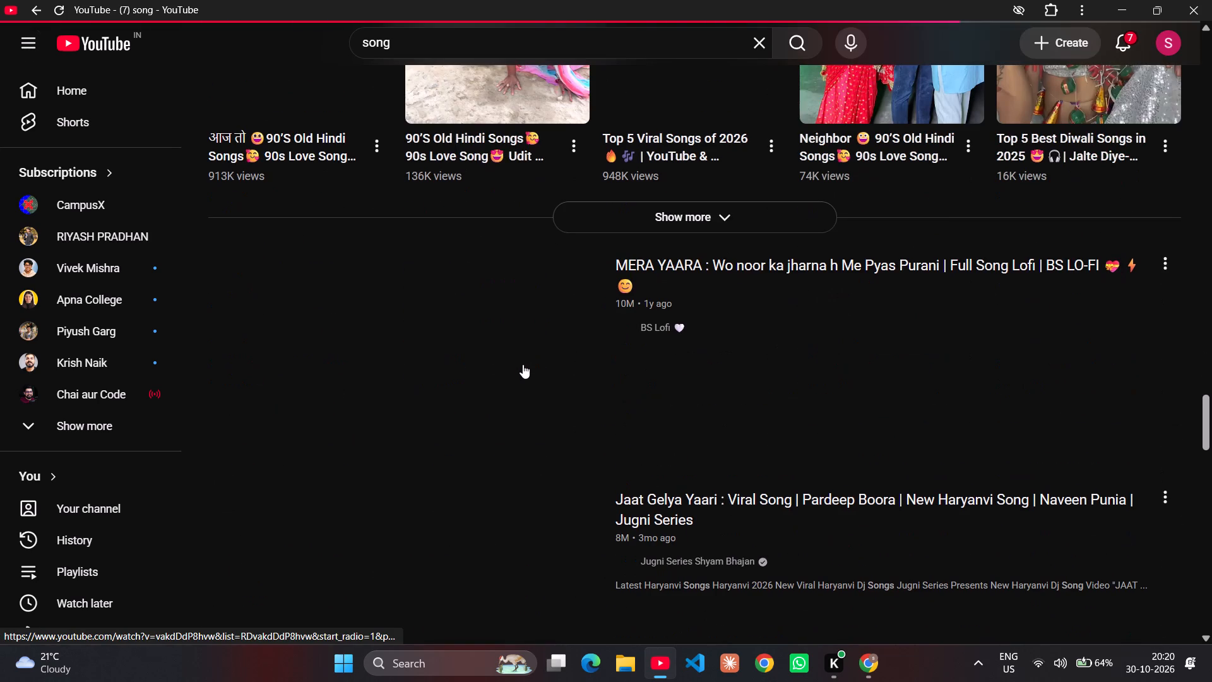
scroll(523, 364, "right", 2)
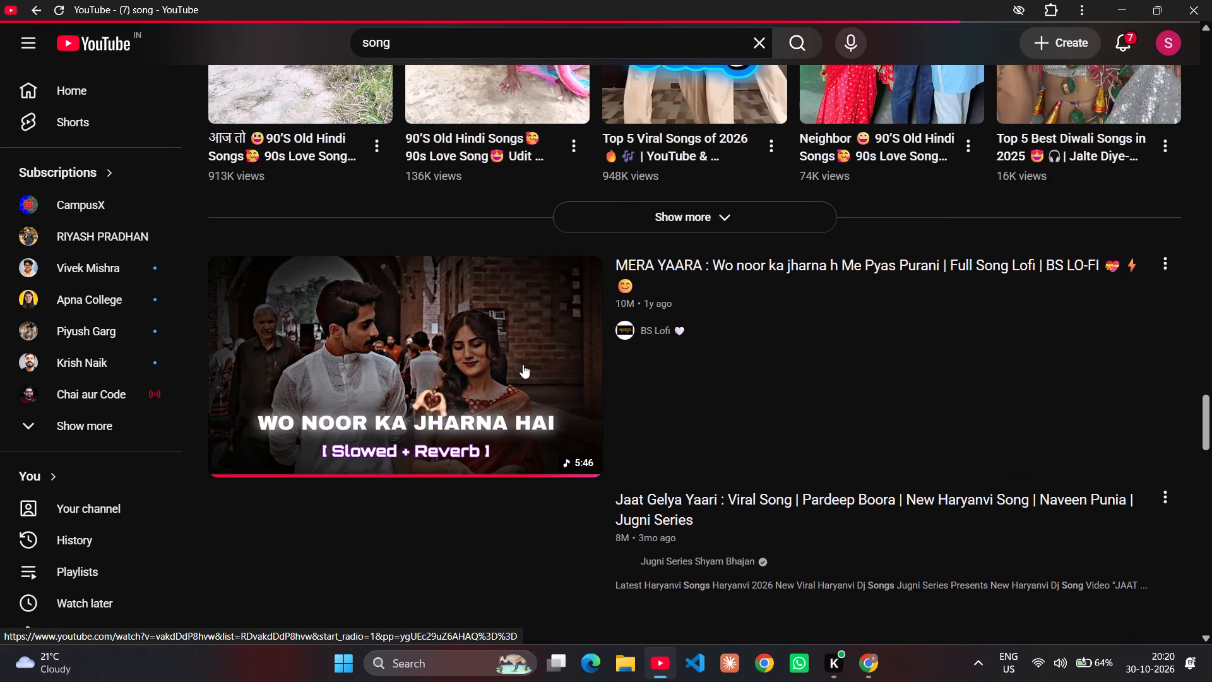
scroll(523, 364, "right", 9)
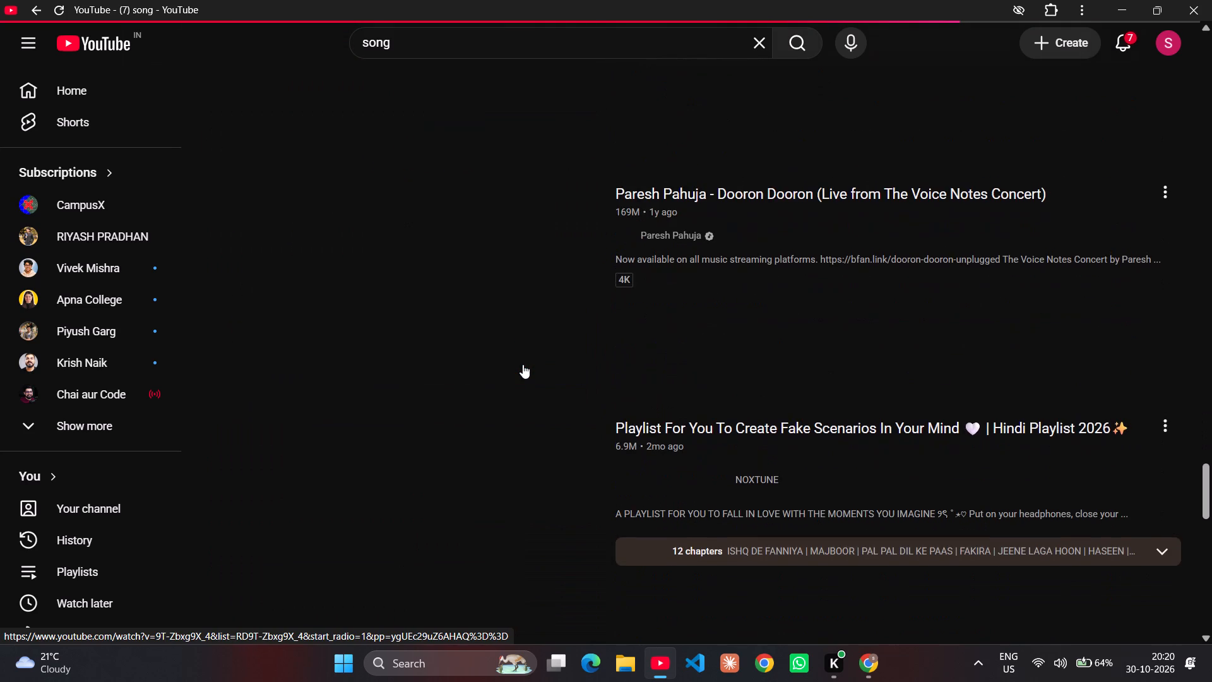
scroll(523, 364, "up", 1)
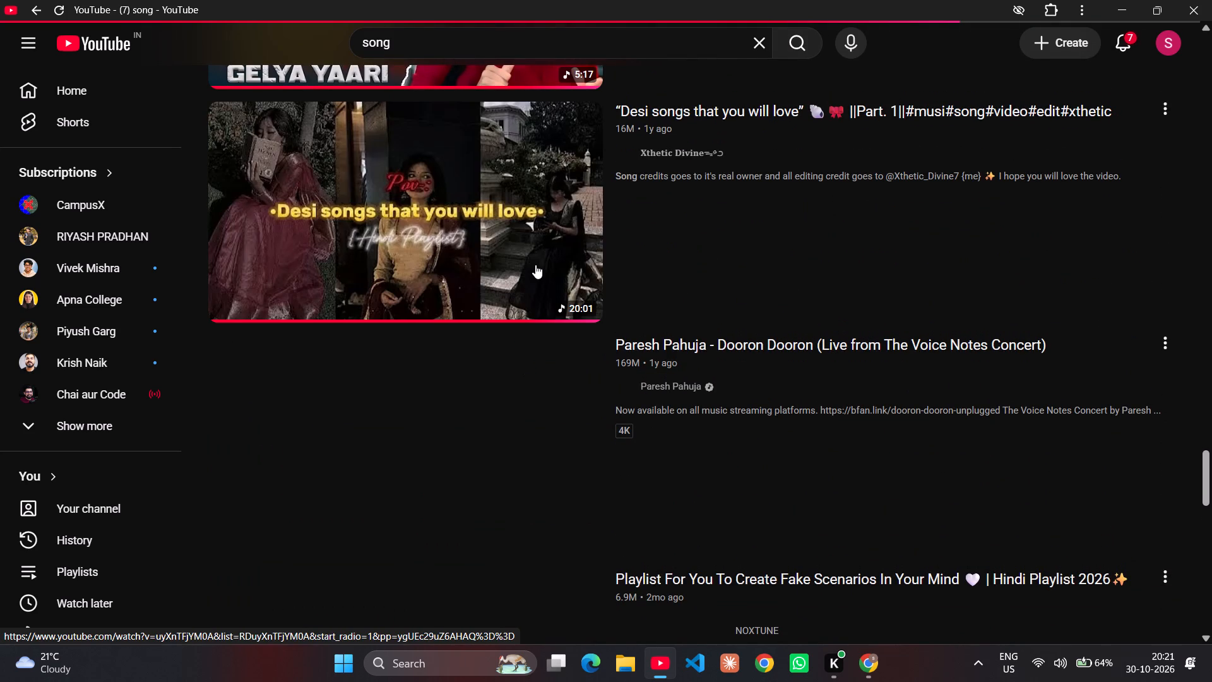
scroll(535, 265, "down", 4)
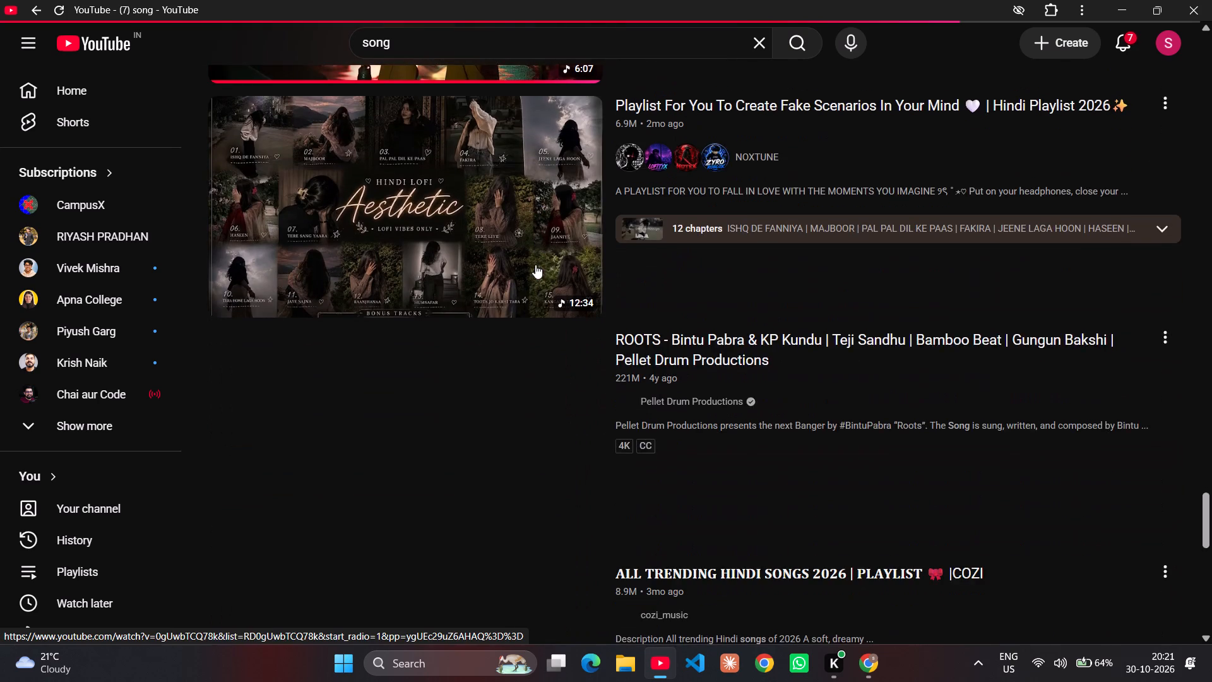
scroll(535, 265, "right", 3)
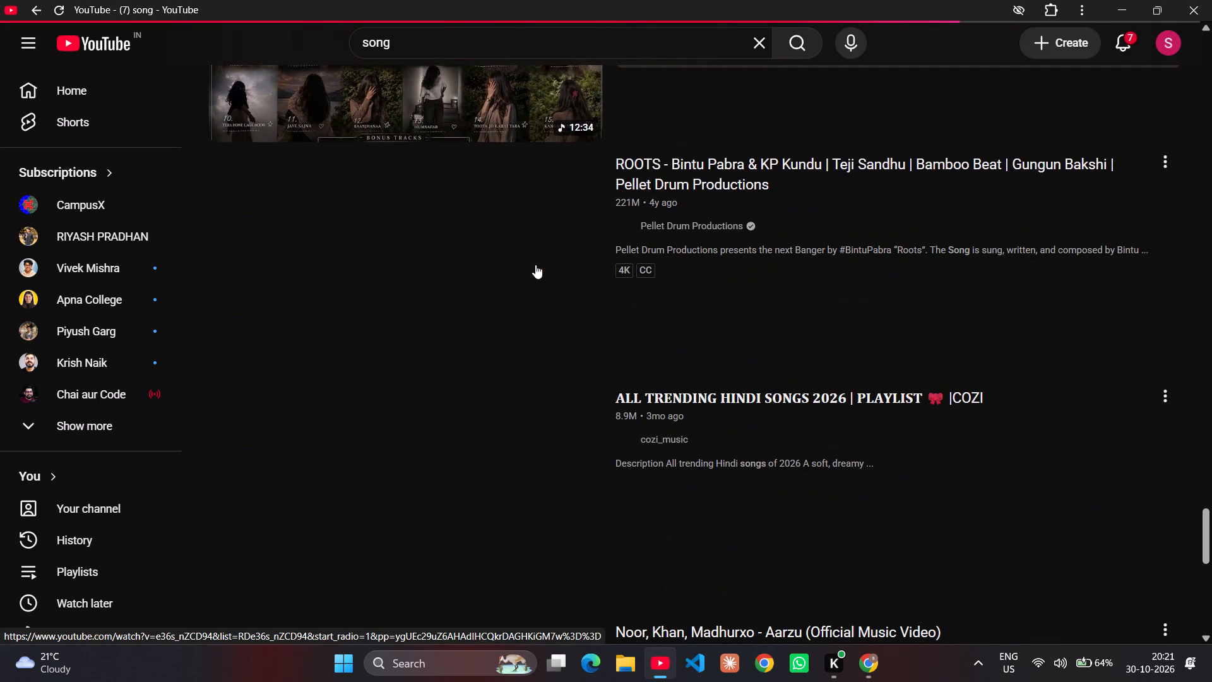
scroll(535, 265, "right", 2)
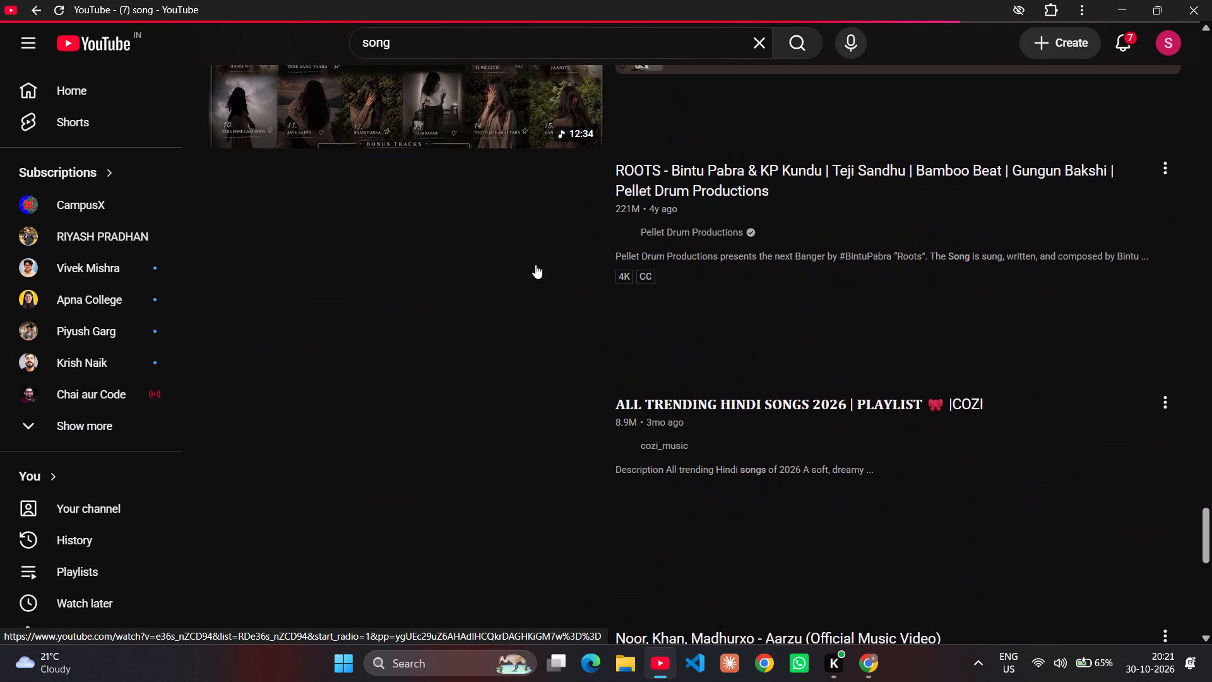
scroll(535, 265, "right", 3)
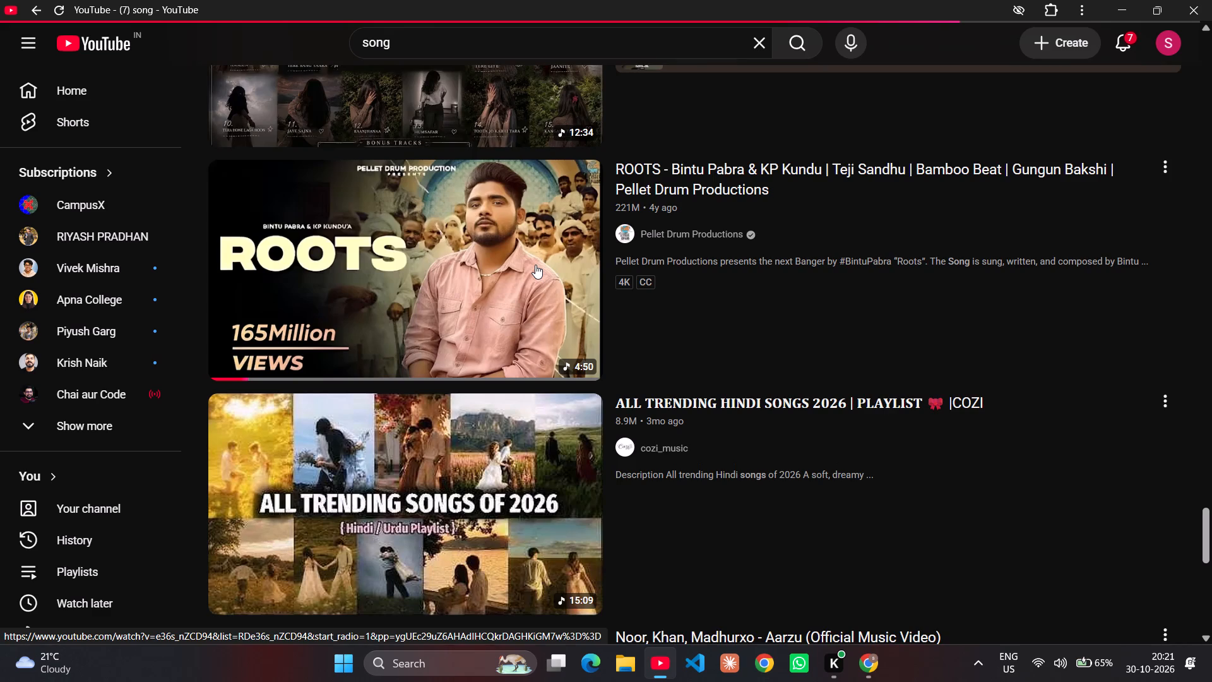
scroll(535, 265, "down", 3)
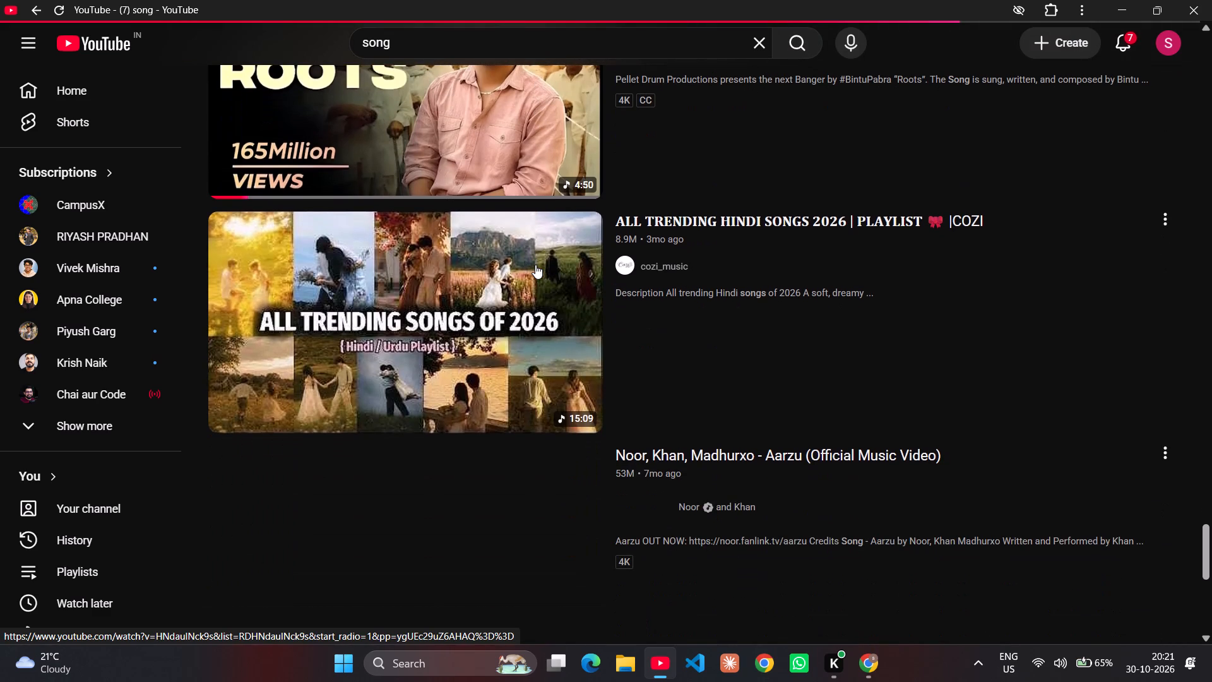
scroll(535, 265, "down", 2)
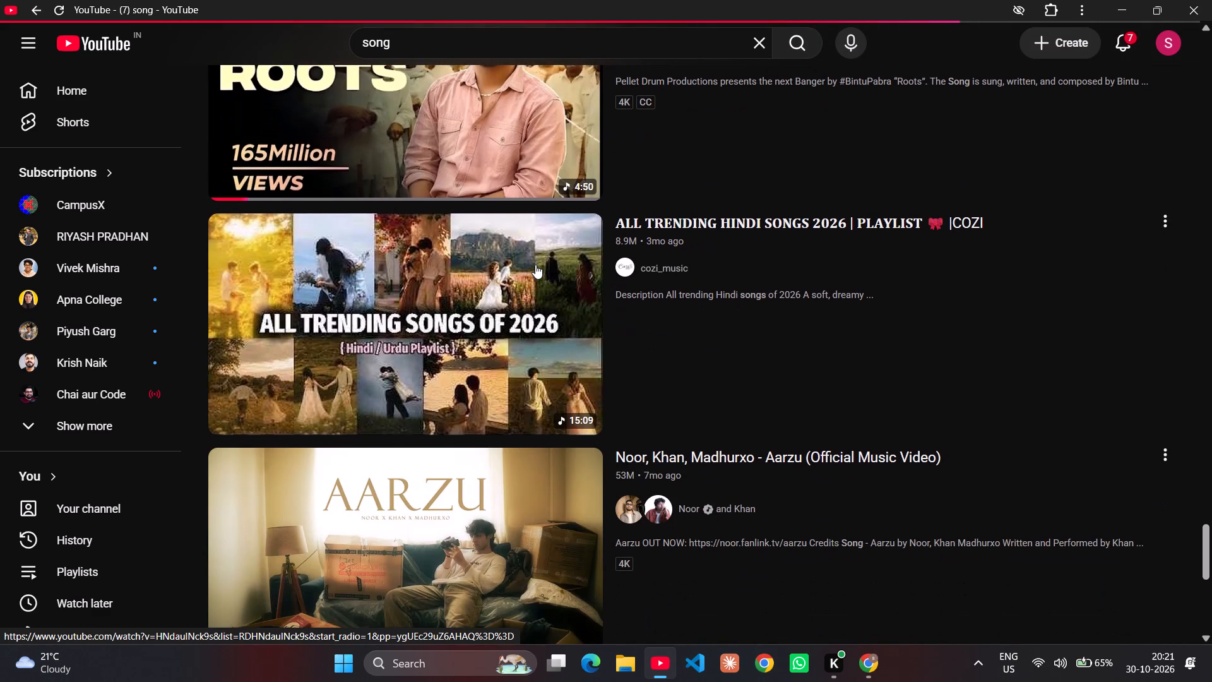
scroll(535, 265, "down", 2)
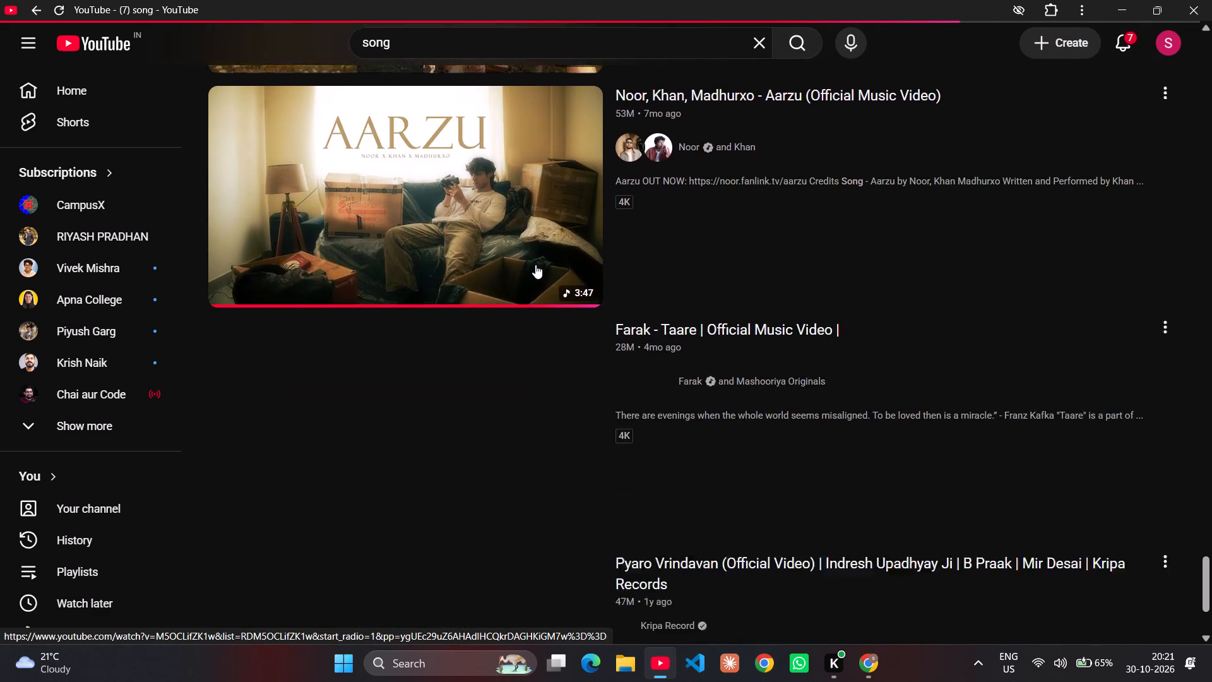
scroll(535, 265, "down", 1)
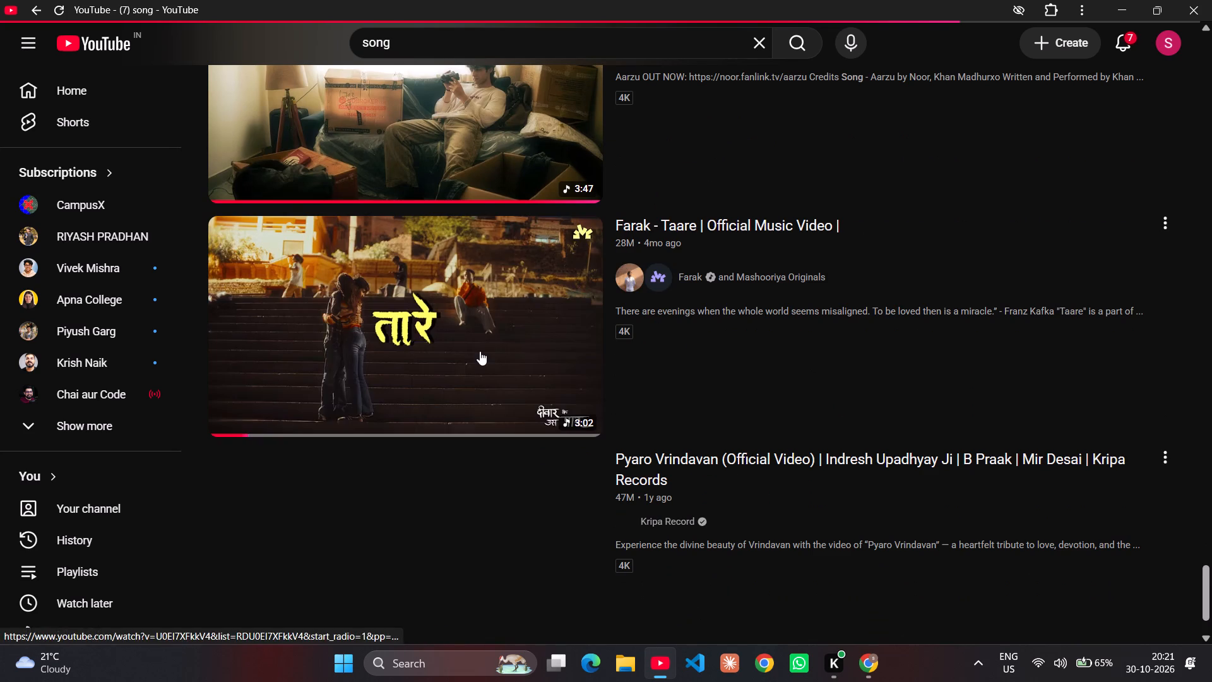
scroll(480, 351, "up", 1)
scroll(480, 351, "right", 2)
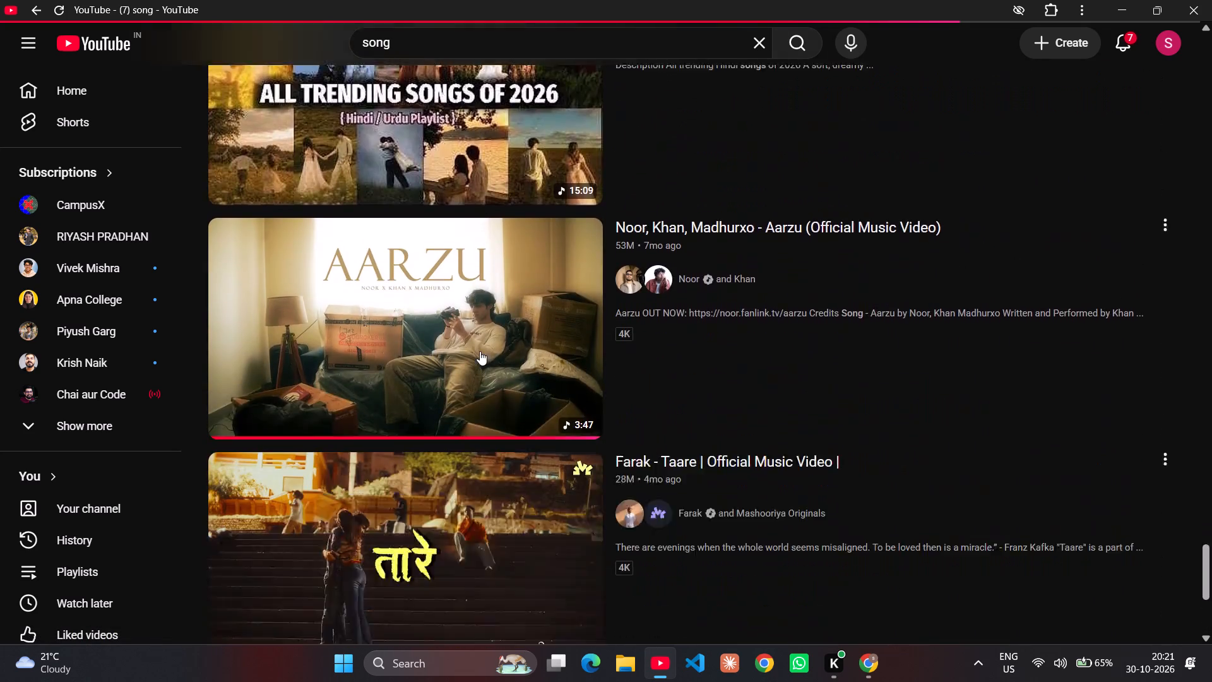
Examine the lower YouTube results for "song" for a track suitable as background music.
scroll(480, 351, "right", 7)
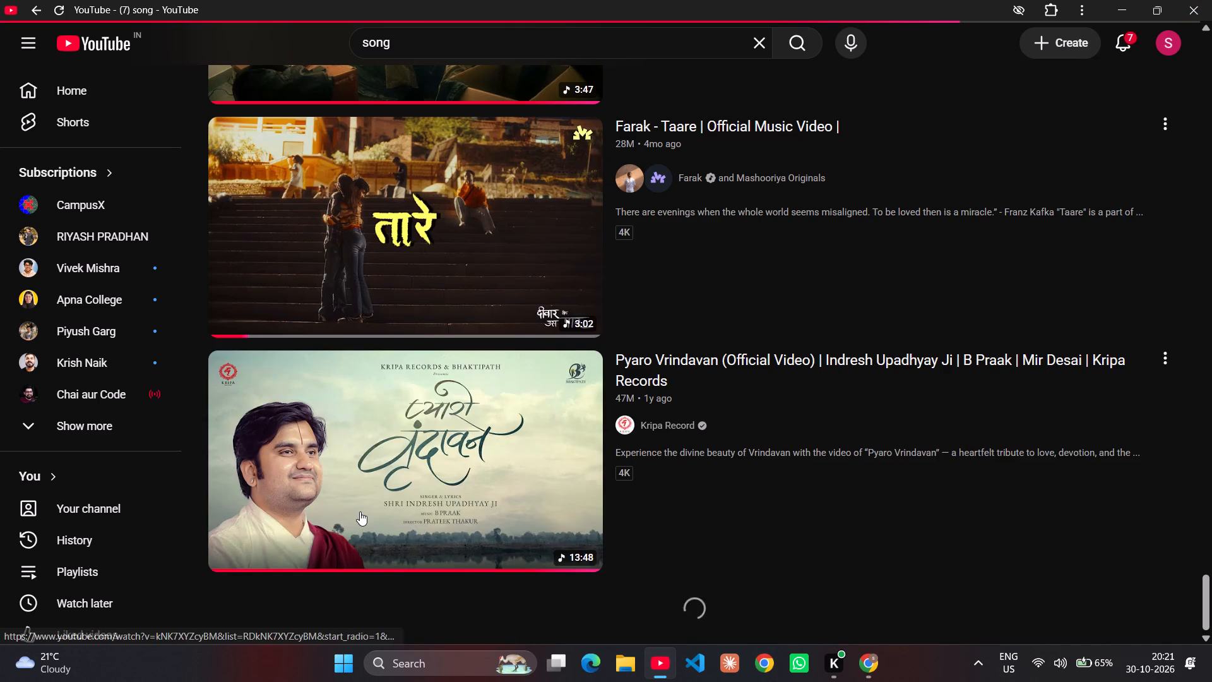
scroll(360, 512, "right", 4)
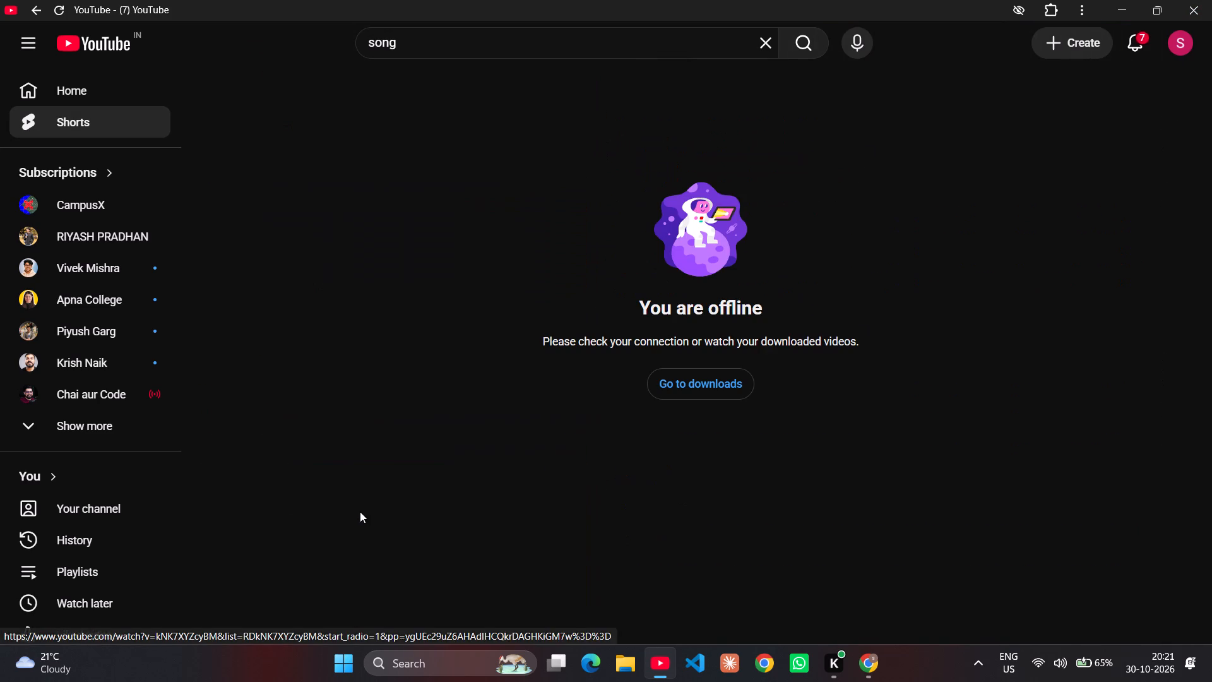
scroll(360, 512, "right", 1)
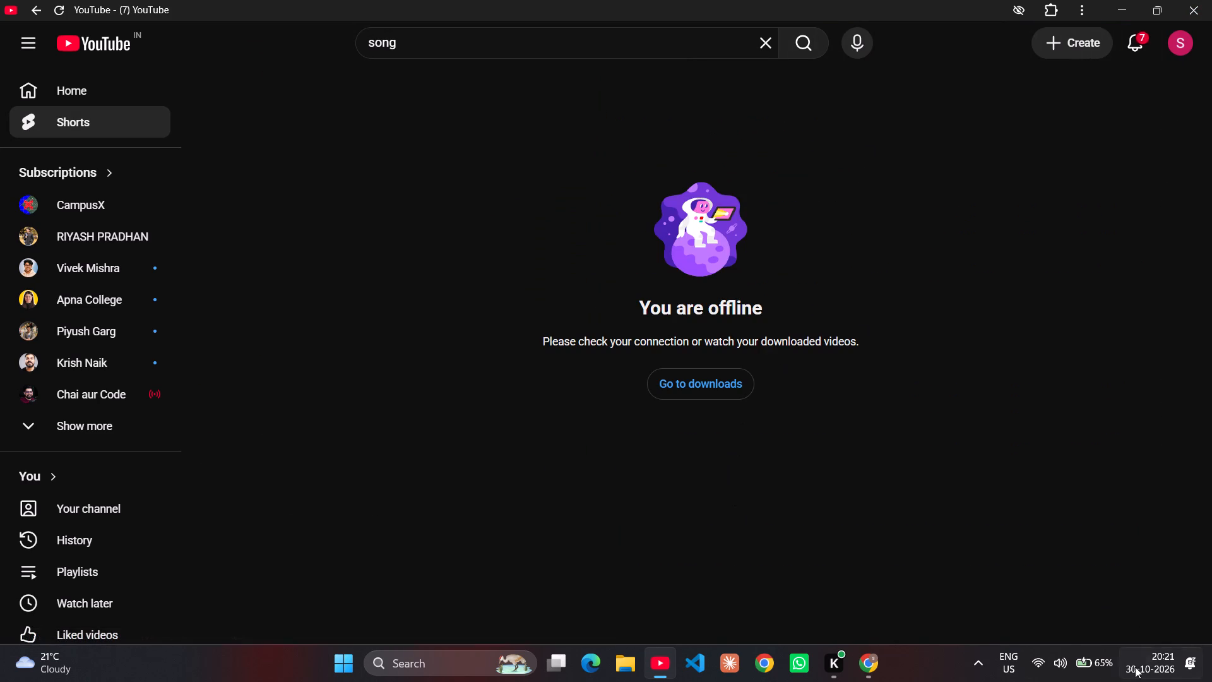
Check the computer's Wi-Fi connection in the Windows quick settings, and return to YouTube.
left_click(1055, 670)
scroll(1055, 670, "down", 3)
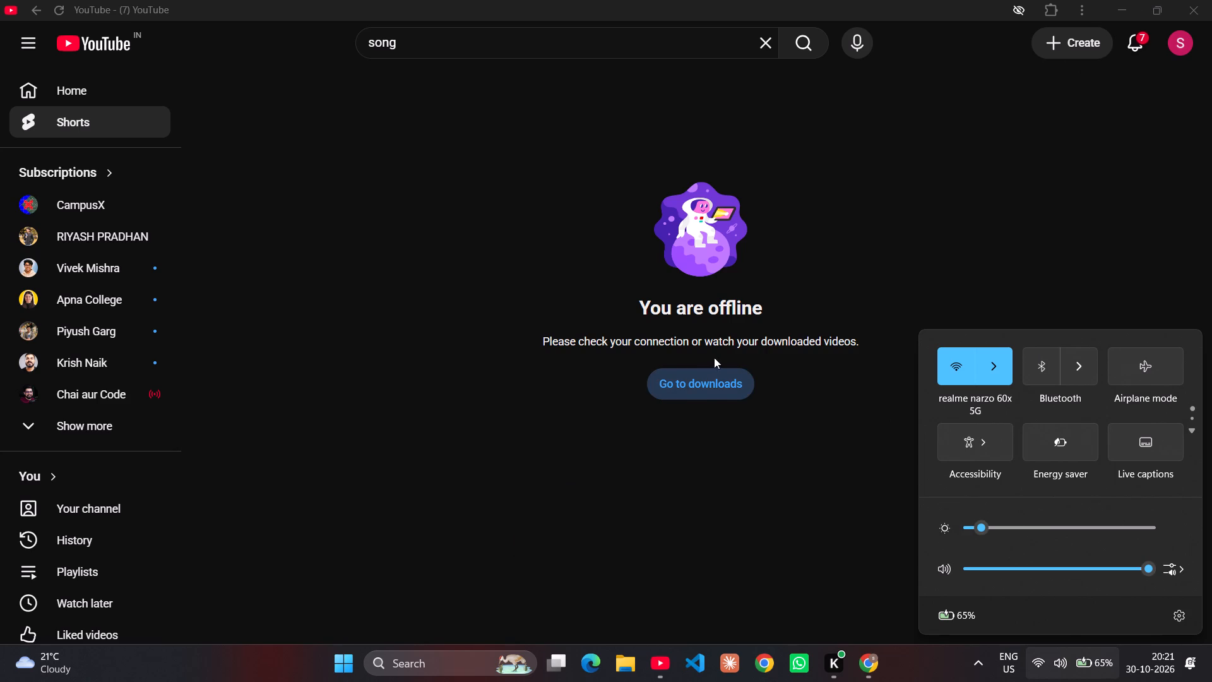
left_click(705, 321)
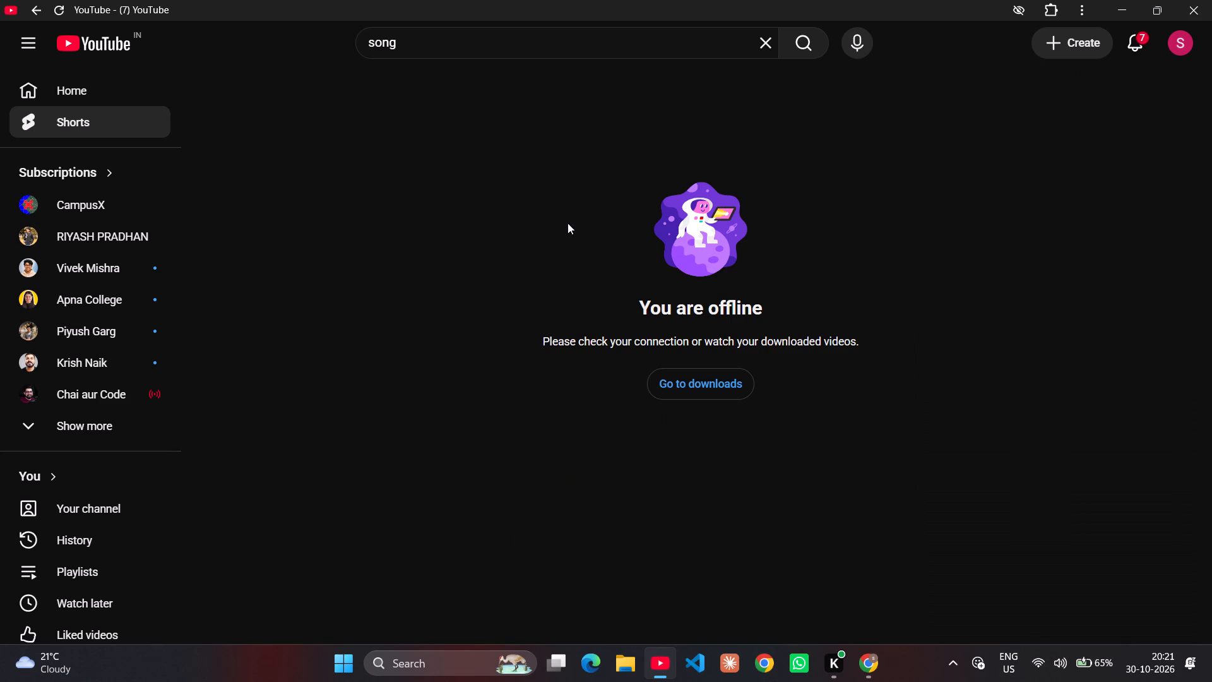
Run the YouTube search for "song" again.
left_click(576, 45)
key("Return")
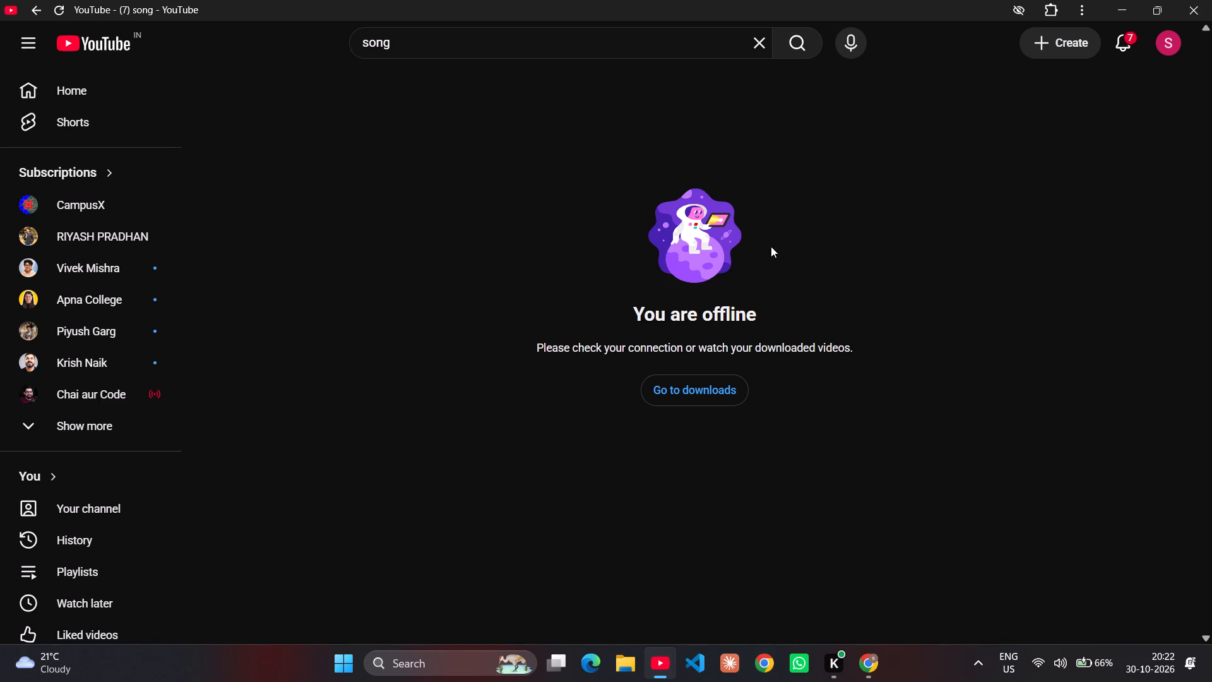
Switch back to the Canva presentation, deselect the table on page 26, and browse further "table" graphics results.
left_click(1117, 1)
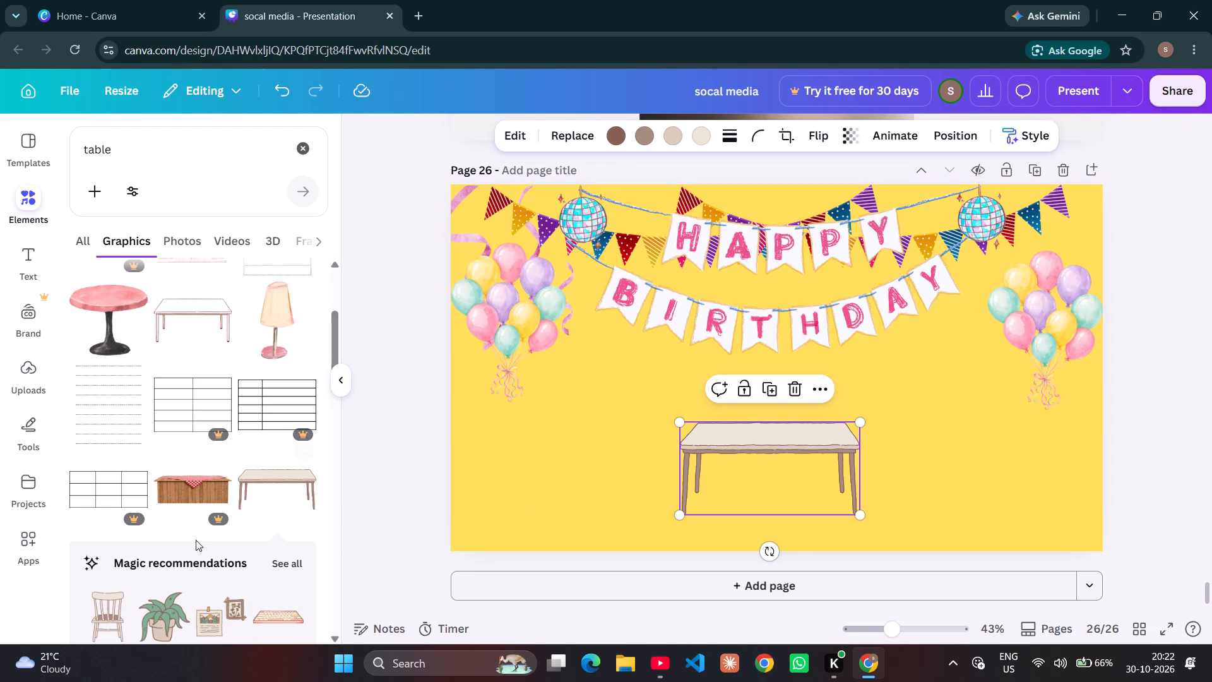
left_click(343, 496)
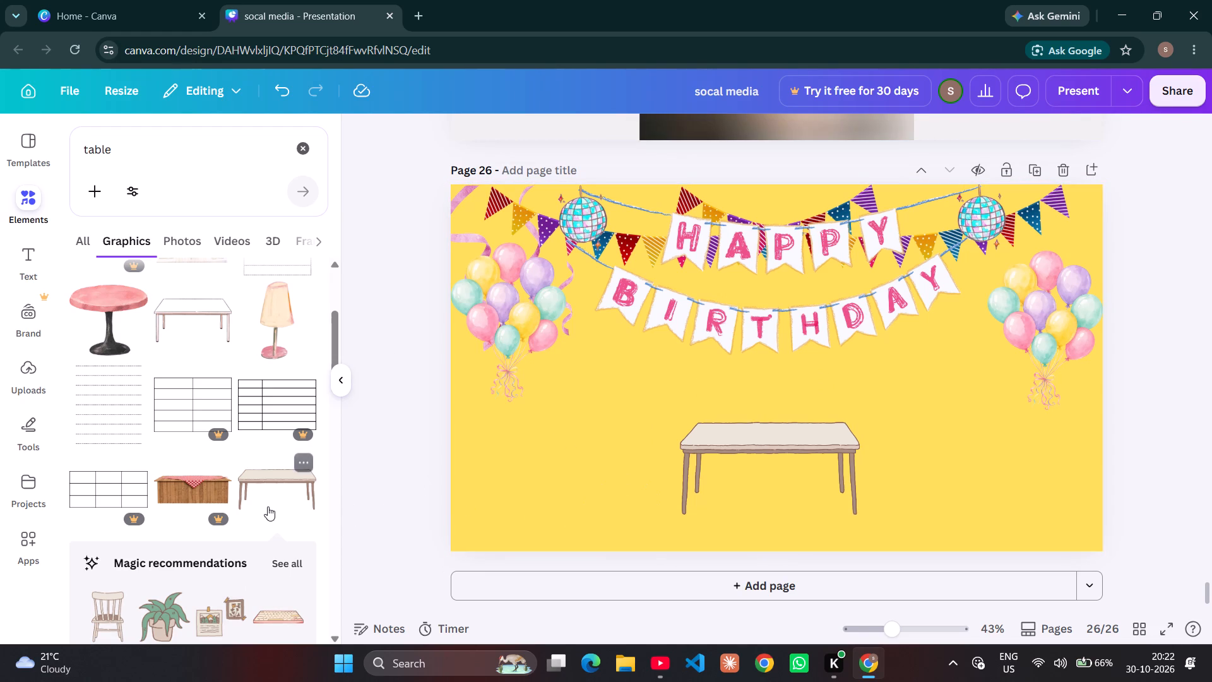
scroll(268, 506, "down", 3)
scroll(268, 506, "up", 4)
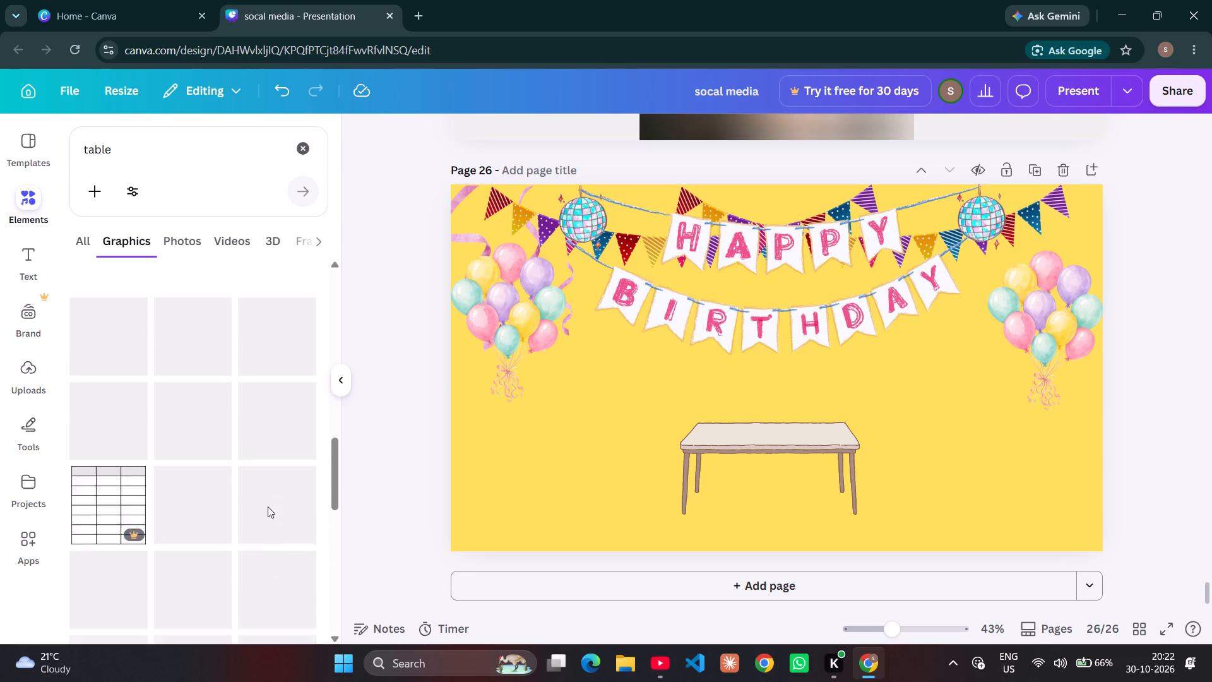
scroll(268, 506, "up", 1)
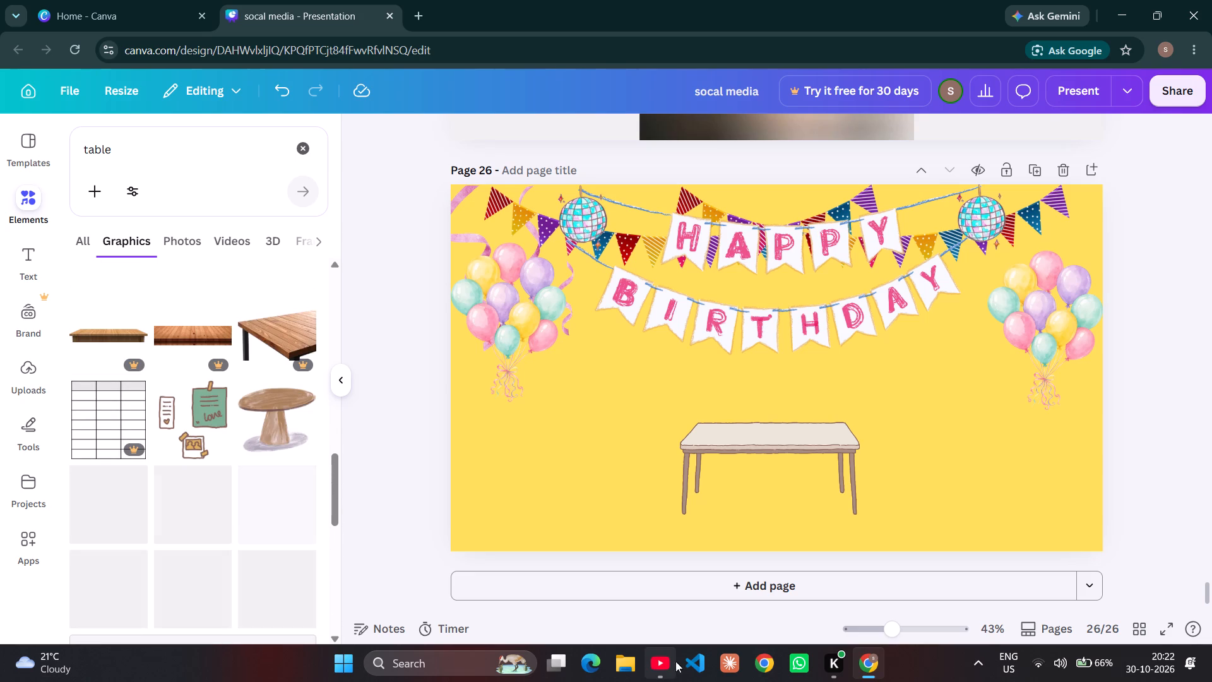
Switch to YouTube and rerun the search for "song".
left_click(657, 667)
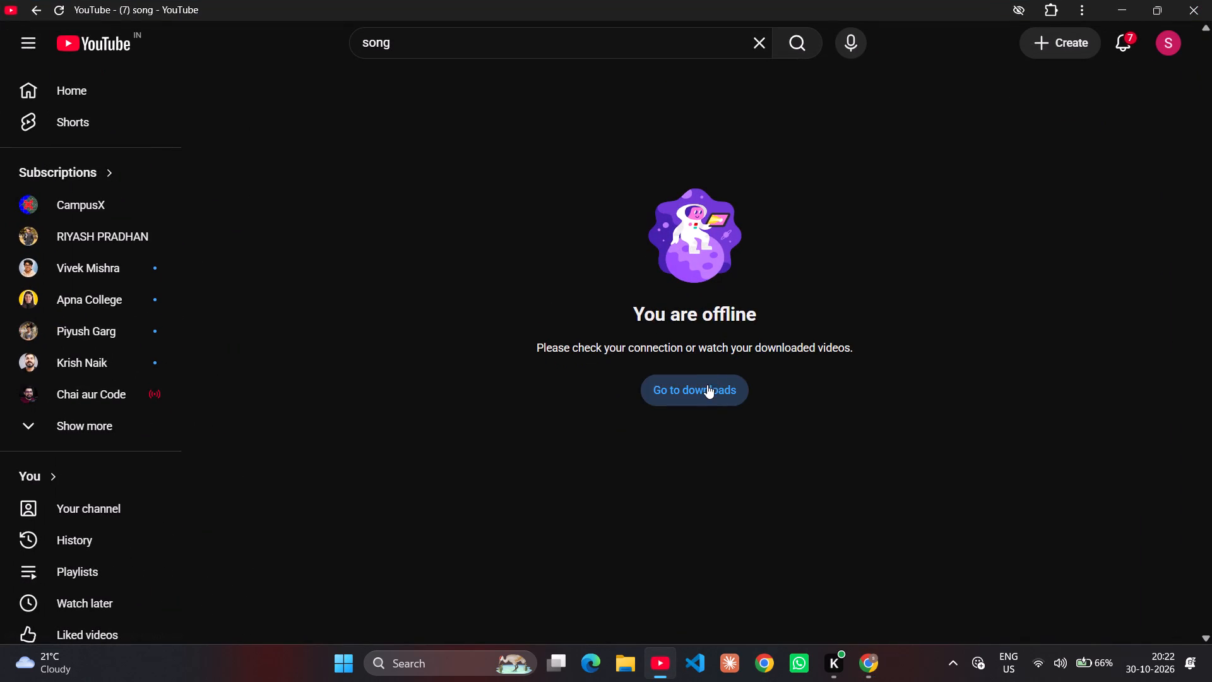
left_click(663, 61)
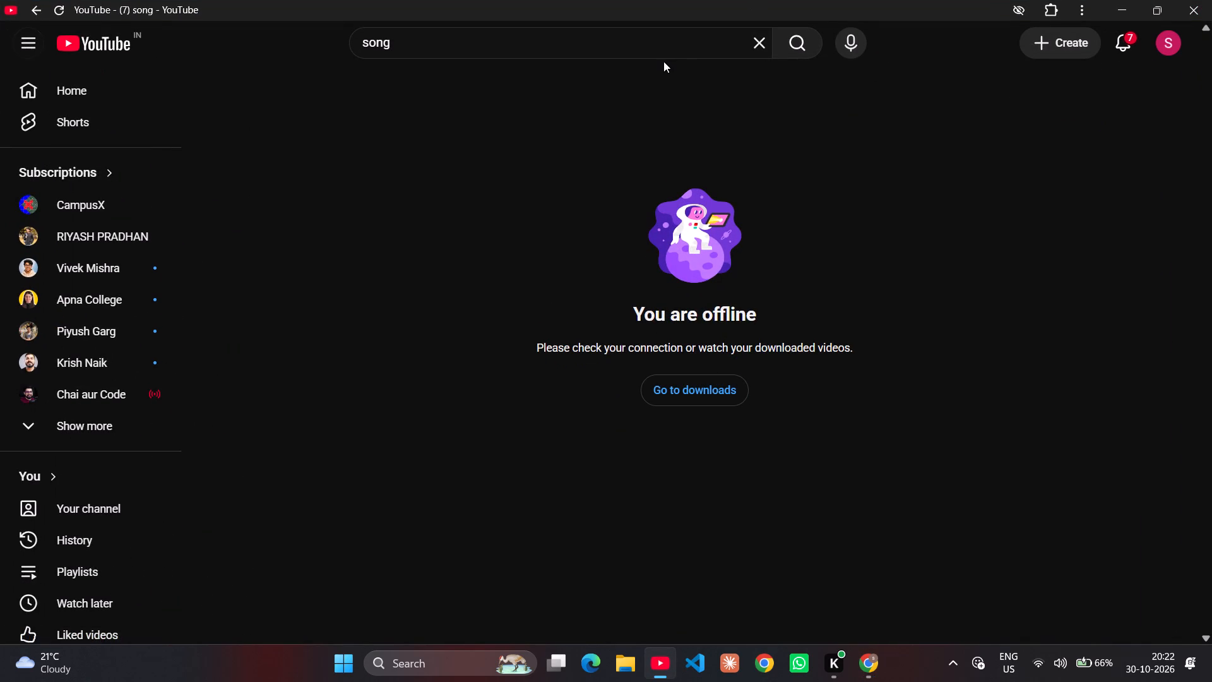
left_click(661, 48)
key("Return")
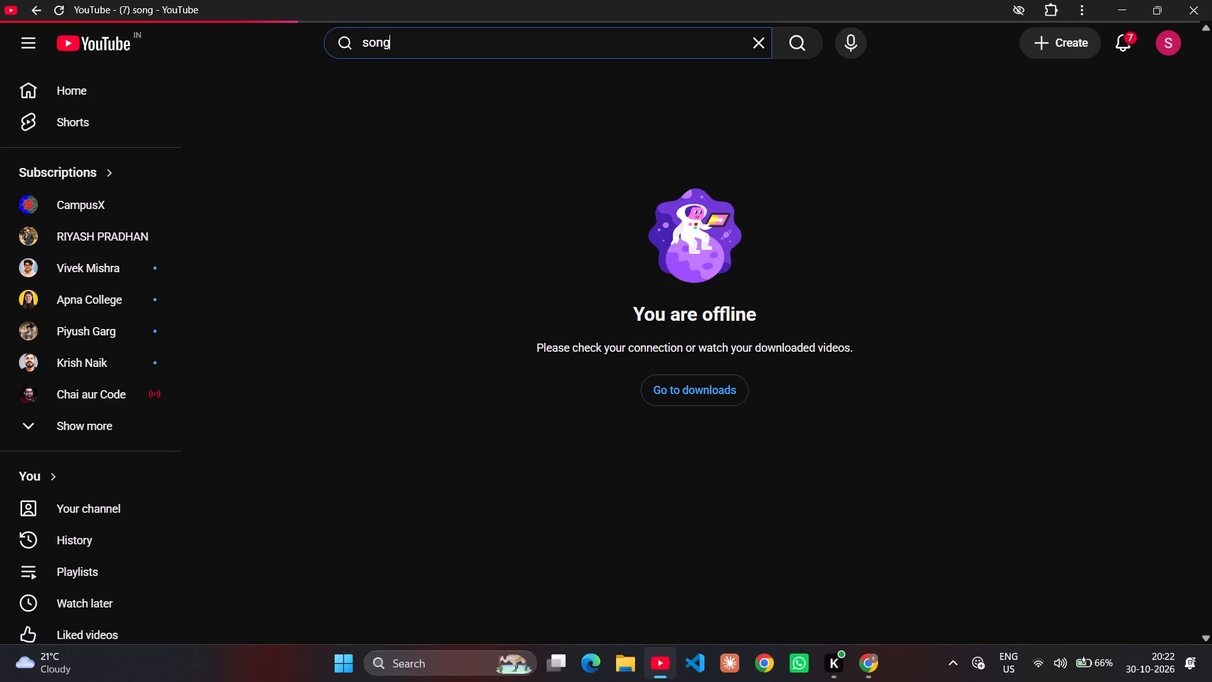
Return to the Canva presentation and look over page 26 and the page before it.
left_click(1127, 0)
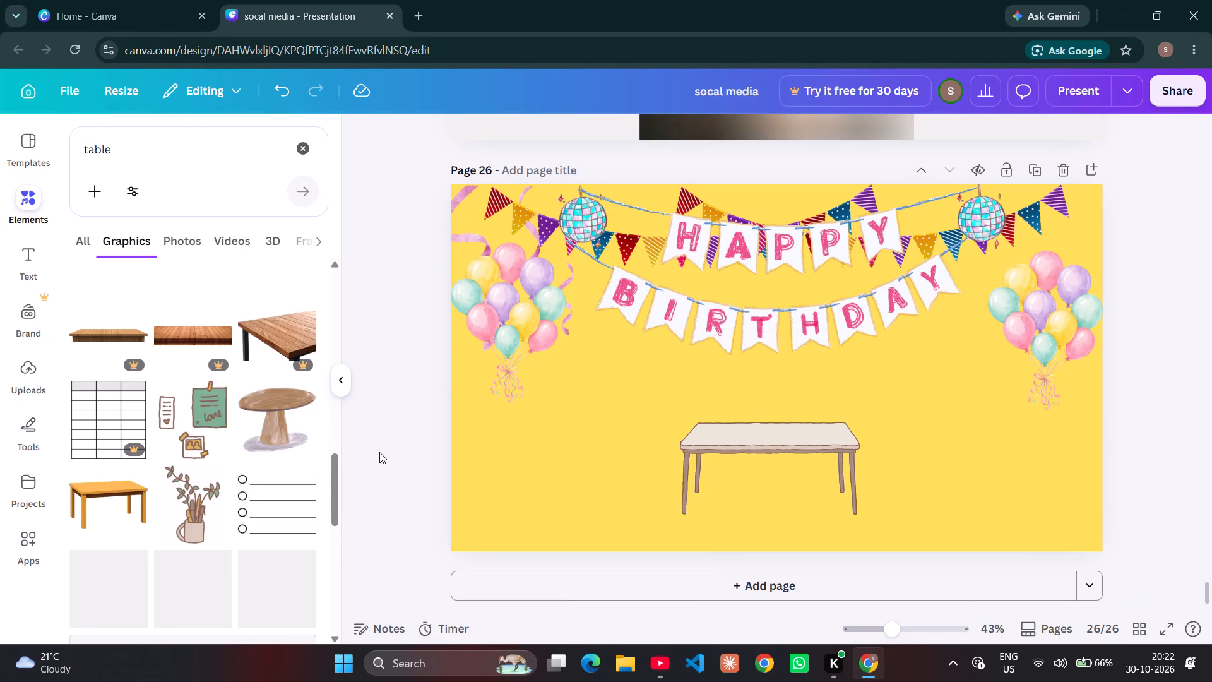
scroll(379, 452, "down", 3)
scroll(557, 371, "up", 3)
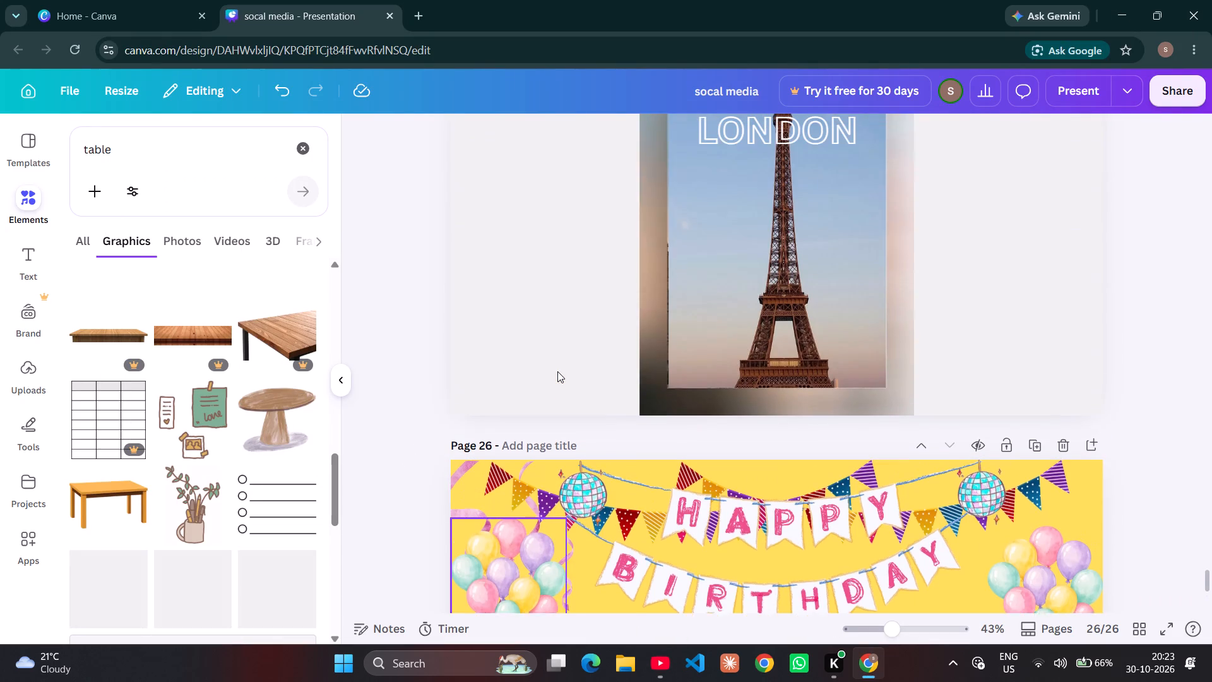
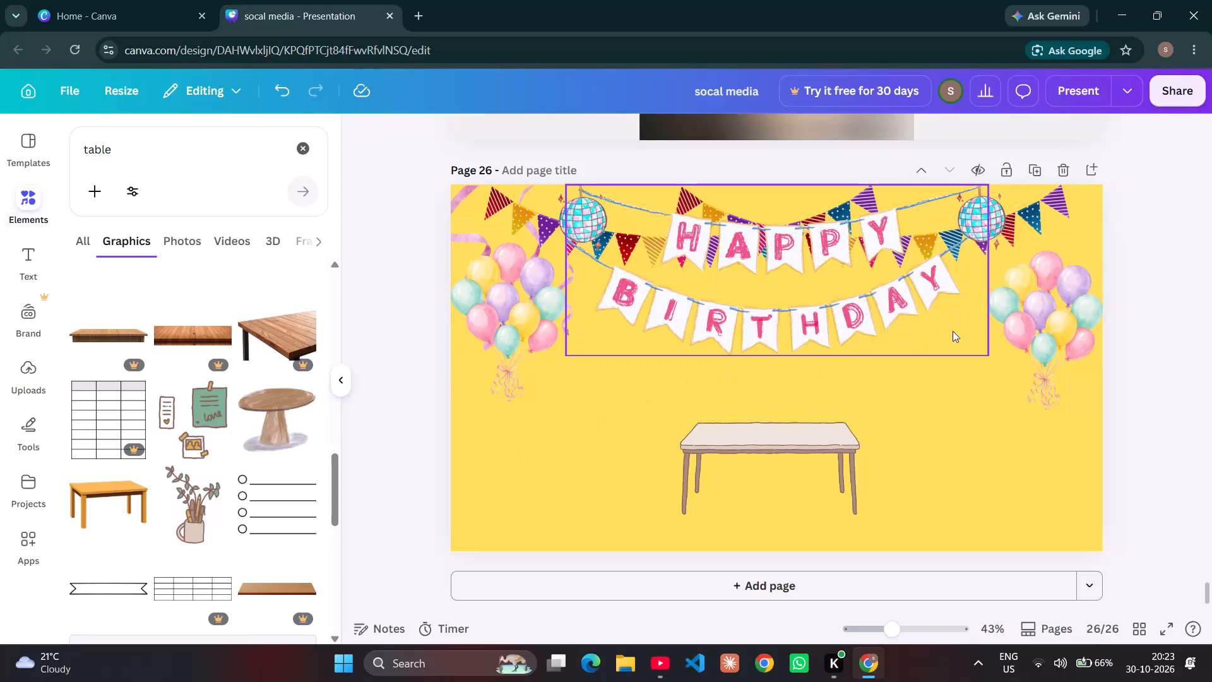
Check the size and position settings of the two balloon bunches on page 26.
left_click(494, 292)
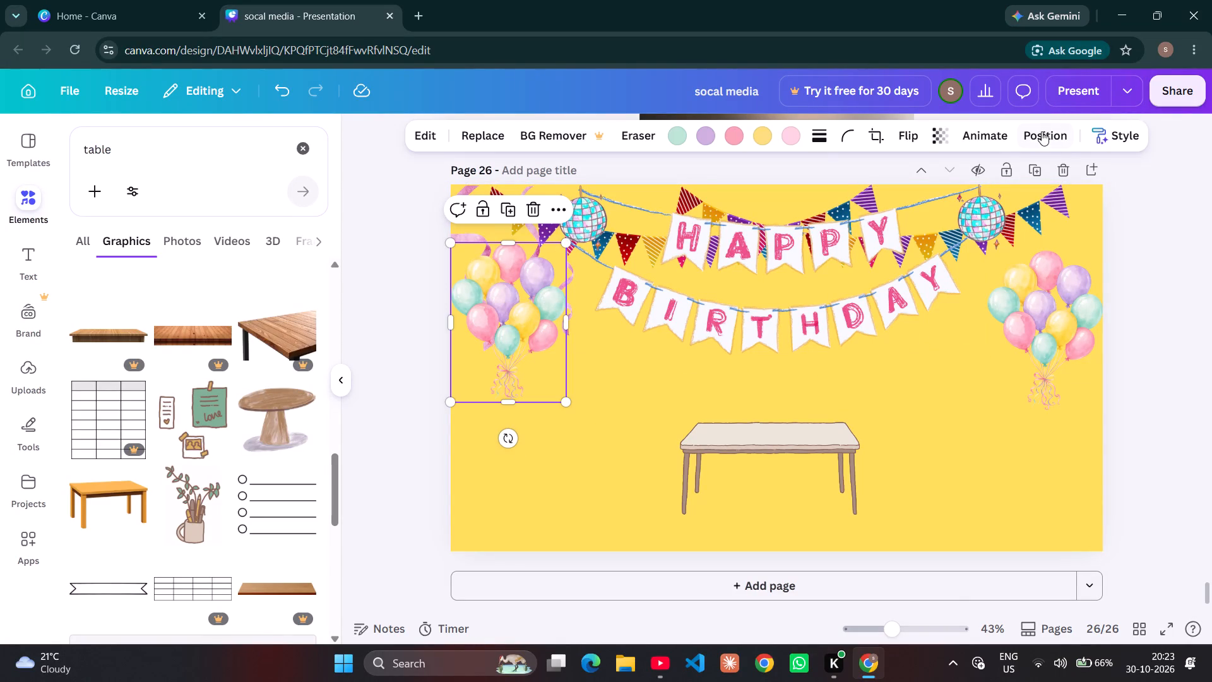
left_click(1041, 132)
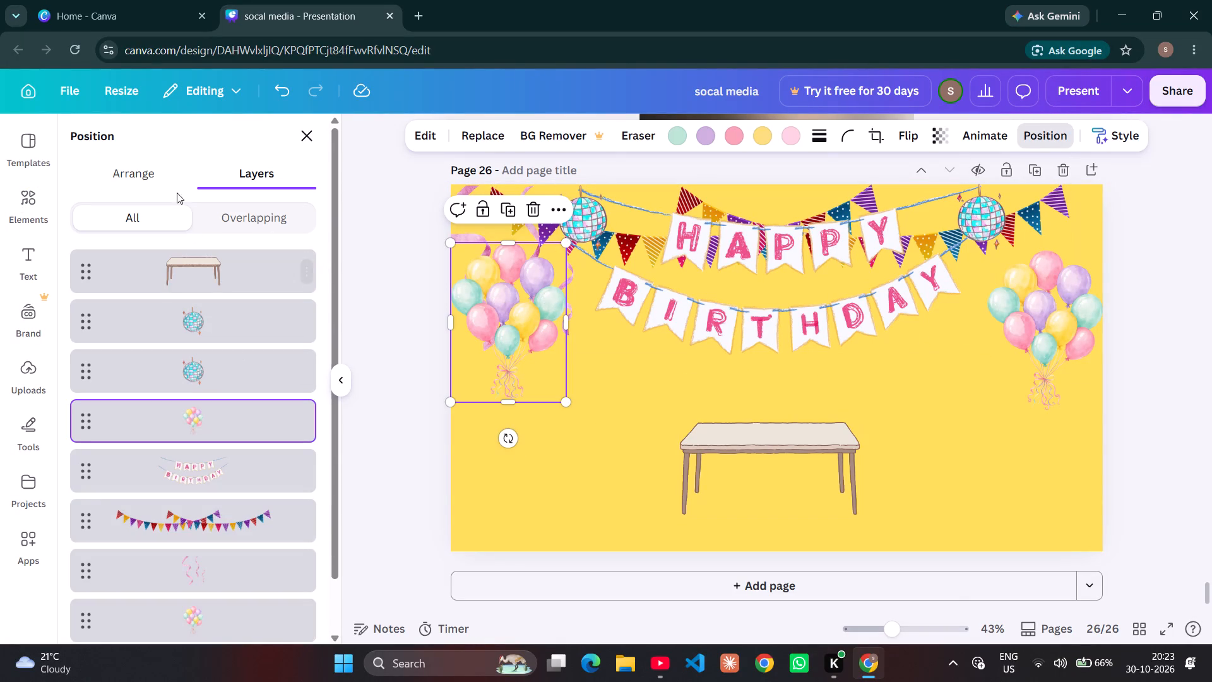
left_click(167, 164)
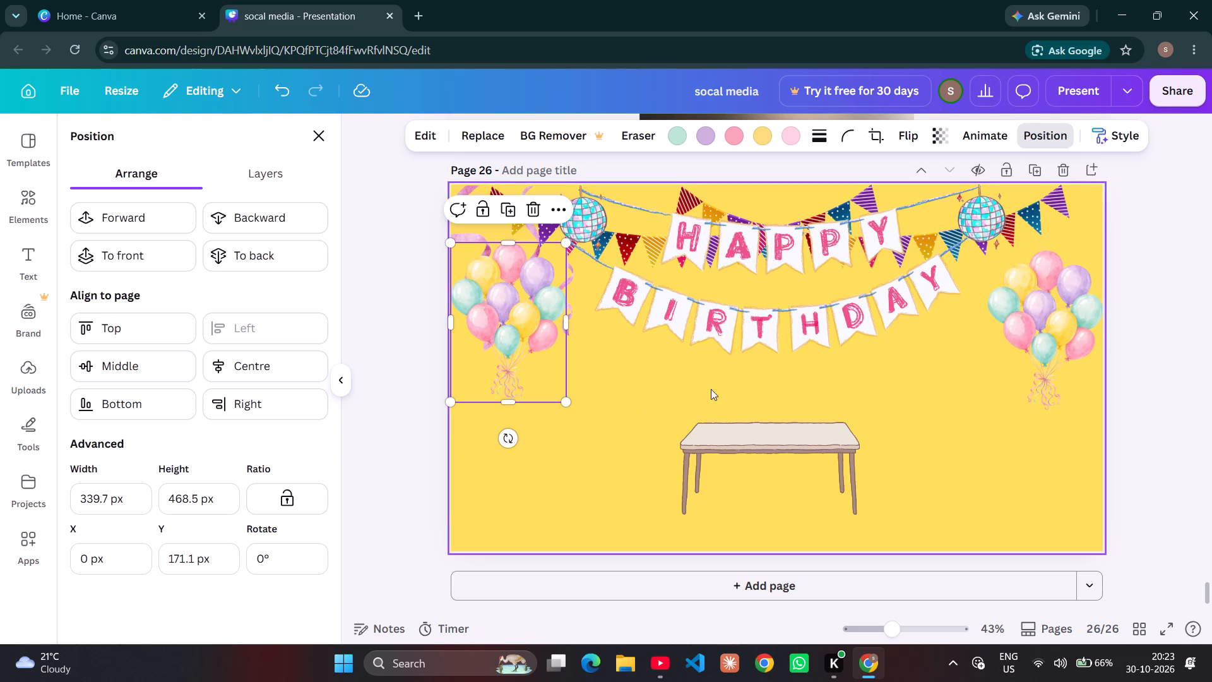
left_click(1008, 337)
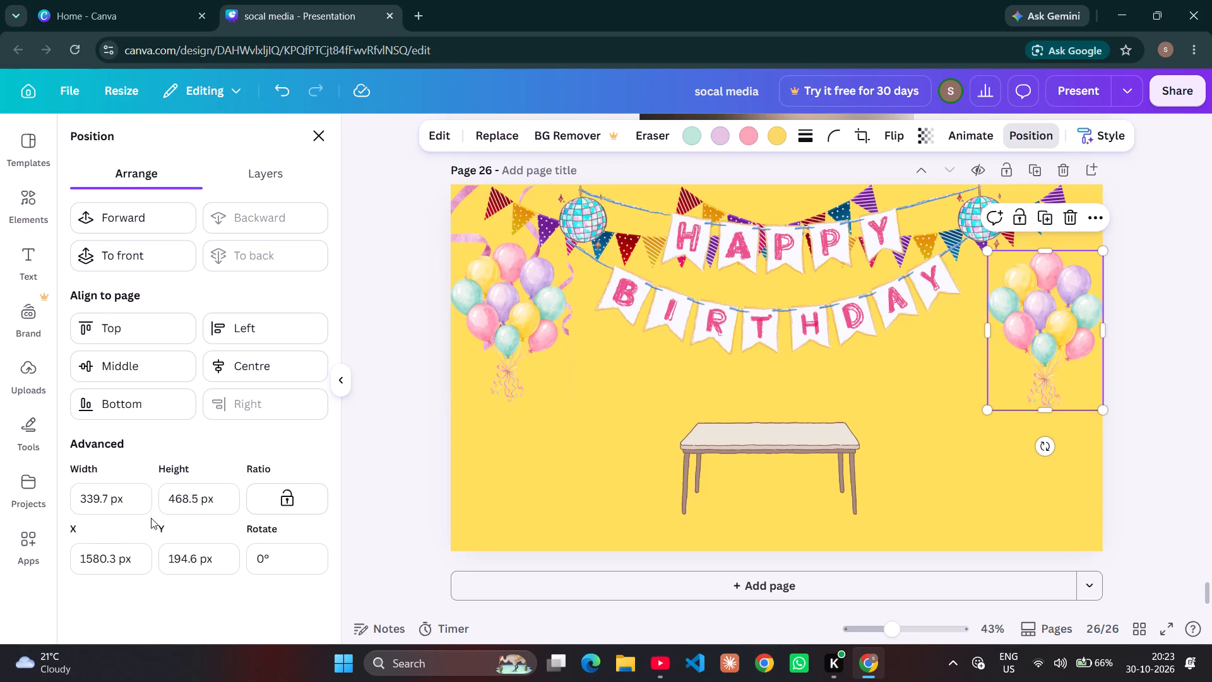
left_click(469, 421)
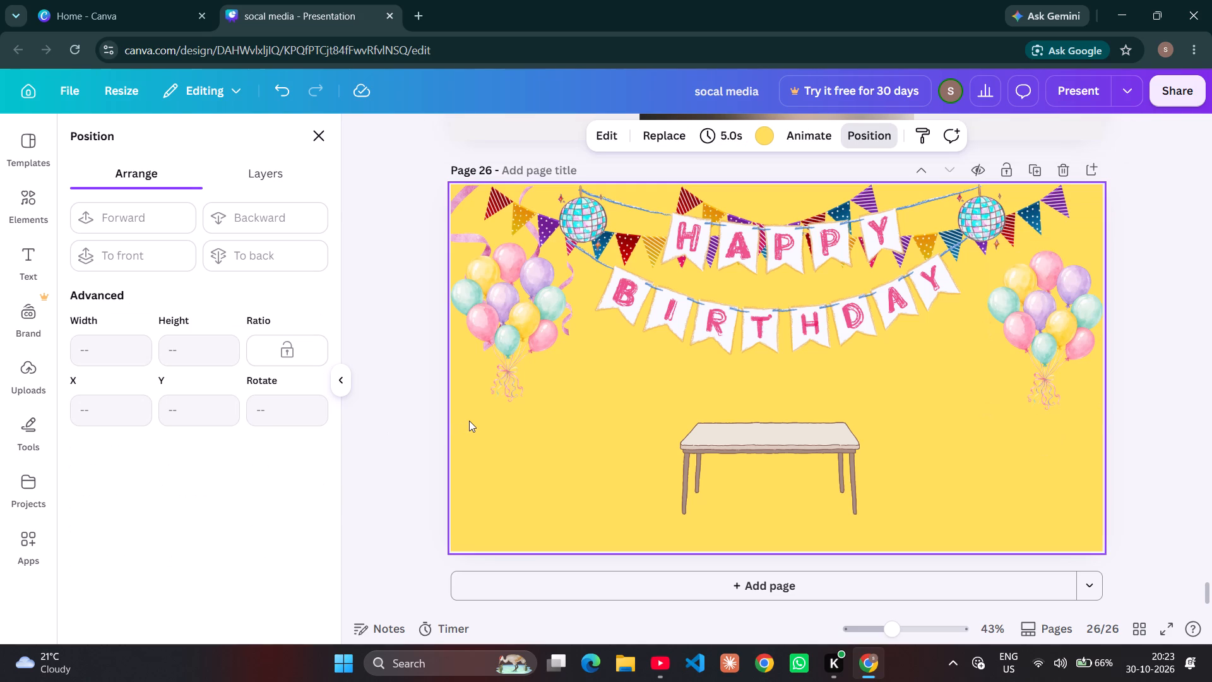
left_click(314, 122)
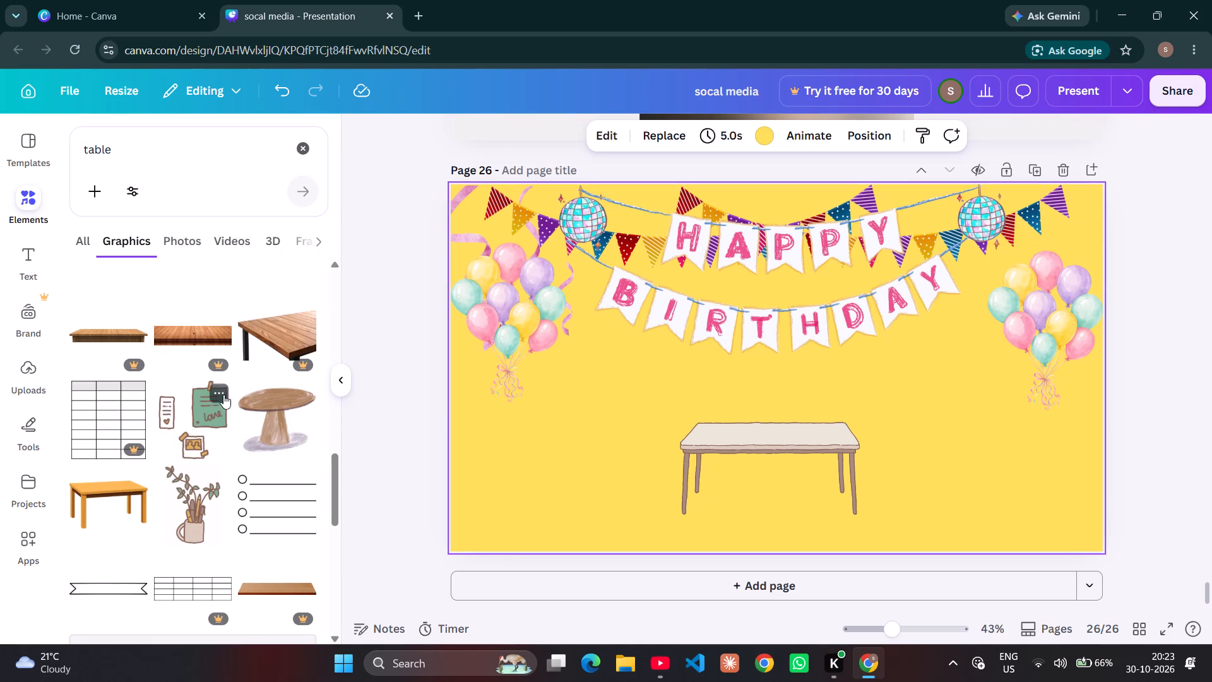
Replace the "table" search in the graphics library with "cake".
scroll(217, 428, "up", 7)
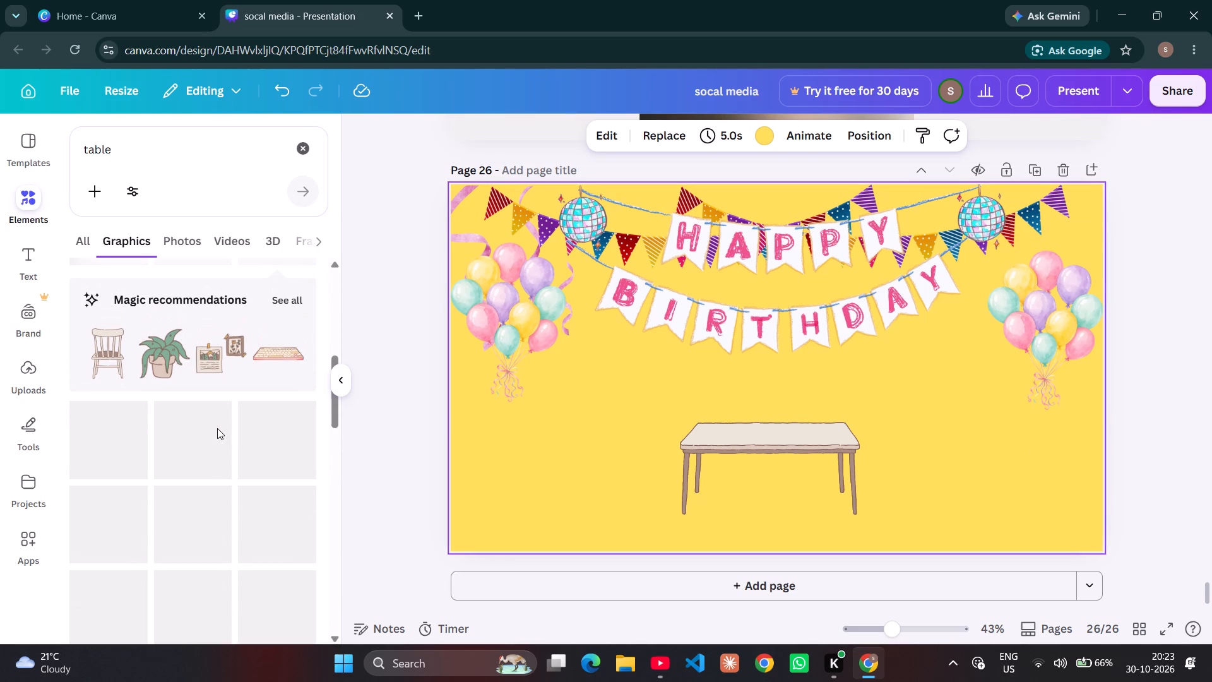
scroll(217, 428, "up", 2)
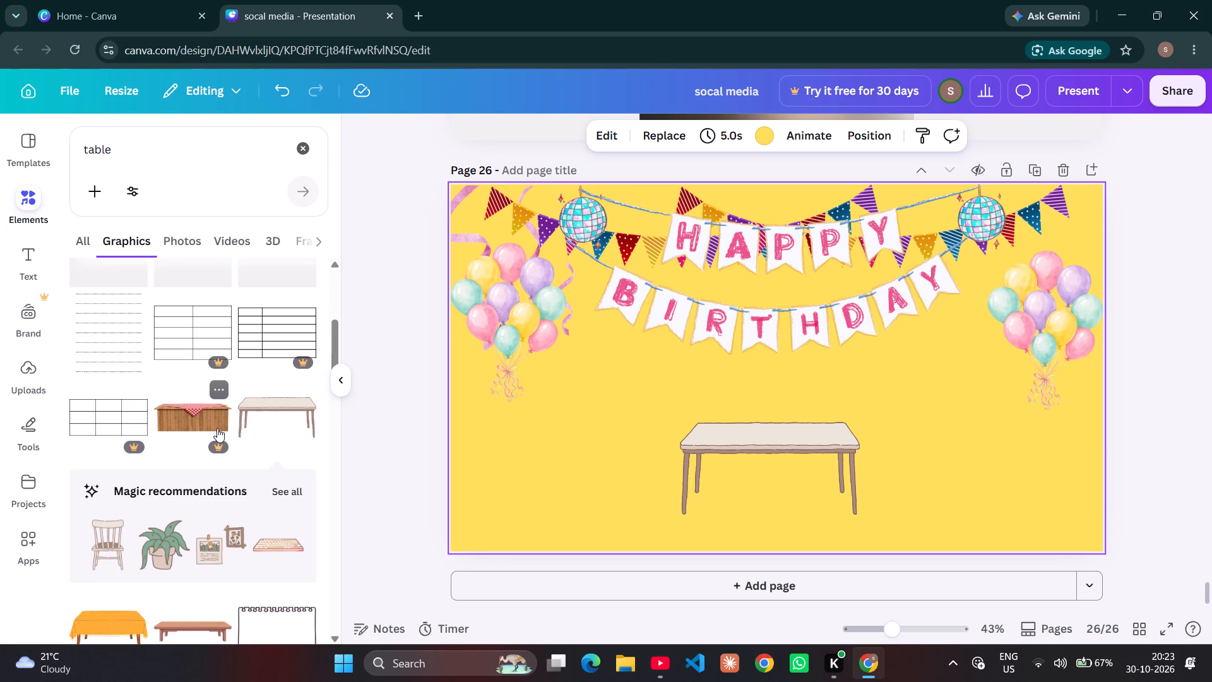
scroll(217, 428, "up", 4)
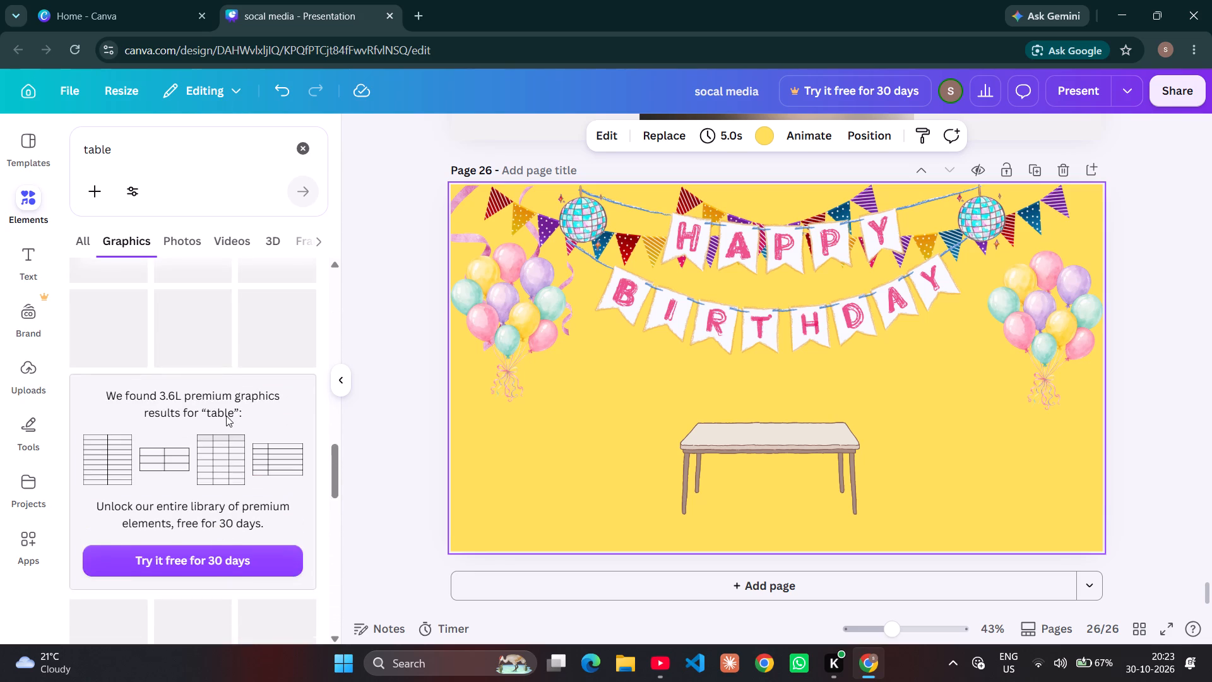
scroll(226, 416, "up", 1)
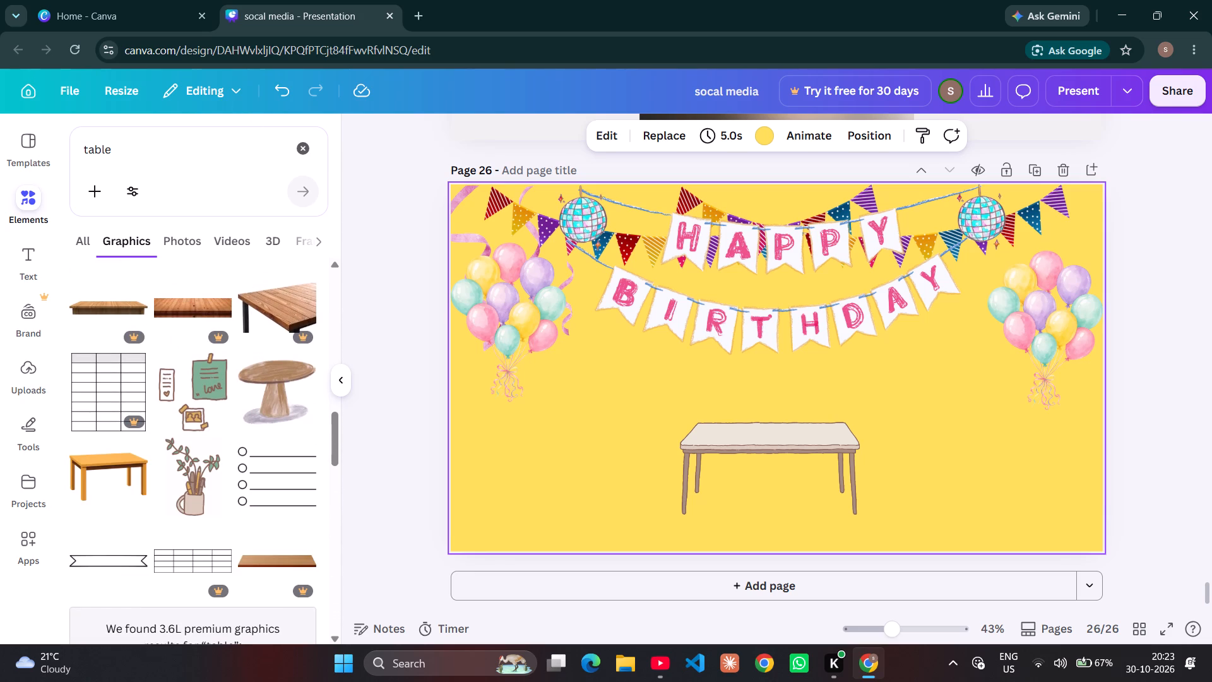
left_click(232, 145)
key("bracketright")
key("BackSpace")
key("BackSpace")
key("BackSpace")
key("BackSpace")
key("BackSpace")
key("BackSpace")
key("BackSpace")
key("BackSpace")
key("BackSpace")
key("BackSpace")
key("BackSpace")
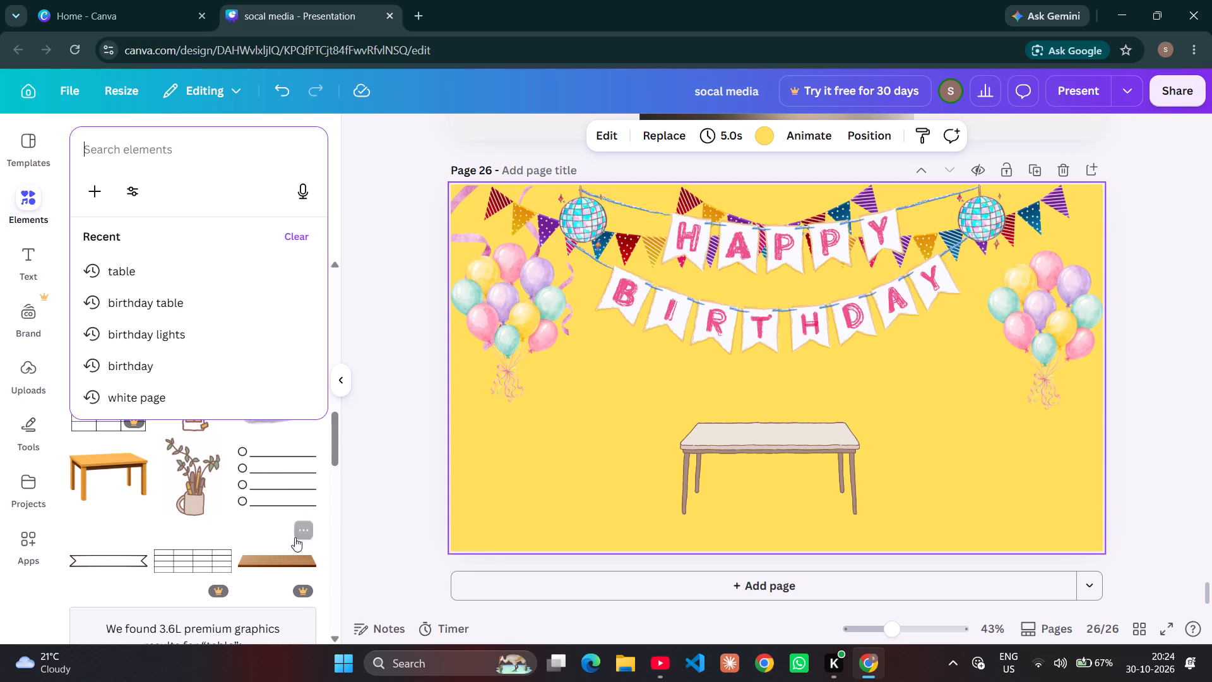
left_click(379, 458)
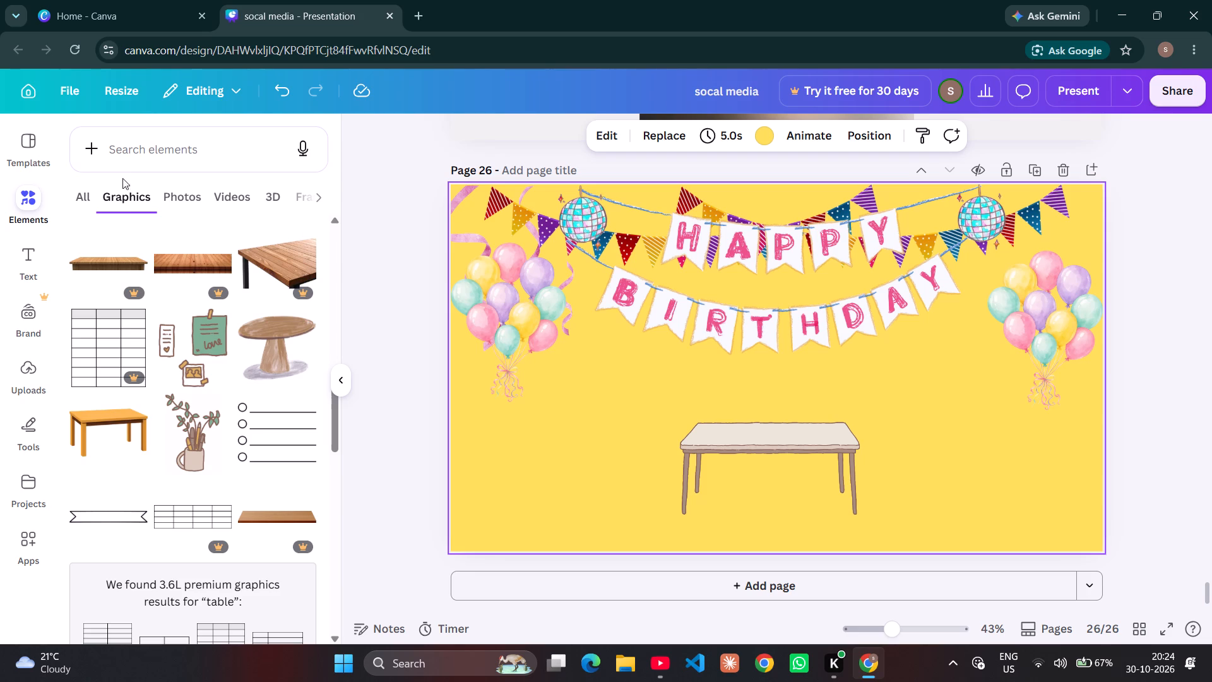
left_click(164, 150)
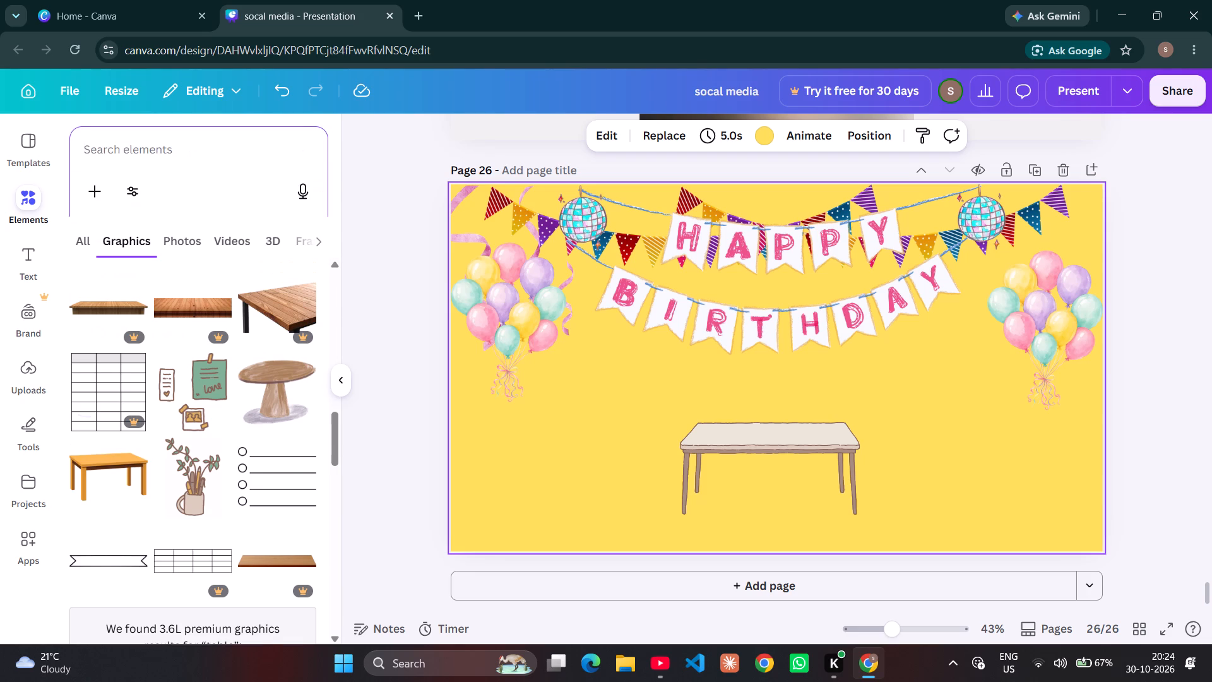
type("cake")
key("Return")
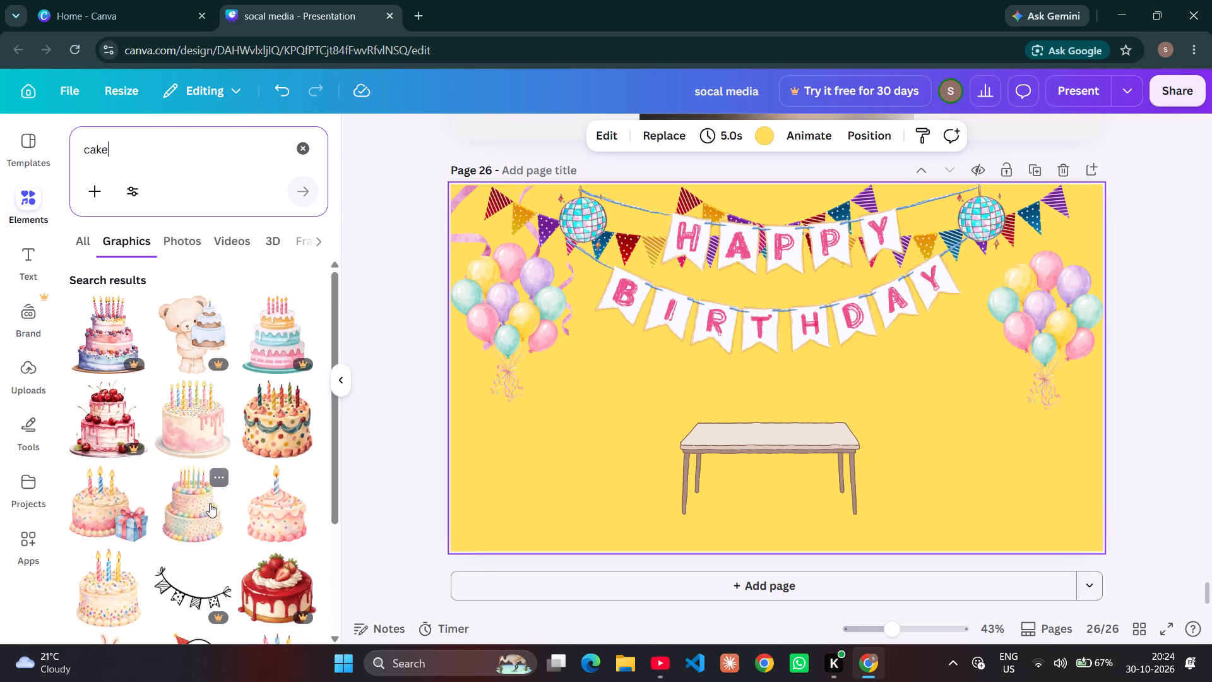
Add the pink dripping cake with coloured candles to page 26 and shrink it to about 158 by 162.
scroll(210, 503, "right", 3)
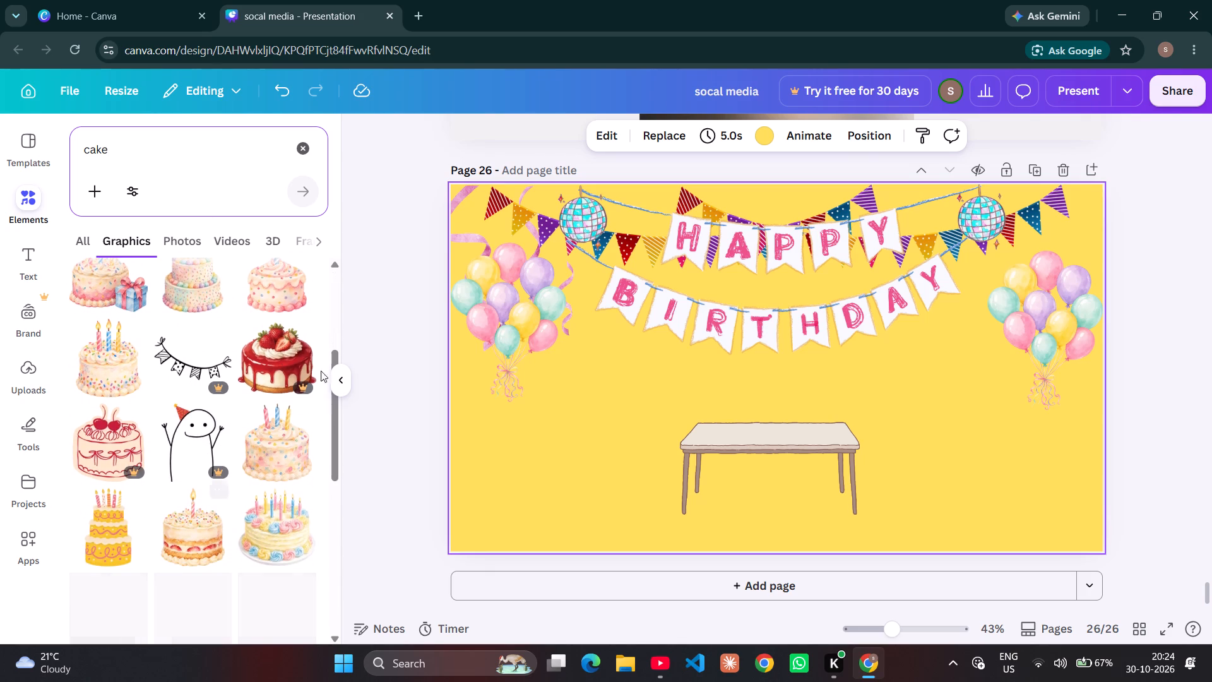
scroll(248, 331, "up", 1)
left_click(218, 328)
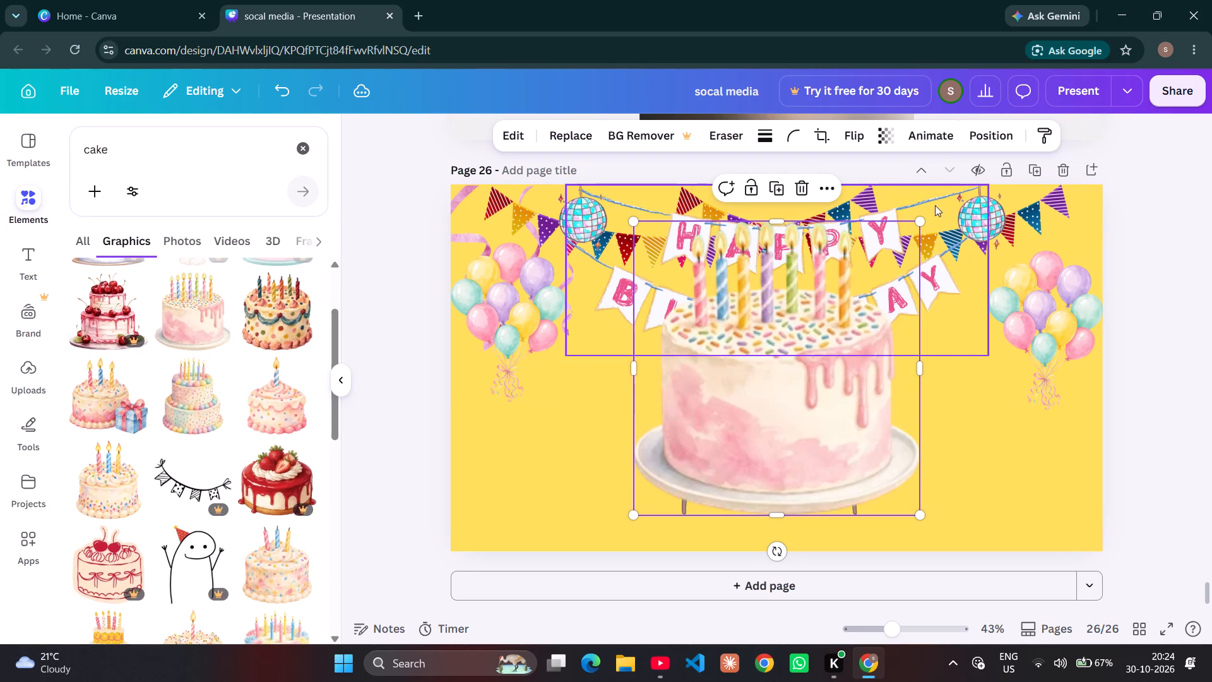
left_click_drag(916, 220, 654, 429)
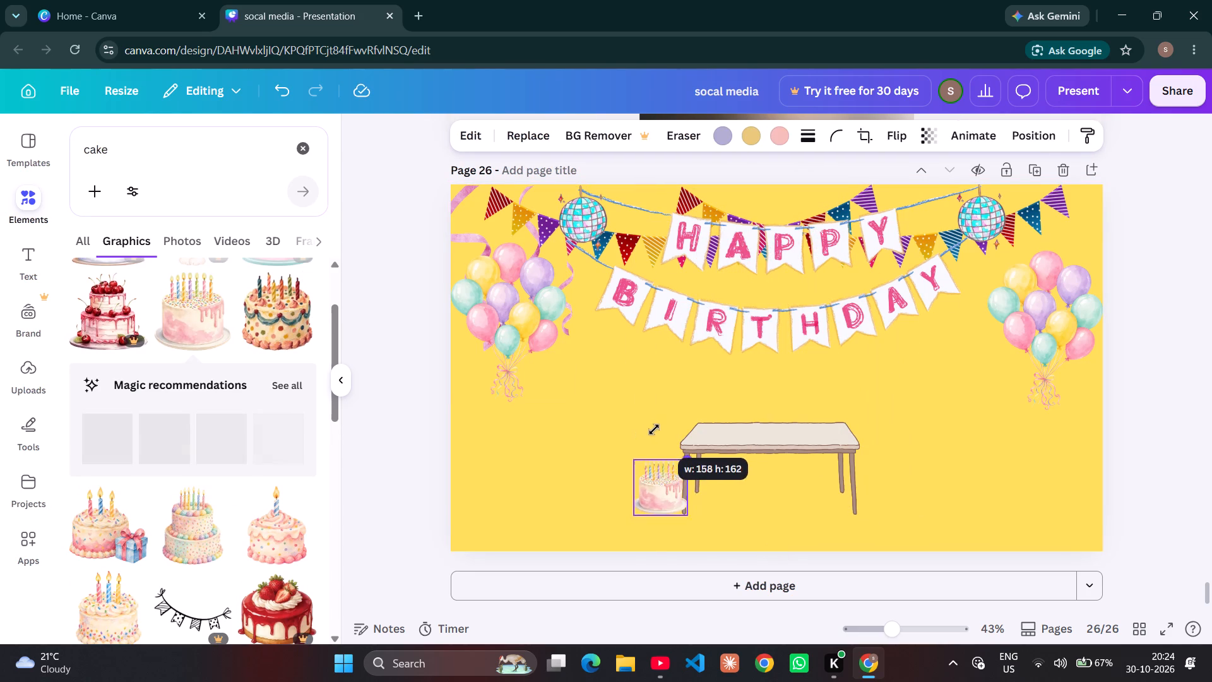
left_click_drag(654, 429, 655, 429)
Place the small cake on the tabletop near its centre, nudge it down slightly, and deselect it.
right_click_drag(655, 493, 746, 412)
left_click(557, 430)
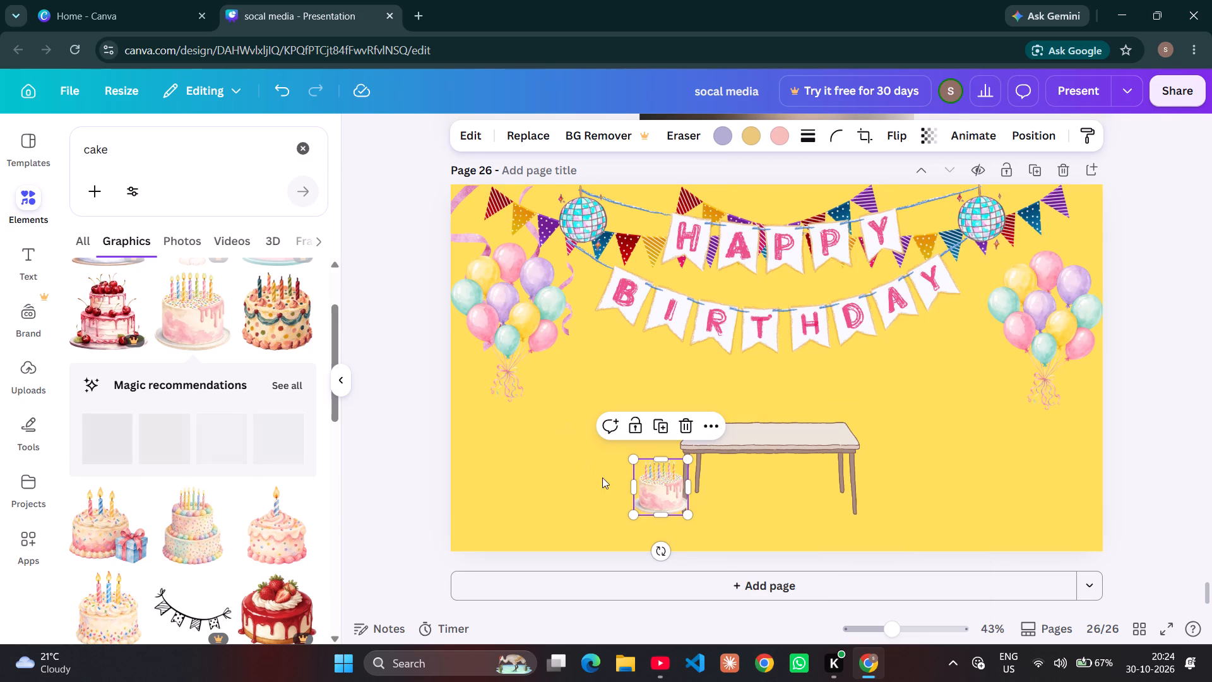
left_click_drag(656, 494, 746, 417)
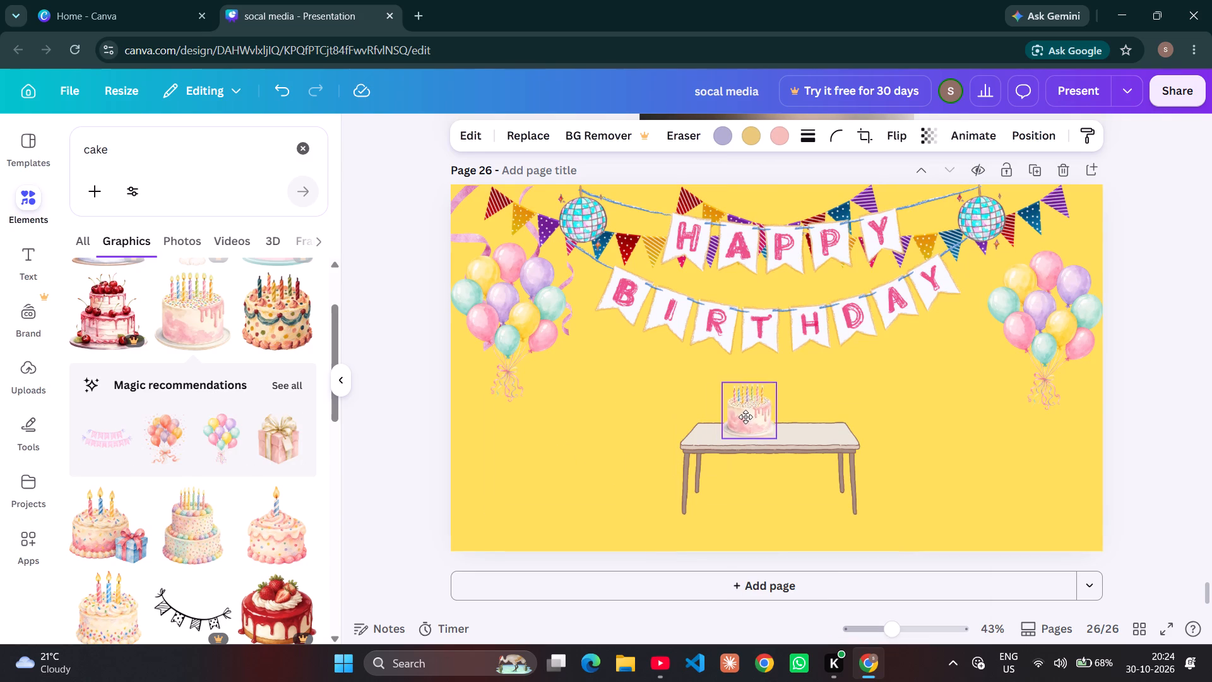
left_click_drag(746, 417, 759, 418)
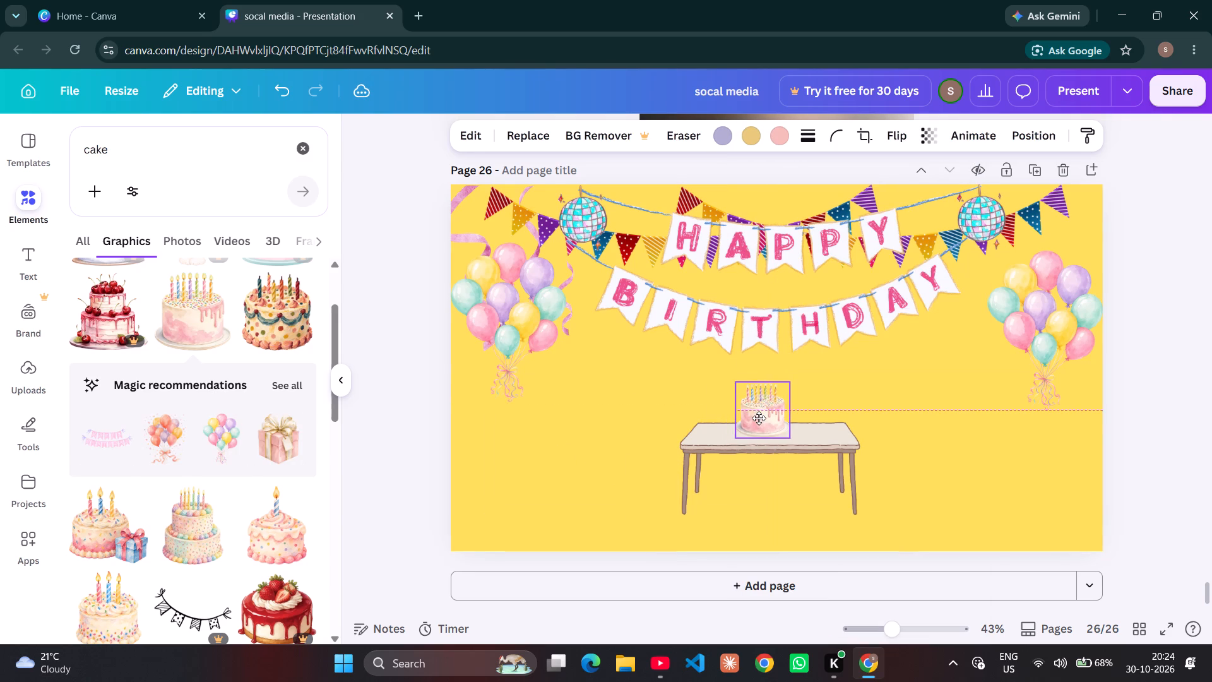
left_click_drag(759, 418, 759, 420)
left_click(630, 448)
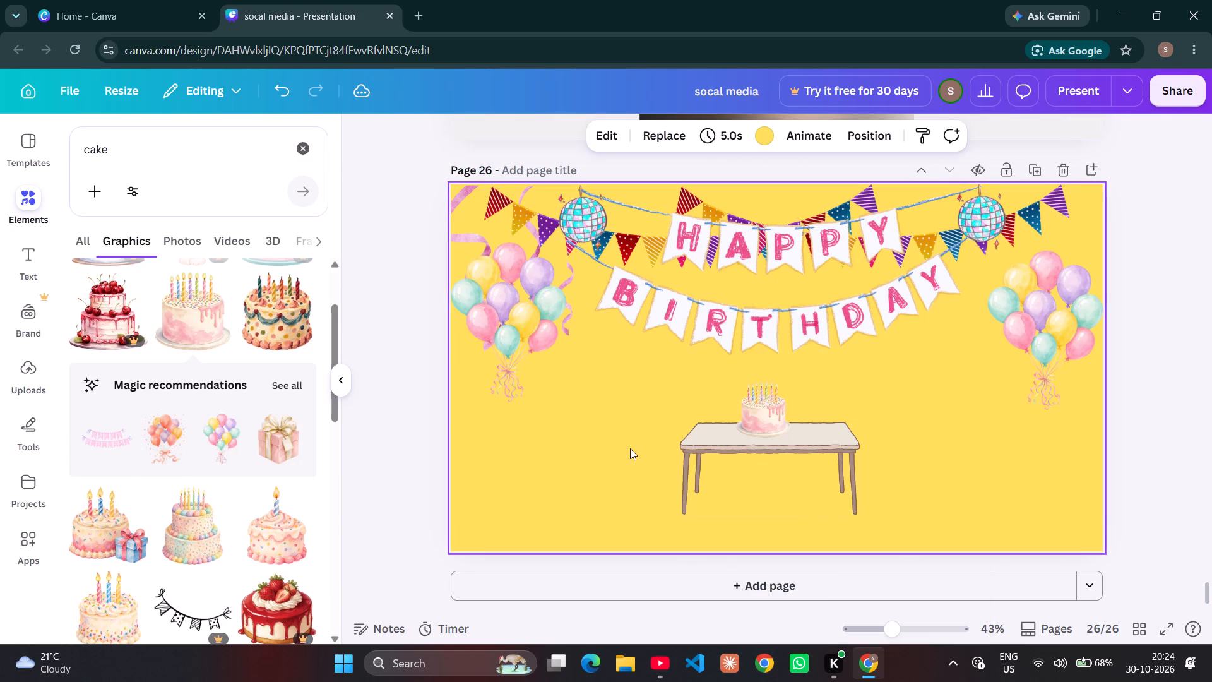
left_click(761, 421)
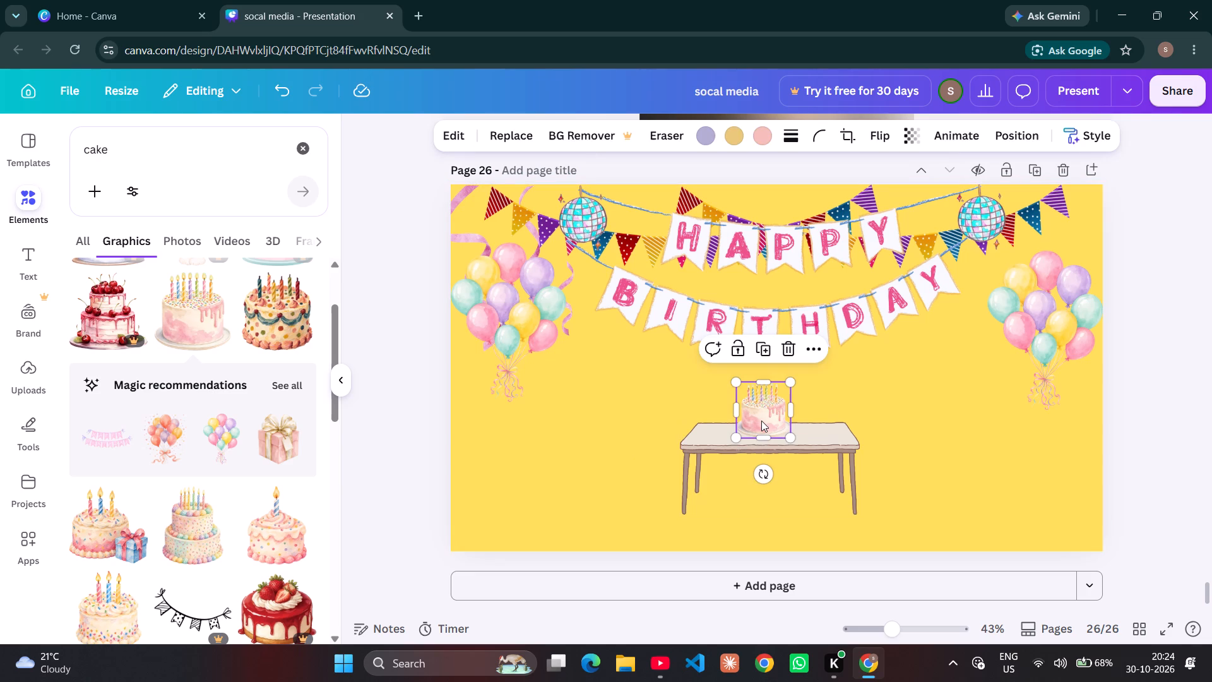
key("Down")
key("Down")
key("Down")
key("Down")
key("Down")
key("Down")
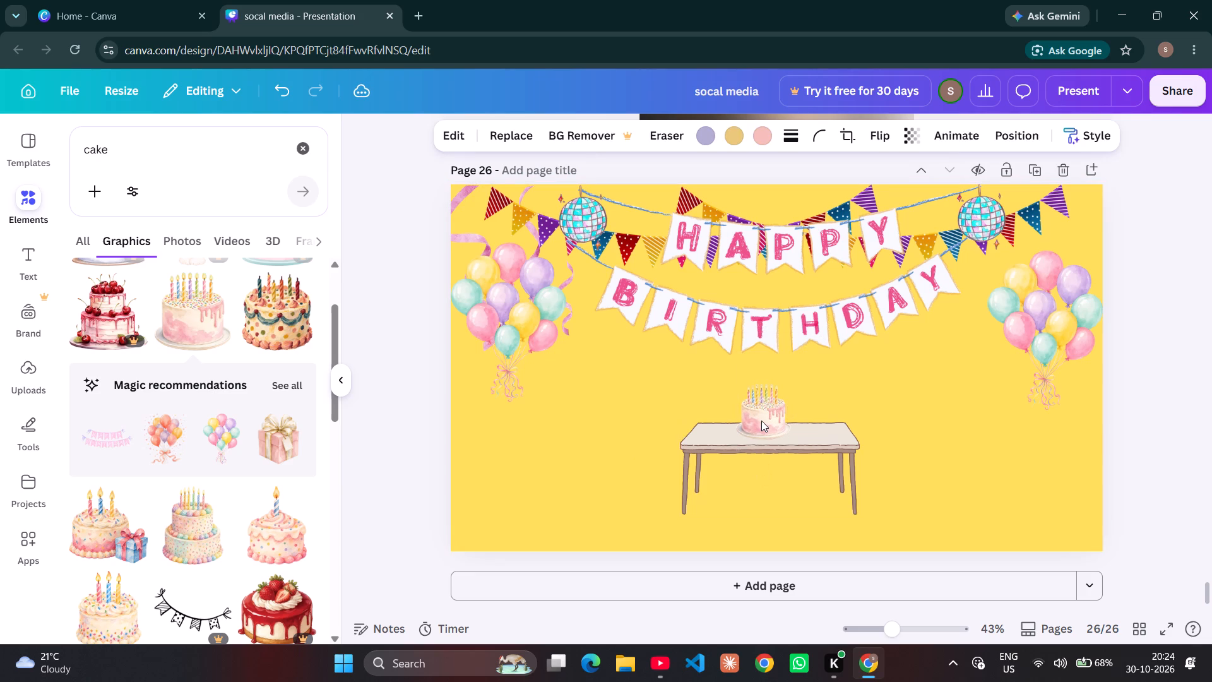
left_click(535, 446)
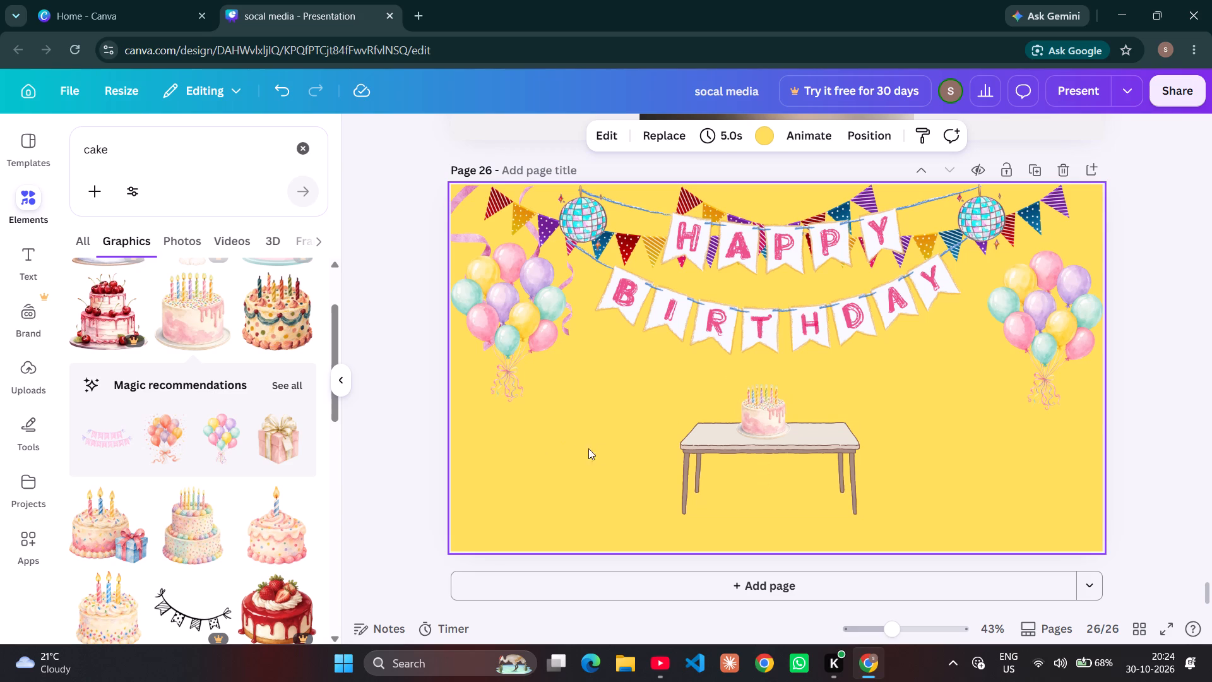
Try the cake in several spots on page 26 and set it down along the table's back edge, near the centre.
left_click(768, 414)
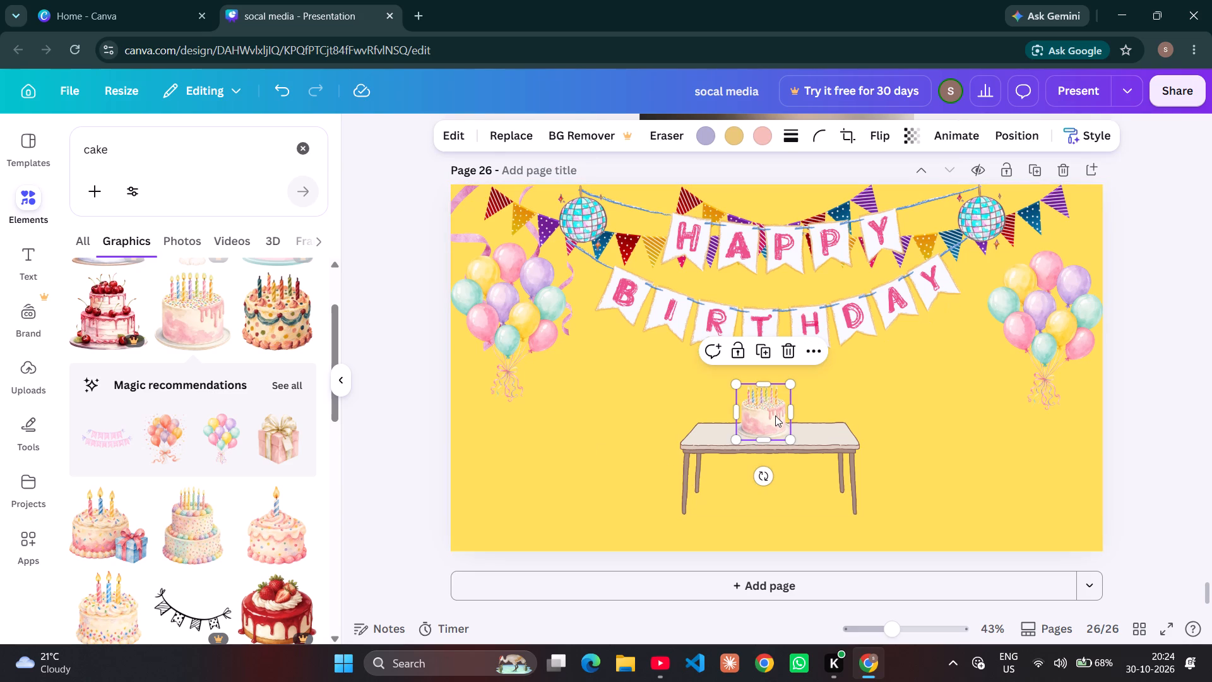
left_click_drag(775, 416, 1120, 530)
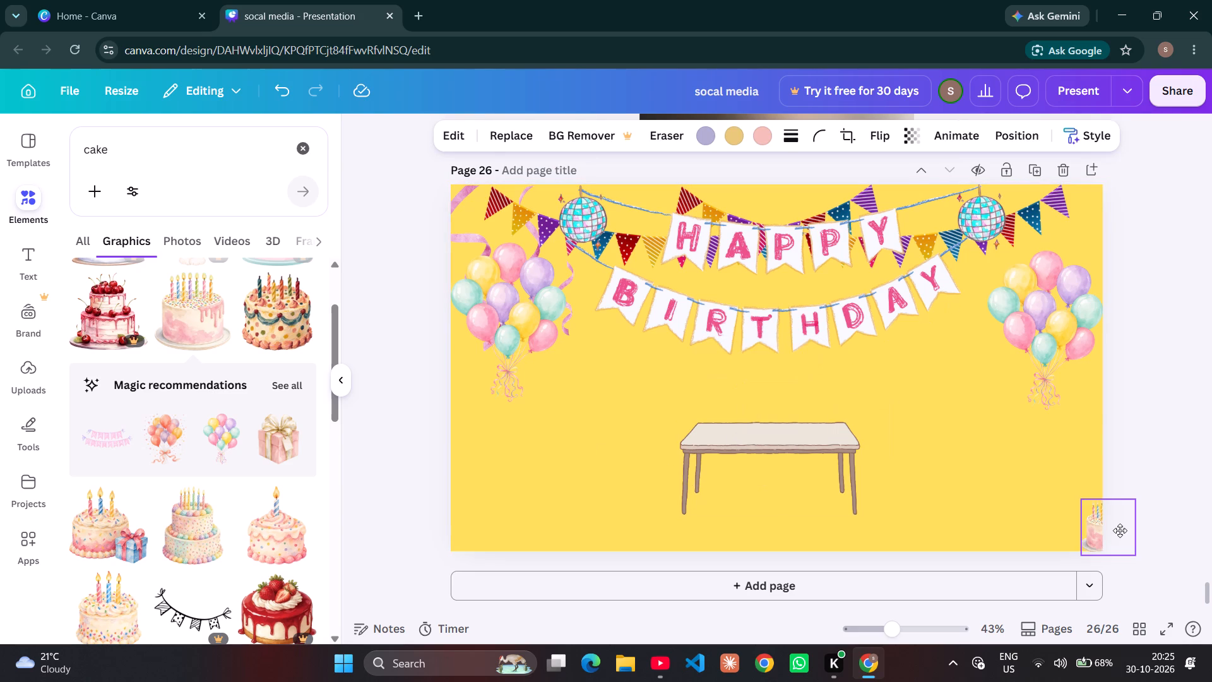
left_click_drag(1120, 530, 882, 386)
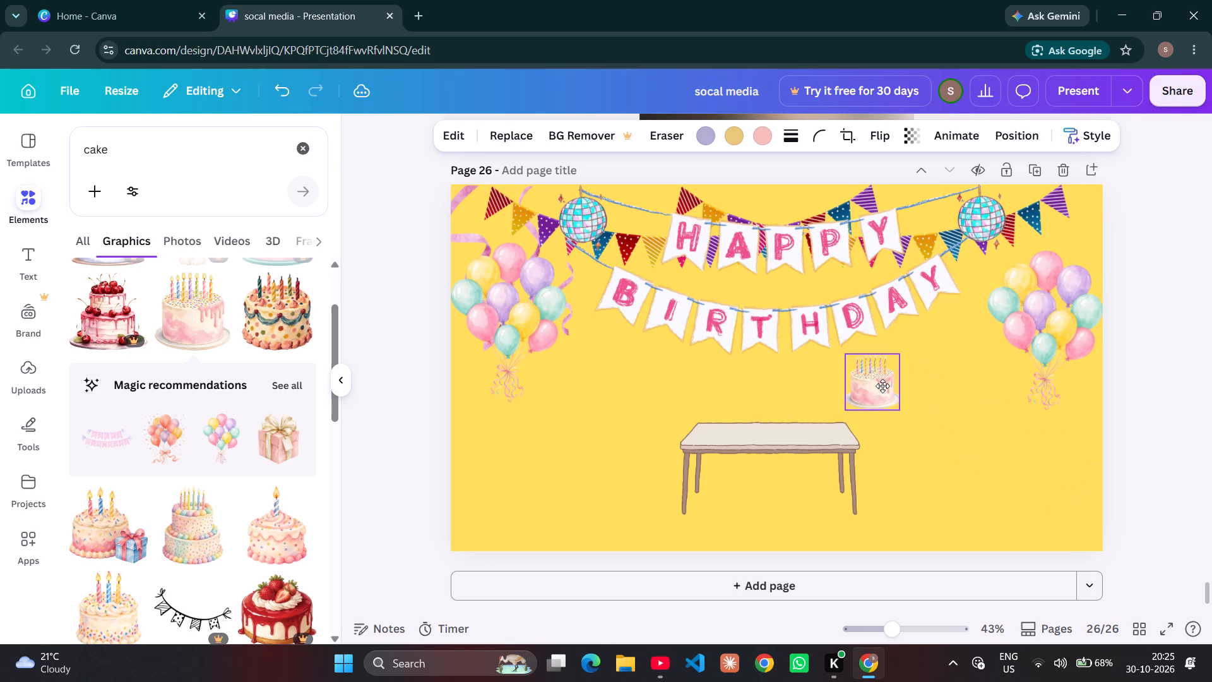
left_click_drag(882, 386, 799, 397)
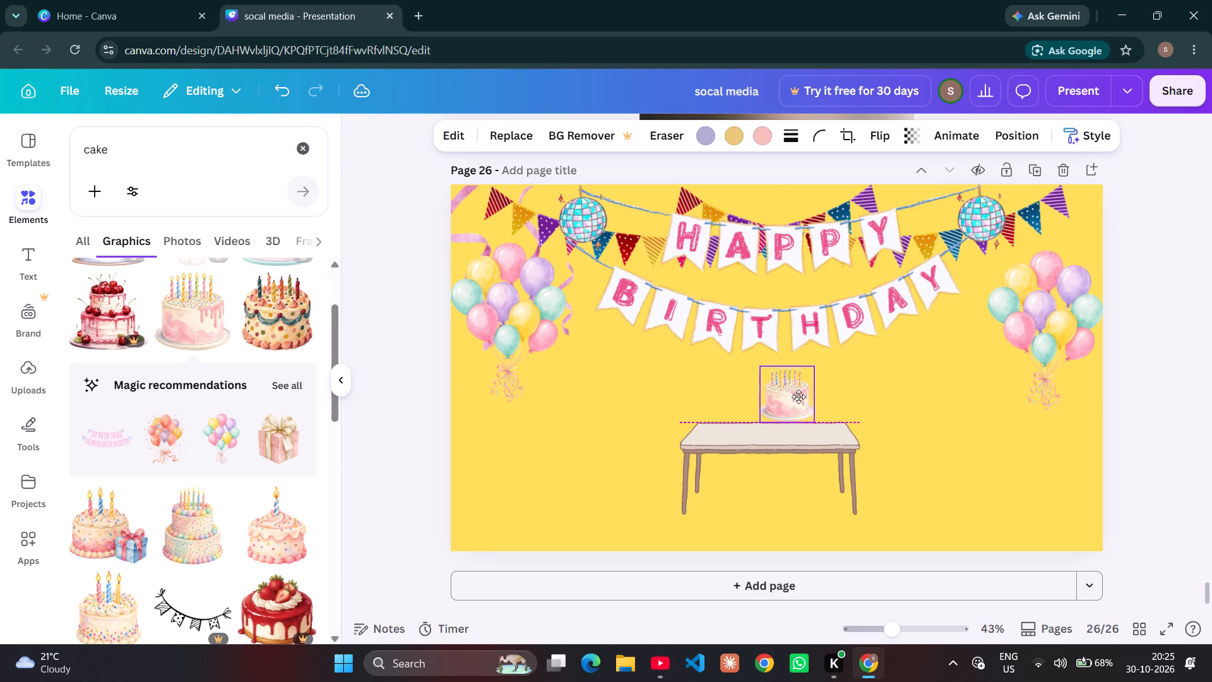
left_click_drag(799, 397, 716, 332)
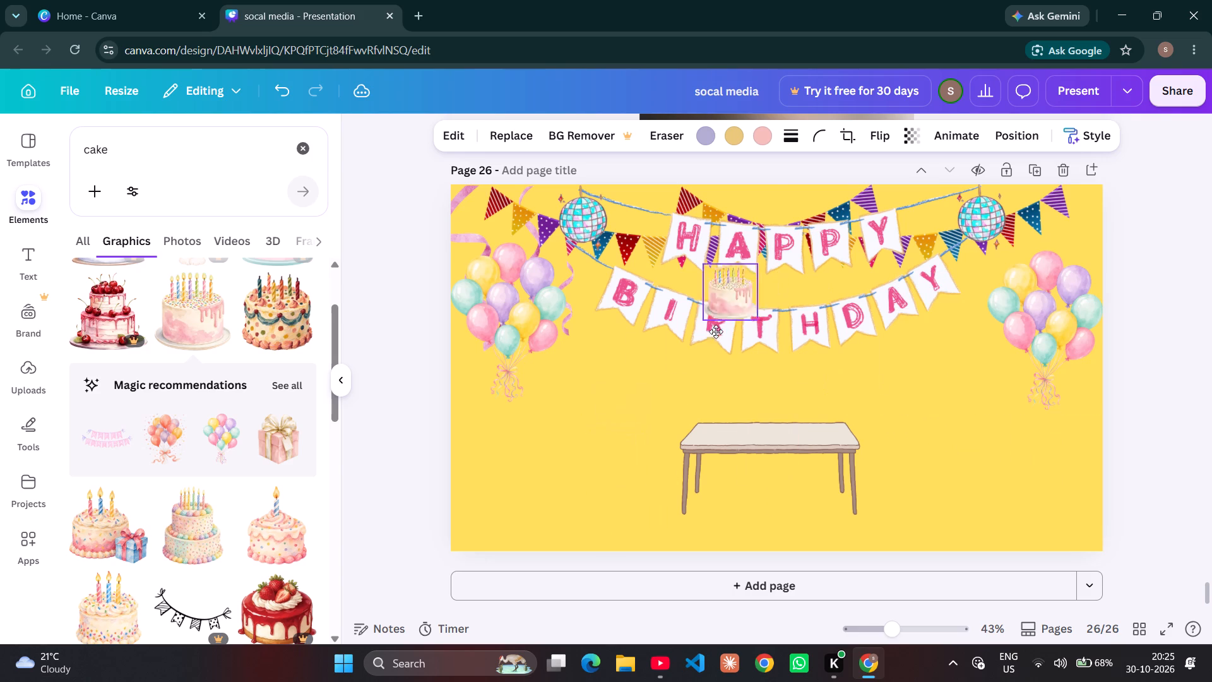
left_click_drag(716, 332, 774, 400)
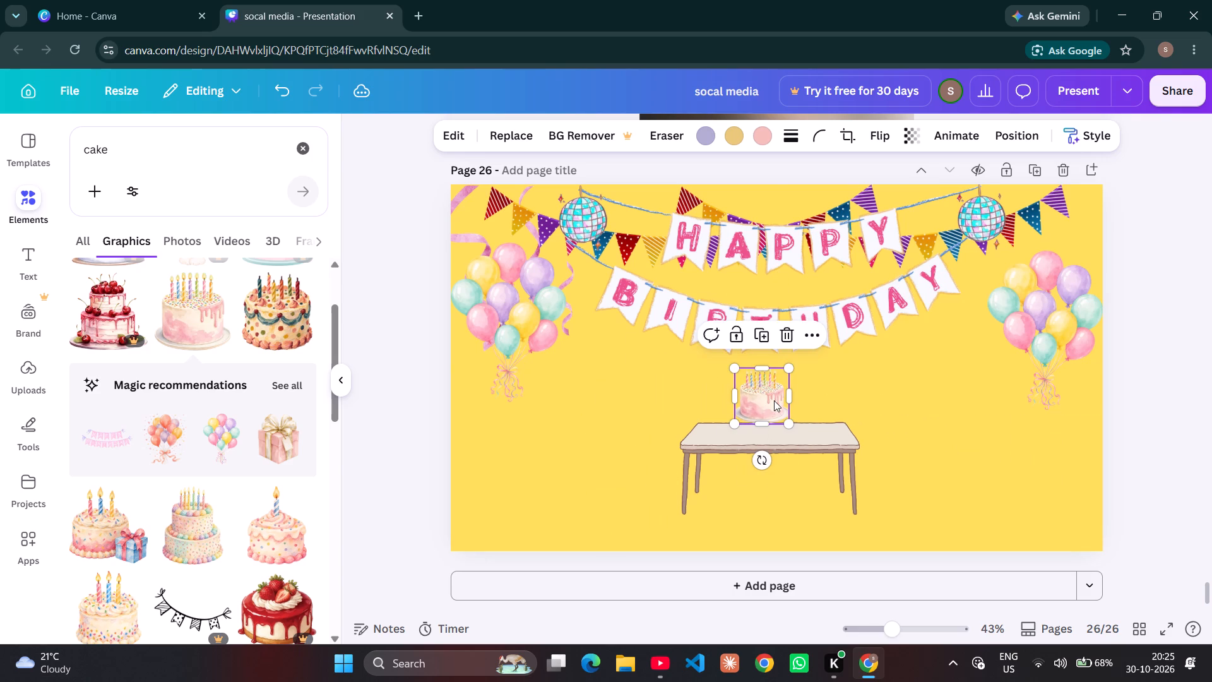
Open the context options for the cake.
right_click_drag(774, 400, 969, 335)
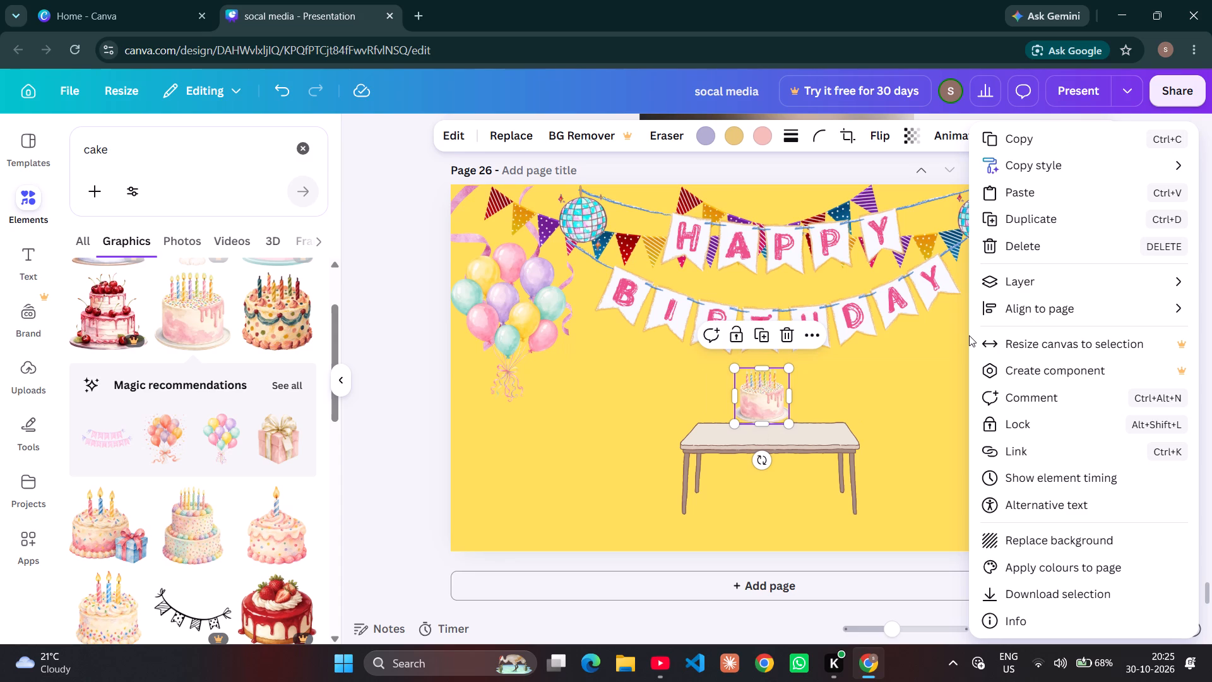
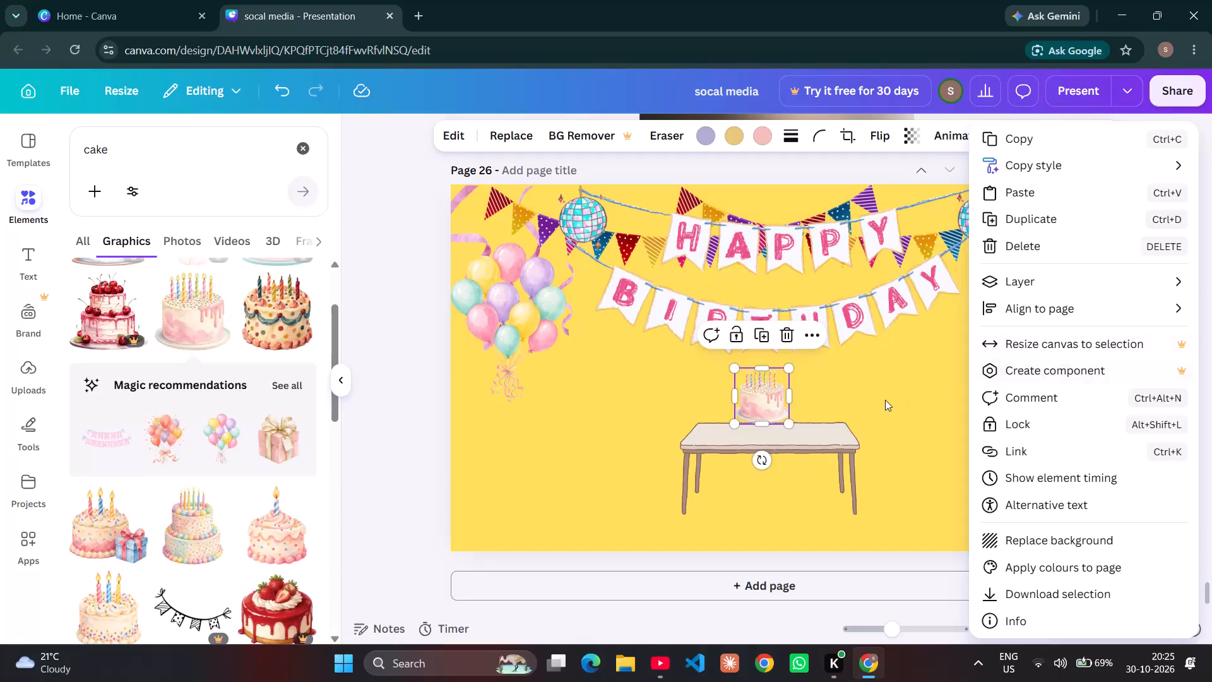
Nudge the cake down on page 26 until it sits on the tabletop, with its base within the table surface.
left_click(885, 400)
left_click(885, 400)
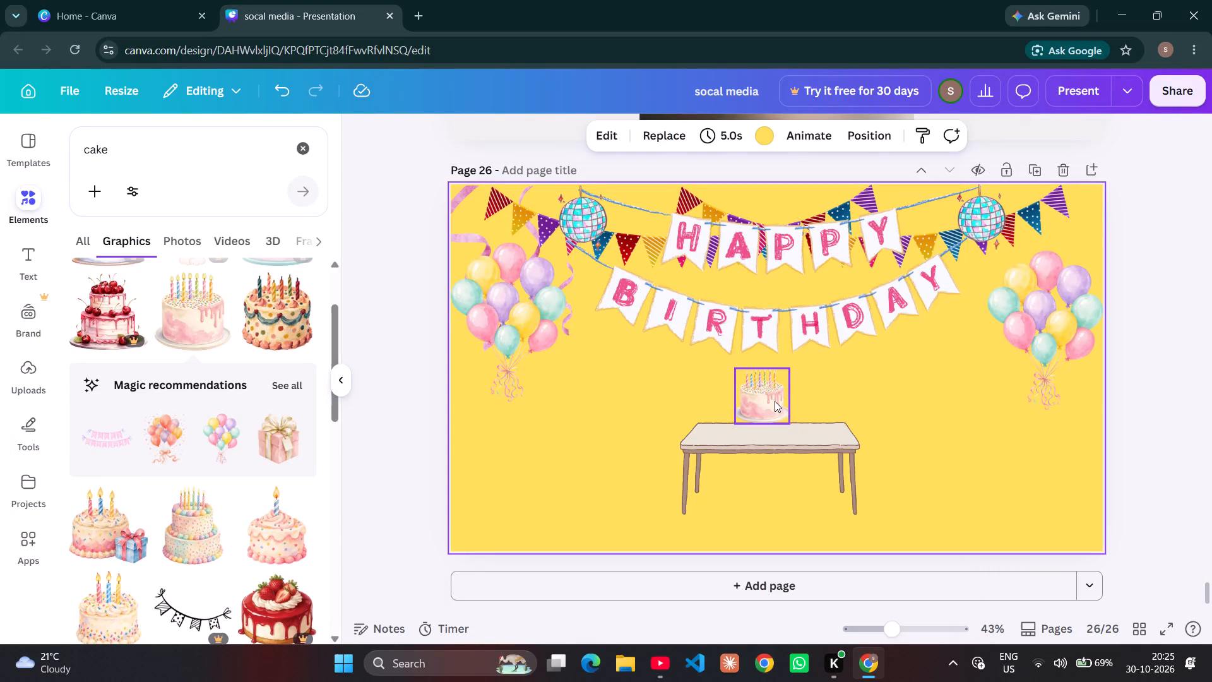
left_click(775, 401)
key("Down")
key("Down")
key("Down")
key("Down")
key("Down")
key("Down")
key("Down")
key("Down")
key("Down")
key("Down")
key("Down")
key("Down")
key("Down")
key("Down")
key("Down")
key("Down")
key("Down")
key("Down")
key("Down")
key("Down")
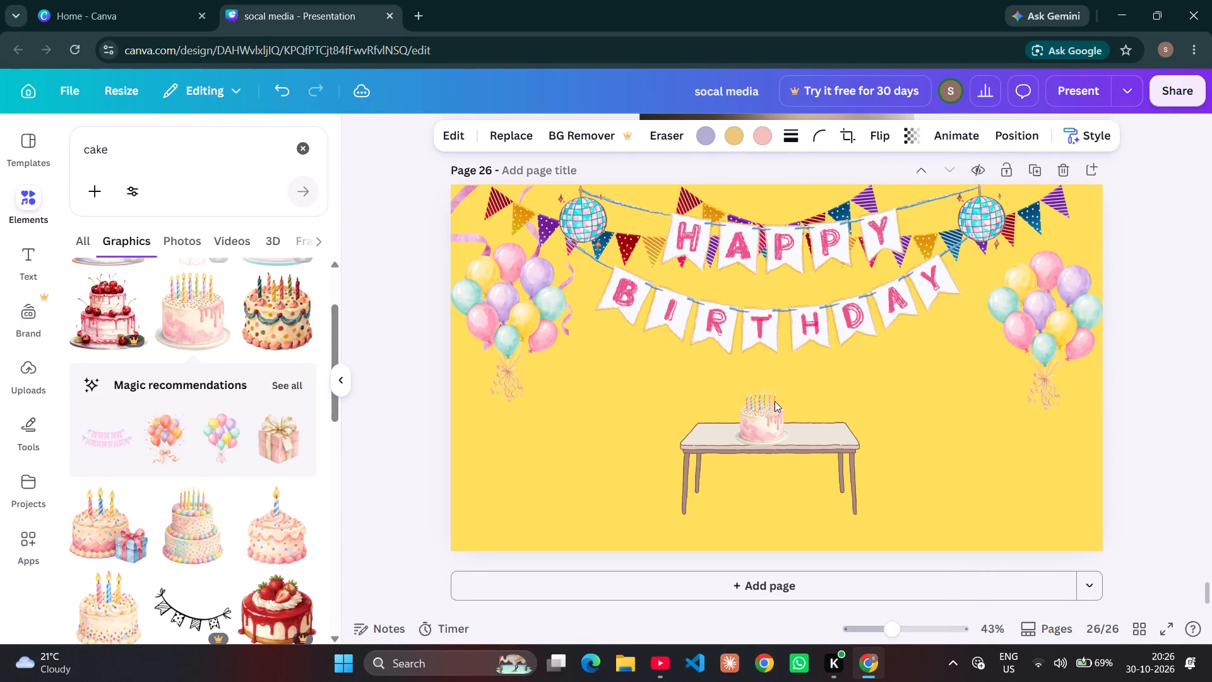
key("Up")
key("Up")
key("Up")
key("Up")
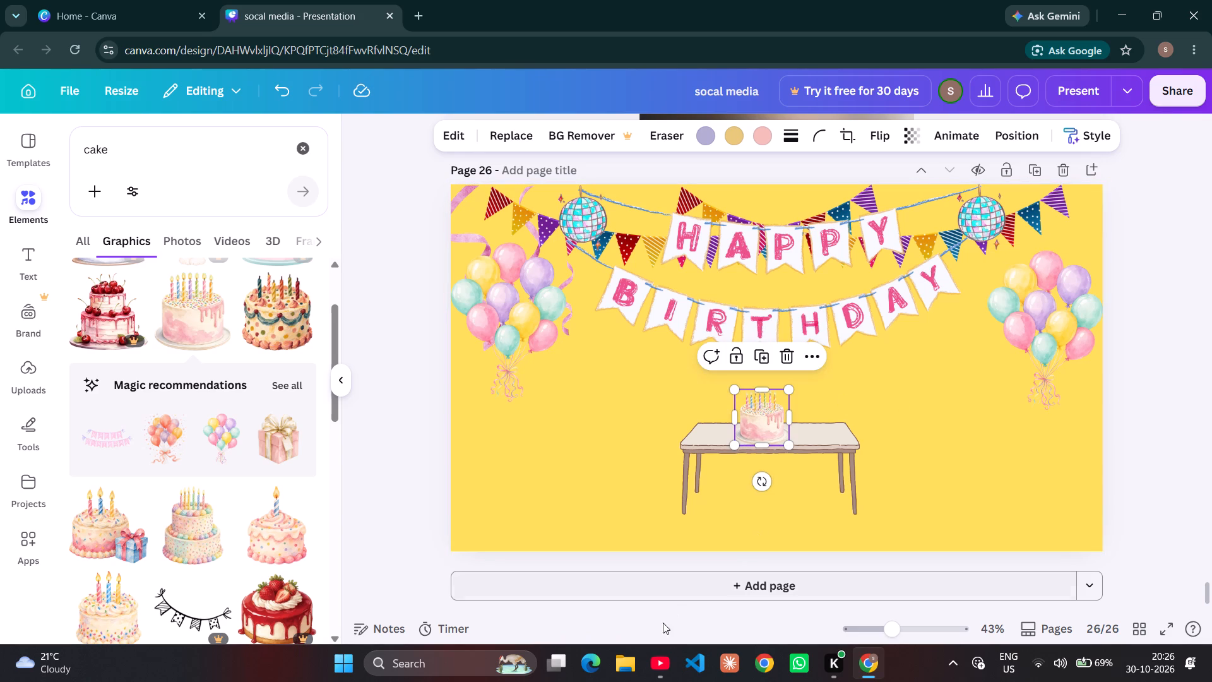
Switch to YouTube and run the search for "song" again.
left_click(668, 679)
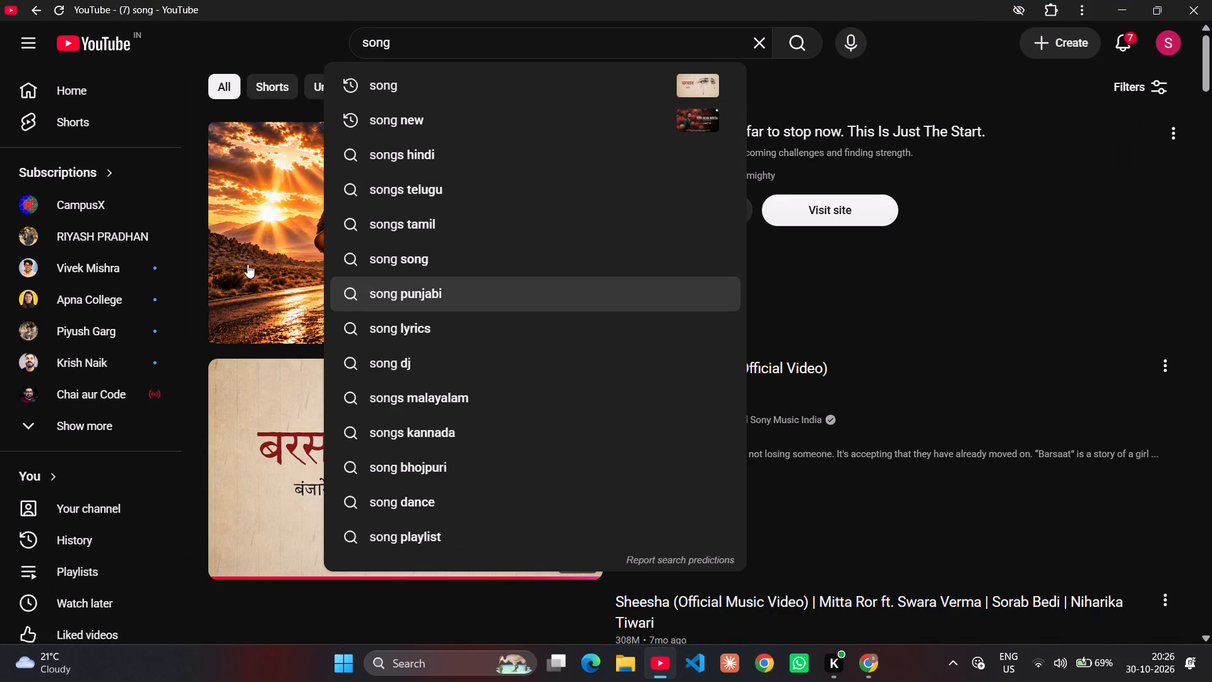
left_click(196, 386)
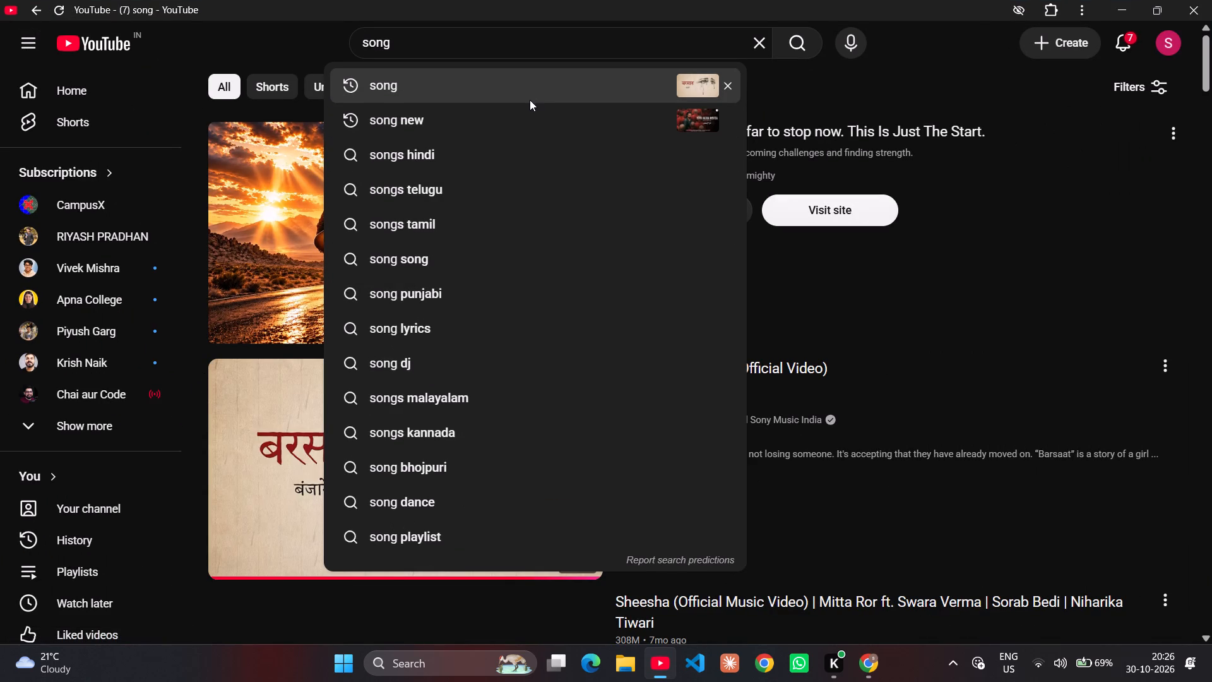
left_click(530, 100)
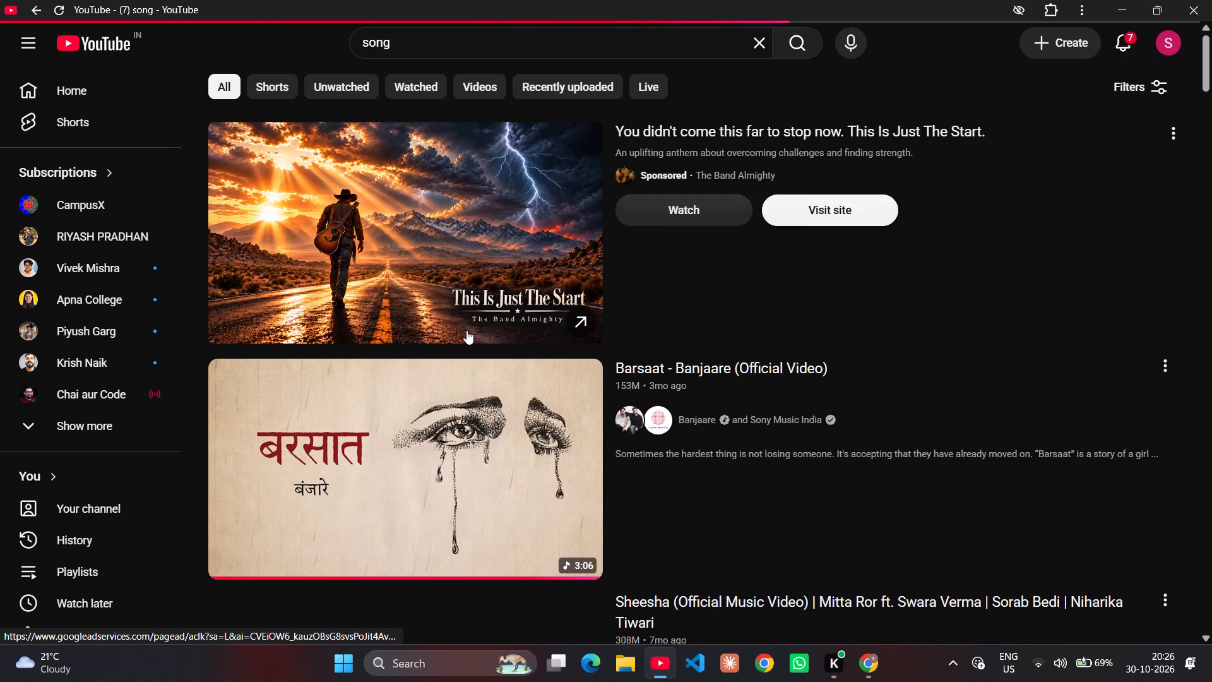
Start the "ARBI GHODE (Official Video)" from the song results as background music, and return to the Canva presentation.
scroll(466, 330, "right", 1)
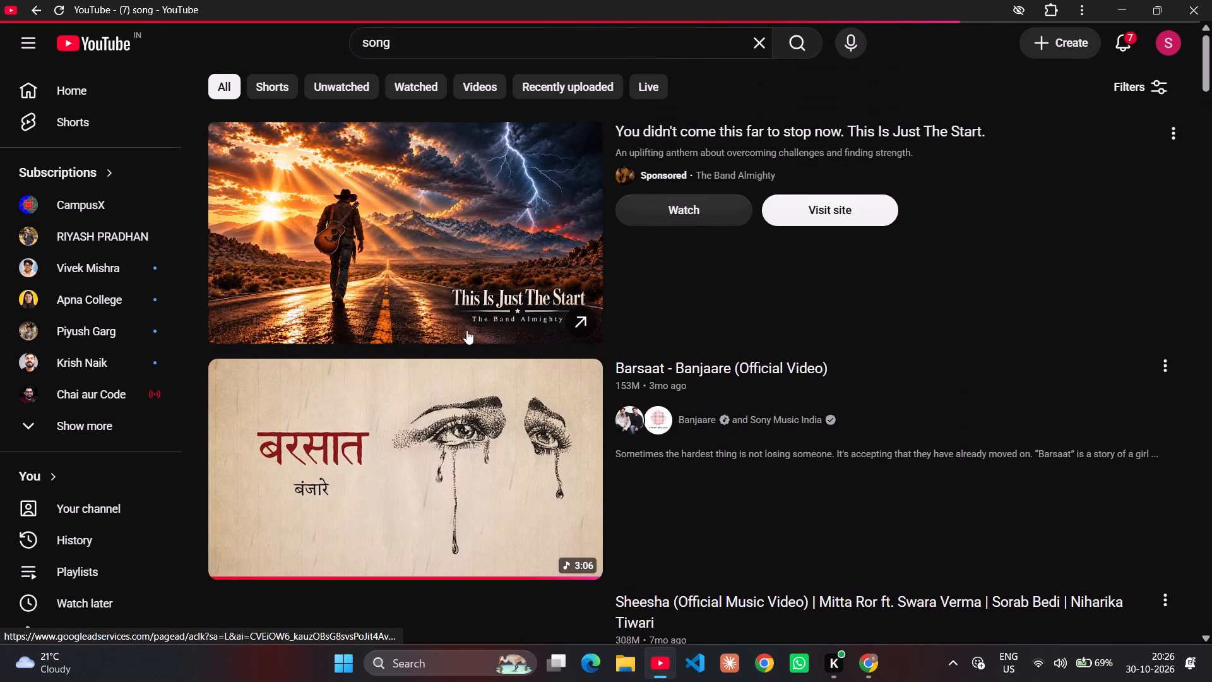
scroll(466, 330, "right", 12)
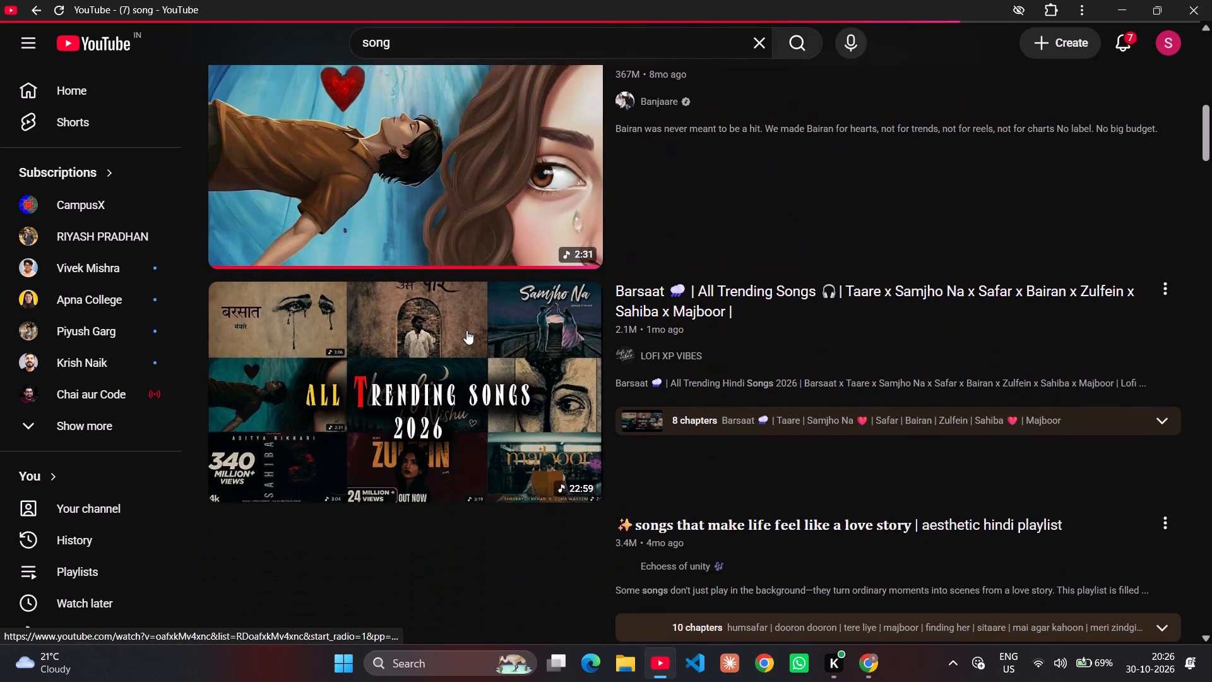
scroll(466, 330, "right", 11)
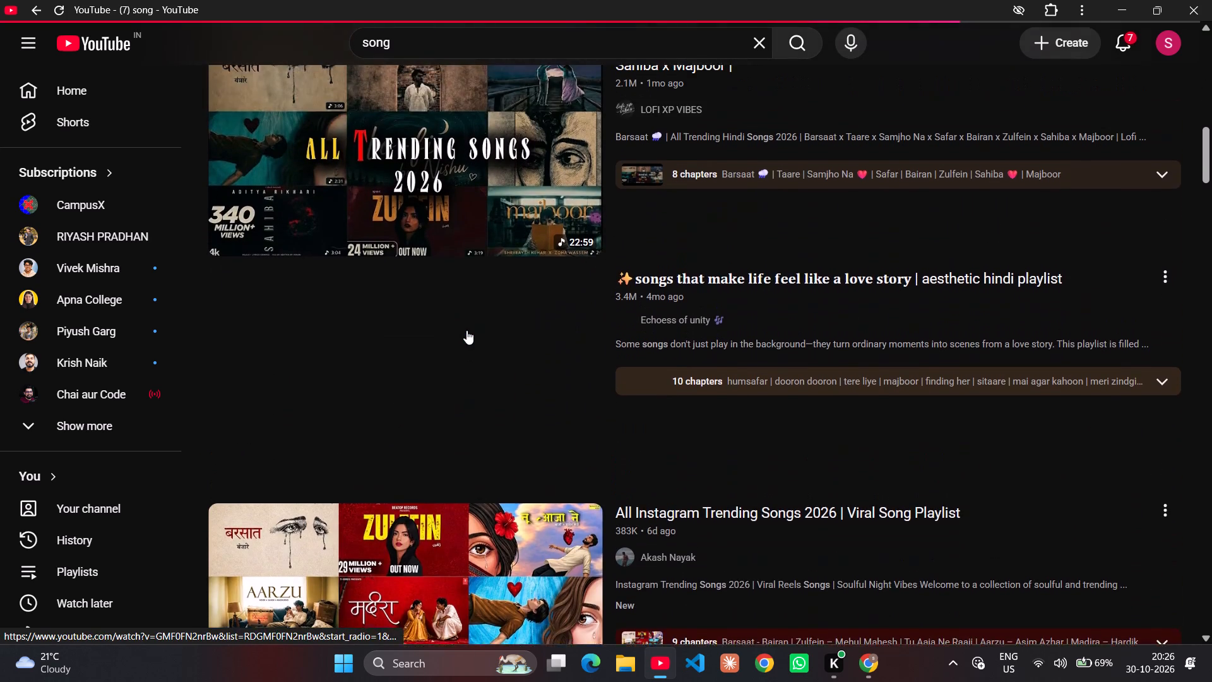
scroll(466, 330, "right", 9)
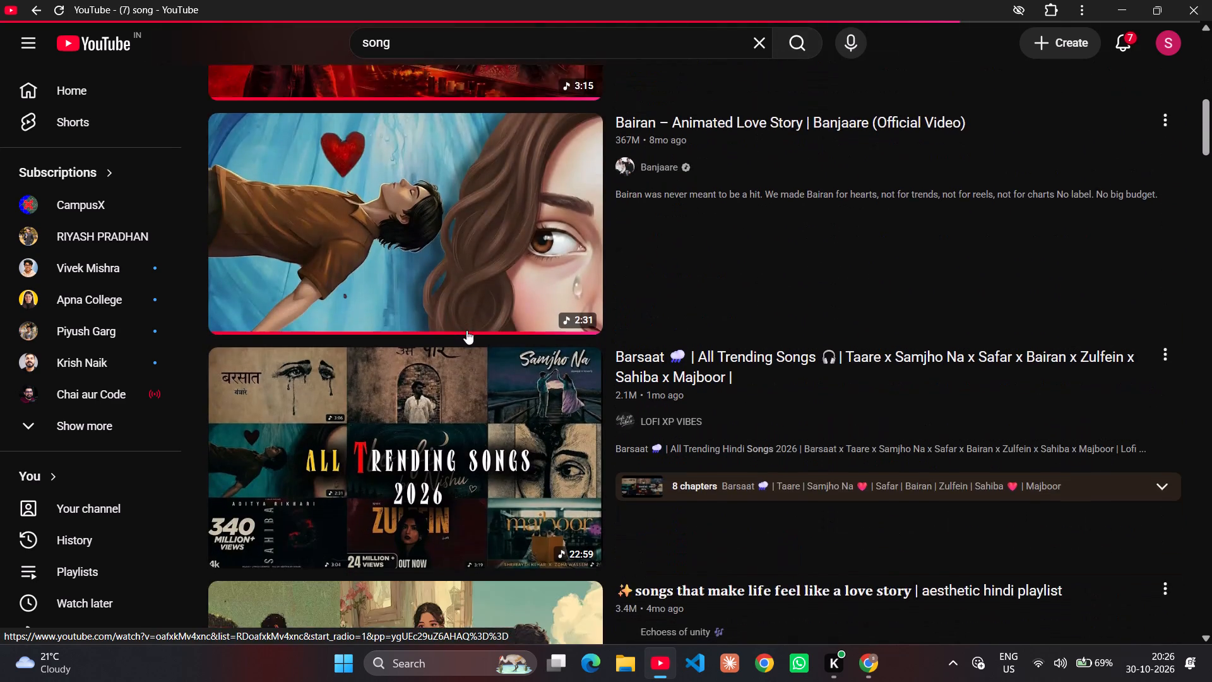
scroll(466, 330, "right", 15)
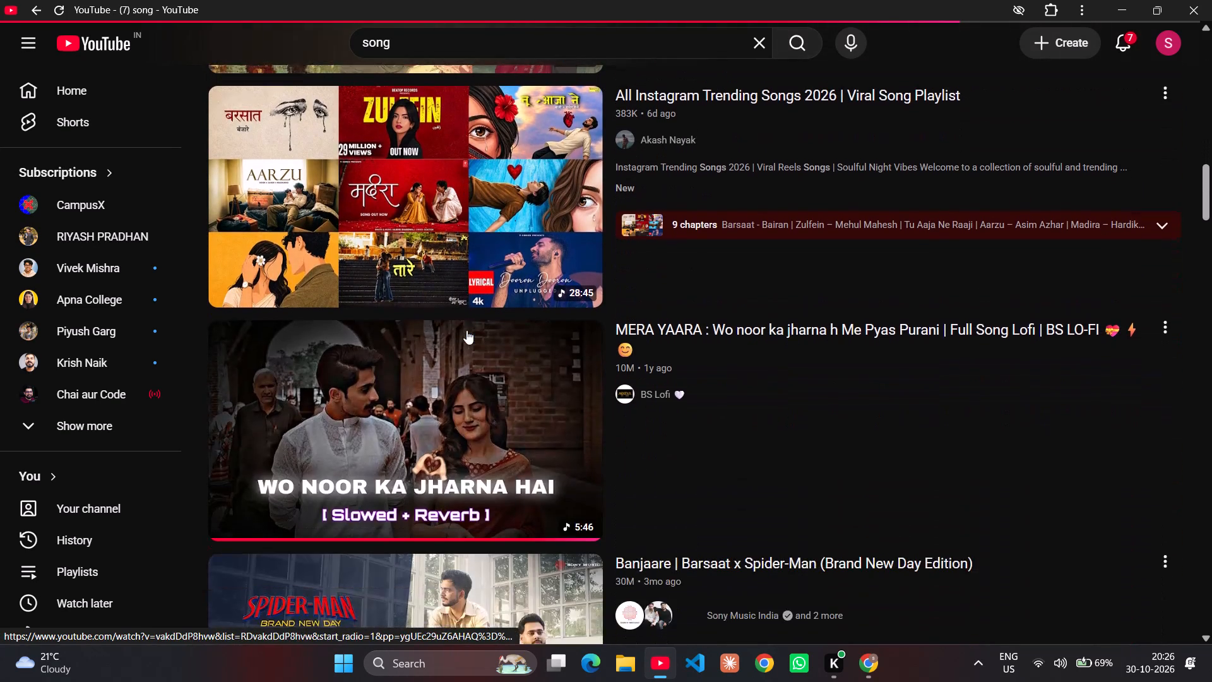
scroll(466, 330, "right", 10)
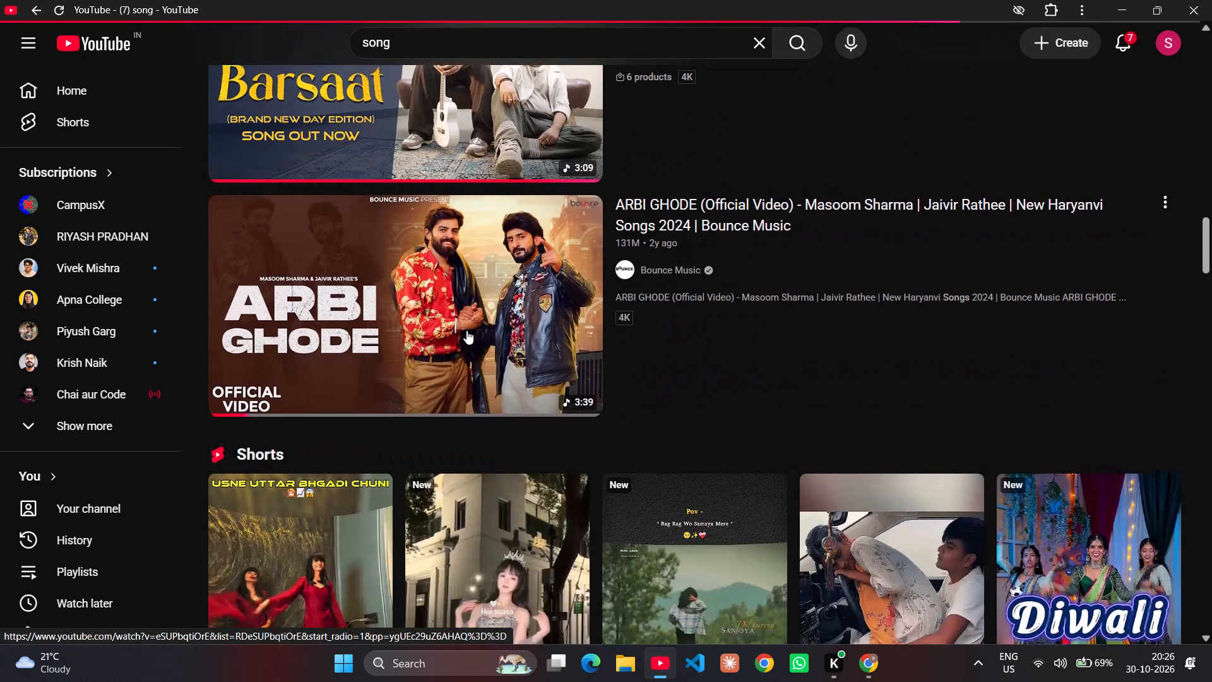
scroll(466, 330, "right", 2)
left_click(466, 330)
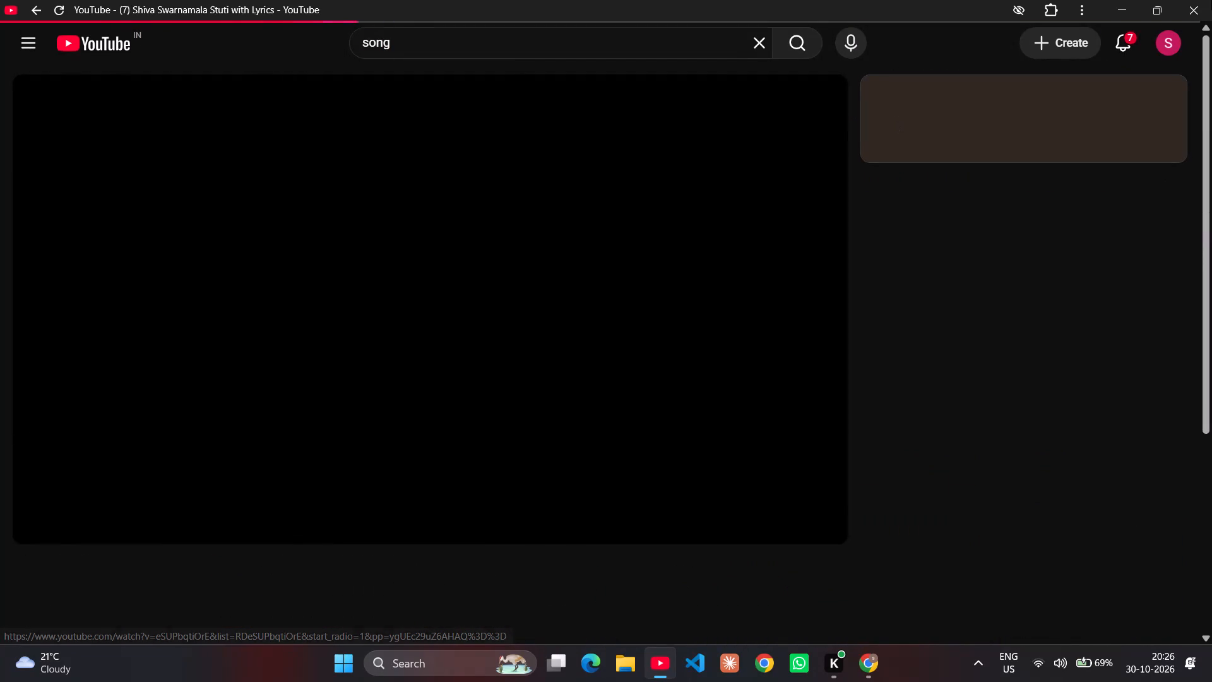
left_click(1129, 0)
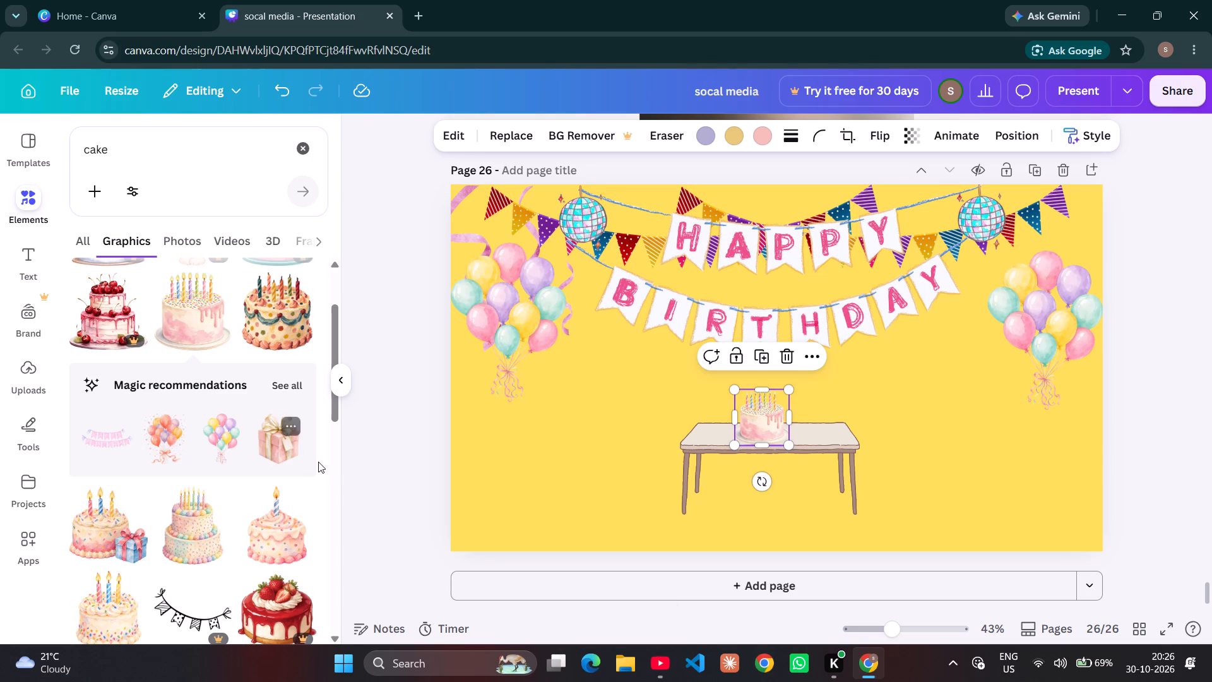
Deselect the cake on page 26 and look through the cake graphics results for further birthday decorations.
left_click(335, 467)
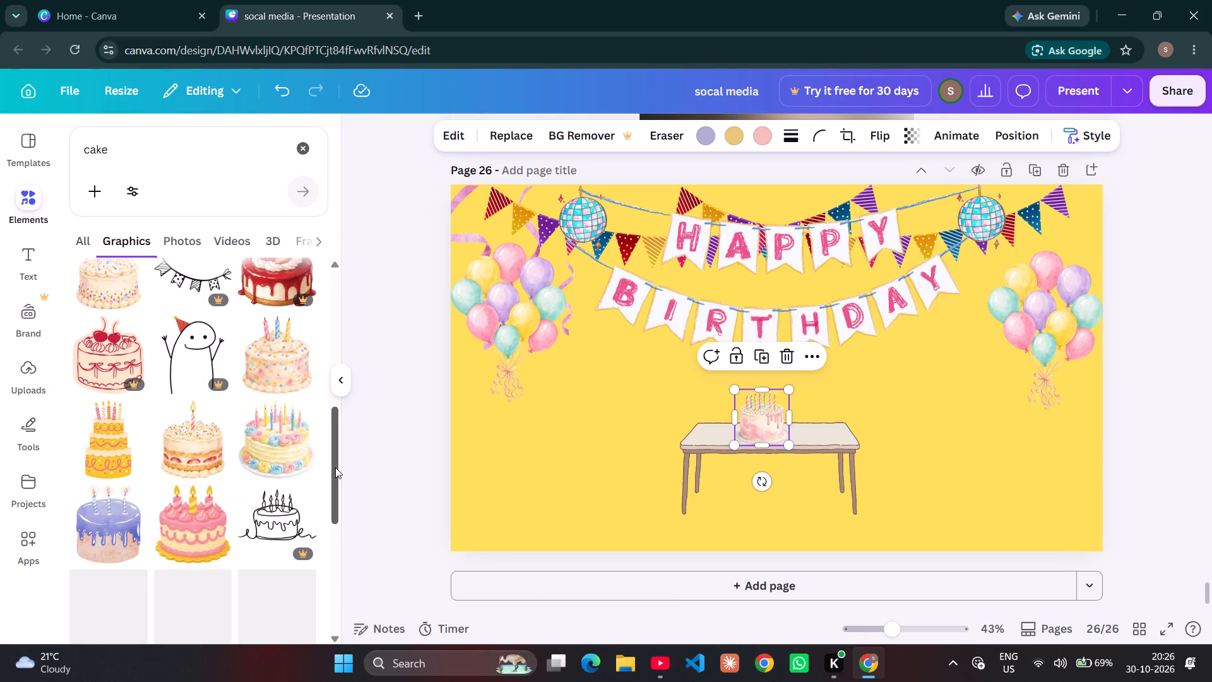
left_click(402, 487)
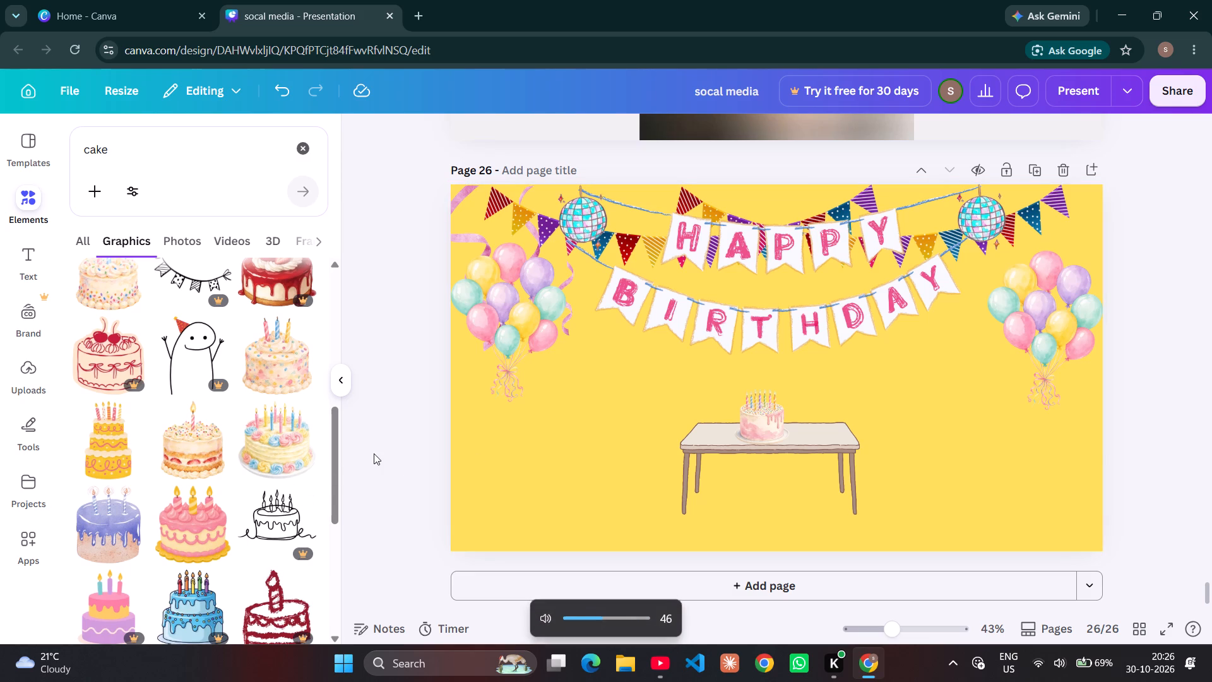
scroll(273, 412, "up", 3)
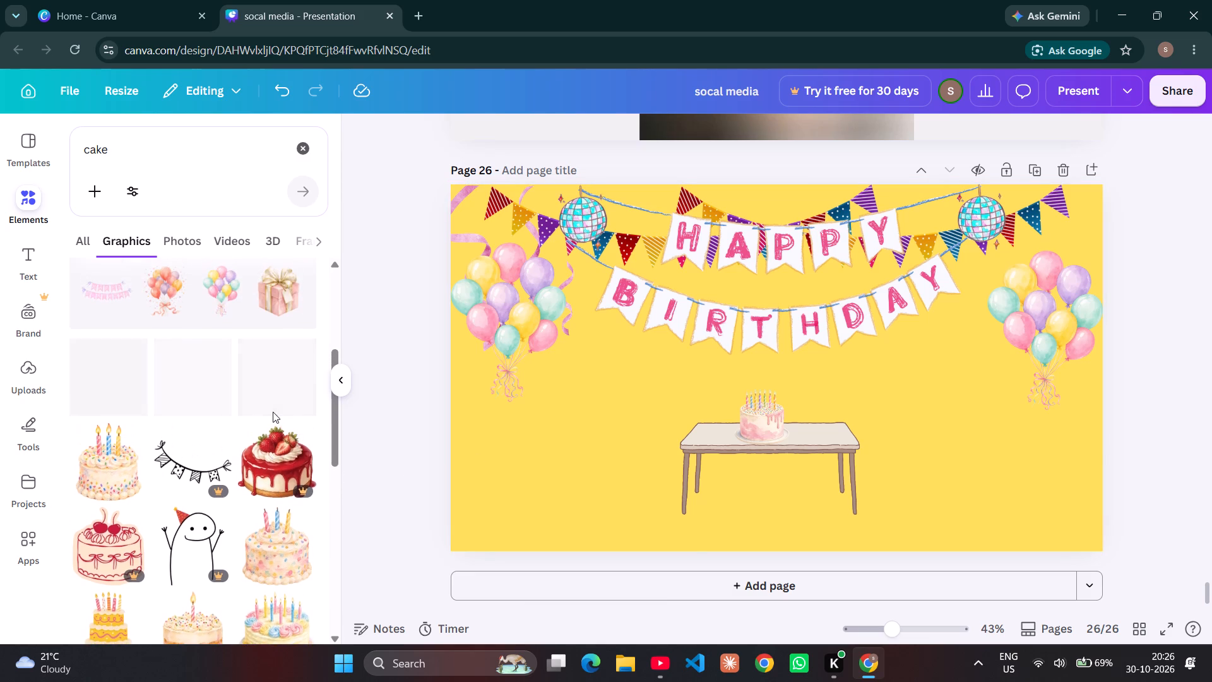
scroll(273, 412, "up", 1)
scroll(138, 504, "up", 1)
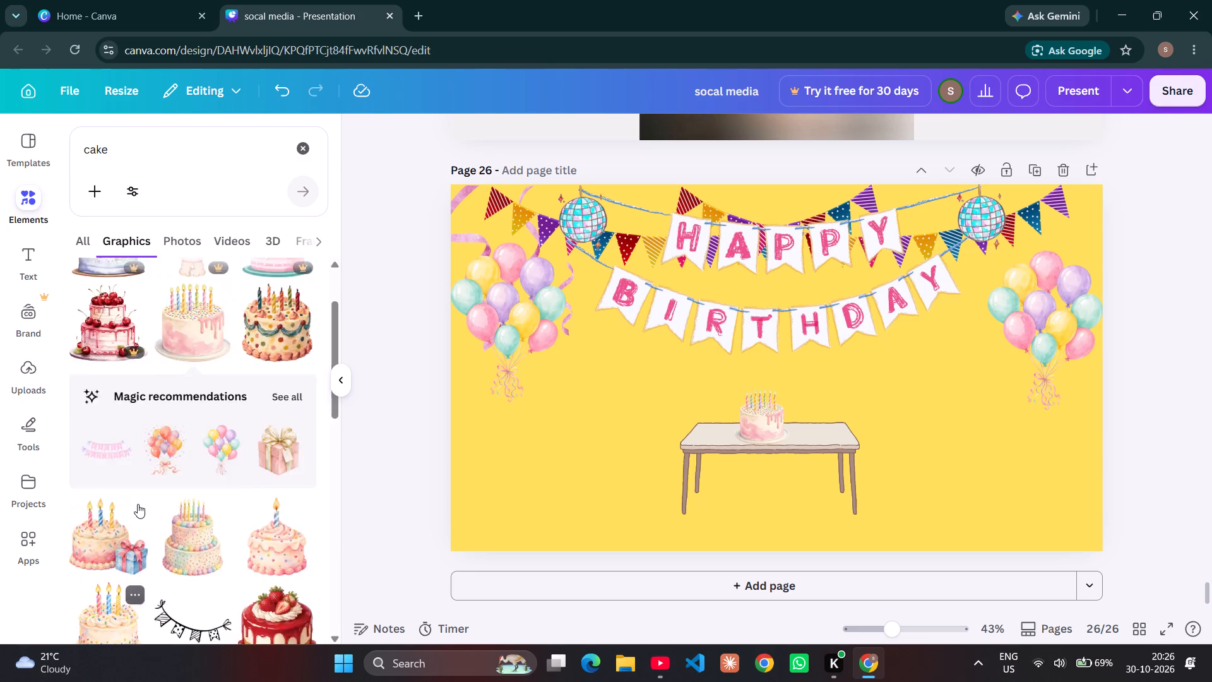
scroll(138, 504, "up", 2)
Replace the cake search with a graphics search for "birthday".
left_click(205, 156)
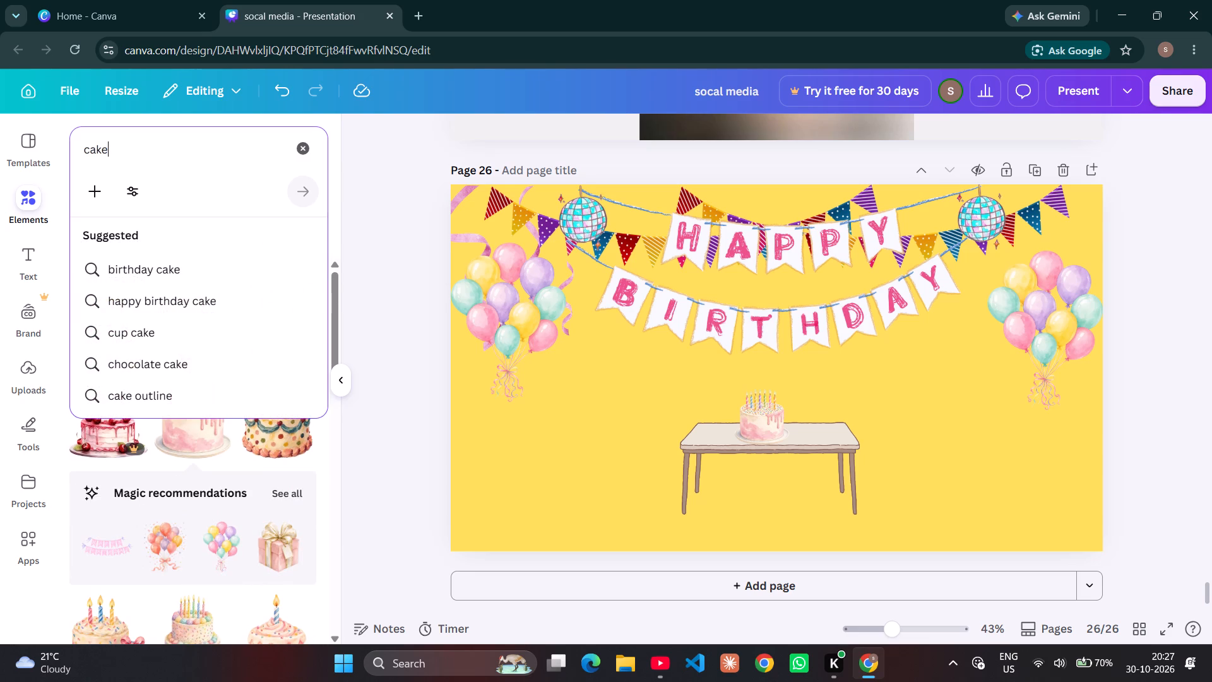
key("BackSpace")
key("BackSpace")
key("BackSpace")
key("BackSpace")
key("BackSpace")
key("BackSpace")
key("BackSpace")
key("BackSpace")
key("BackSpace")
key("BackSpace")
key("BackSpace")
key("BackSpace")
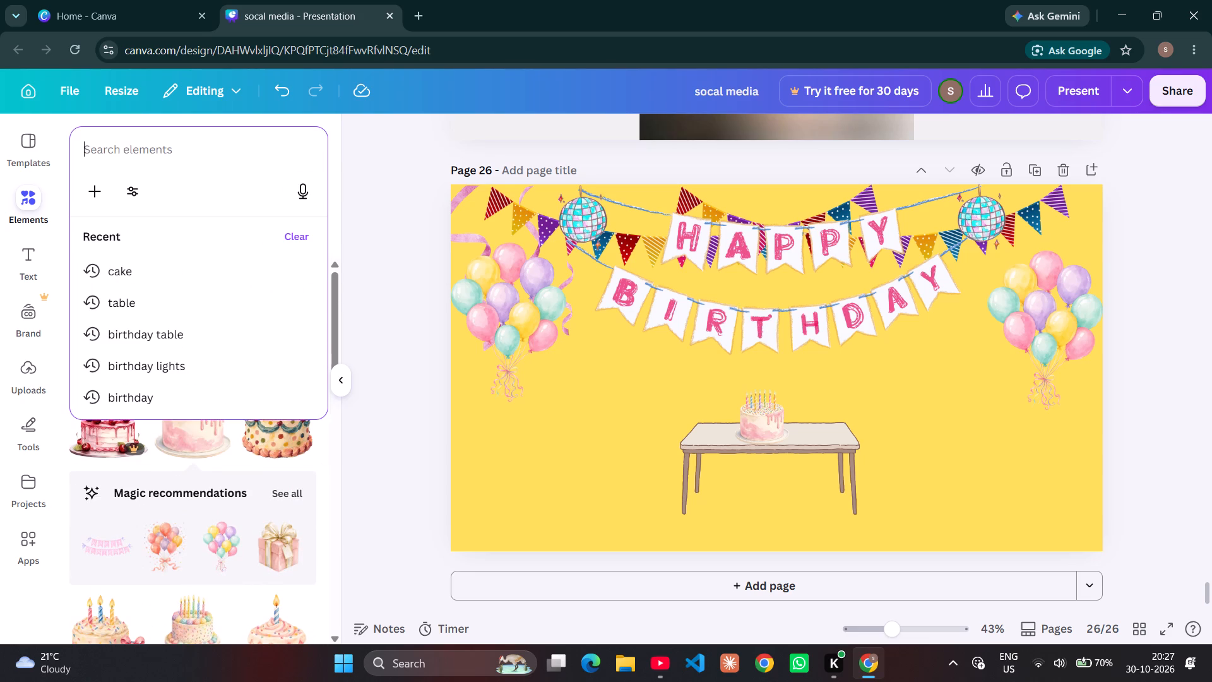
left_click(135, 396)
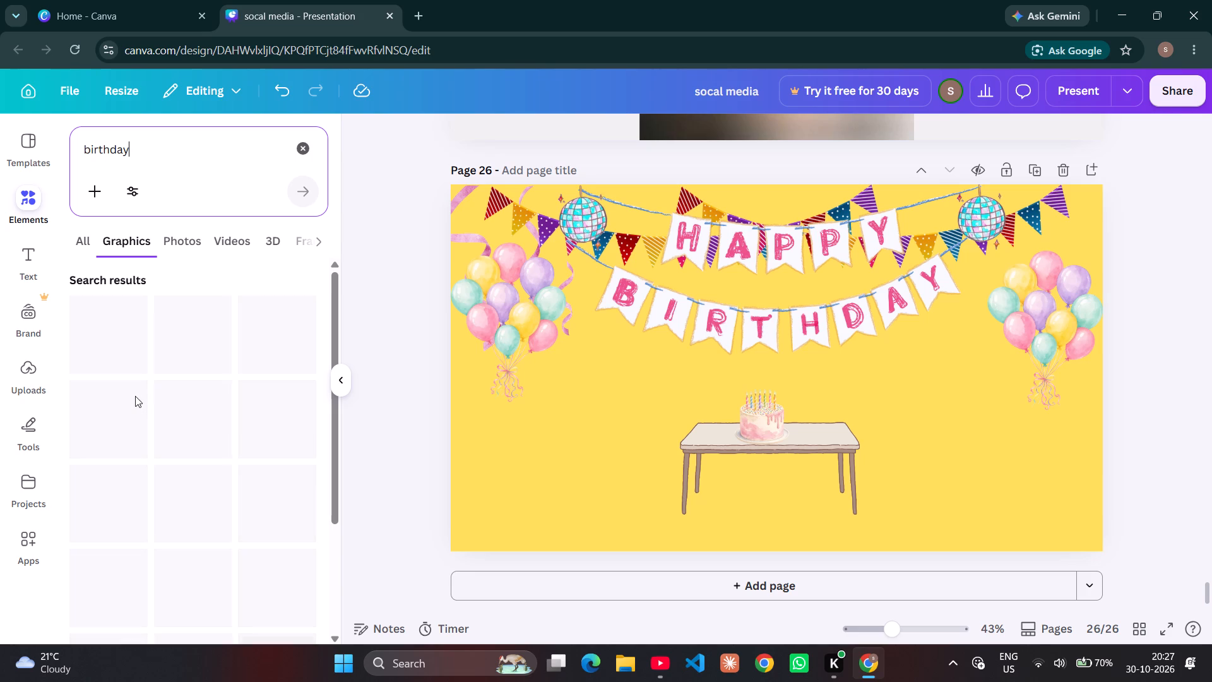
left_click(135, 396)
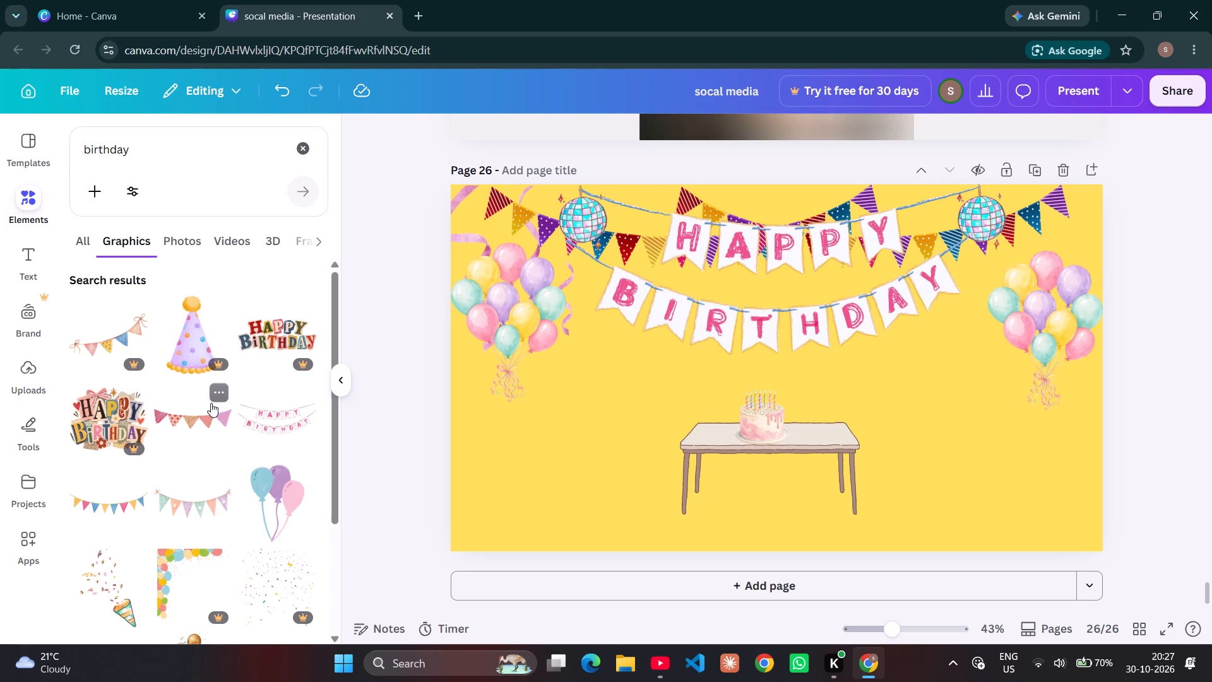
Add two copies of the pink gift box with cream-and-gold ribbon to page 26 and shrink the front copy to a tiny box beside the table's left leg.
scroll(209, 536, "down", 1)
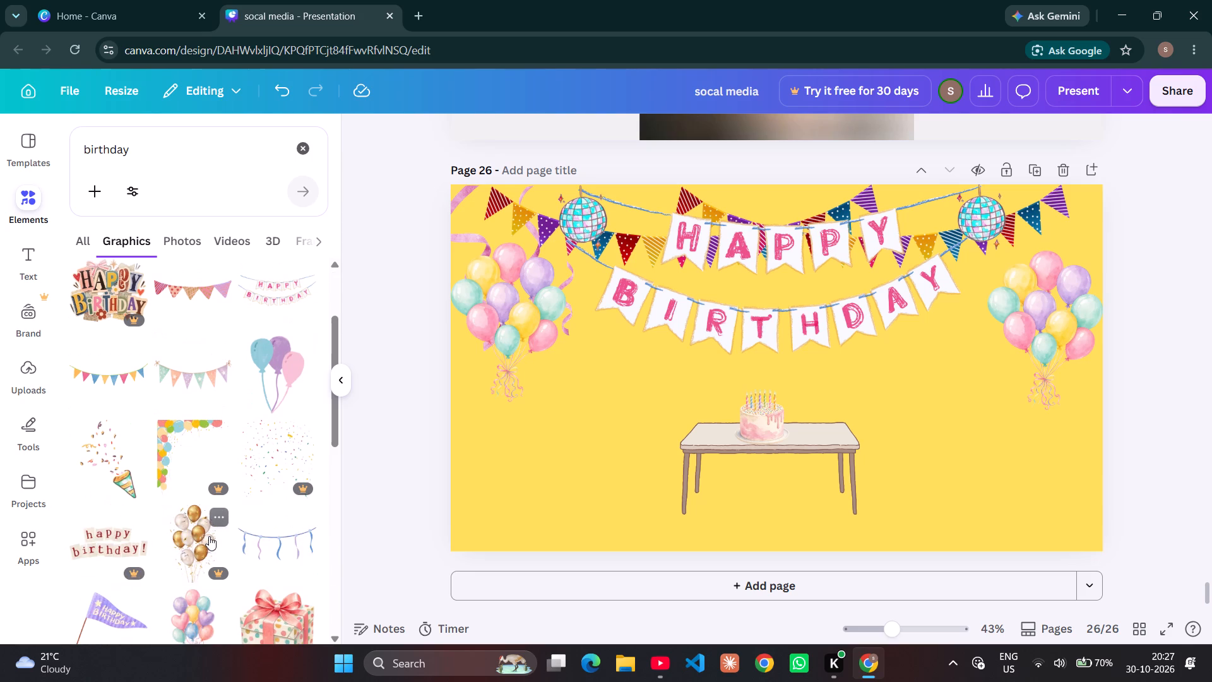
scroll(209, 536, "down", 1)
scroll(209, 536, "right", 1)
scroll(209, 536, "down", 1)
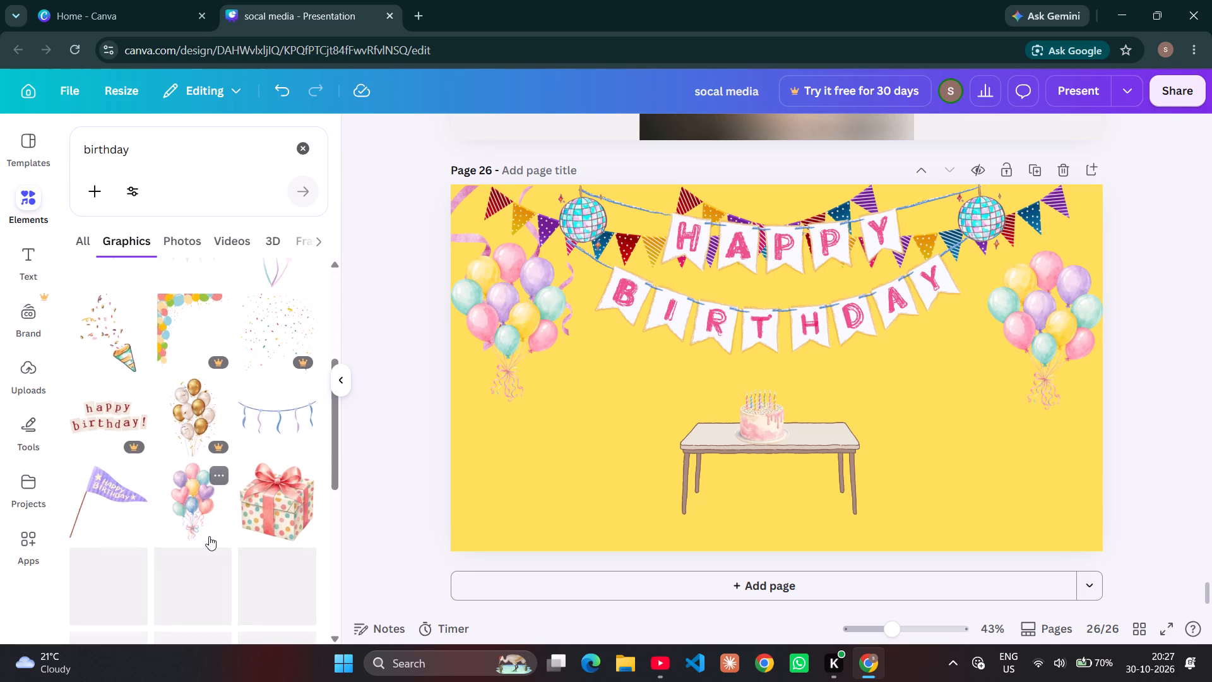
scroll(209, 536, "down", 1)
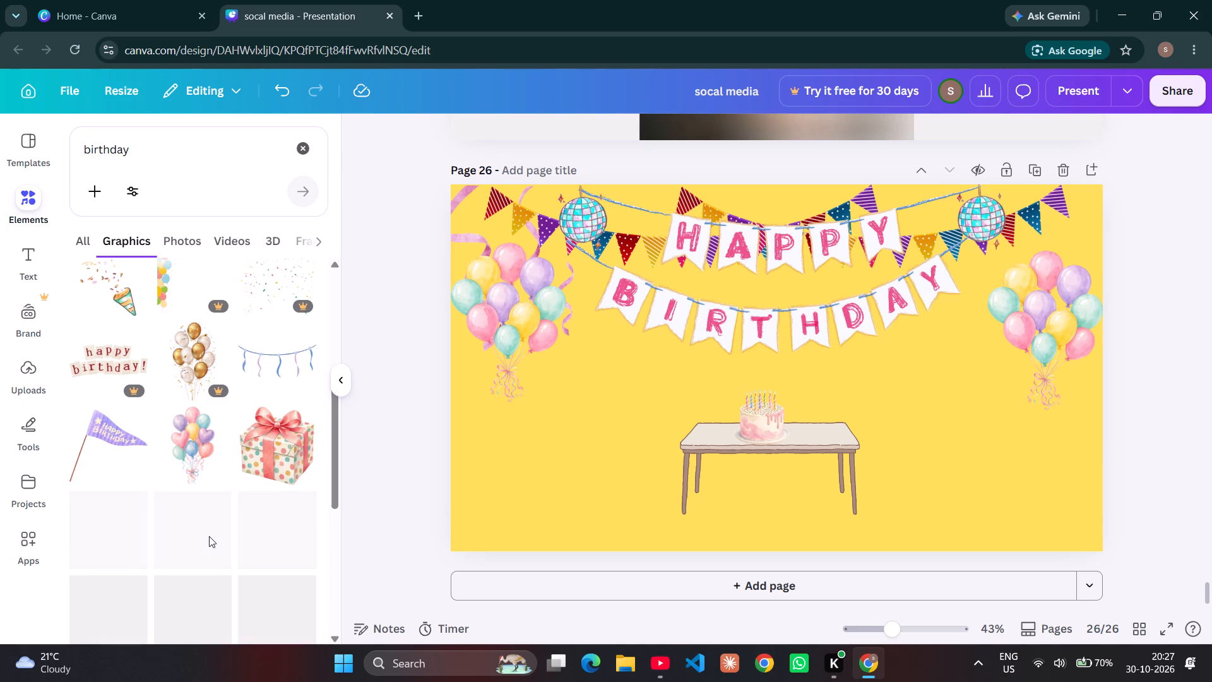
scroll(209, 536, "down", 3)
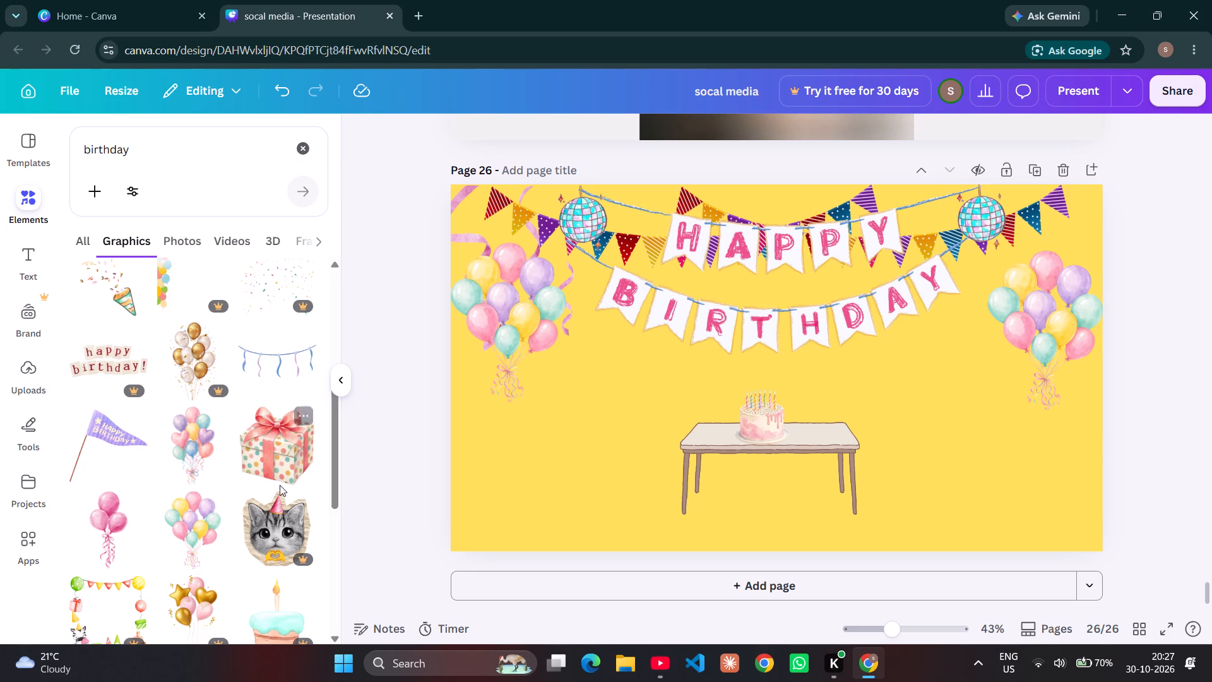
scroll(280, 482, "down", 2)
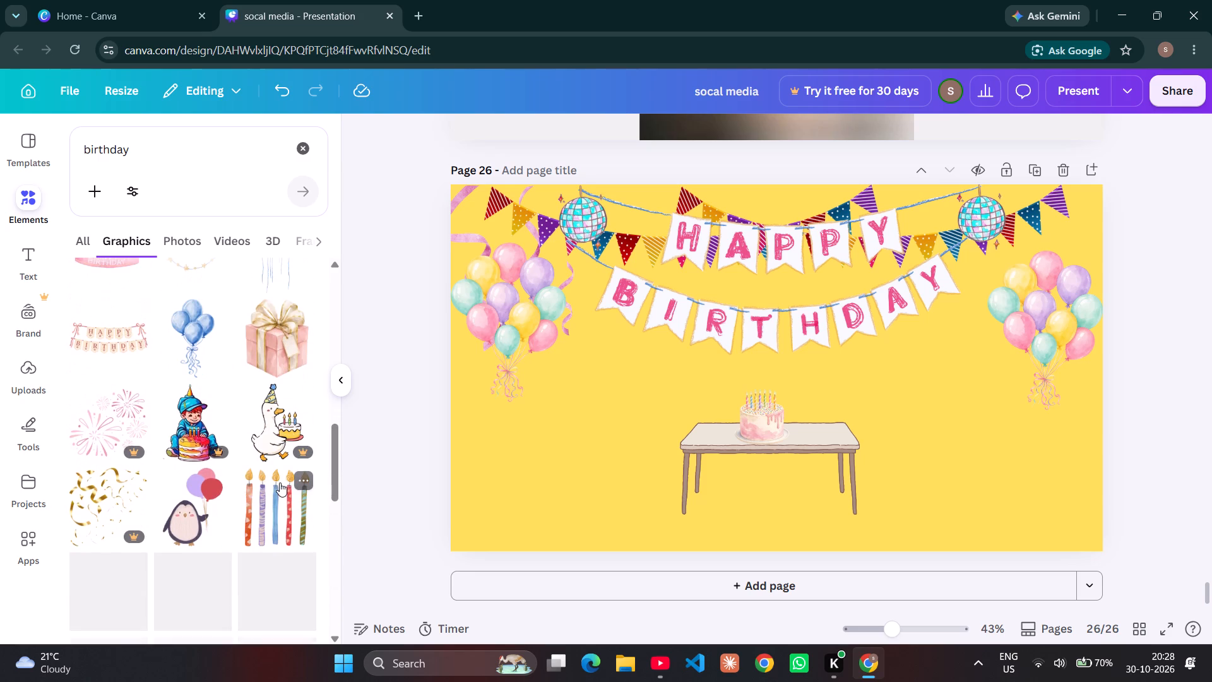
left_click(304, 454)
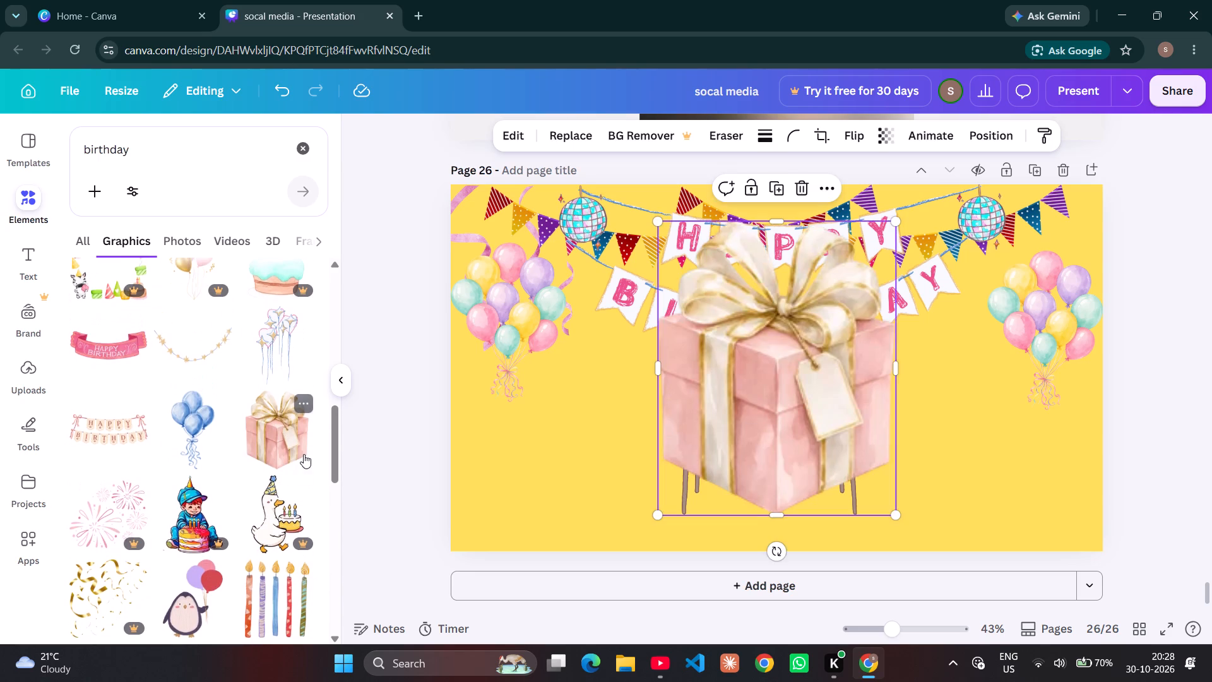
left_click(304, 454)
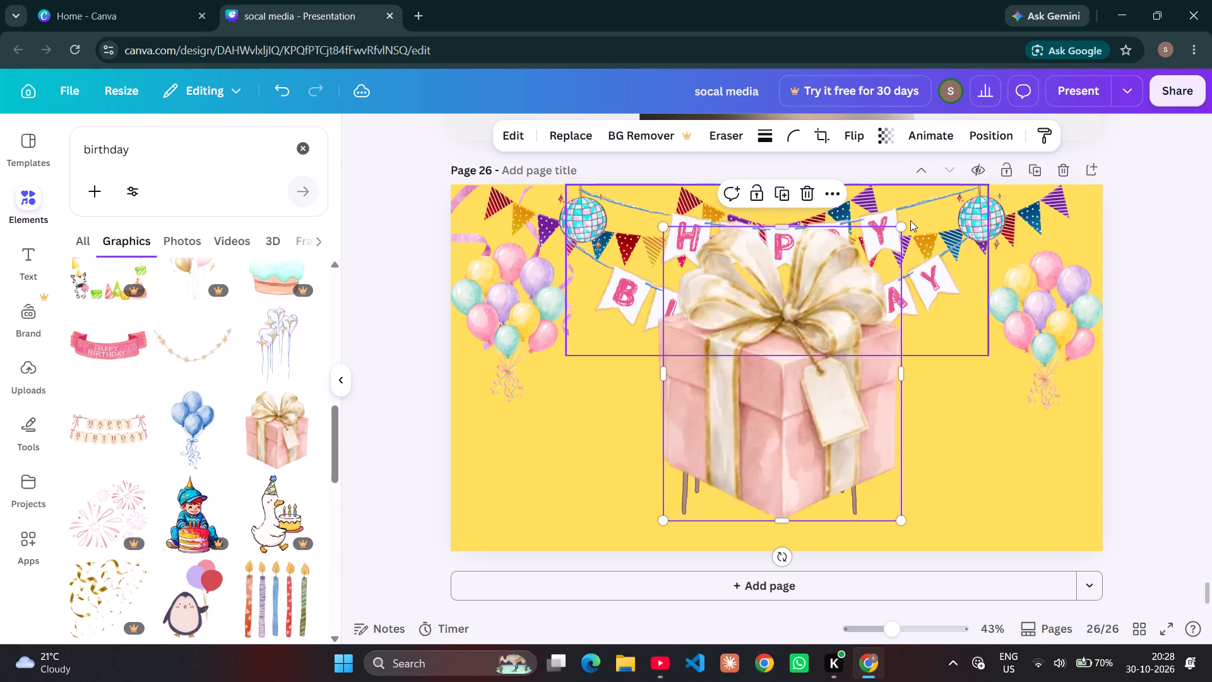
left_click_drag(901, 227, 704, 510)
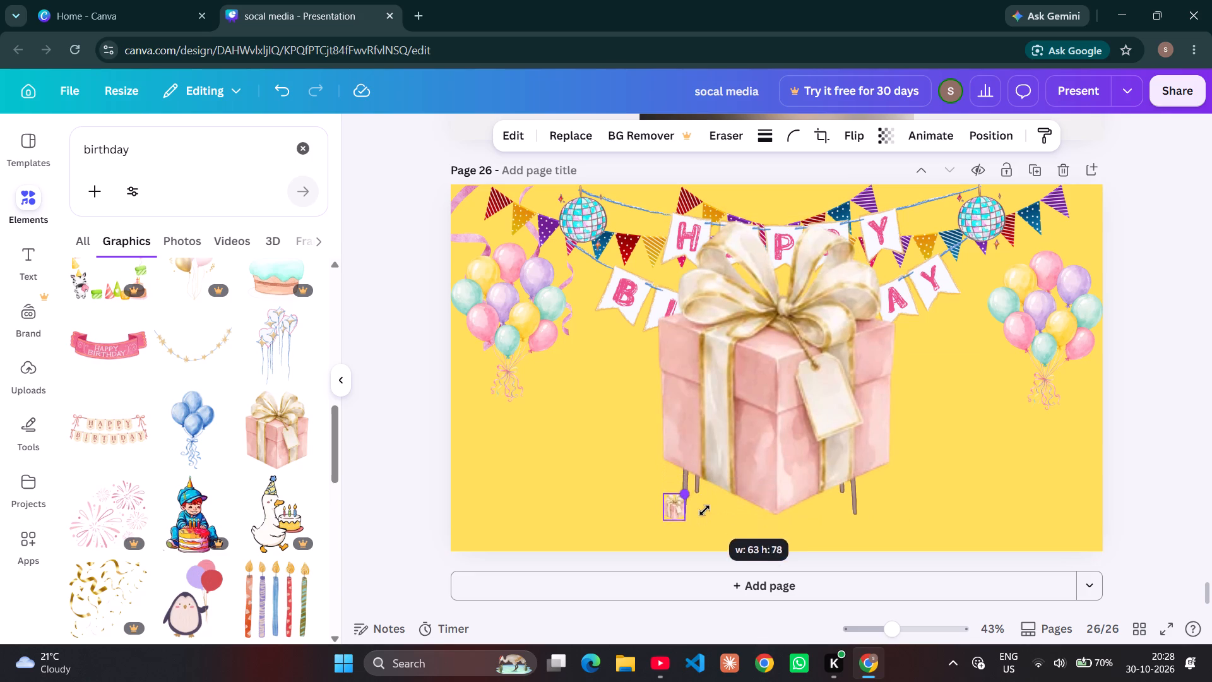
left_click_drag(704, 510, 709, 506)
Move the large gift box off the table towards the right balloons and shrink it to about the cake's size, below the BIRTHDAY banner.
left_click(807, 404)
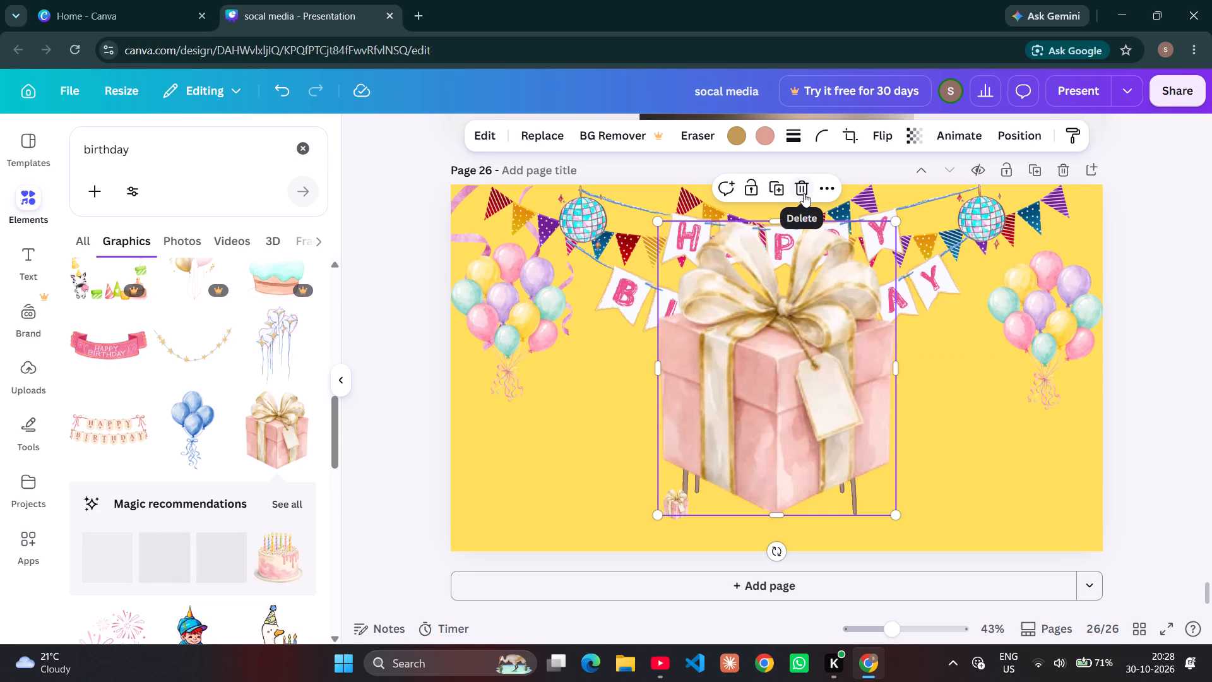
left_click_drag(831, 296, 1023, 400)
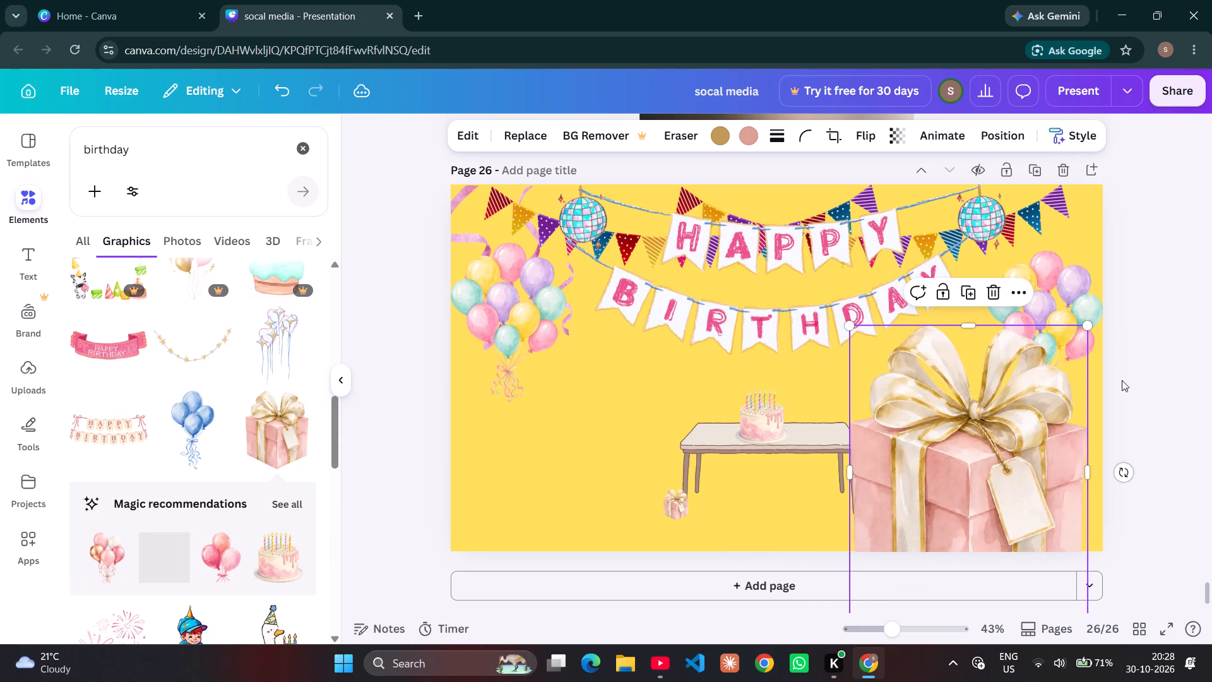
scroll(1043, 528, "down", 2)
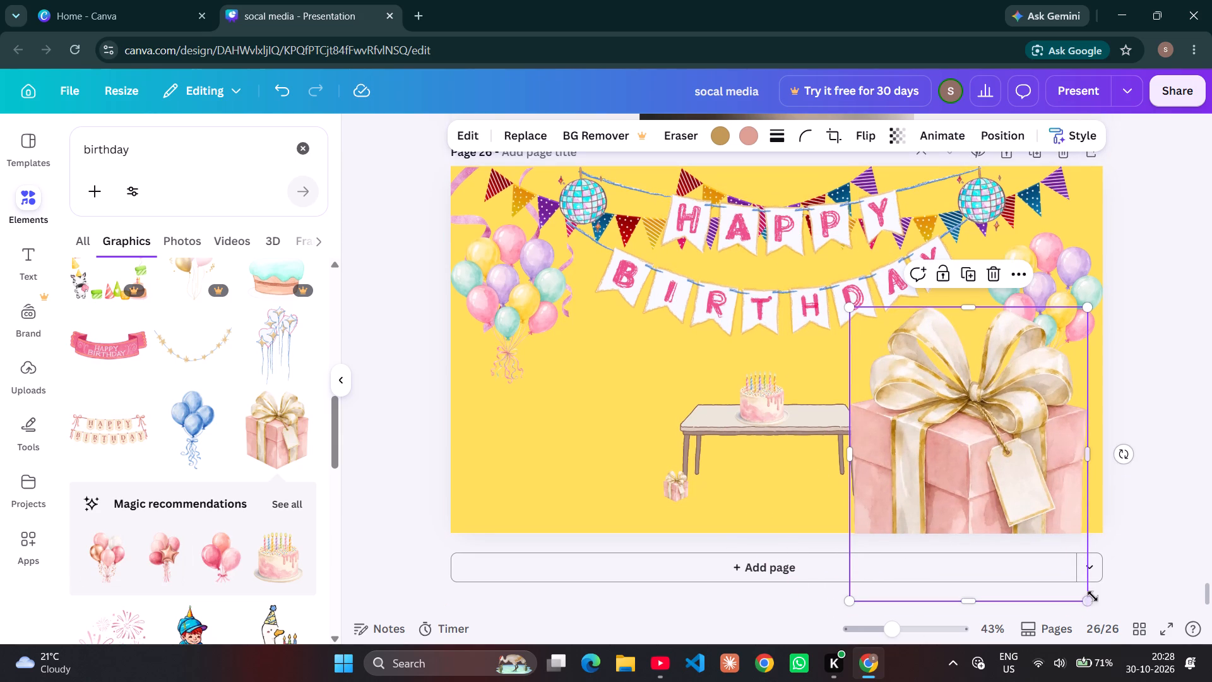
right_click_drag(1090, 601, 983, 487)
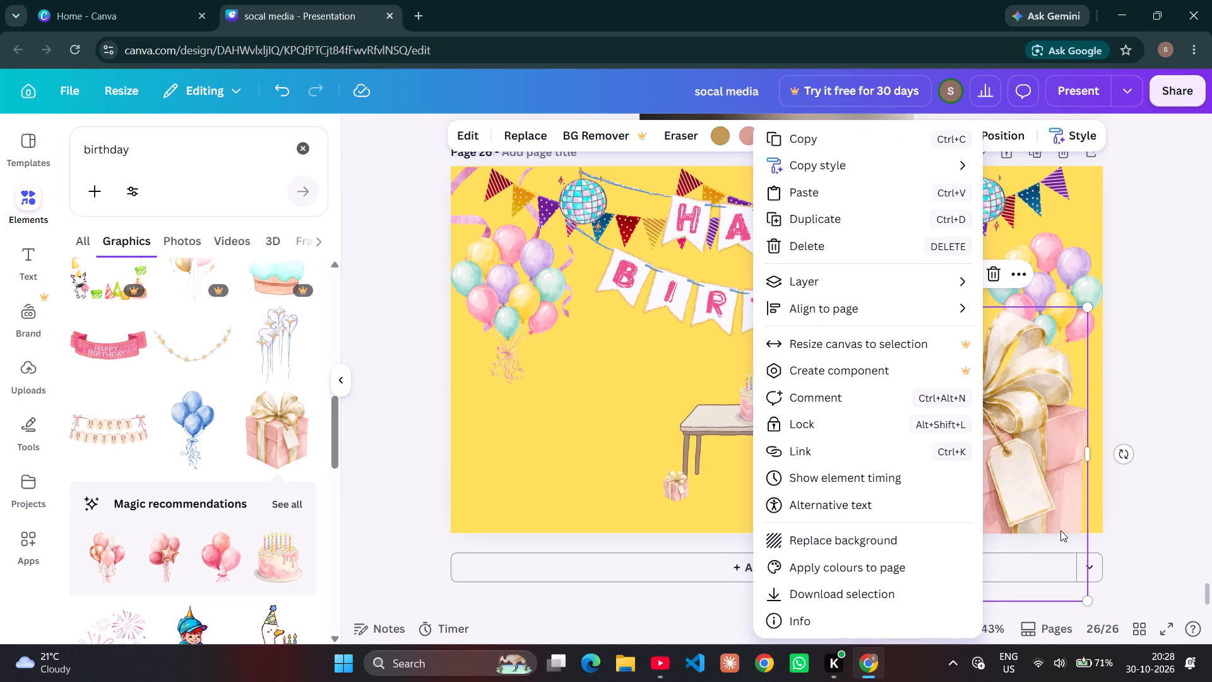
left_click(1060, 530)
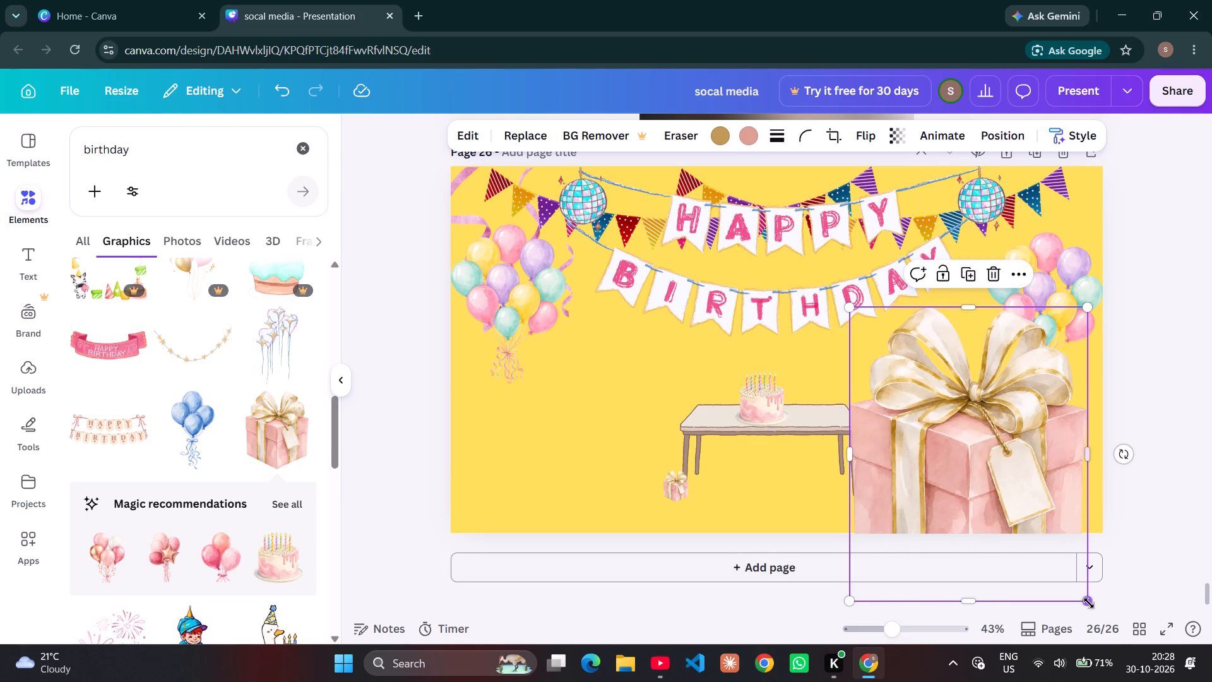
left_click_drag(1089, 603, 891, 385)
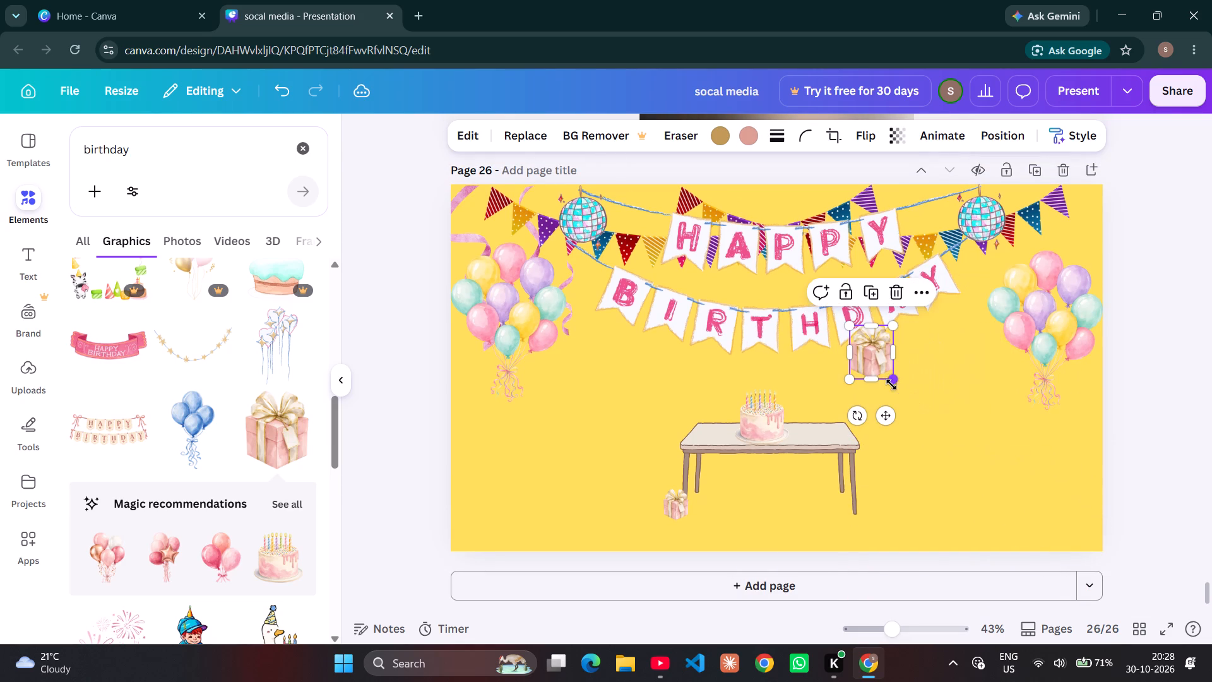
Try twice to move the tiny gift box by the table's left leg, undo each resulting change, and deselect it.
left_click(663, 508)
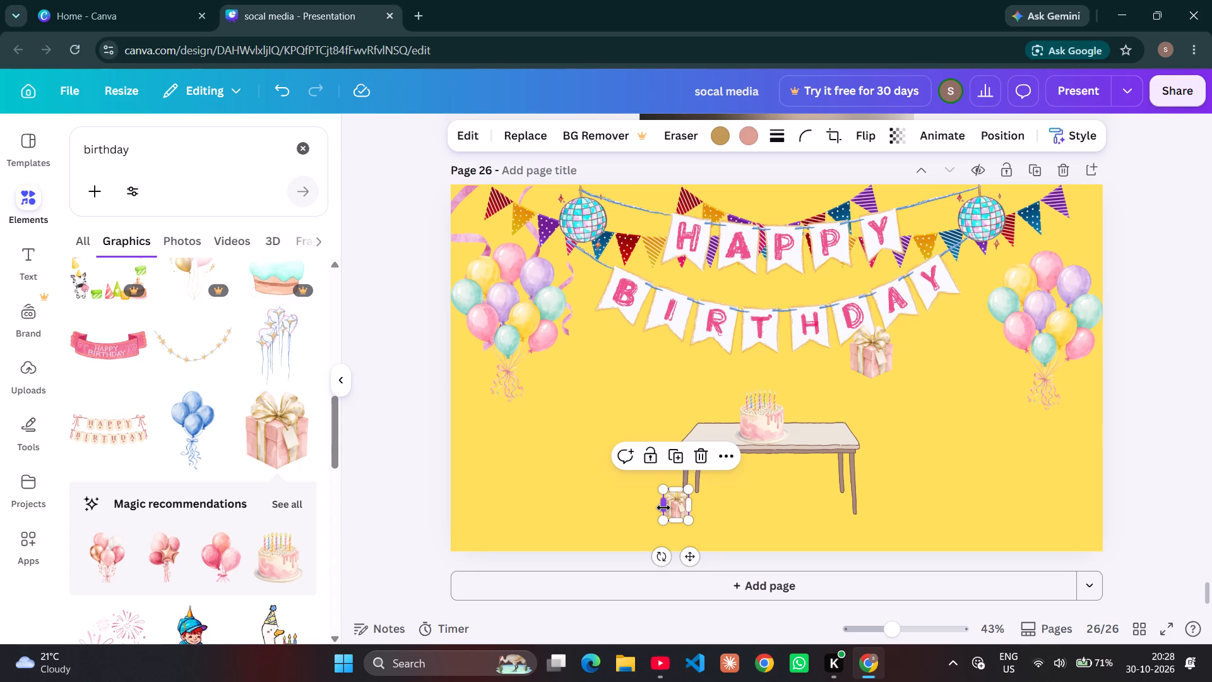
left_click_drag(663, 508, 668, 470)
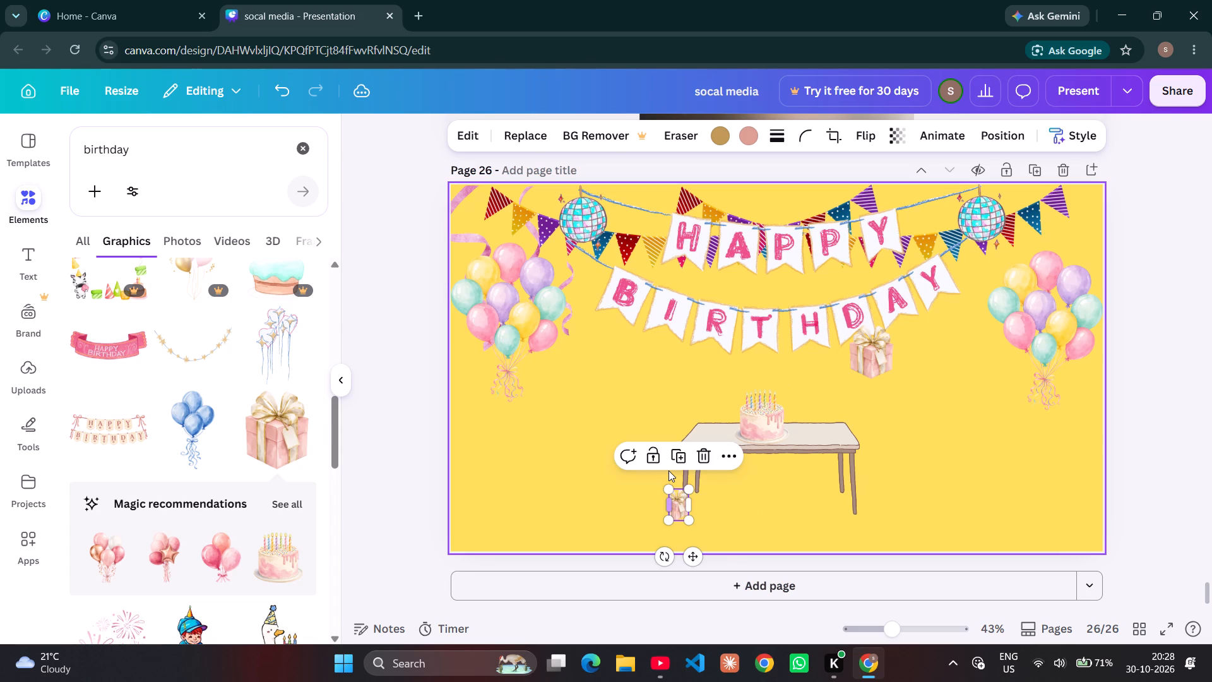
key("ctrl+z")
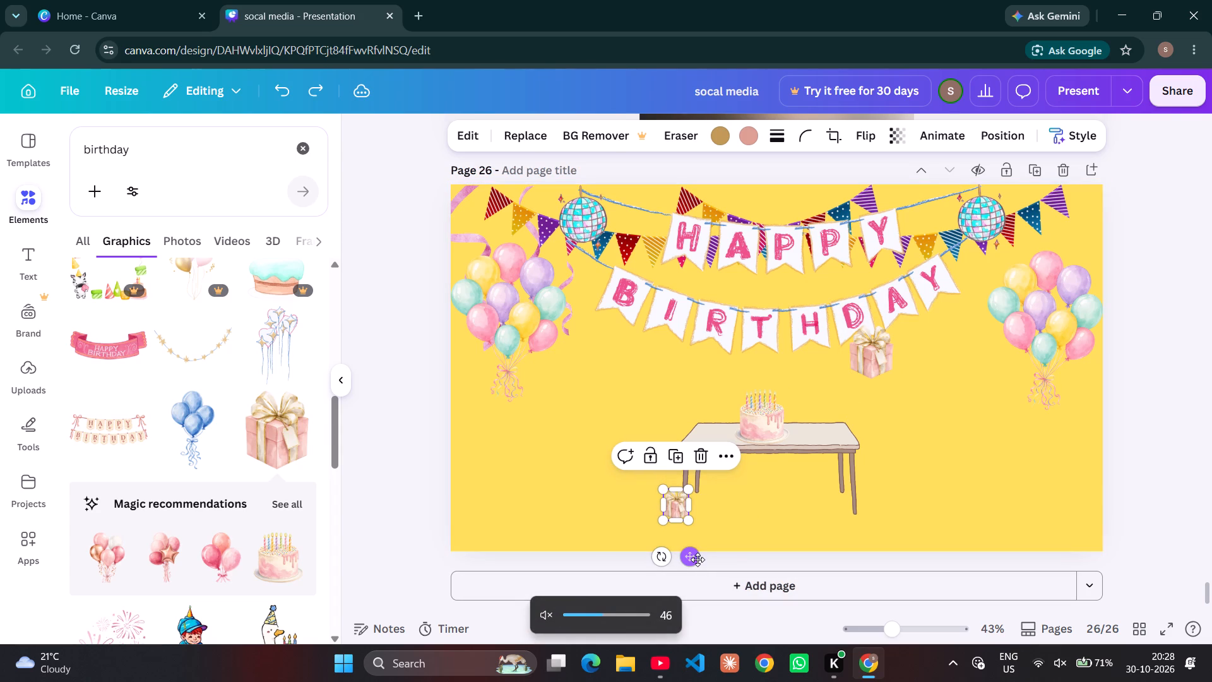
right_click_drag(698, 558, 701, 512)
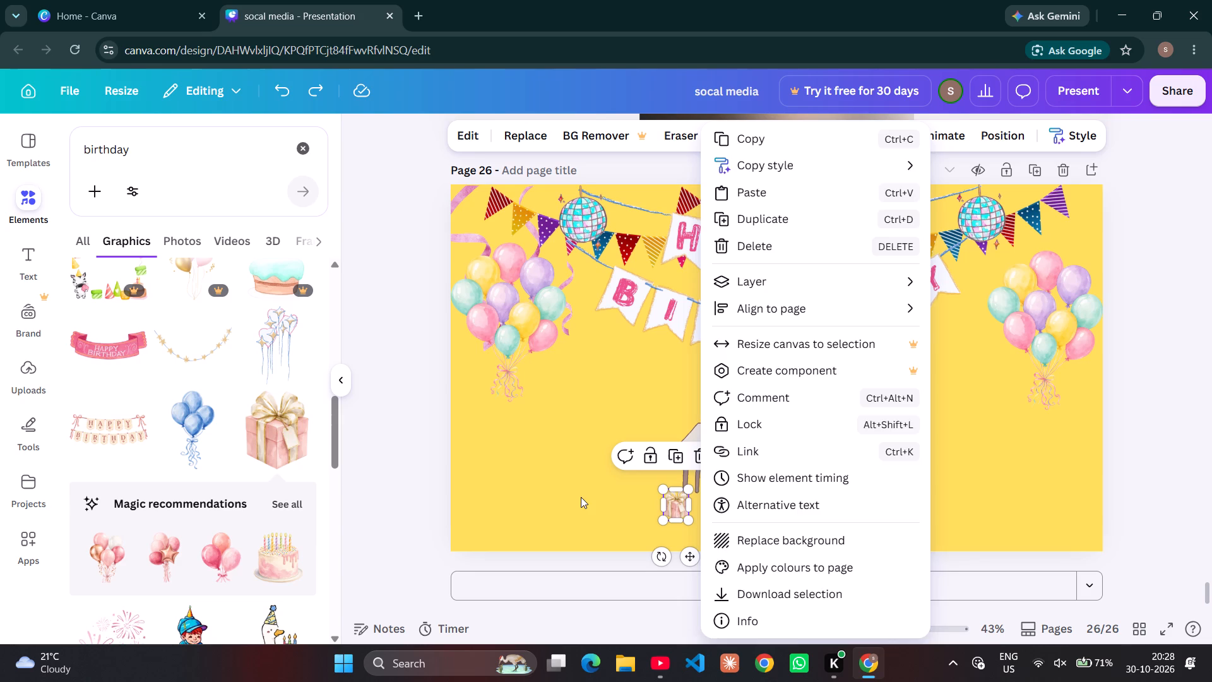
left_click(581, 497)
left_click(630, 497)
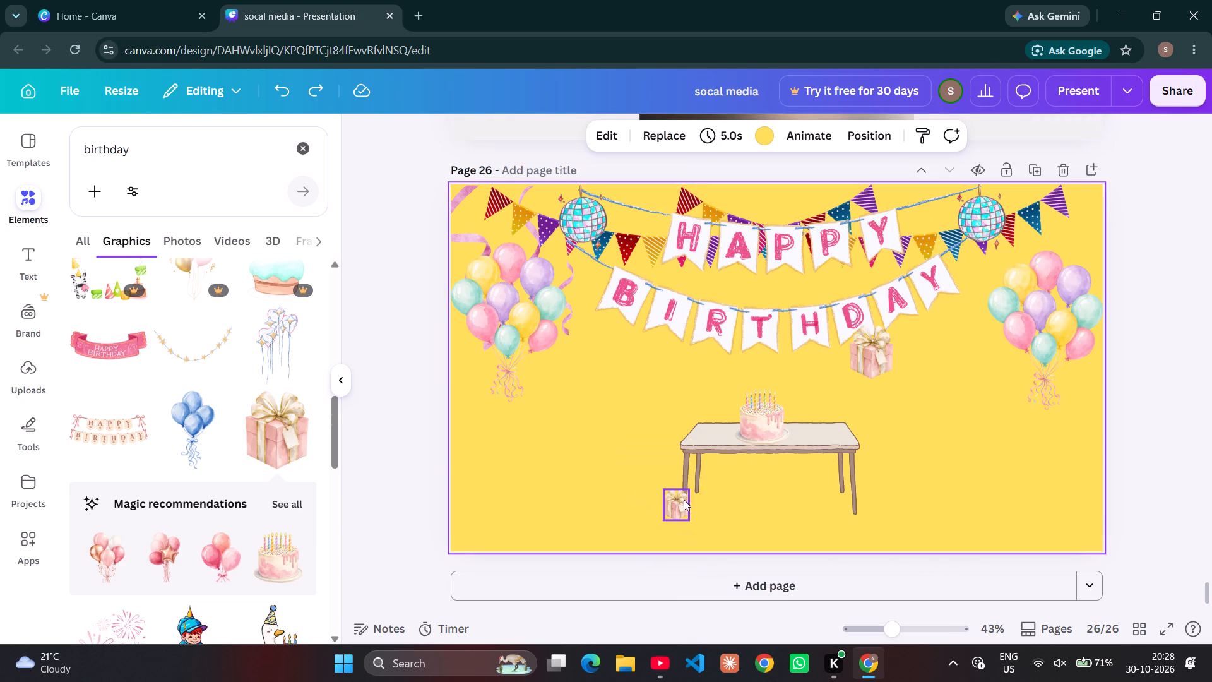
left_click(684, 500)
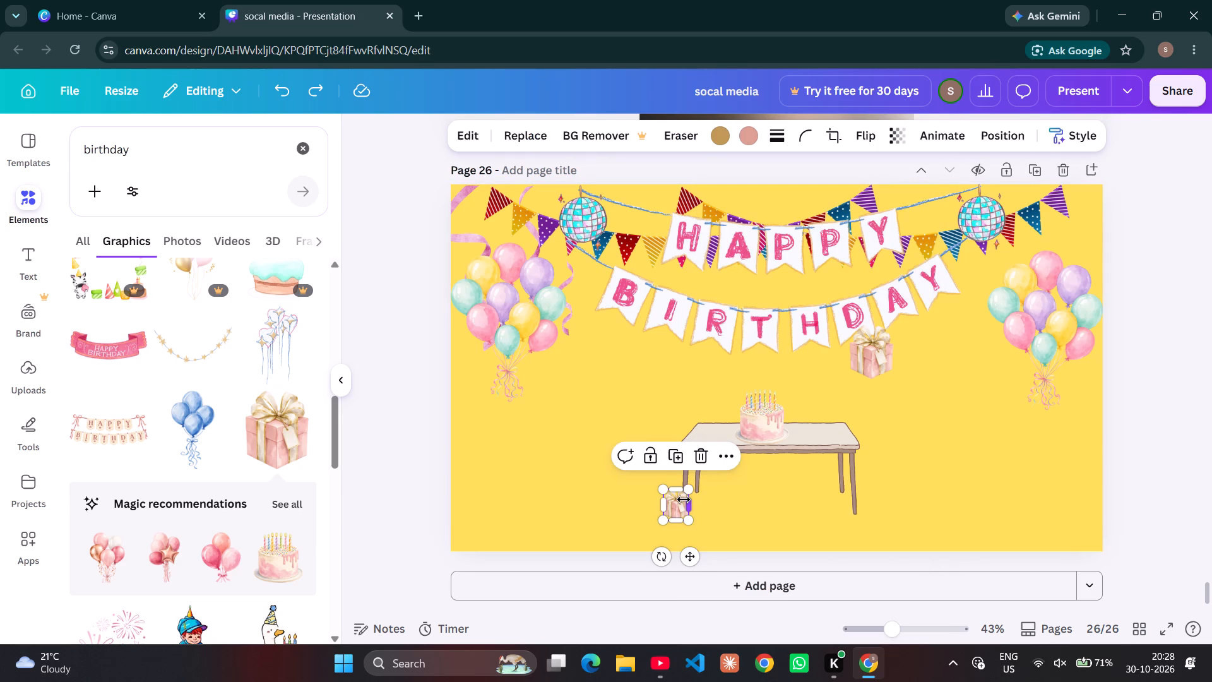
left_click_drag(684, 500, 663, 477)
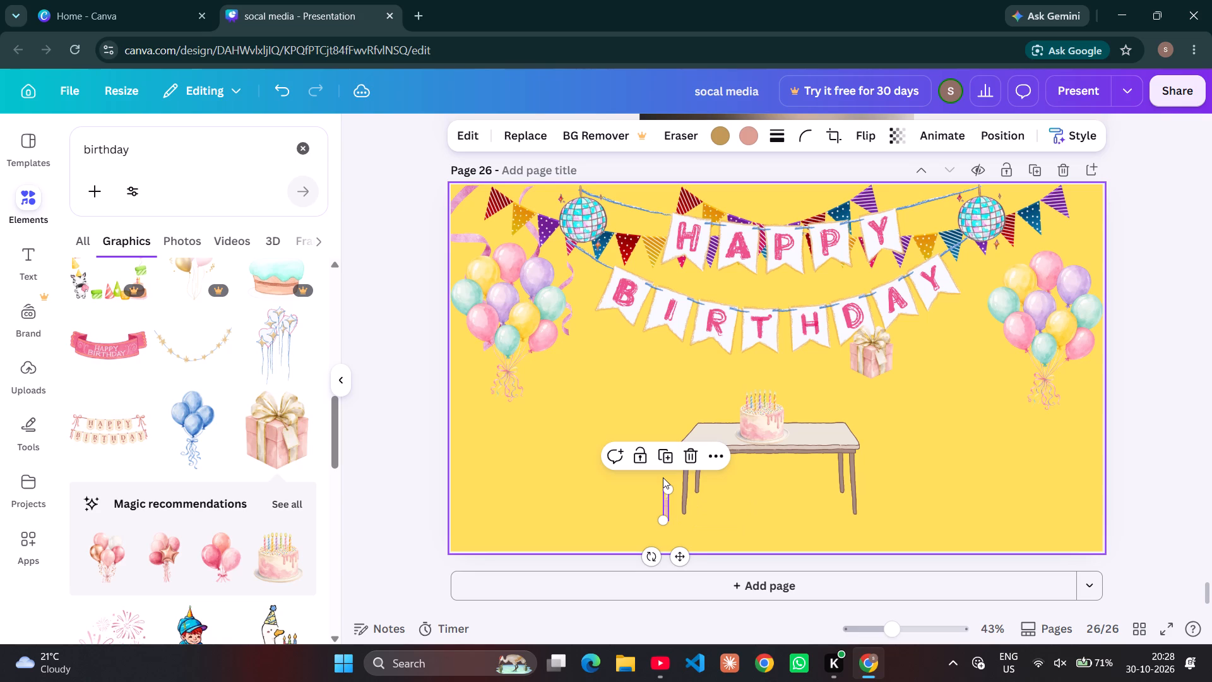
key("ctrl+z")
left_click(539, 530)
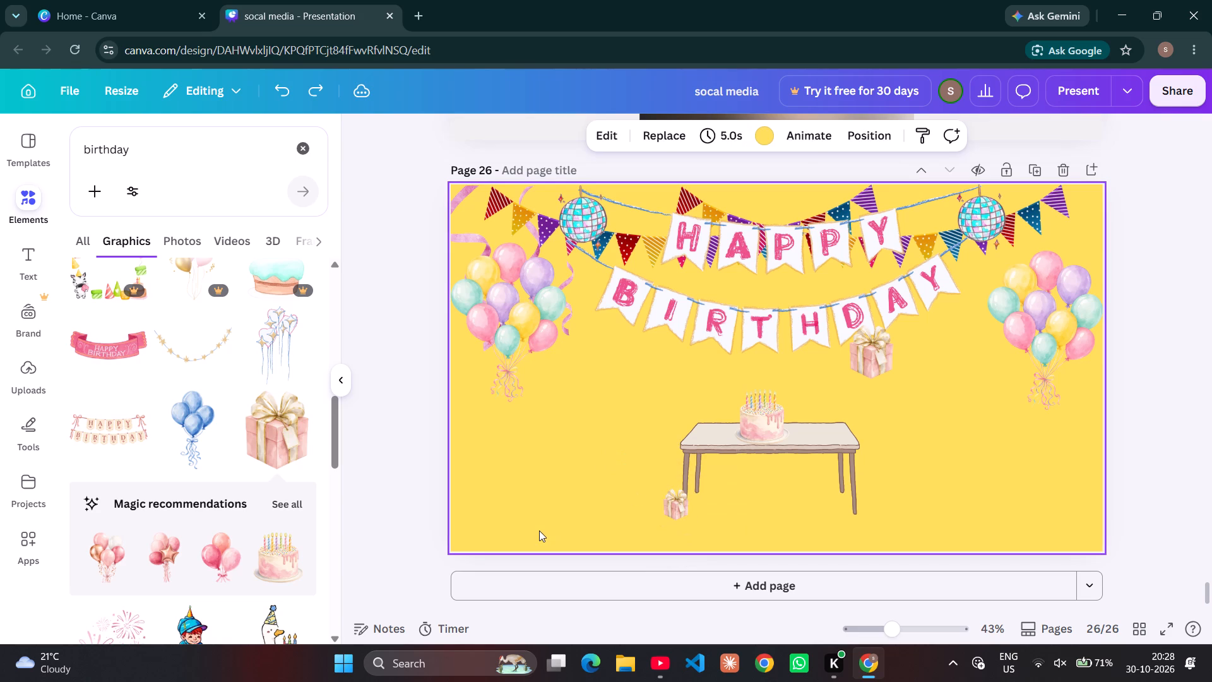
Move the tiny gift box from the table's left leg onto the tabletop, left of the cake.
left_click(680, 505)
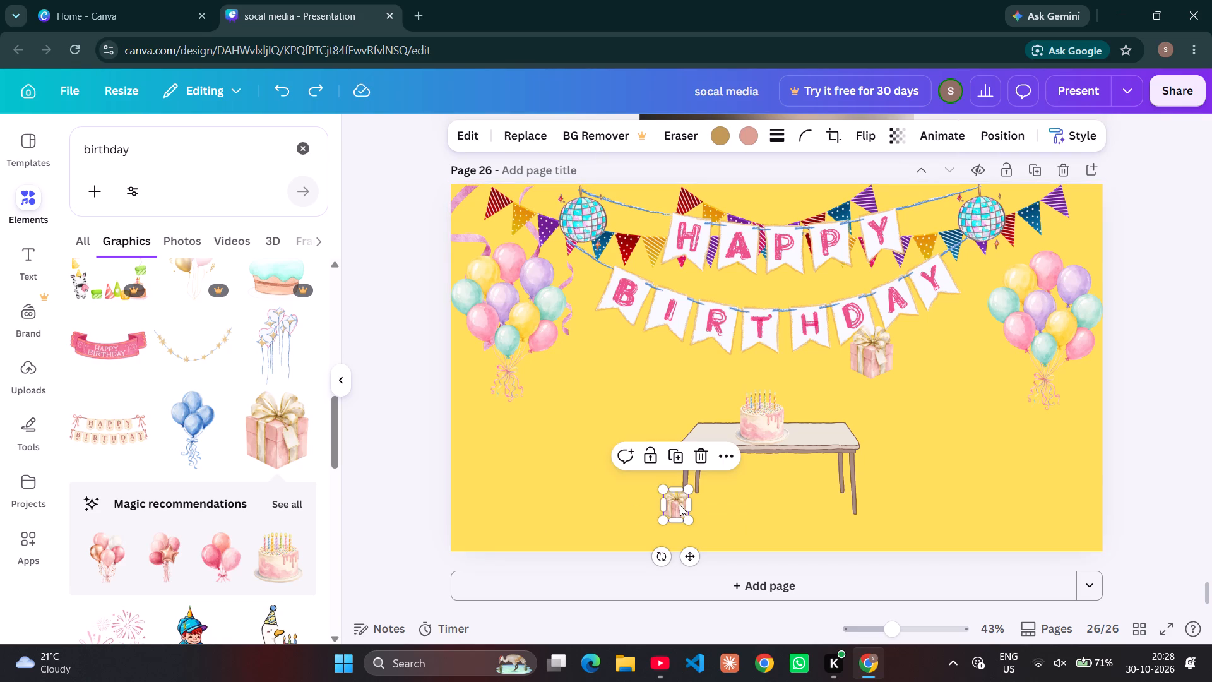
left_click_drag(680, 505, 699, 477)
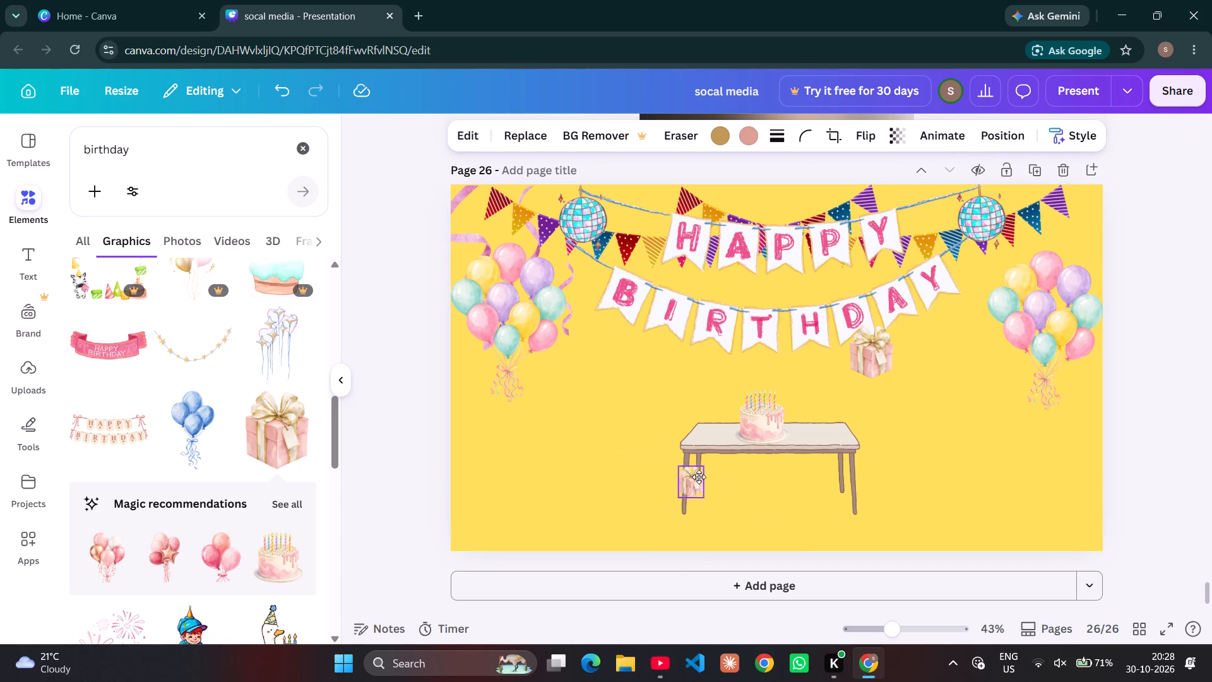
left_click_drag(699, 477, 709, 431)
left_click(667, 433)
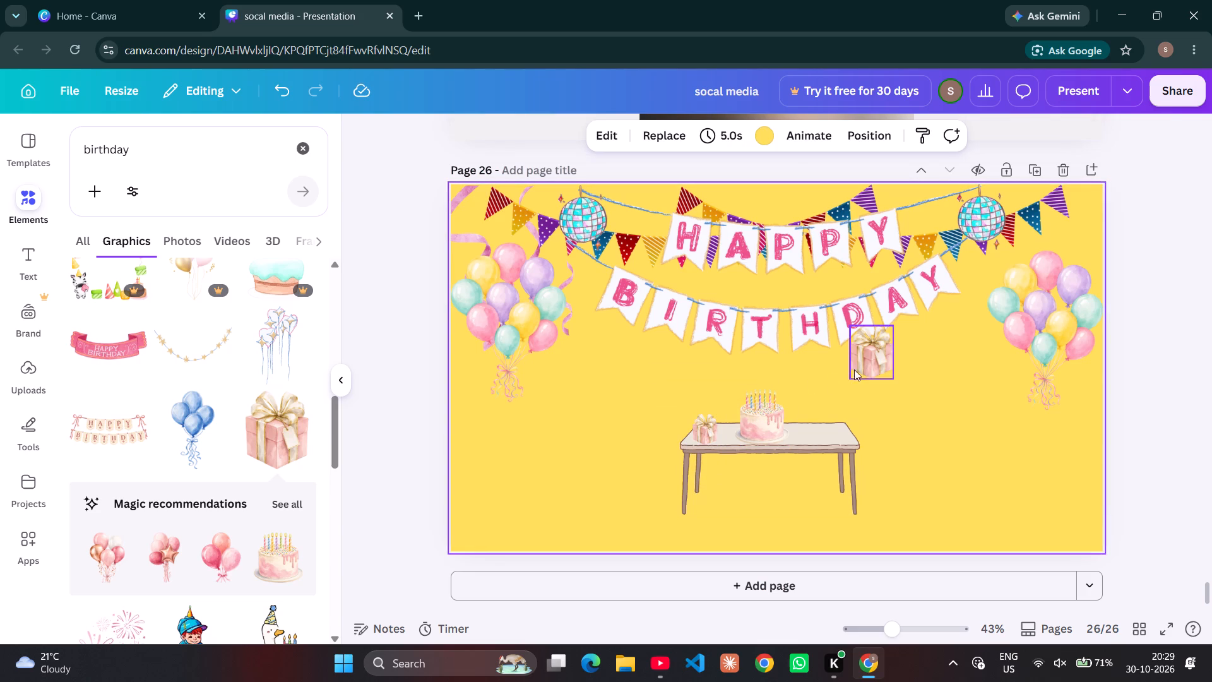
Delete the larger pink gift box below the BIRTHDAY banner.
left_click(869, 359)
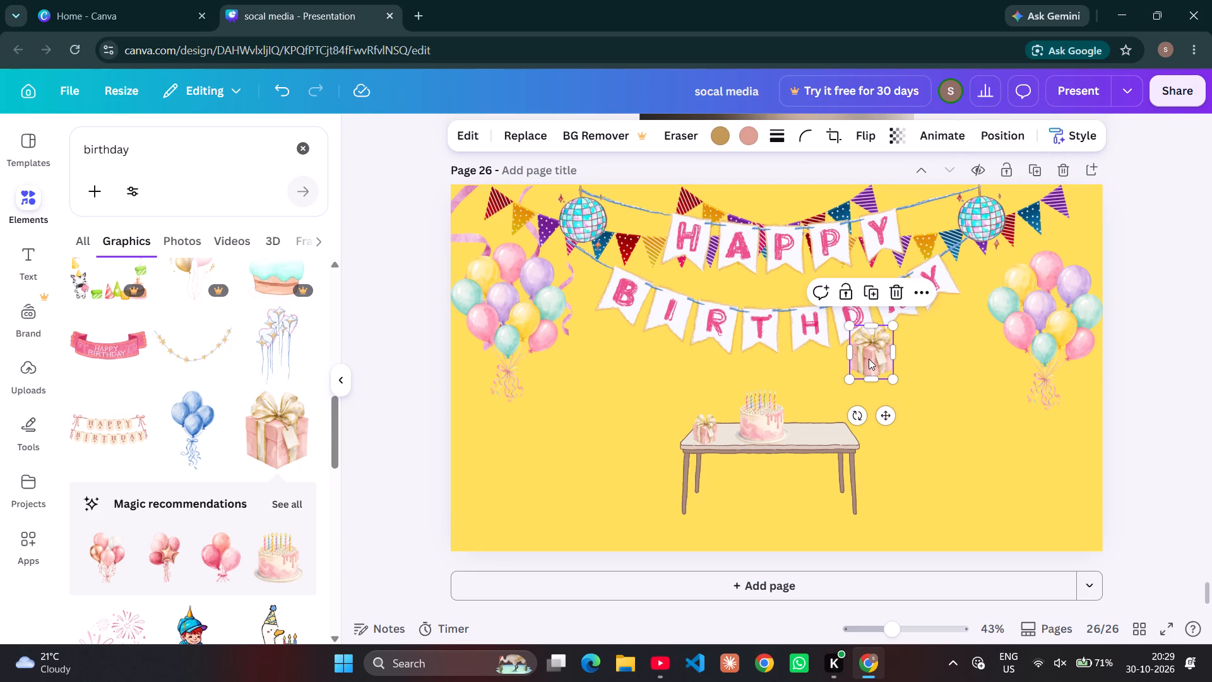
key("Delete")
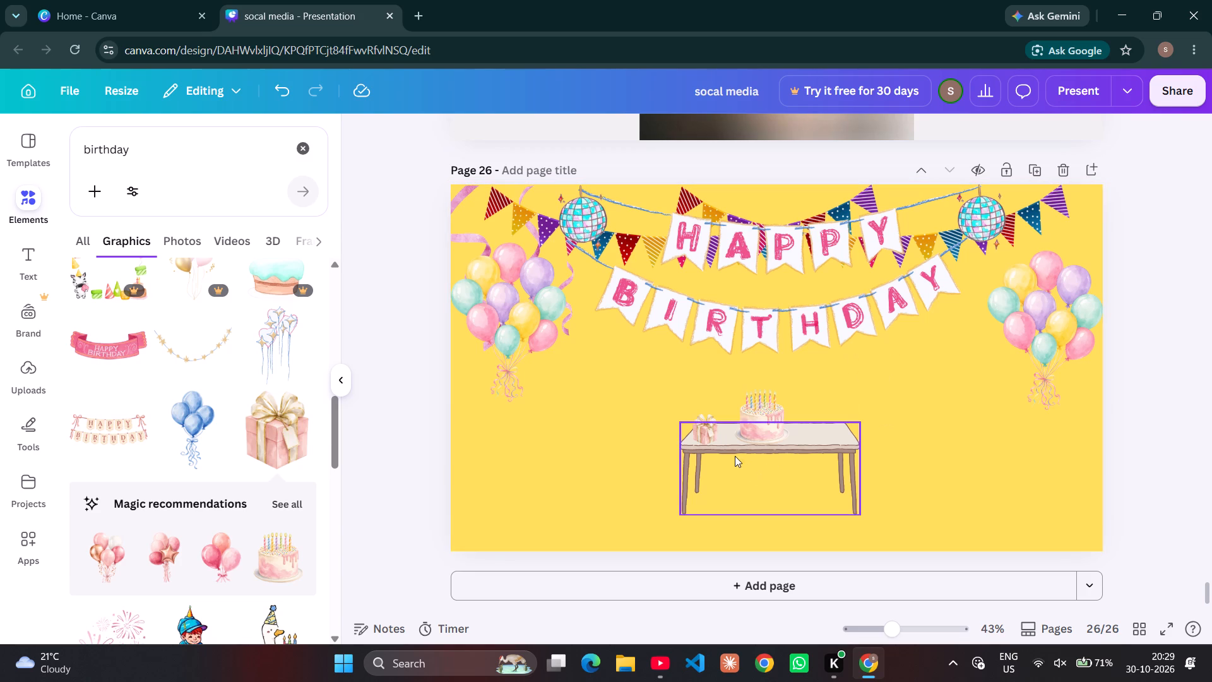
Duplicate the small gift box on the table, set the copy just right of and above the original, and send it one layer back.
left_click(711, 437)
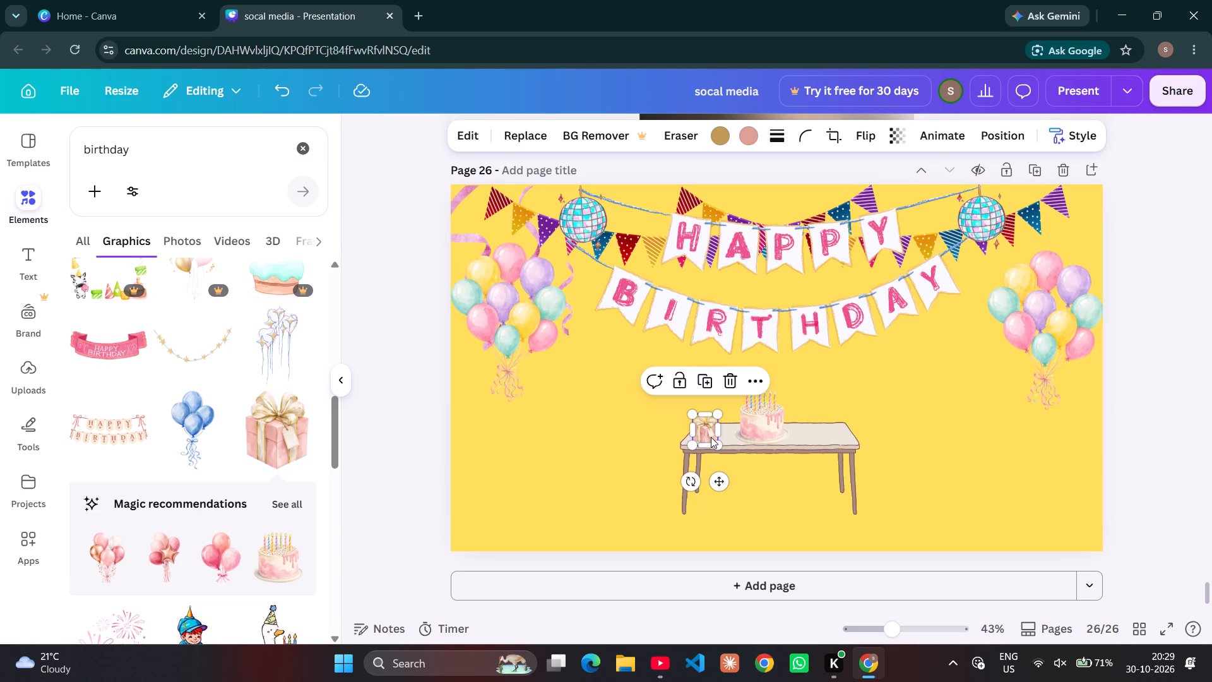
key("ctrl+c")
key("ctrl+v")
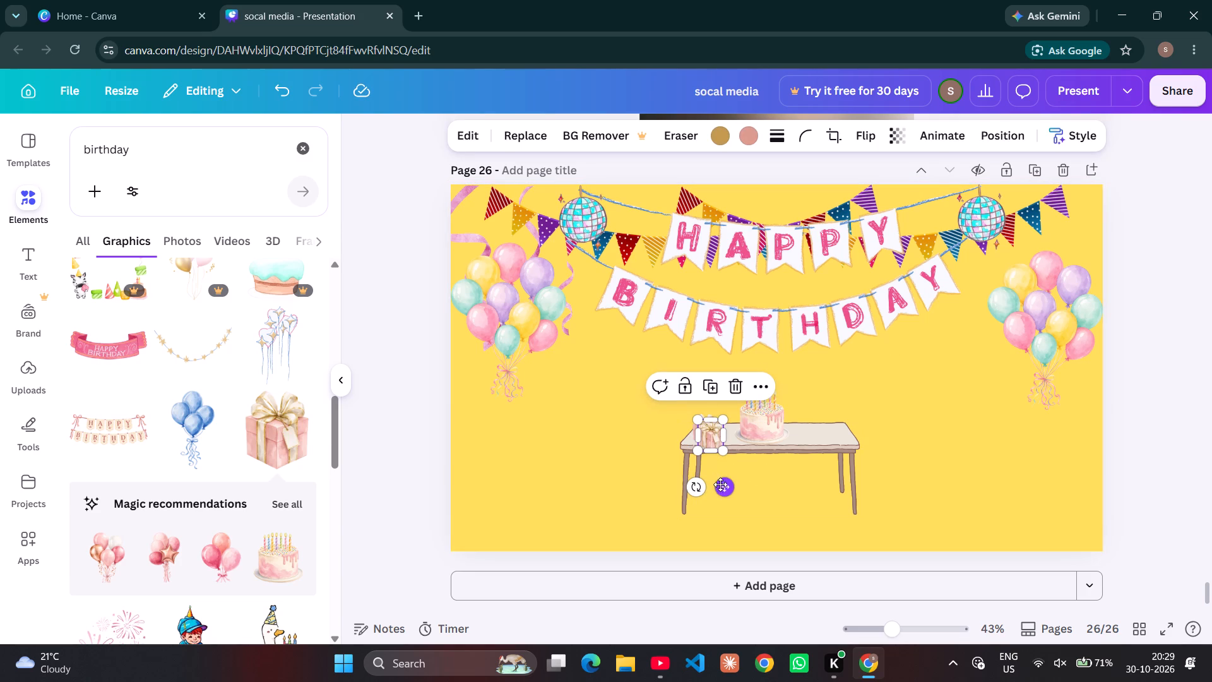
left_click_drag(721, 486, 721, 477)
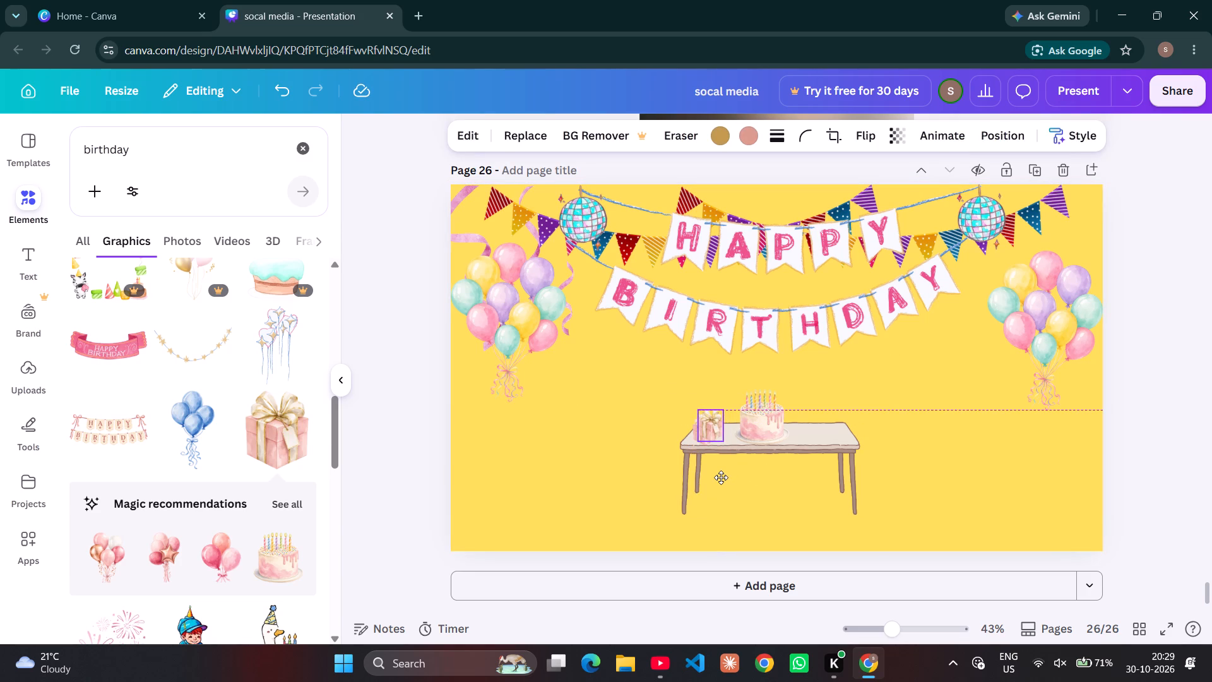
left_click_drag(721, 477, 722, 476)
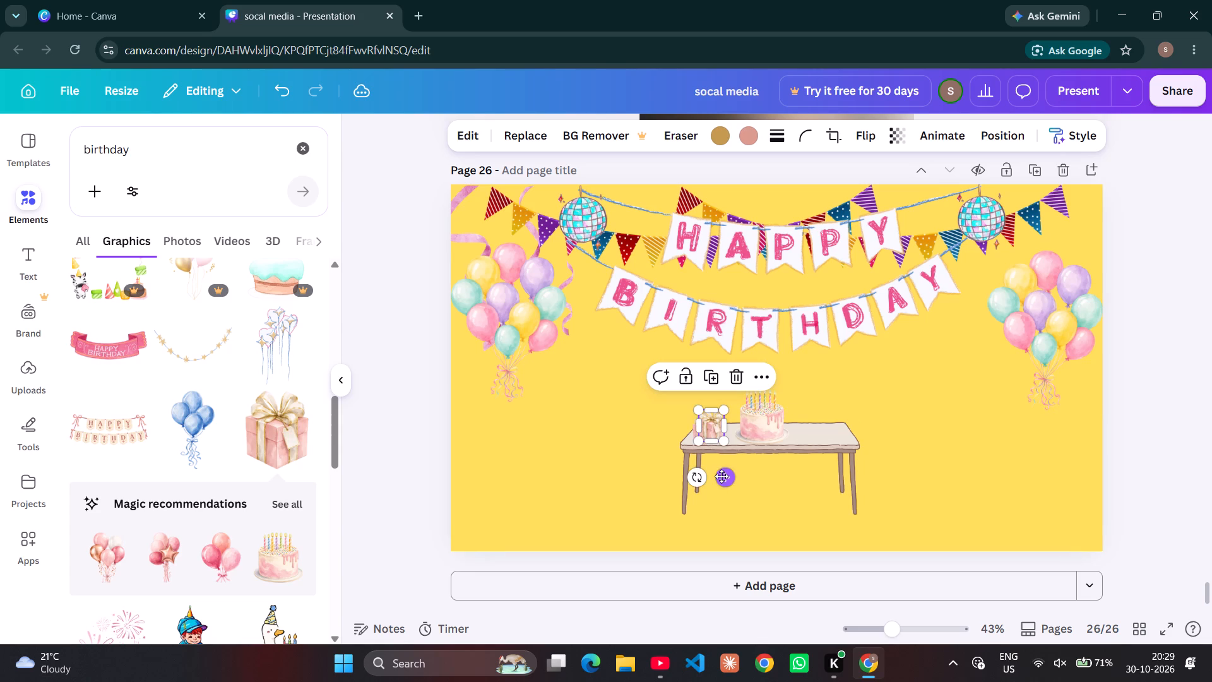
key("ctrl+bracketleft")
left_click(503, 493)
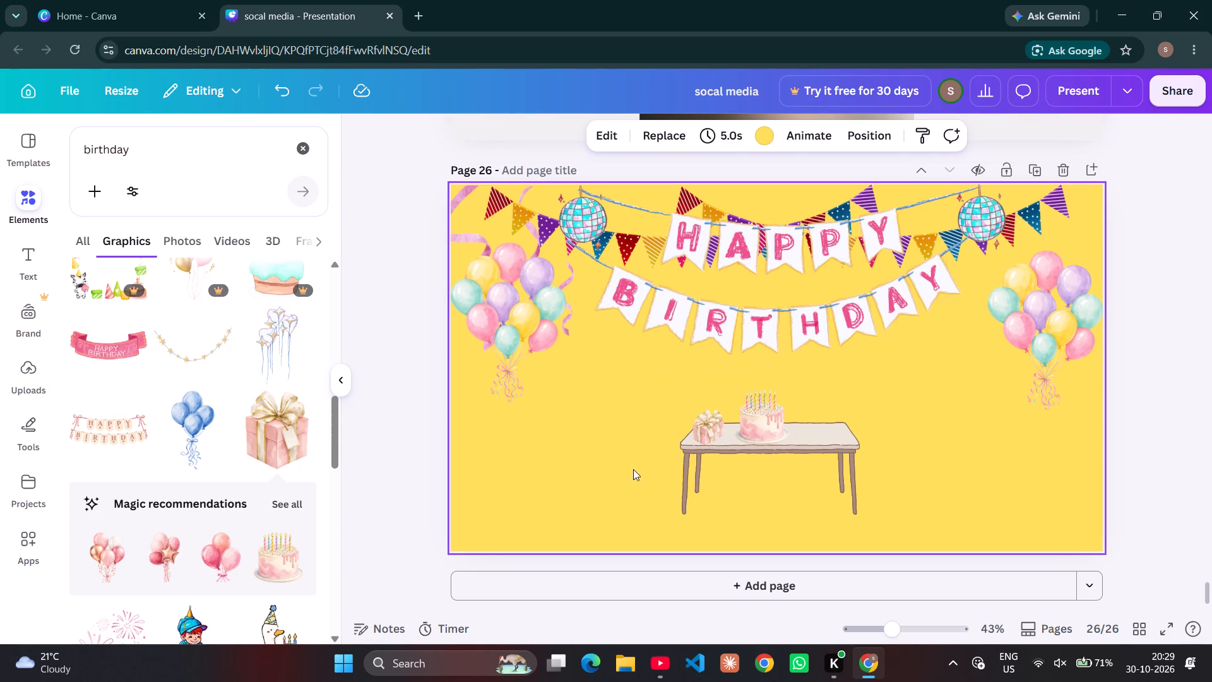
Nudge the rear copy of the gift box ten small steps right towards the cake.
left_click(721, 416)
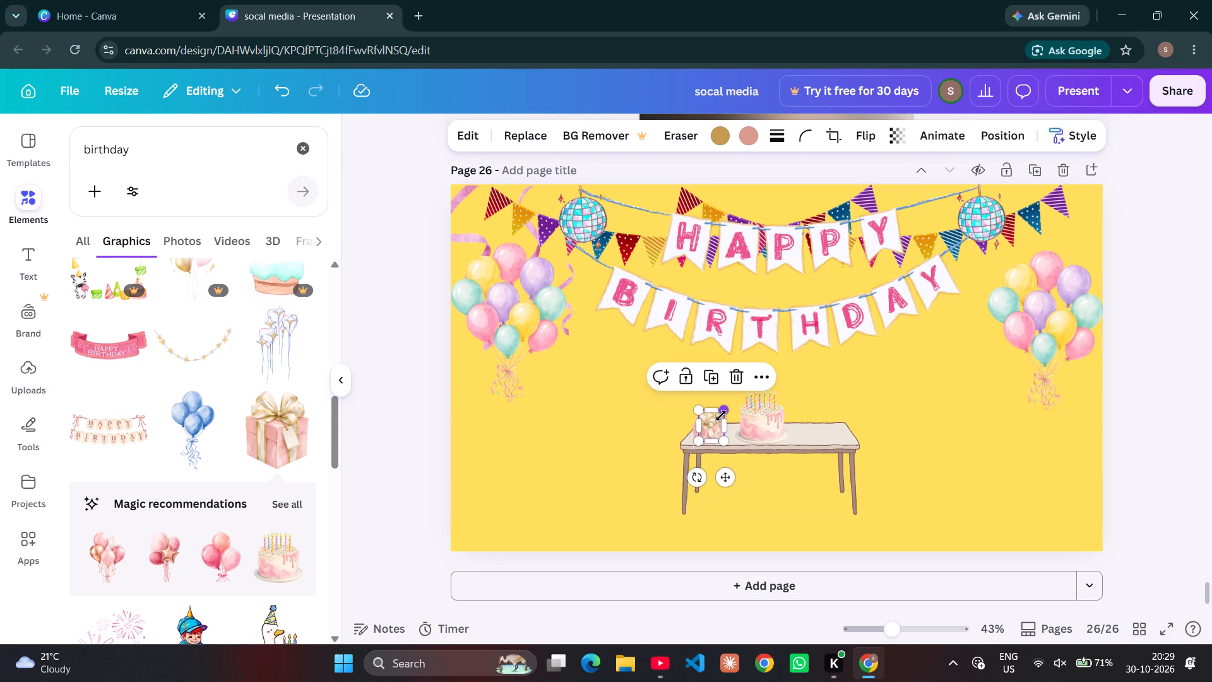
key("Right")
key("Right")
key("Right")
key("Right")
key("Right")
key("Right")
key("Right")
key("Right")
key("Right")
key("Right")
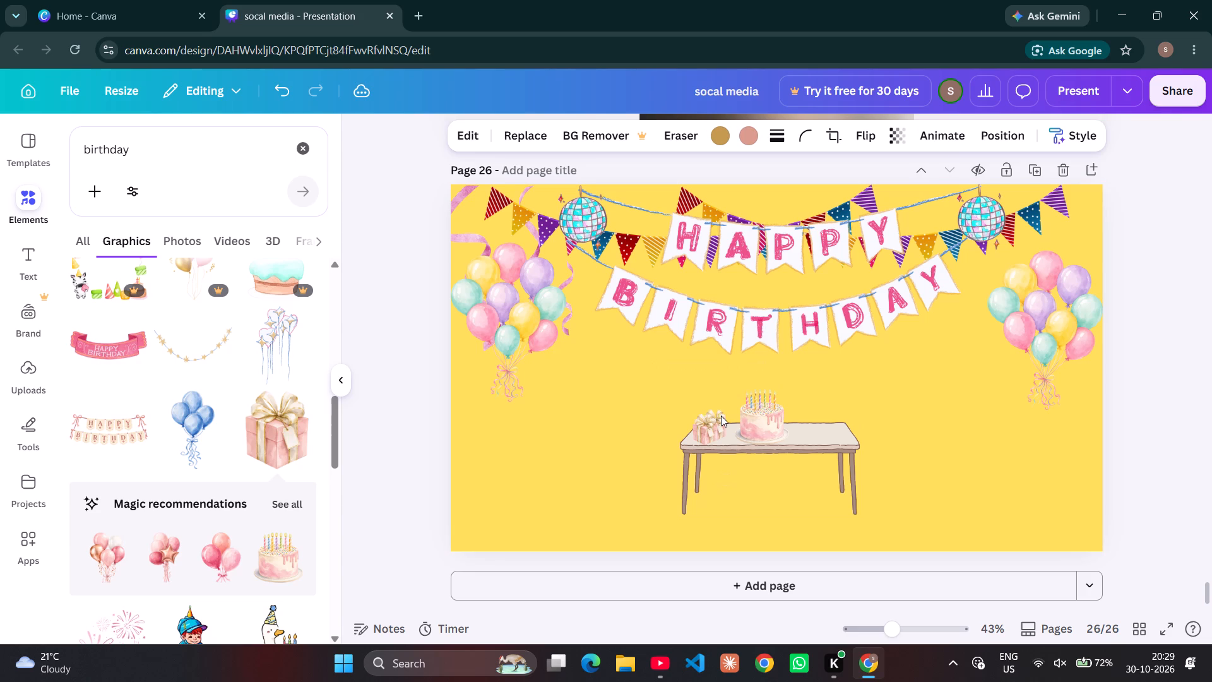
Add the polka-dot gift box with coral ribbon to page 26 and shrink it to a tiny box beside the table's left leg.
scroll(254, 501, "up", 9)
scroll(254, 501, "down", 3)
left_click(254, 501)
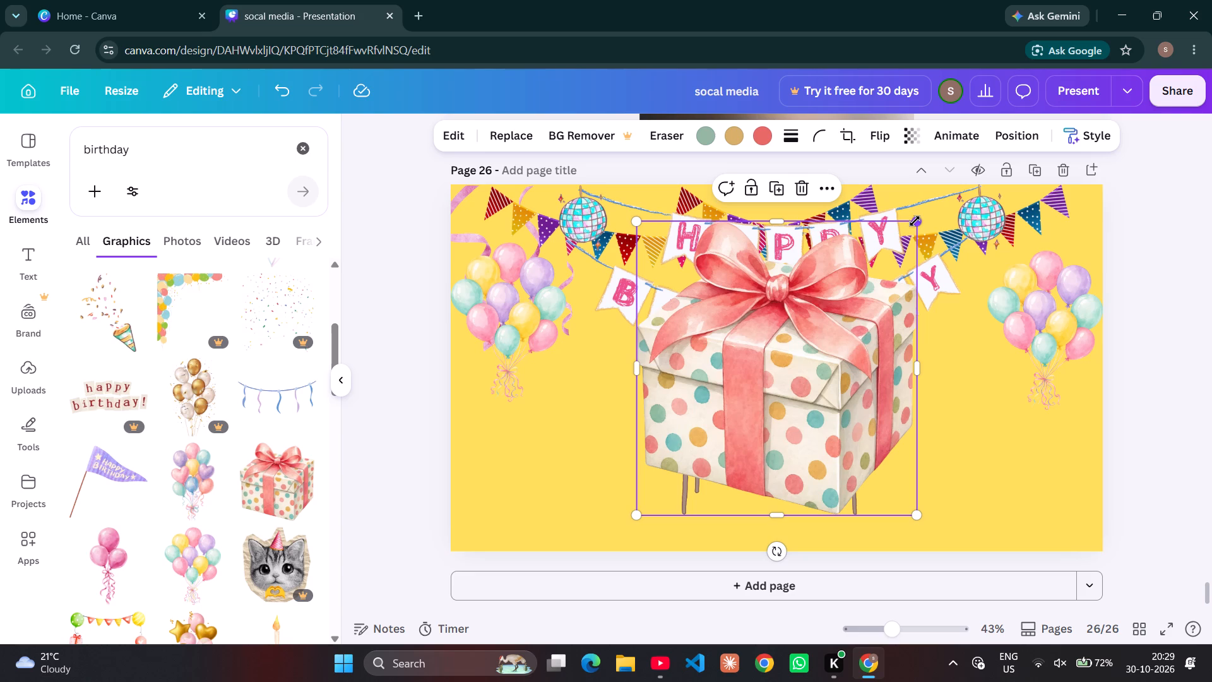
left_click_drag(915, 221, 627, 433)
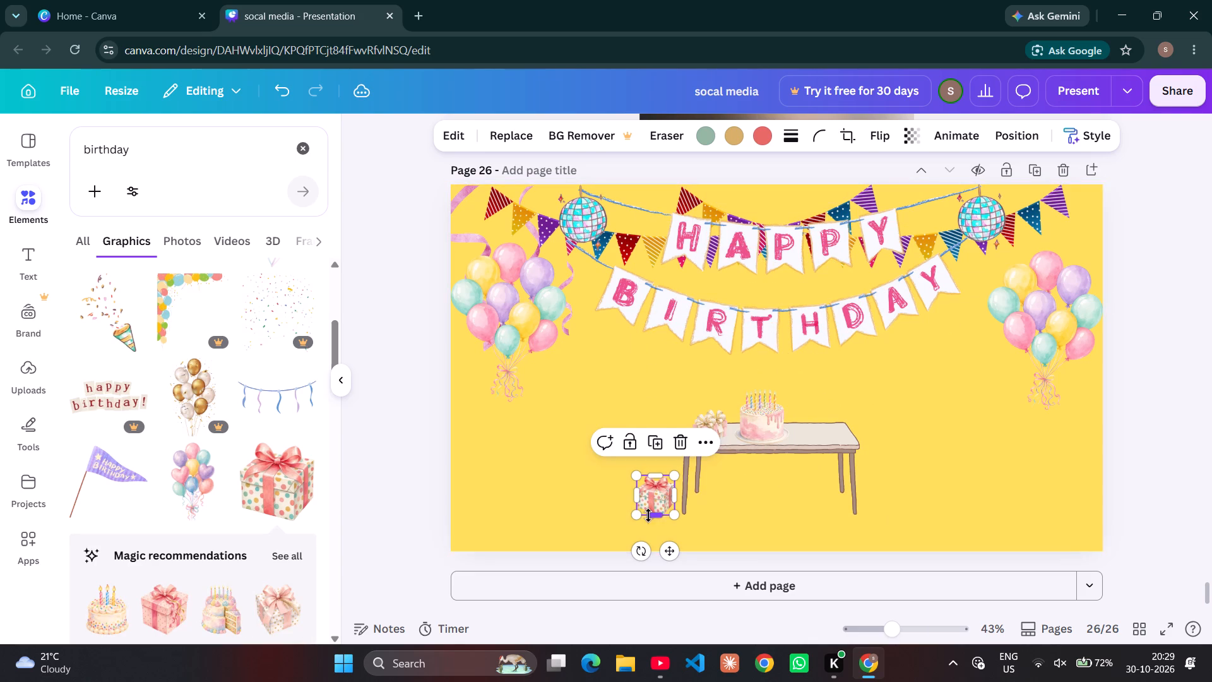
right_click_drag(677, 515, 667, 501)
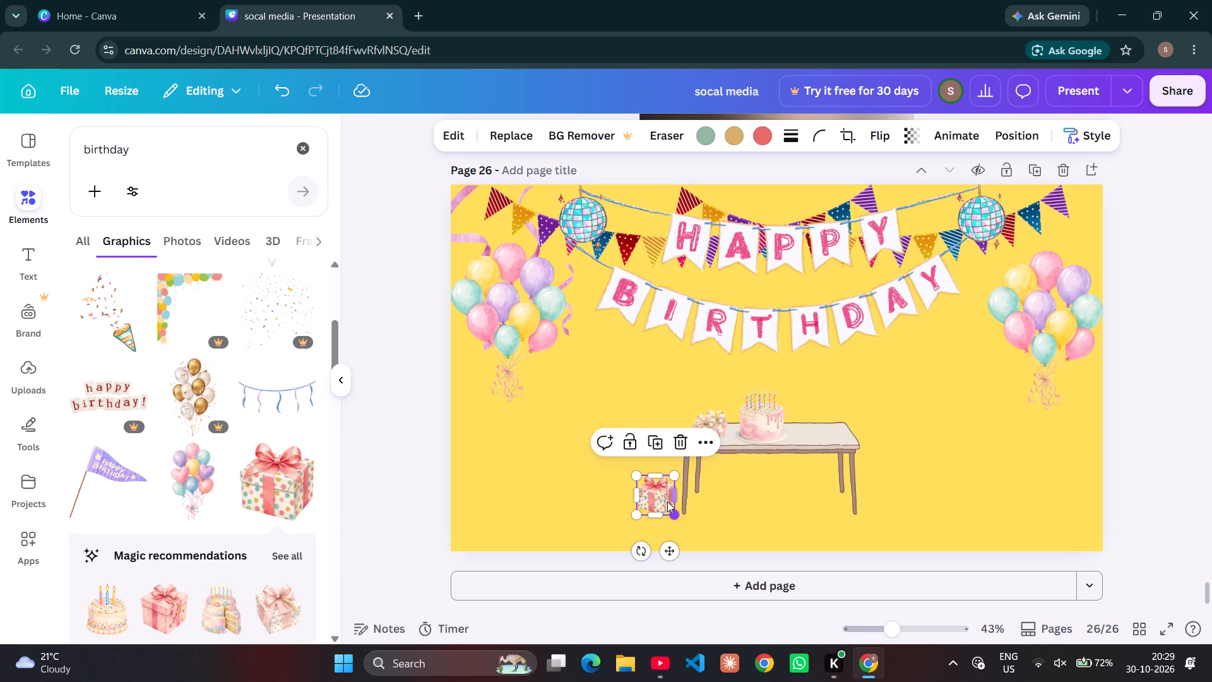
right_click_drag(667, 501, 665, 494)
left_click(630, 512)
left_click_drag(632, 518, 648, 510)
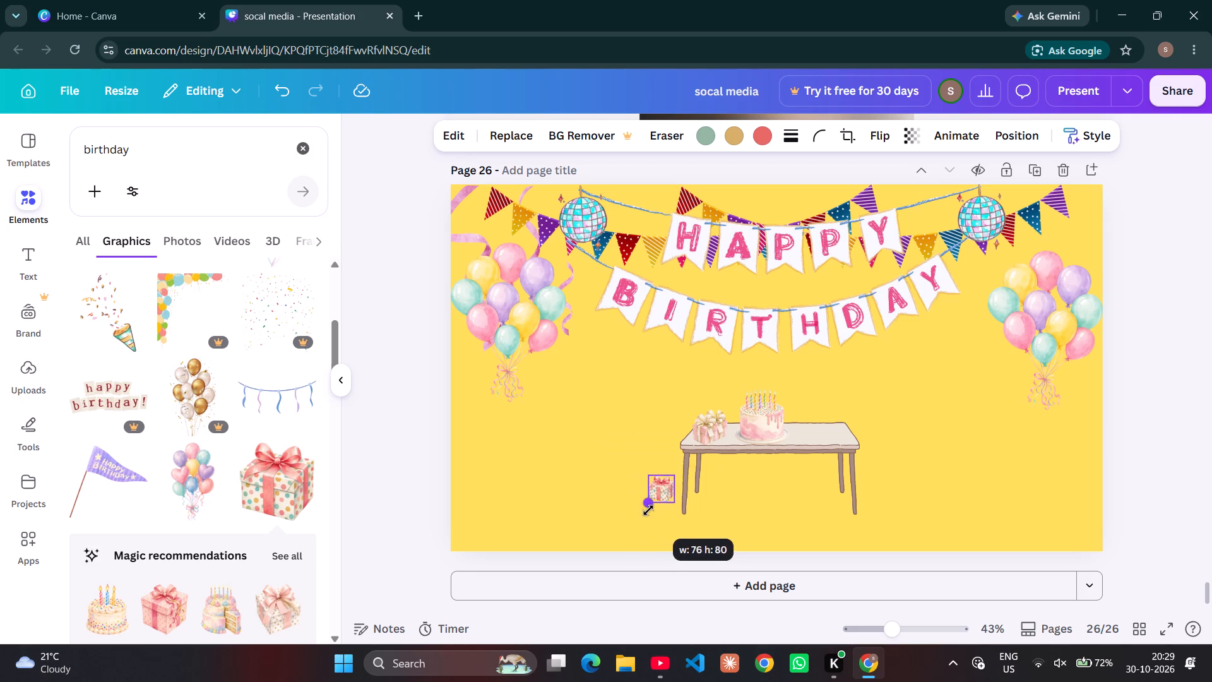
left_click_drag(648, 510, 643, 500)
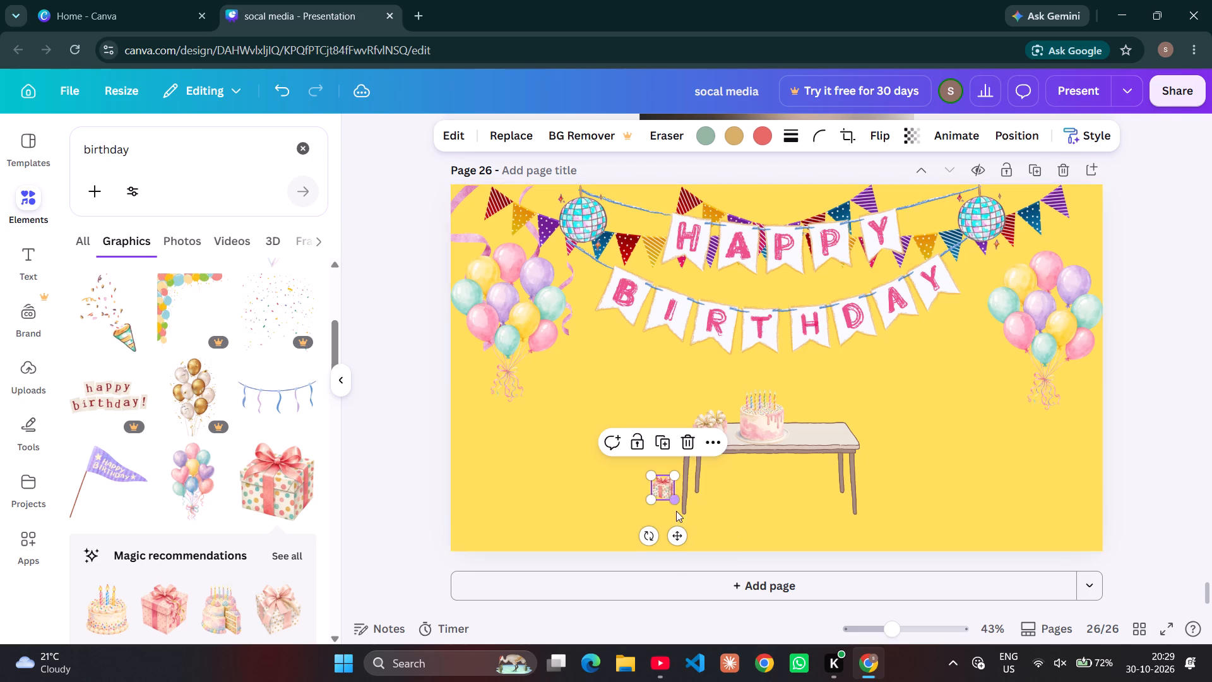
Move the polka-dot gift box onto the table's left end and enlarge it to about the cake's size.
left_click_drag(683, 540, 710, 478)
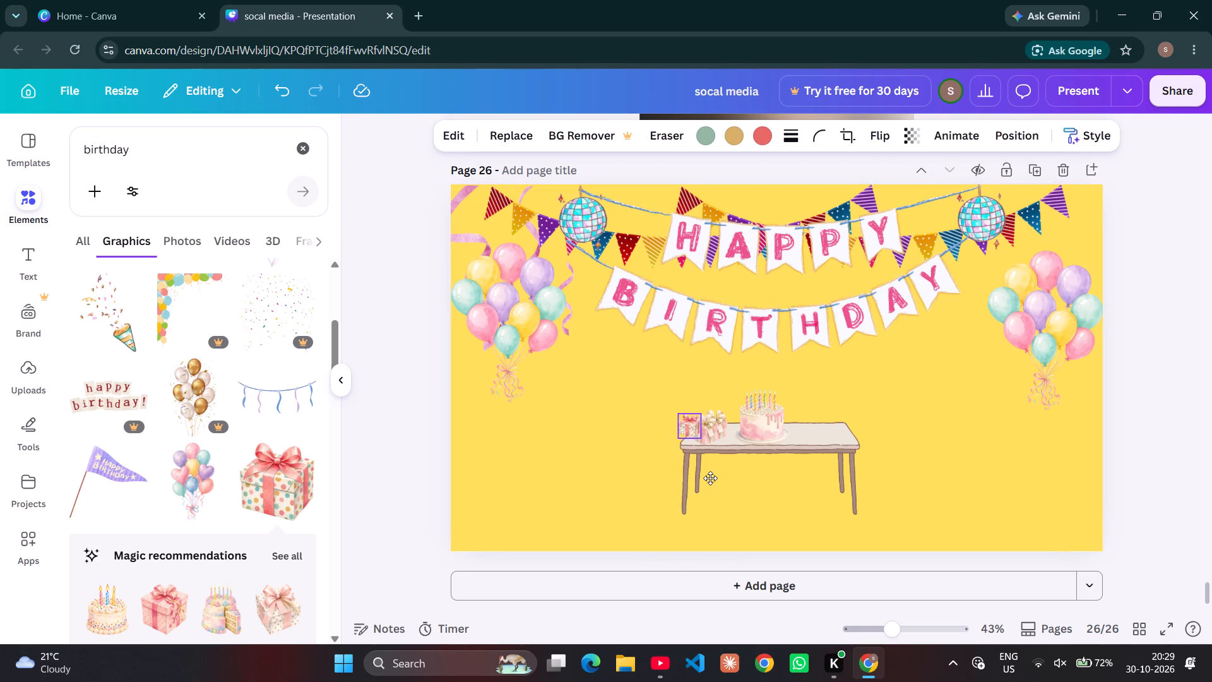
left_click_drag(710, 478, 727, 471)
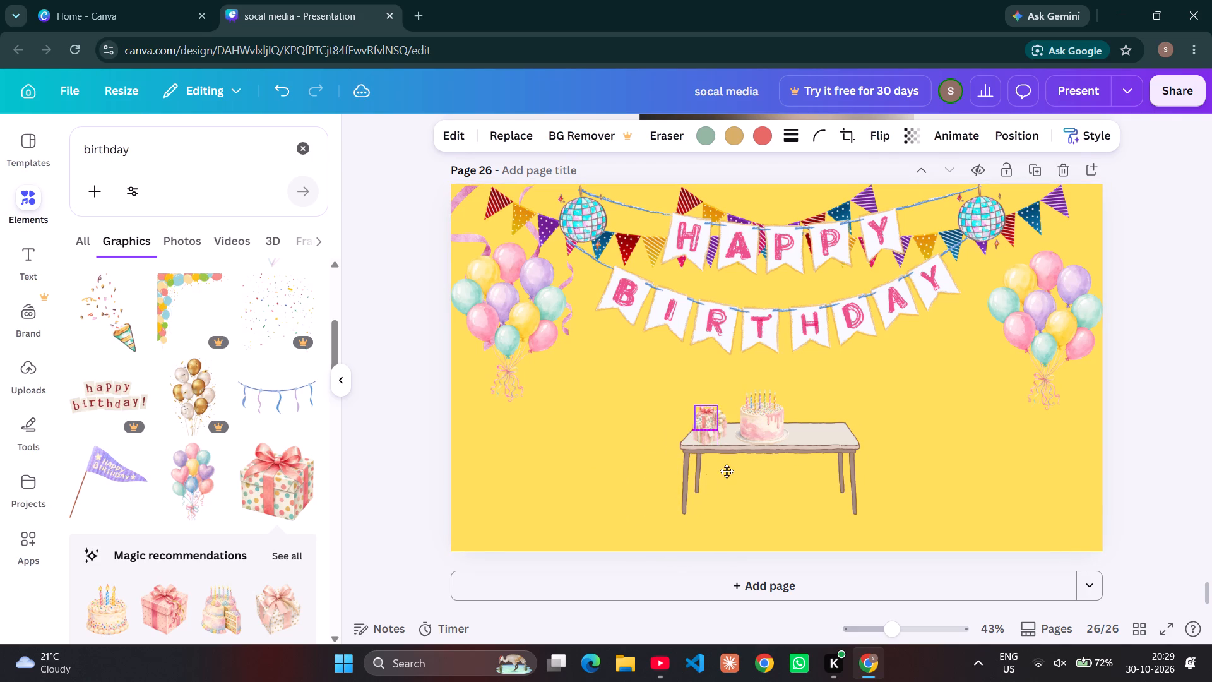
left_click_drag(727, 471, 726, 471)
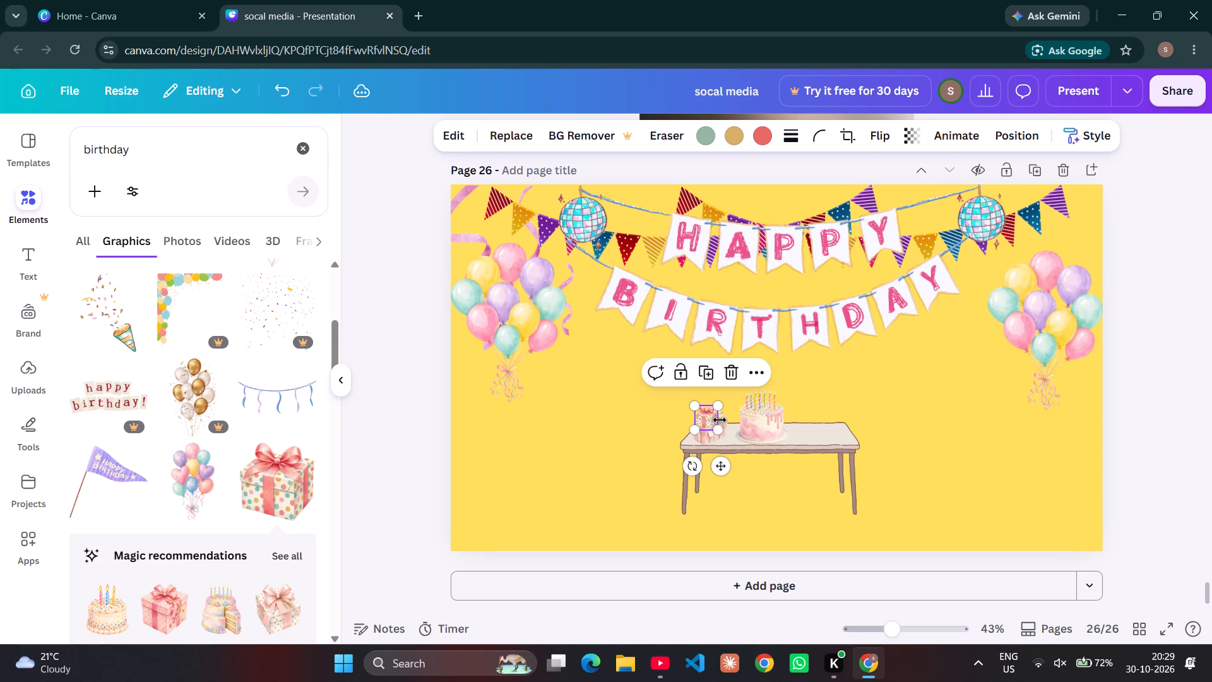
left_click_drag(717, 426, 746, 474)
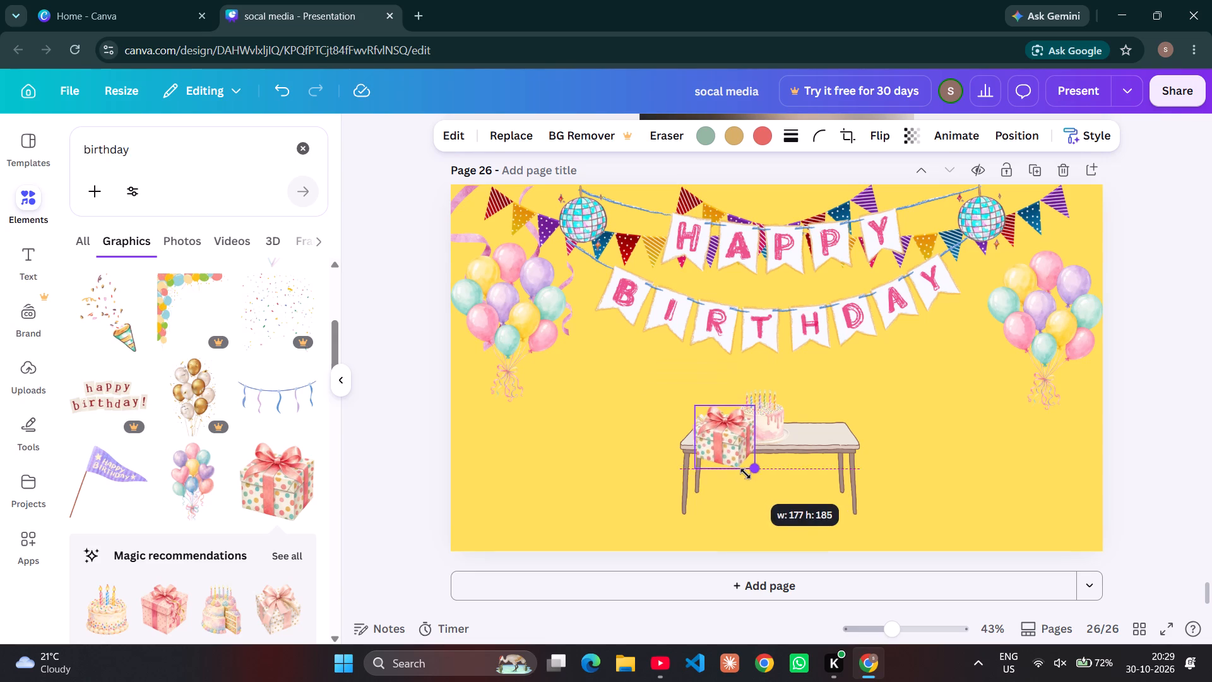
left_click_drag(746, 474, 732, 467)
left_click_drag(724, 445, 716, 435)
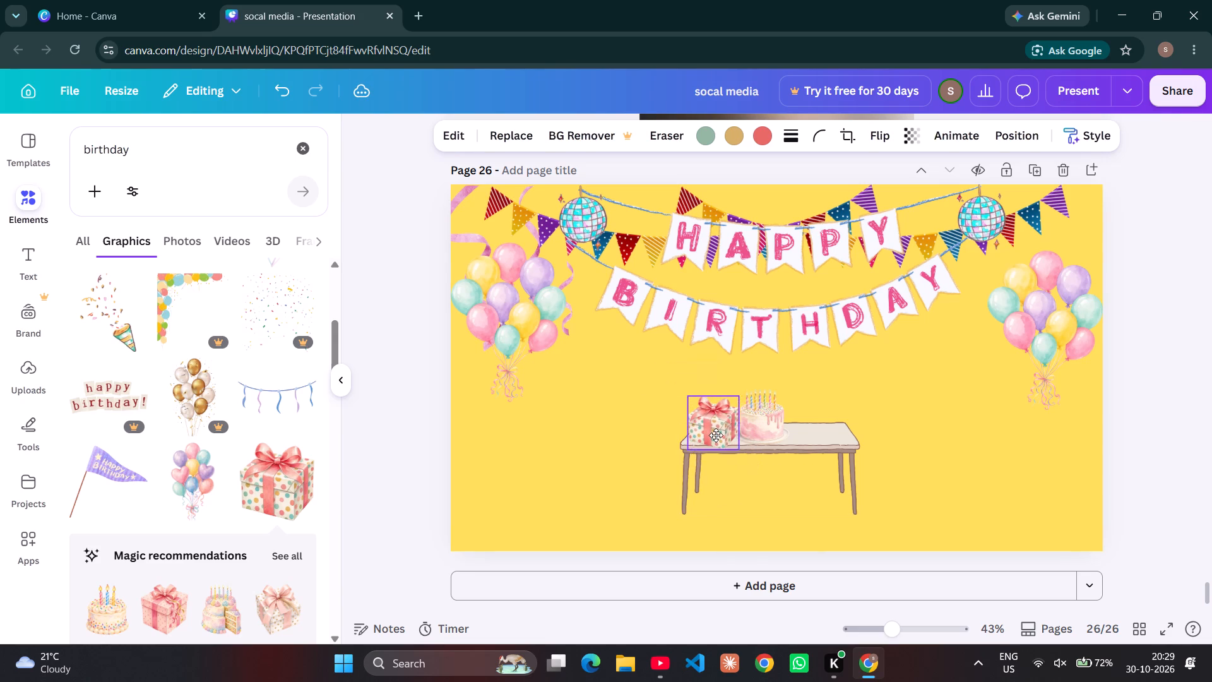
left_click_drag(716, 435, 715, 434)
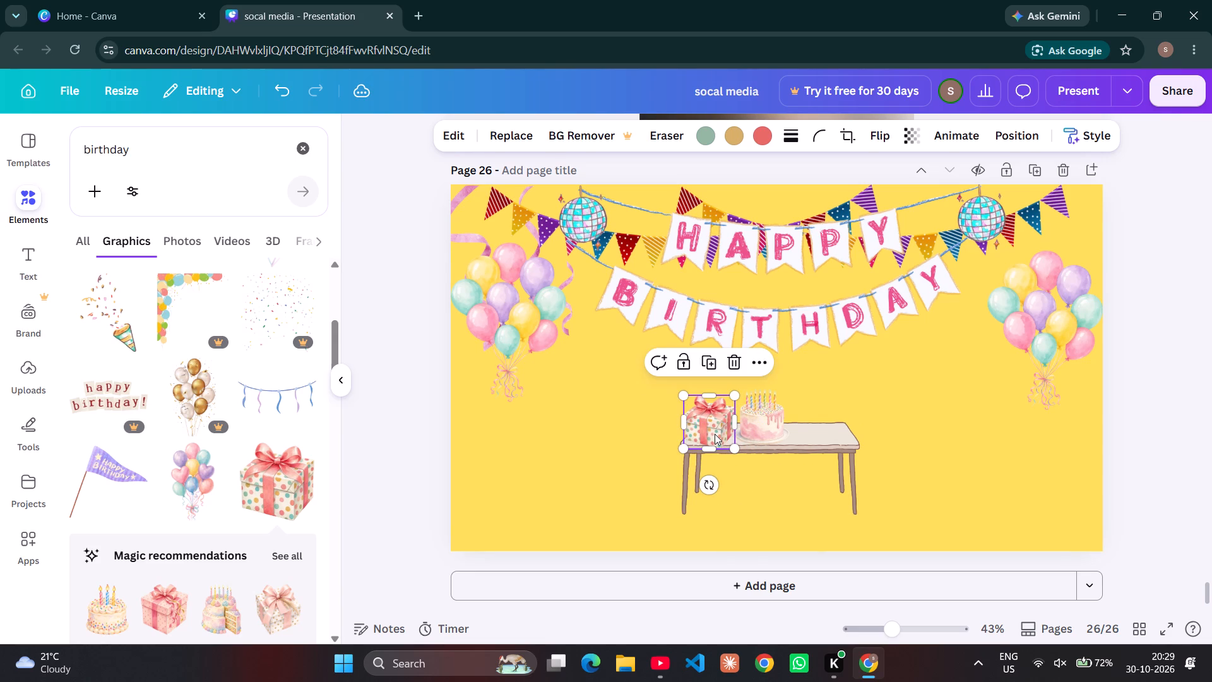
Send the polka-dot gift box two layers back, behind the cream-ribbon gift boxes, and deselect it.
key("ctrl+bracketleft")
key("ctrl+bracketleft")
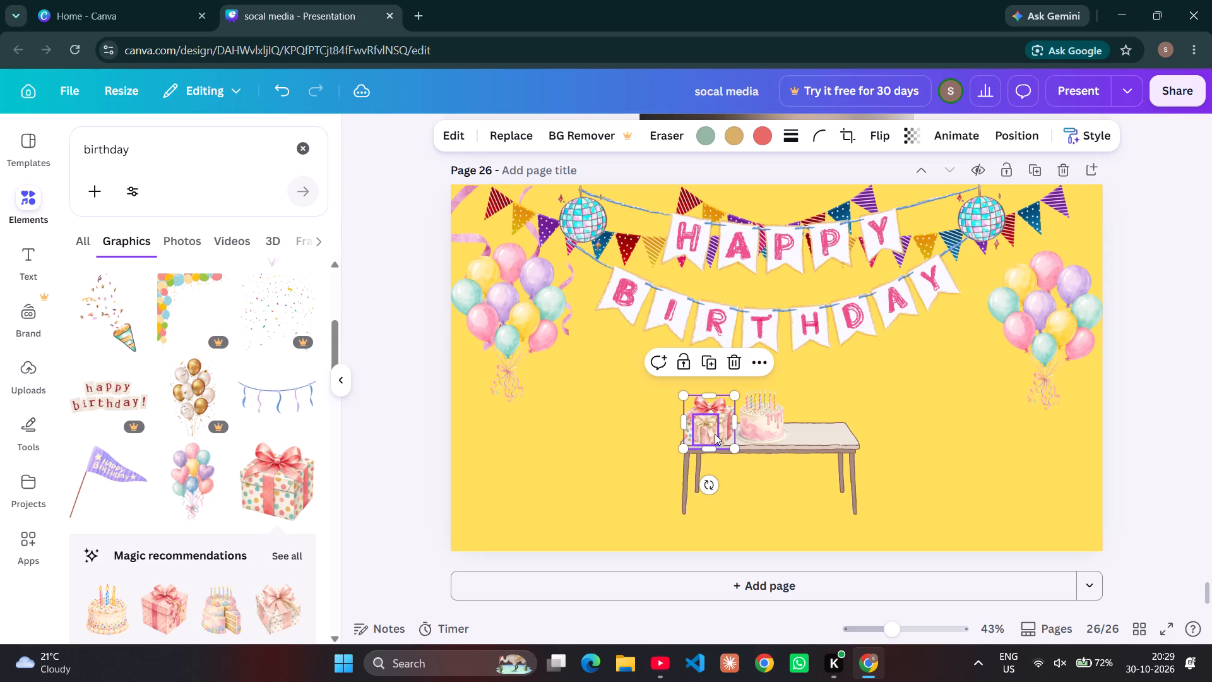
left_click(626, 450)
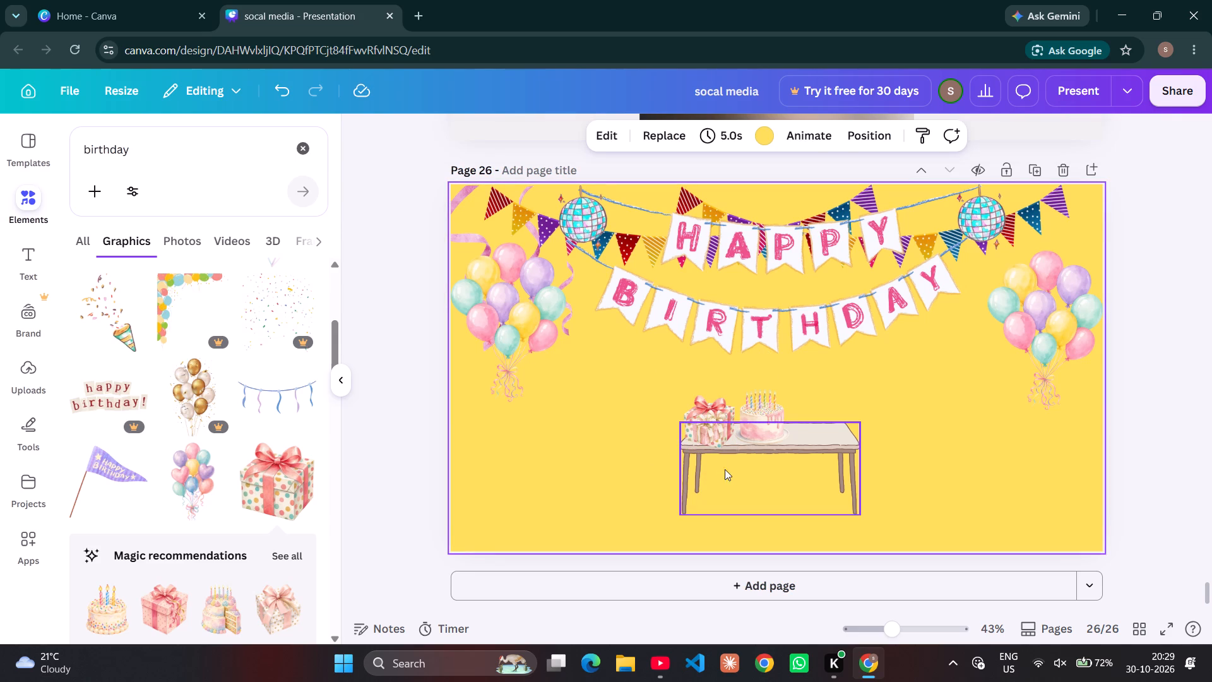
Move the polka-dot gift box to the table's right end, beside the cake, and shrink it slightly.
left_click(691, 429)
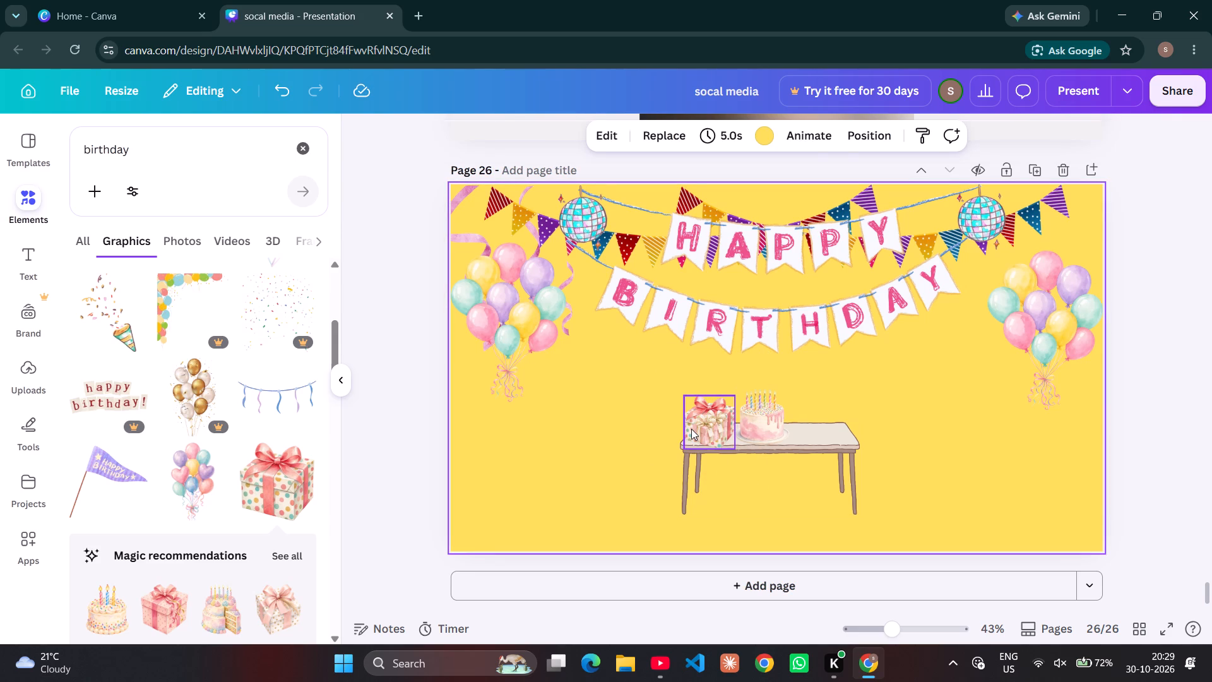
left_click_drag(691, 429, 811, 422)
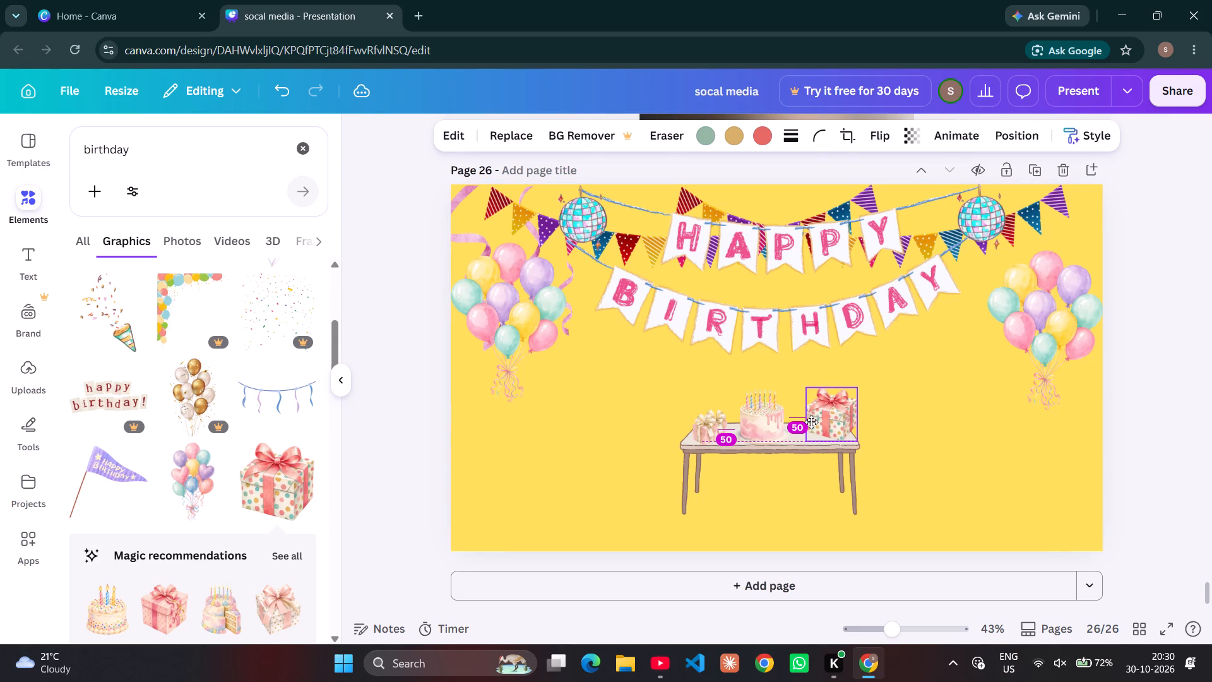
left_click_drag(811, 422, 811, 421)
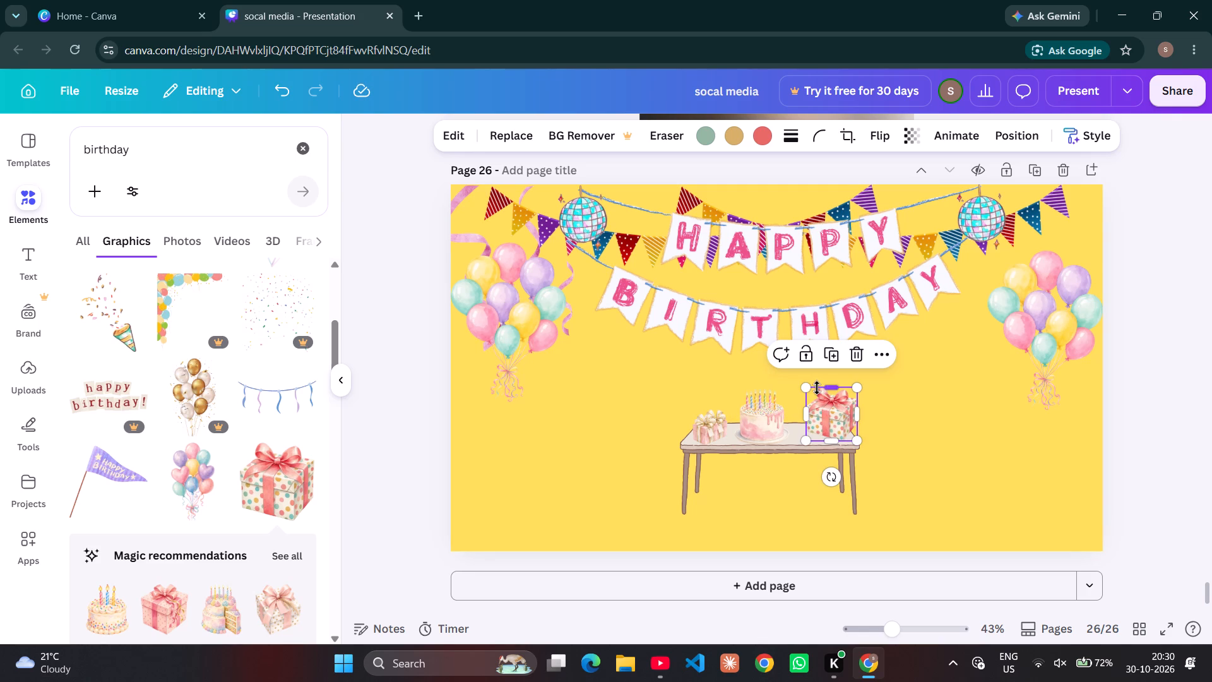
left_click_drag(810, 387, 822, 399)
Nudge the polka-dot gift box twenty small steps left towards the cake and deselect it.
key("Left")
key("Left")
key("Left")
key("Left")
key("Left")
key("Left")
key("Left")
key("Left")
key("Left")
key("Left")
key("Left")
key("Left")
key("Left")
key("Left")
key("Left")
key("Left")
key("Left")
key("Left")
key("Left")
key("Left")
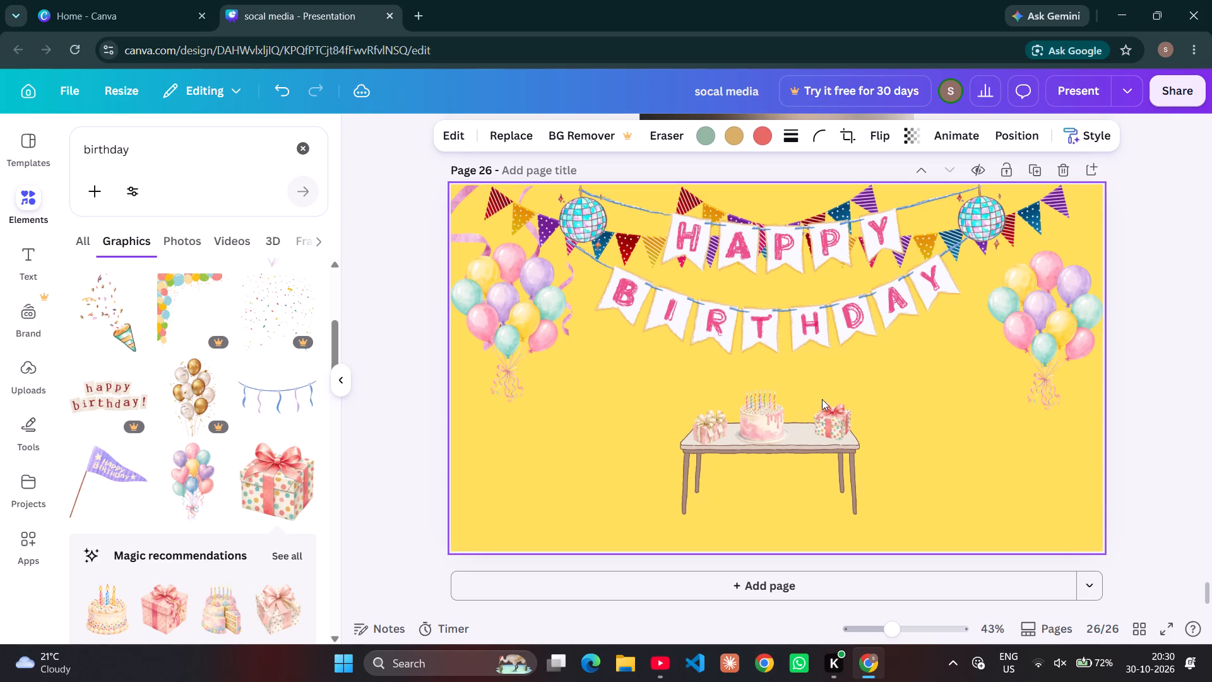
left_click(929, 438)
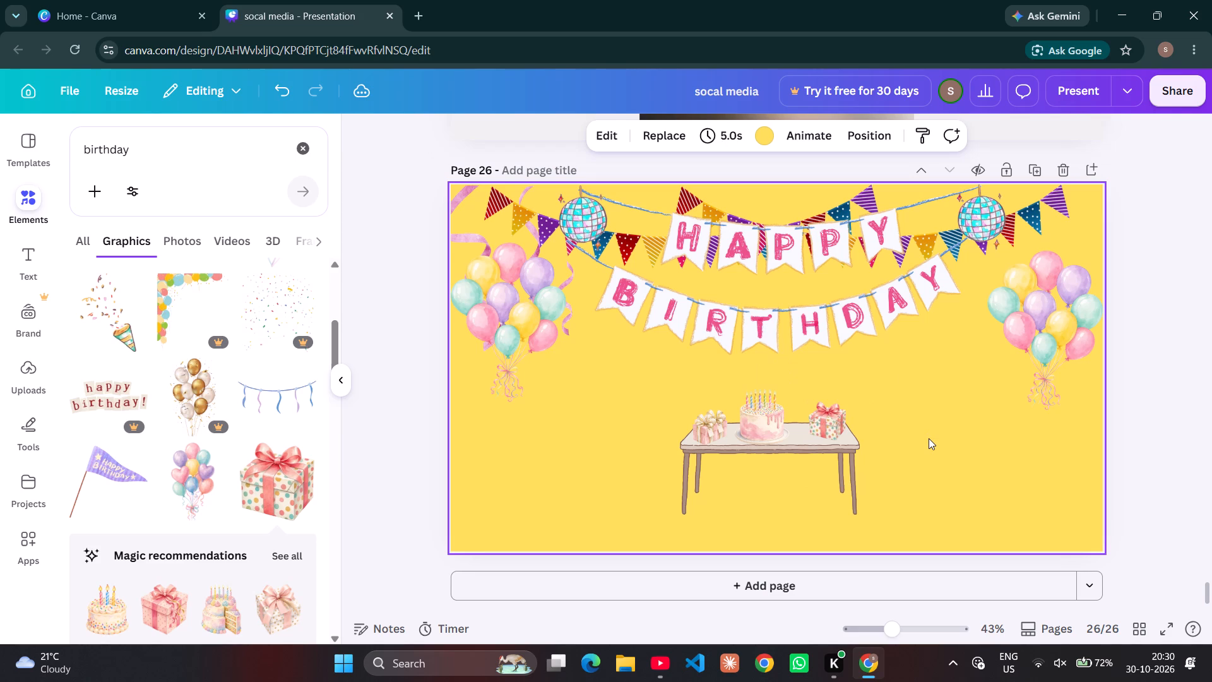
Clear the birthday search and search the graphics for "gift box".
left_click(228, 146)
key("BackSpace")
key("BackSpace")
key("BackSpace")
key("BackSpace")
key("BackSpace")
key("BackSpace")
key("BackSpace")
key("BackSpace")
key("BackSpace")
key("BackSpace")
key("BackSpace")
key("BackSpace")
key("BackSpace")
key("BackSpace")
key("BackSpace")
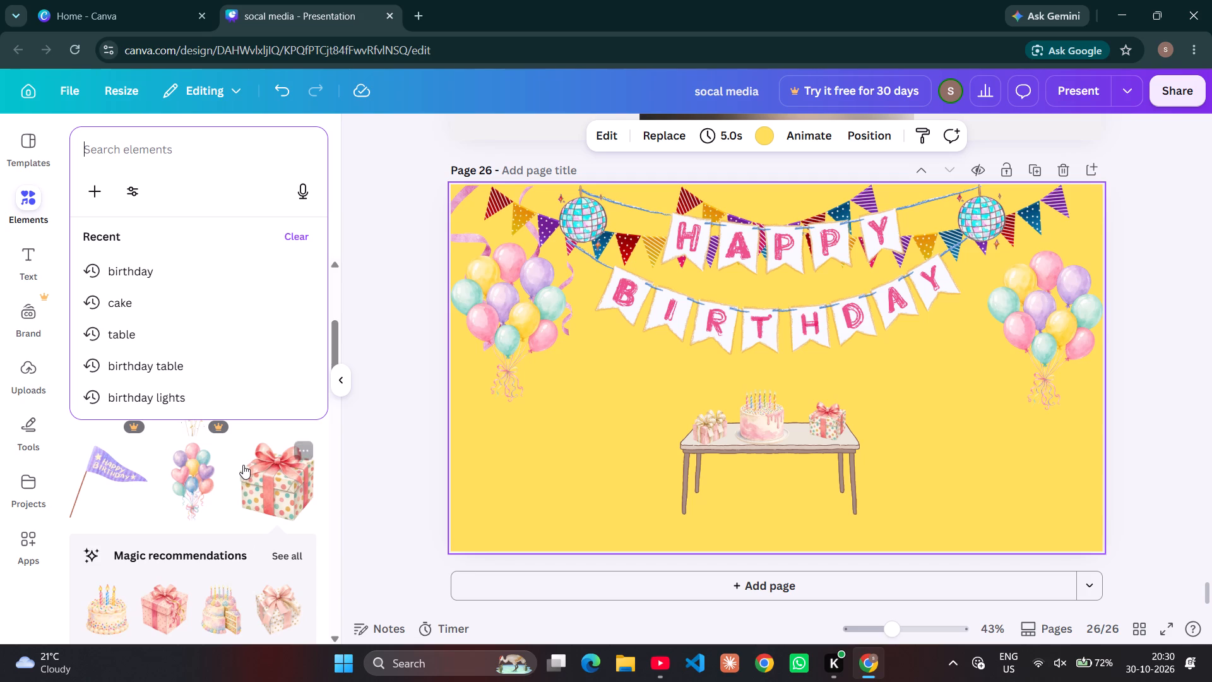
left_click(287, 512)
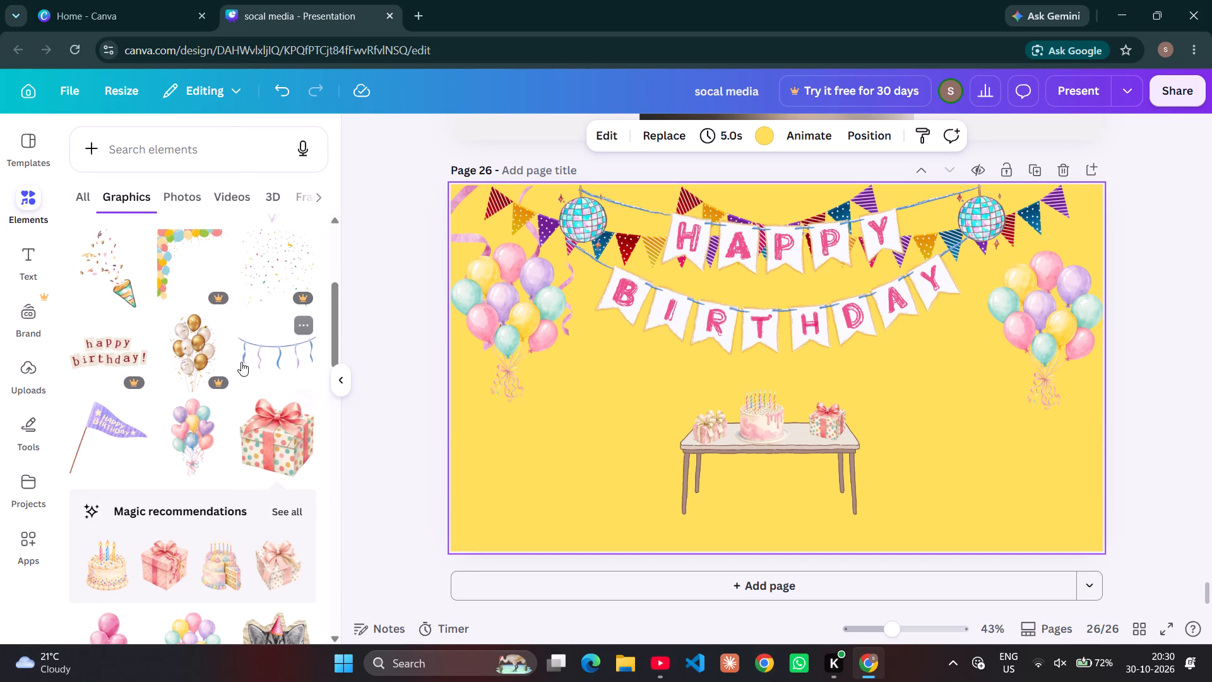
left_click(206, 136)
left_click(207, 145)
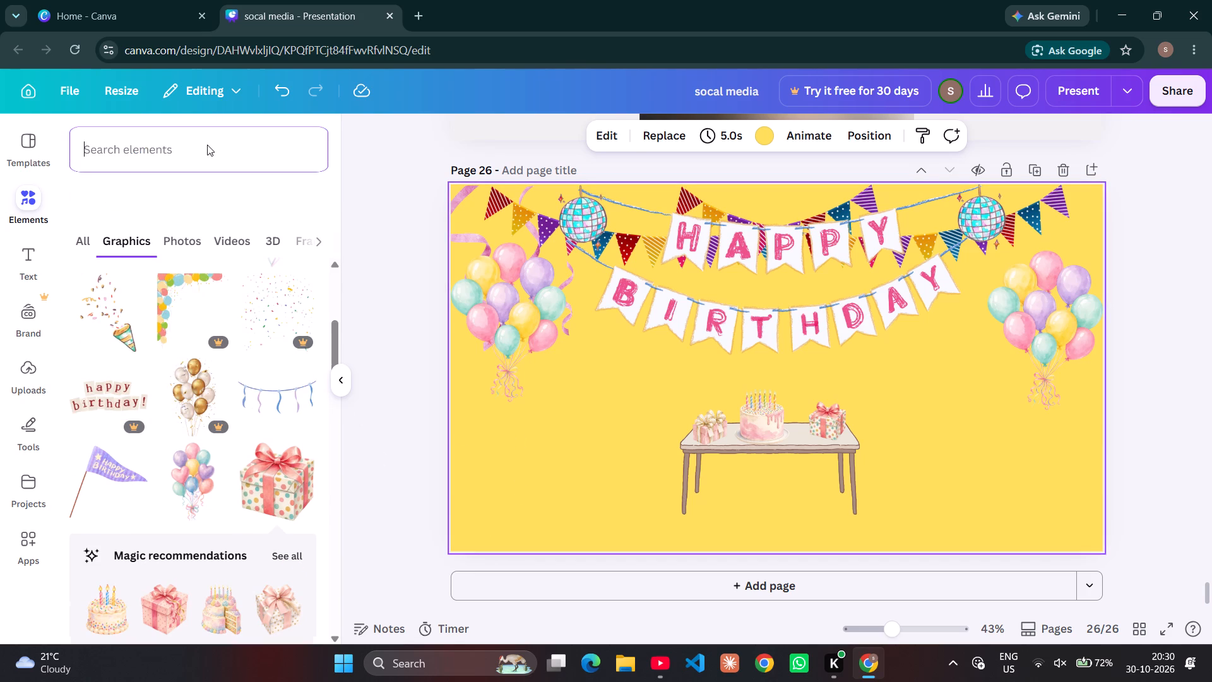
type("gi")
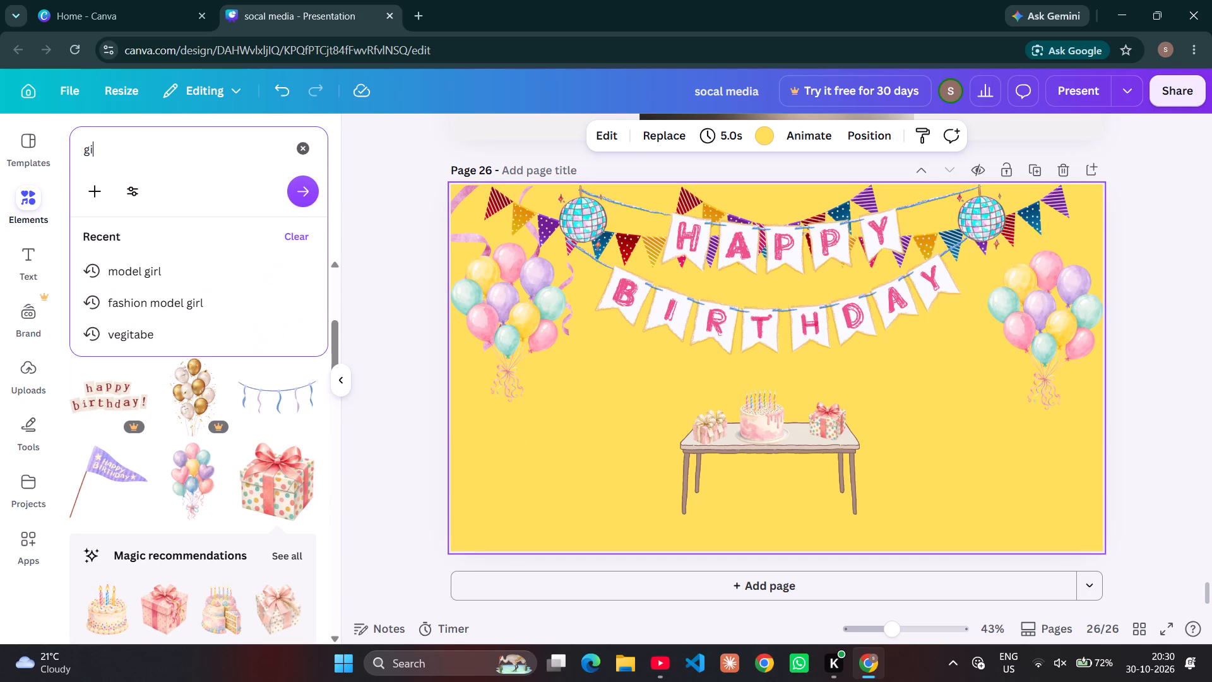
type("ft bo")
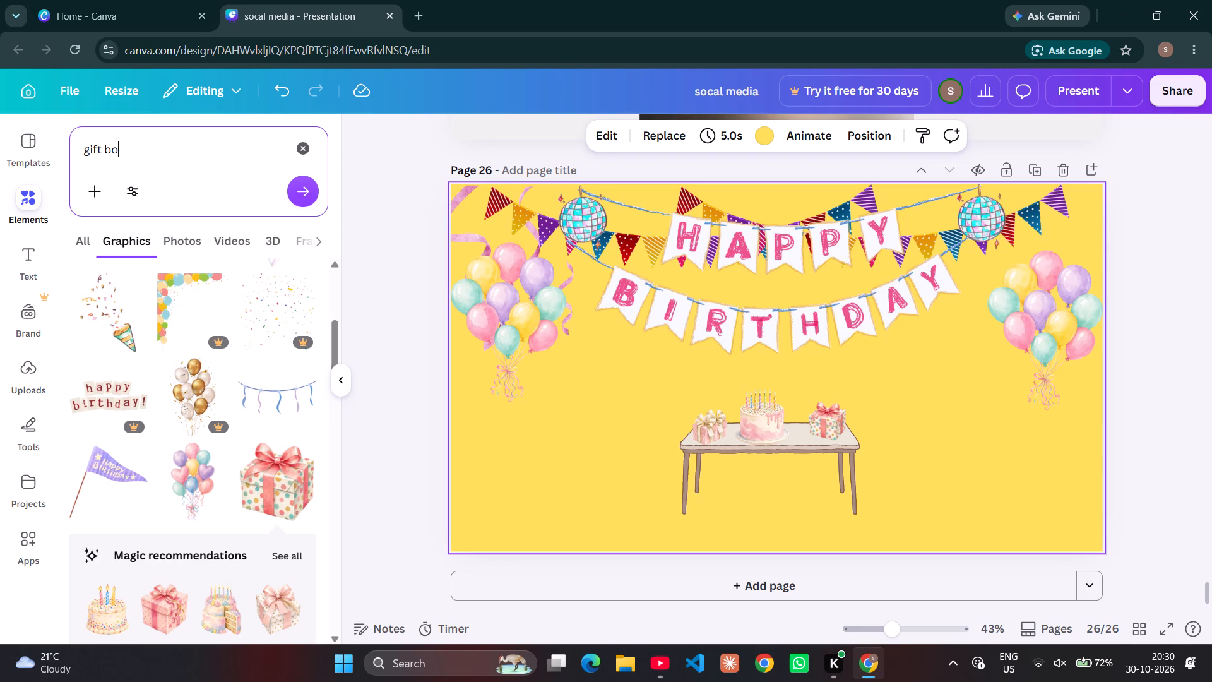
key("x")
key("Return")
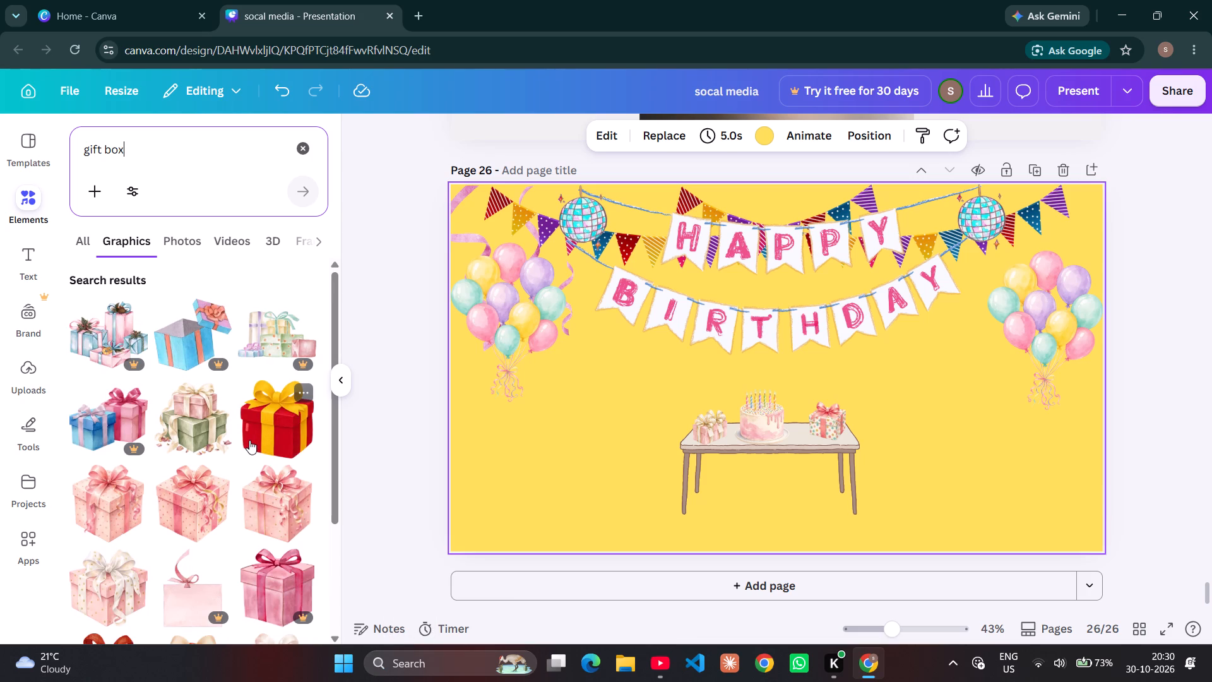
Browse the gift box graphics and add the tall pile of blue, peach and mauve striped gift boxes to page 26.
scroll(203, 418, "down", 3)
scroll(203, 418, "up", 1)
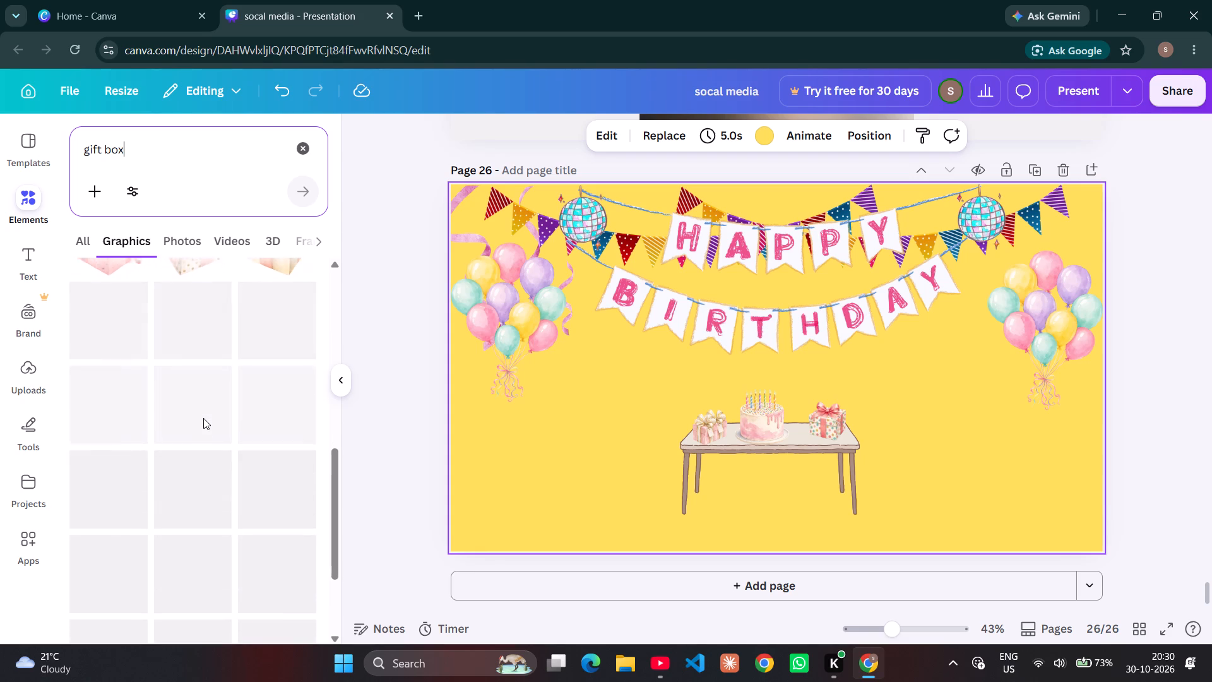
scroll(203, 418, "up", 3)
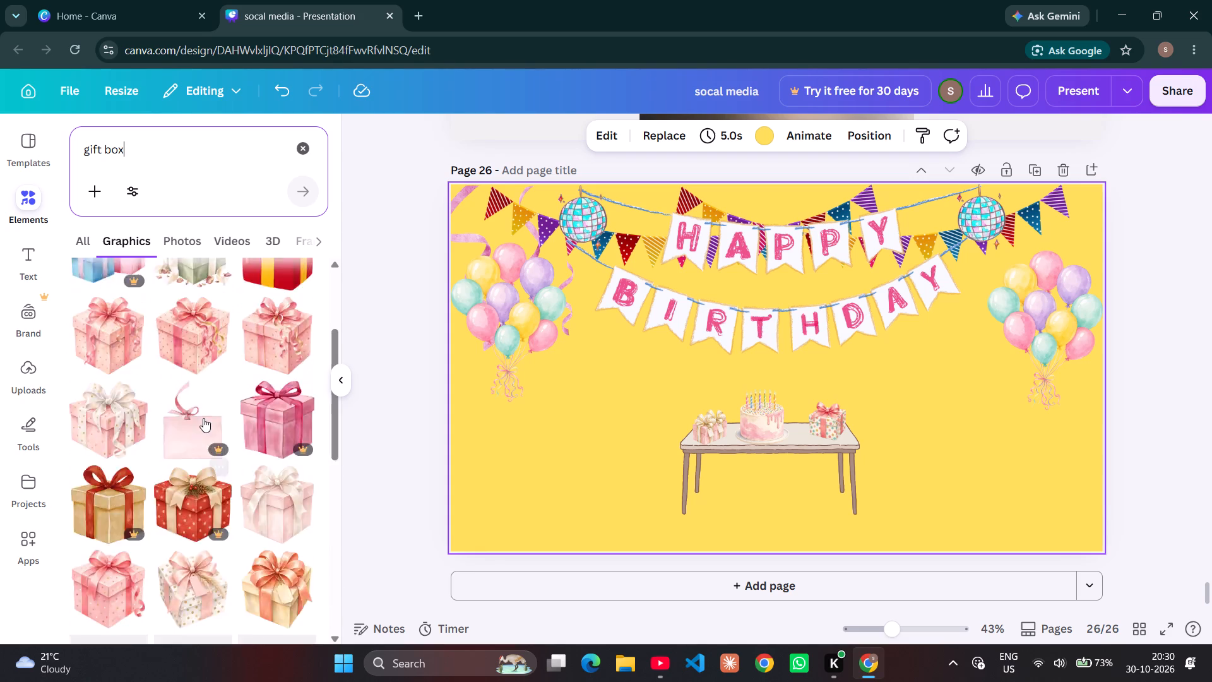
scroll(203, 418, "down", 1)
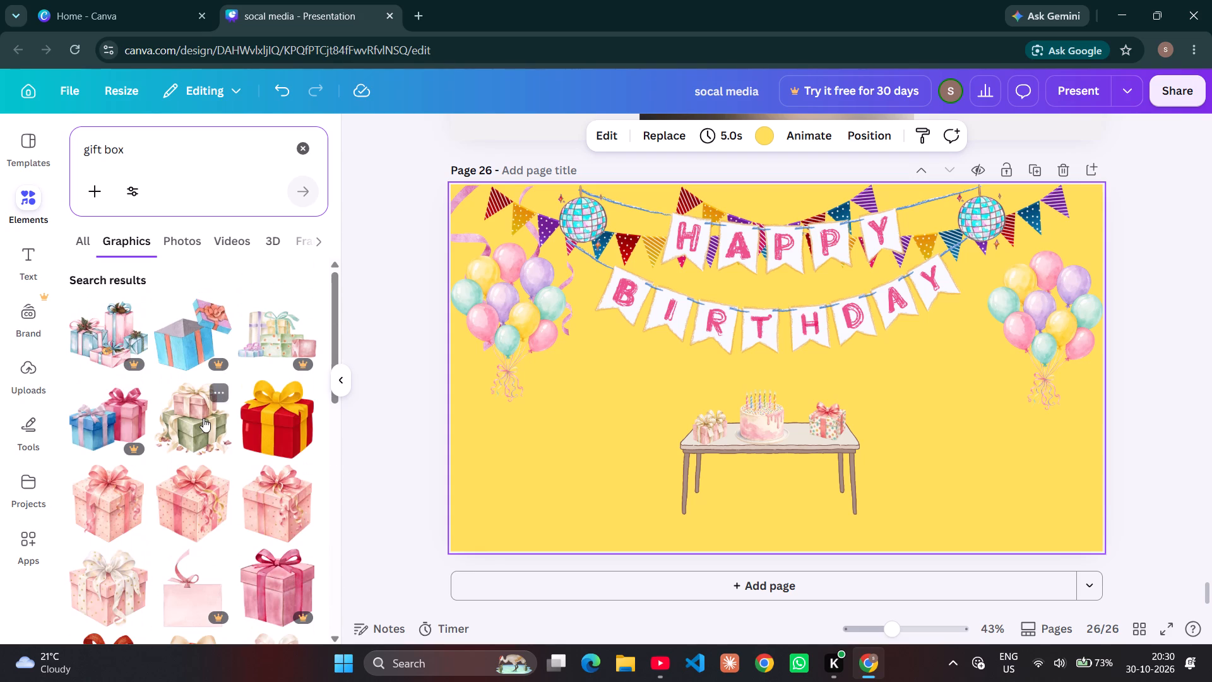
scroll(203, 418, "down", 4)
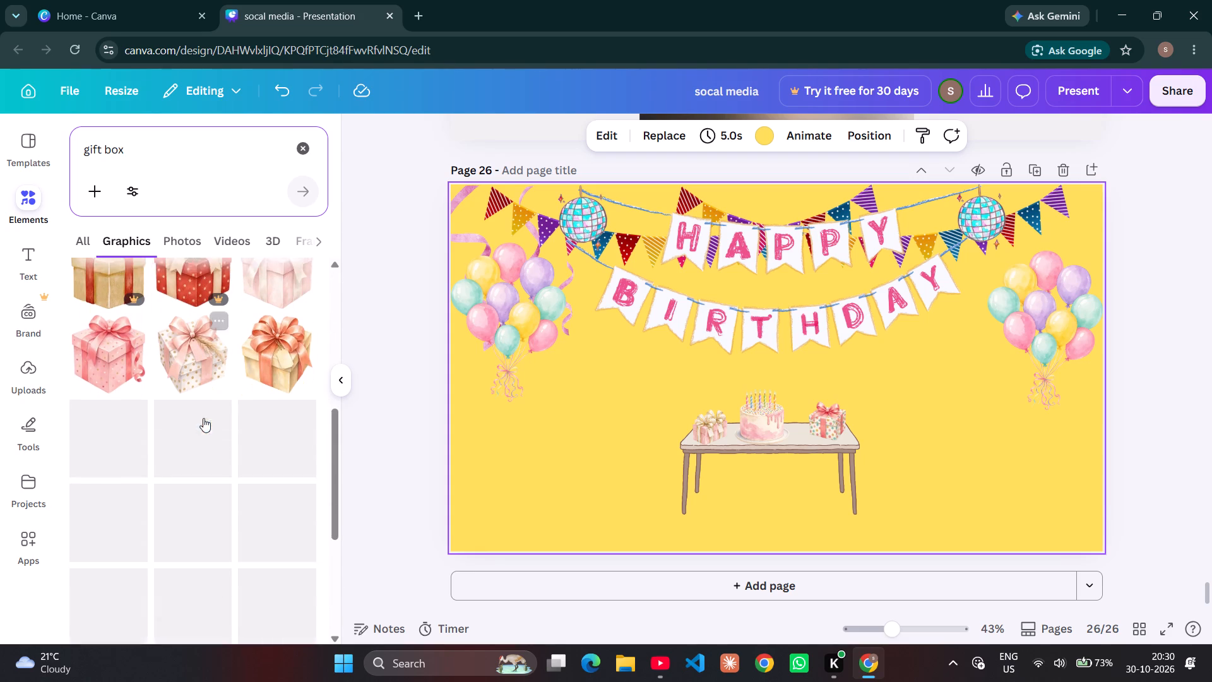
scroll(203, 418, "down", 2)
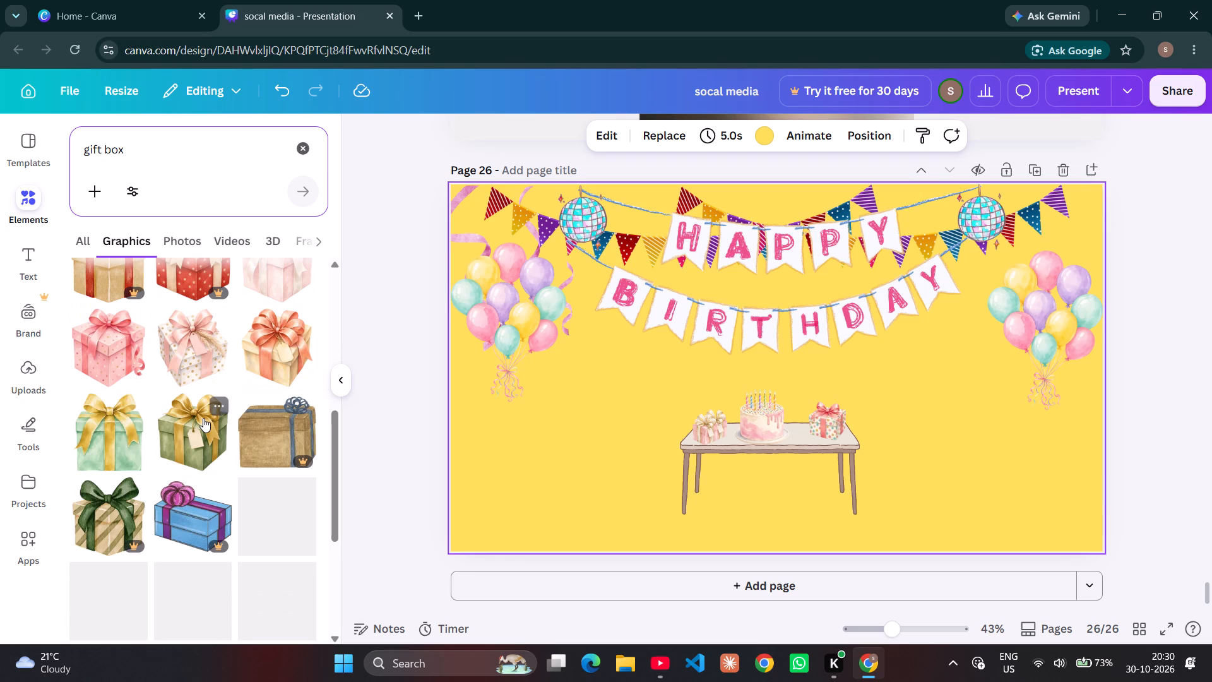
scroll(203, 418, "down", 2)
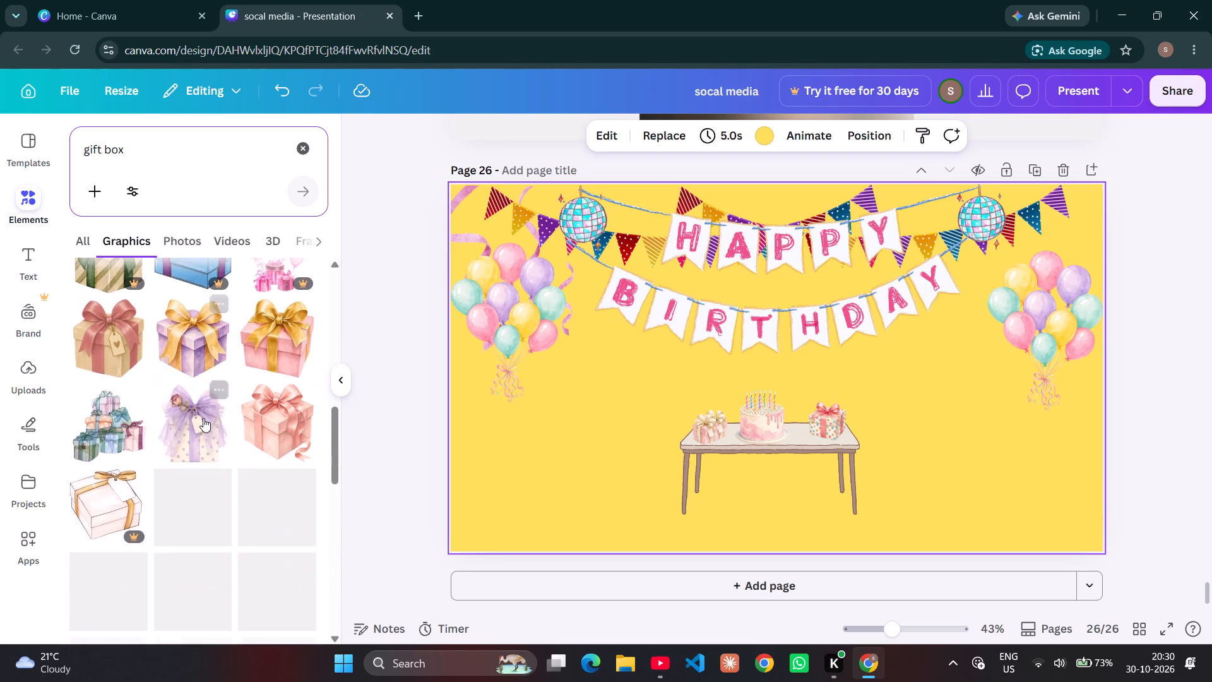
scroll(203, 418, "down", 1)
left_click(95, 451)
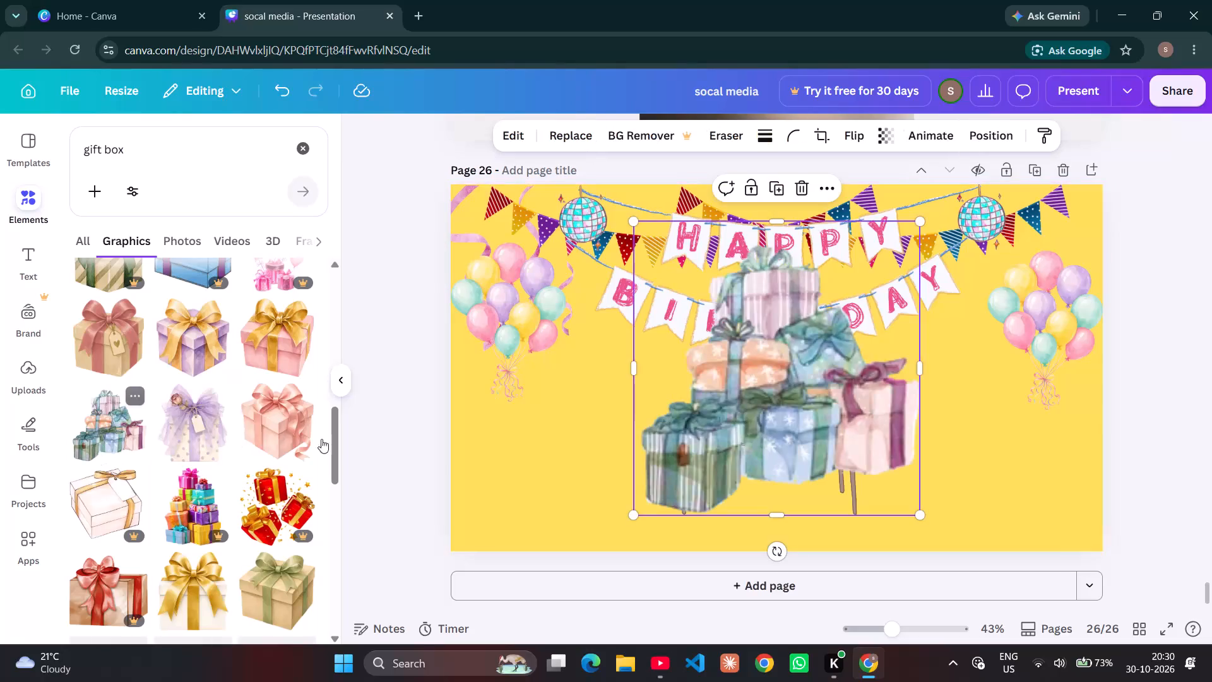
Shrink the gift pile to about 60% and place it at the page's left edge beneath the balloons, and deselect it.
left_click_drag(880, 437, 845, 437)
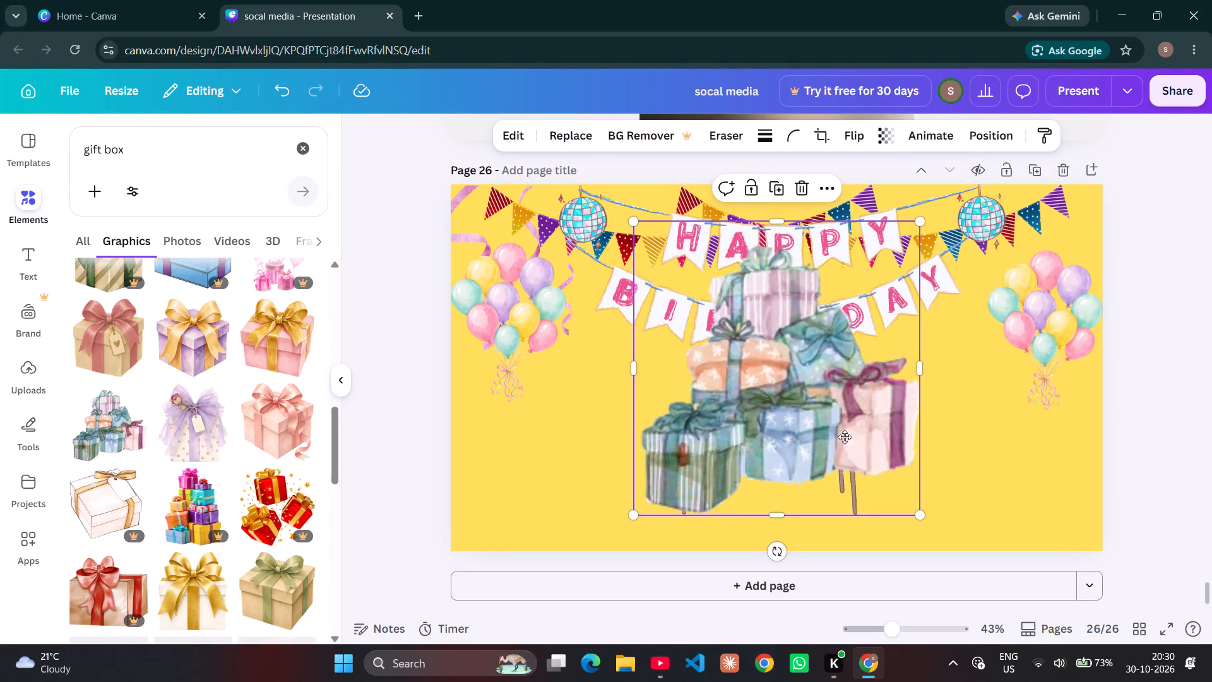
left_click_drag(845, 437, 636, 467)
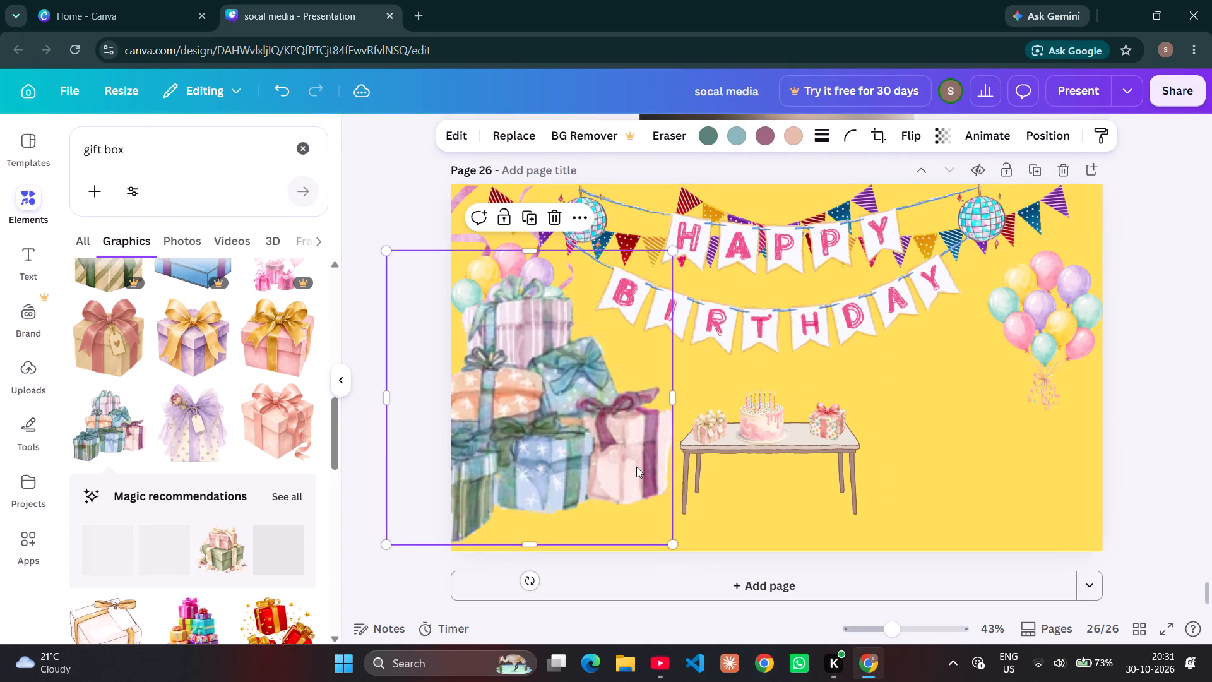
left_click_drag(668, 539, 614, 488)
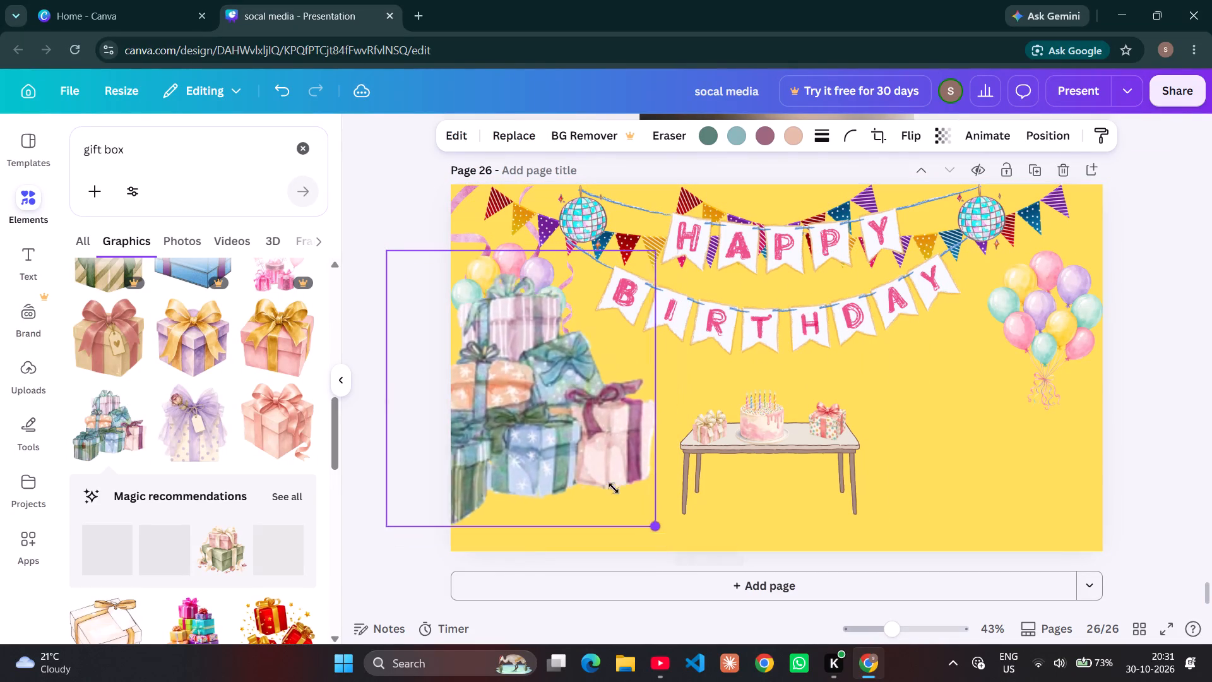
left_click_drag(614, 488, 541, 433)
left_click_drag(520, 345, 526, 351)
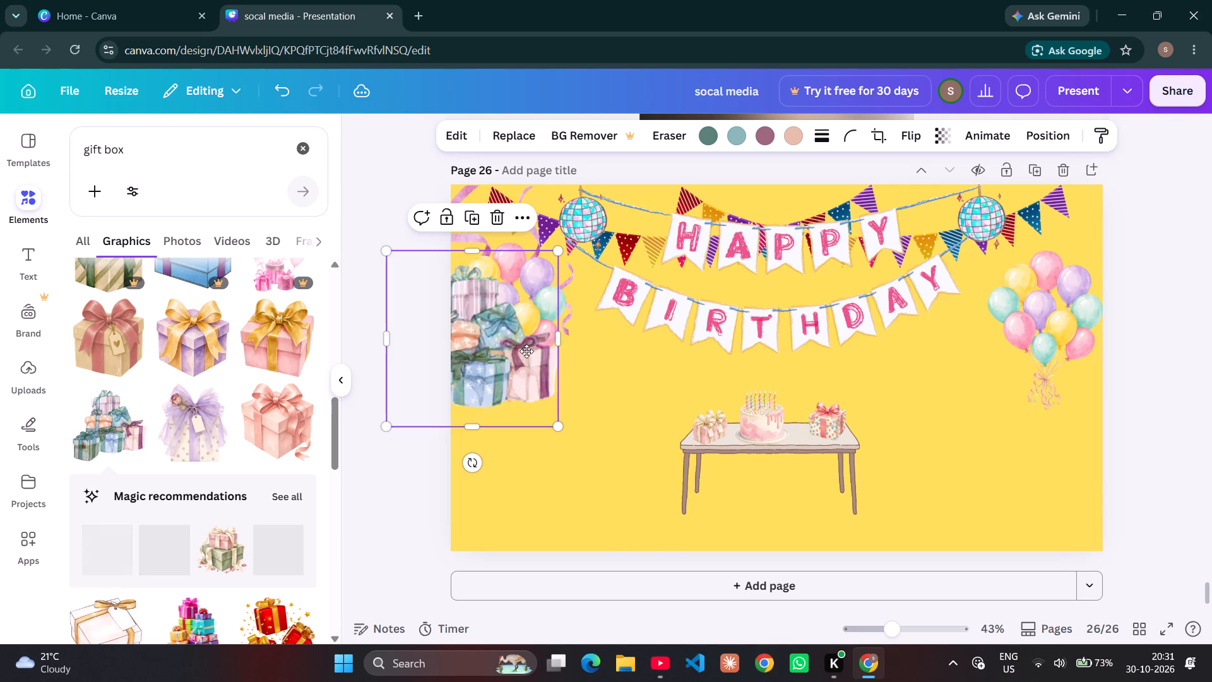
left_click_drag(526, 351, 579, 448)
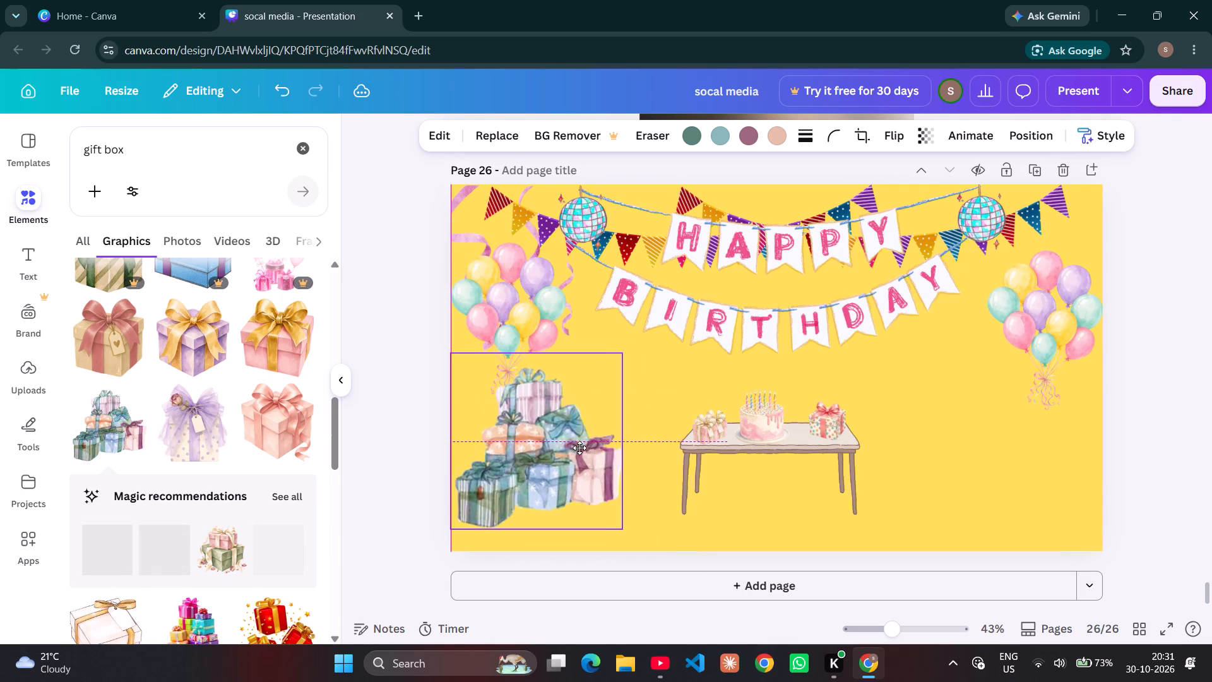
left_click_drag(579, 448, 579, 436)
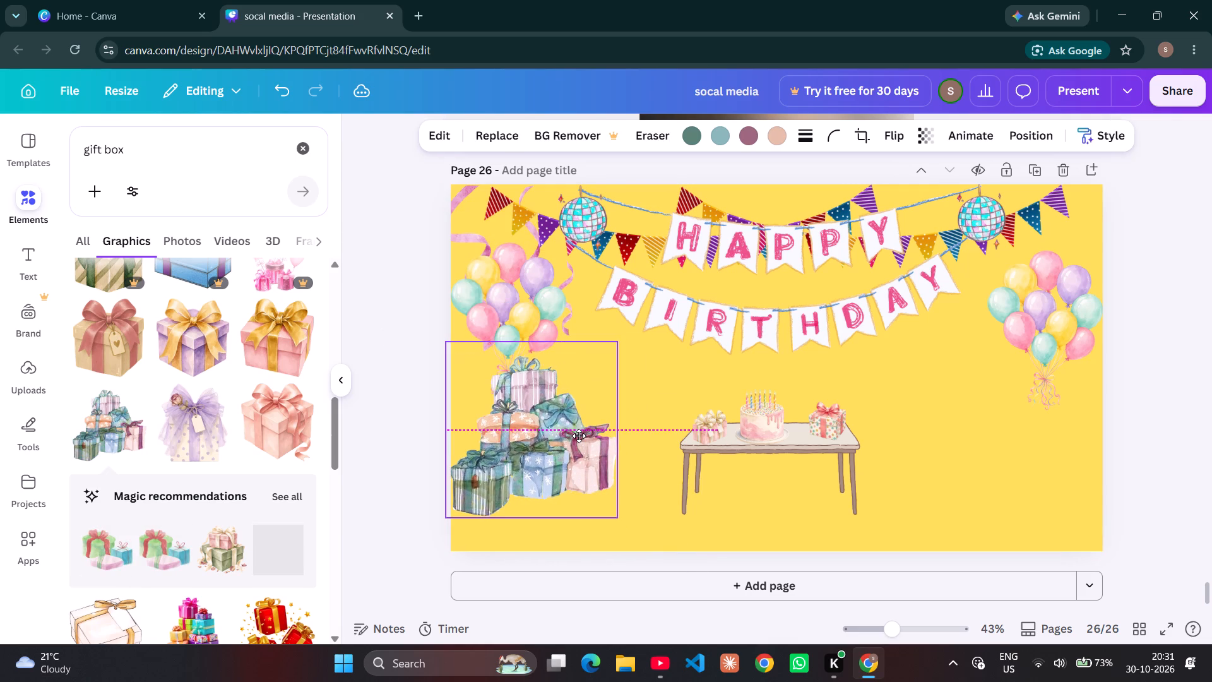
left_click_drag(579, 436, 579, 431)
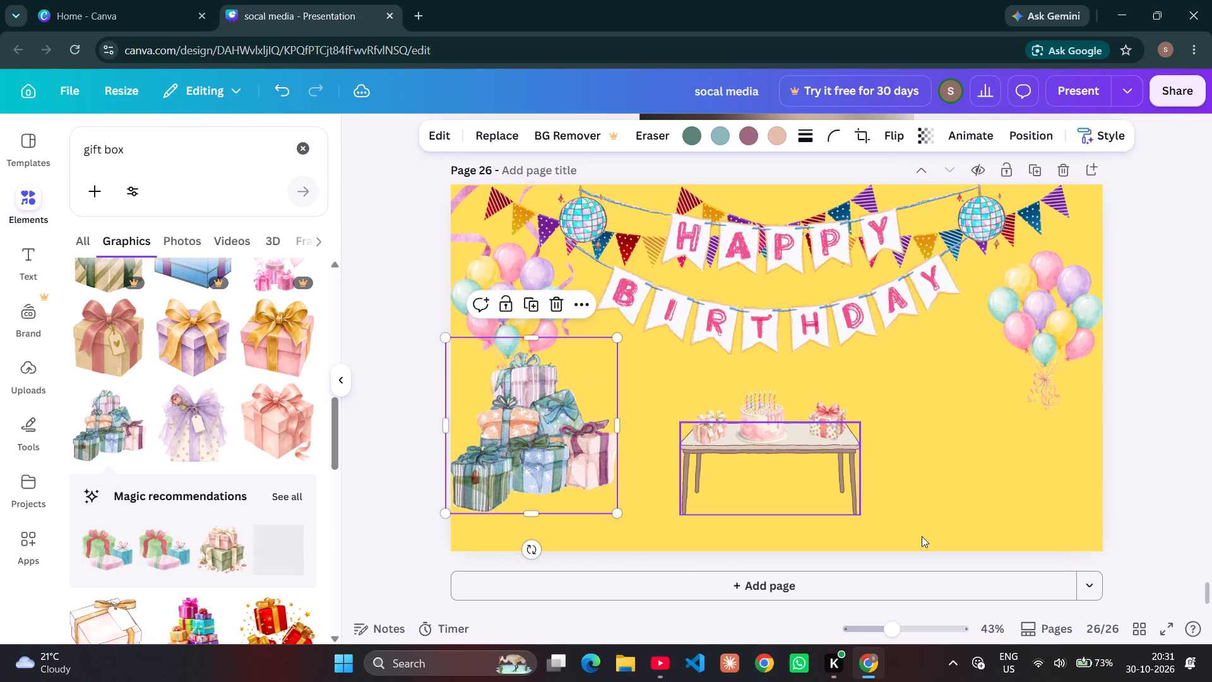
left_click(925, 538)
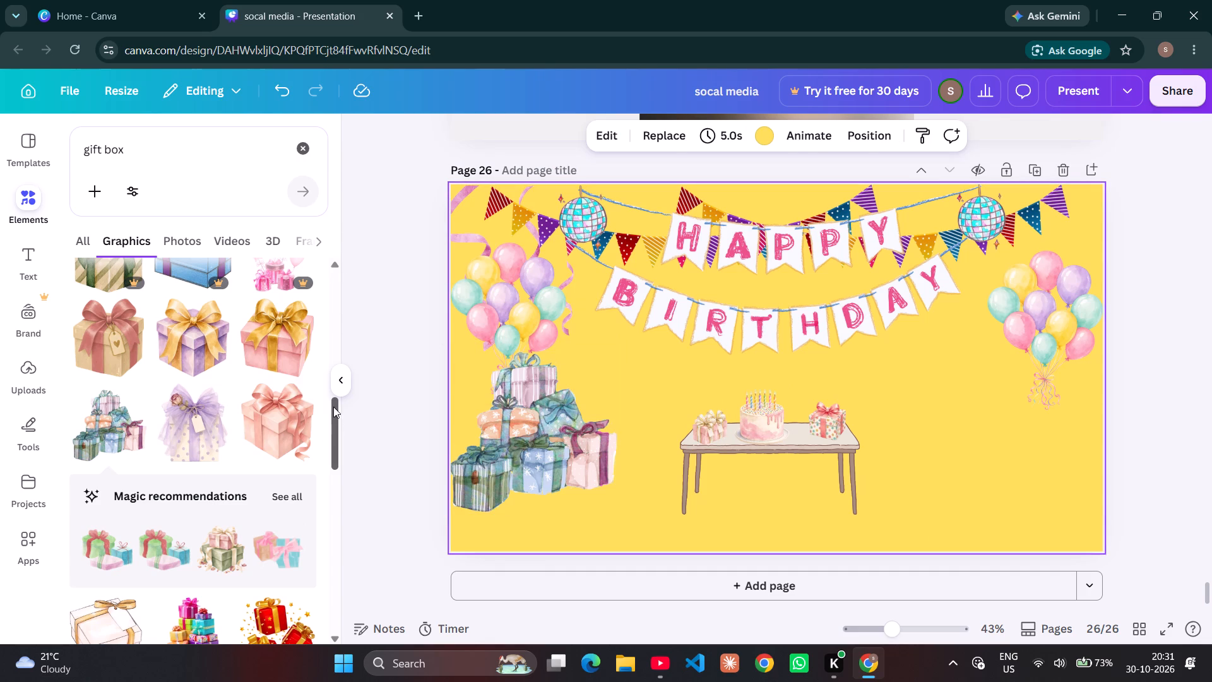
Add the plain pink gift box with the pink bow and shrink it to just over a quarter of its inserted size.
left_click(295, 417)
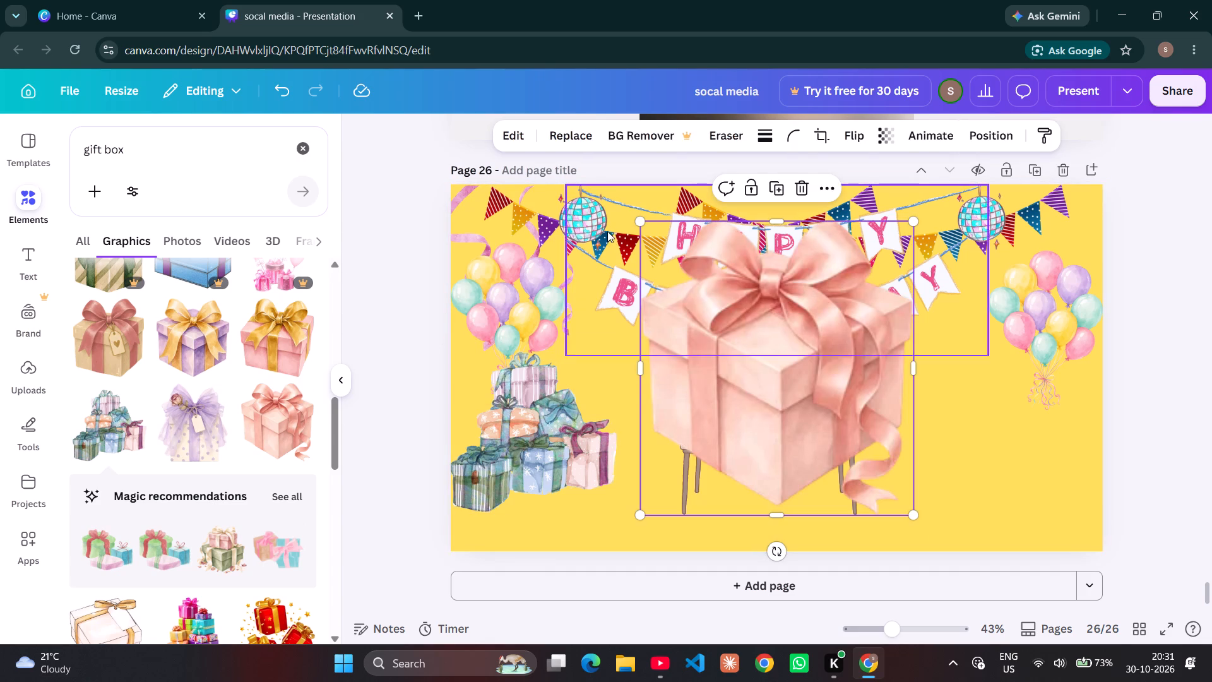
left_click_drag(638, 227, 763, 359)
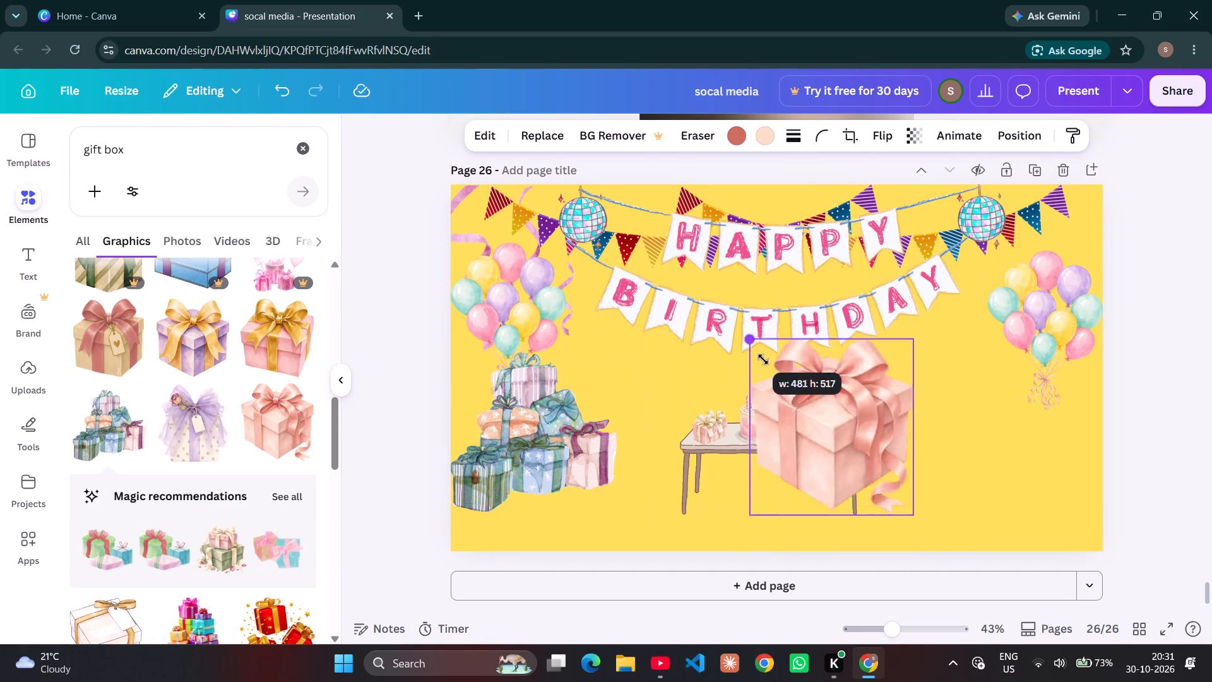
left_click_drag(763, 359, 814, 456)
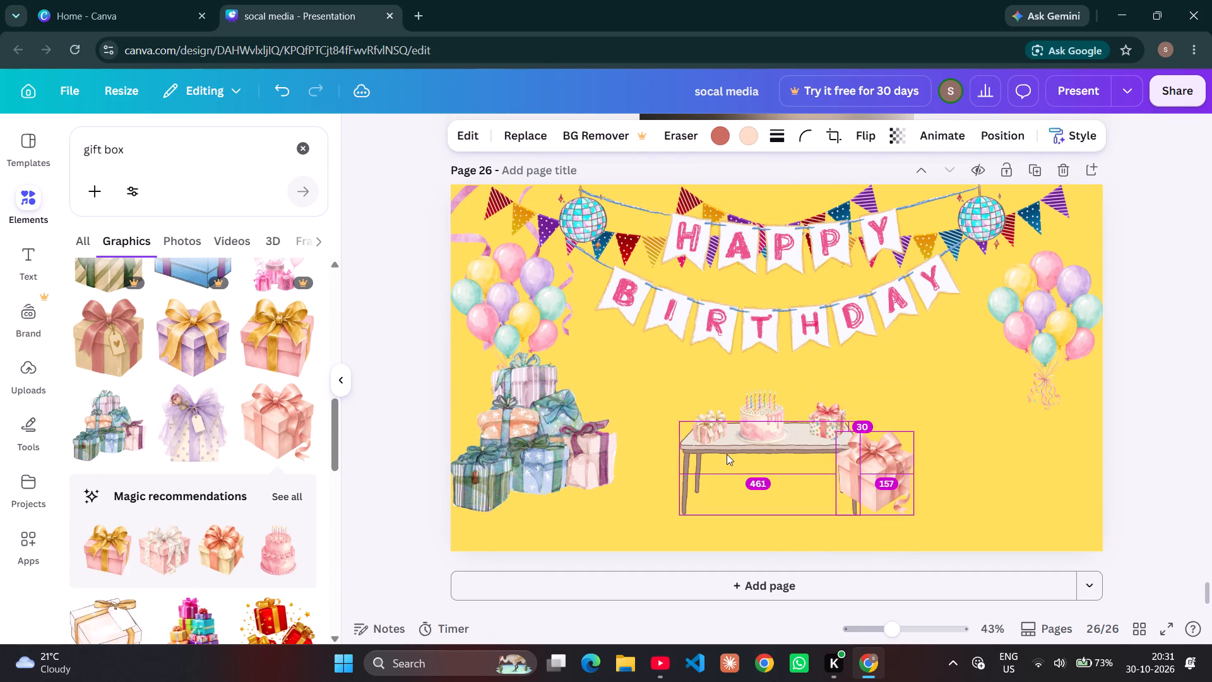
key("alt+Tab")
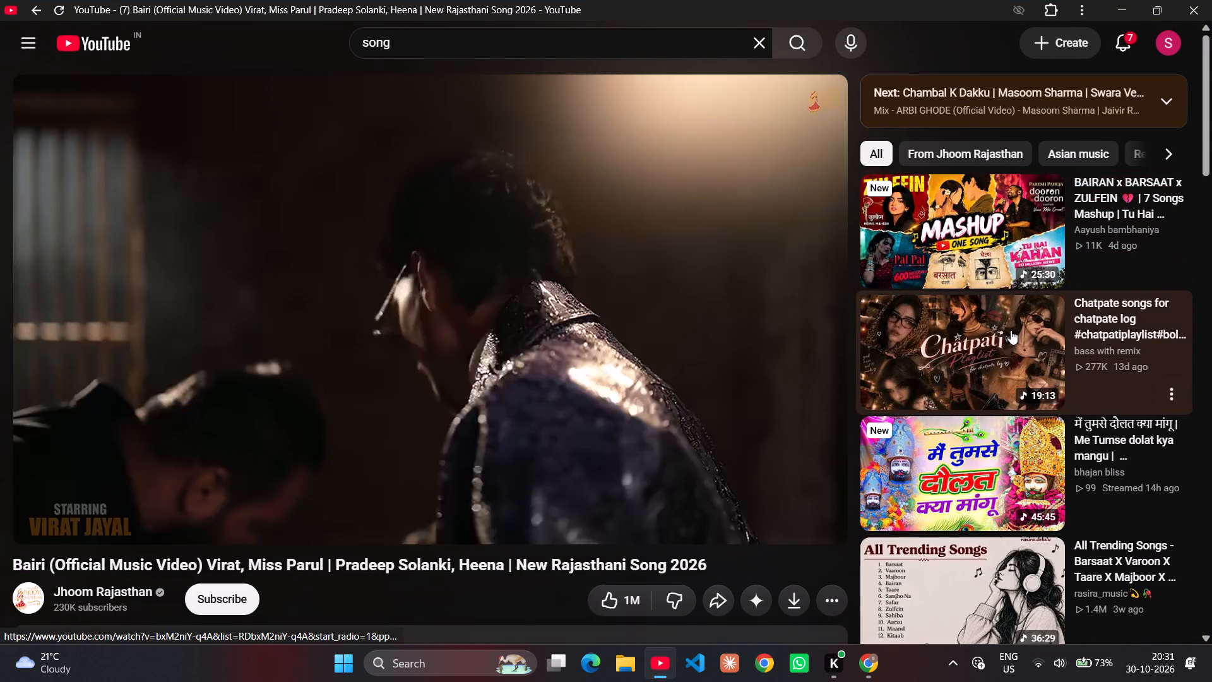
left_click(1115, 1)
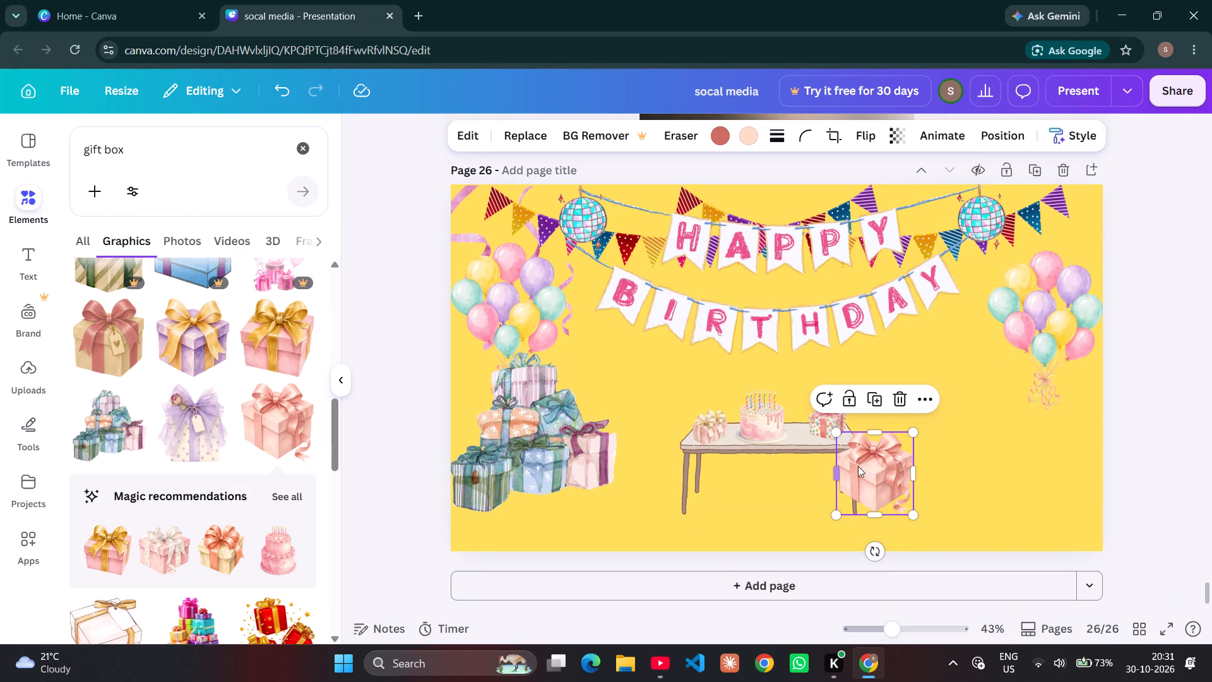
Move the pink gift box to the page's right side, just beneath the right-hand balloon bunch.
left_click_drag(863, 466, 1029, 423)
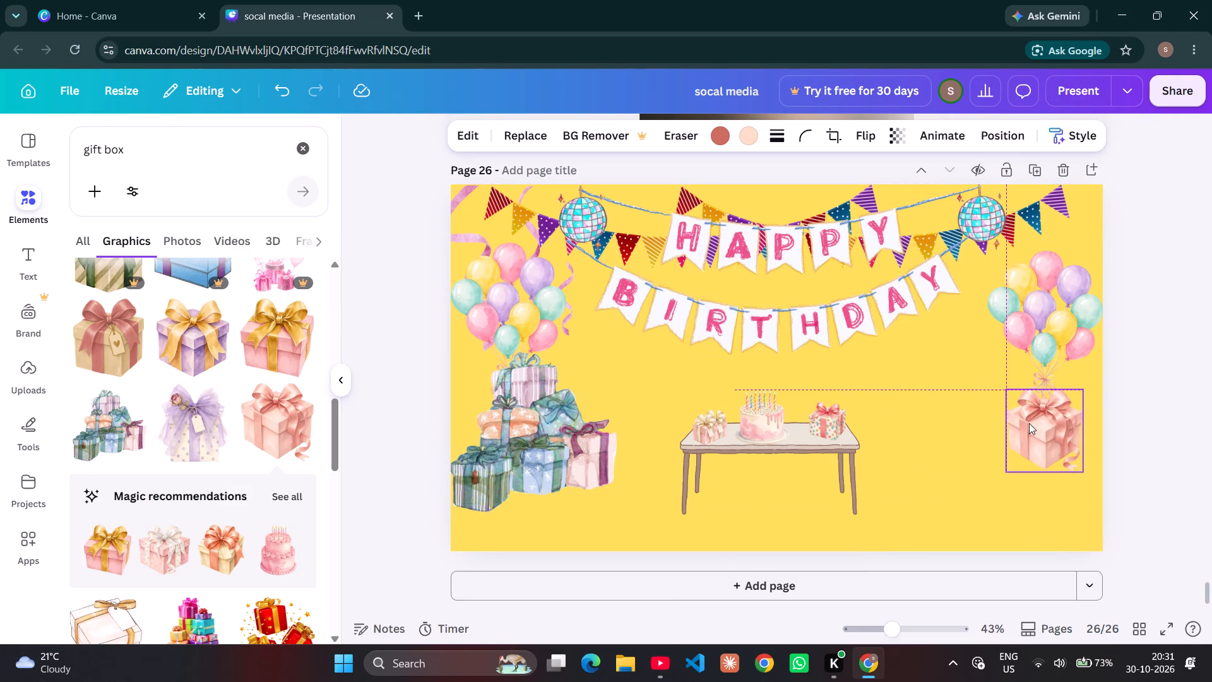
scroll(756, 642, "left", 1)
Switch to YouTube, shrink the playing video to the miniplayer, and look through the "song" search results for another track.
left_click(646, 652)
key("i")
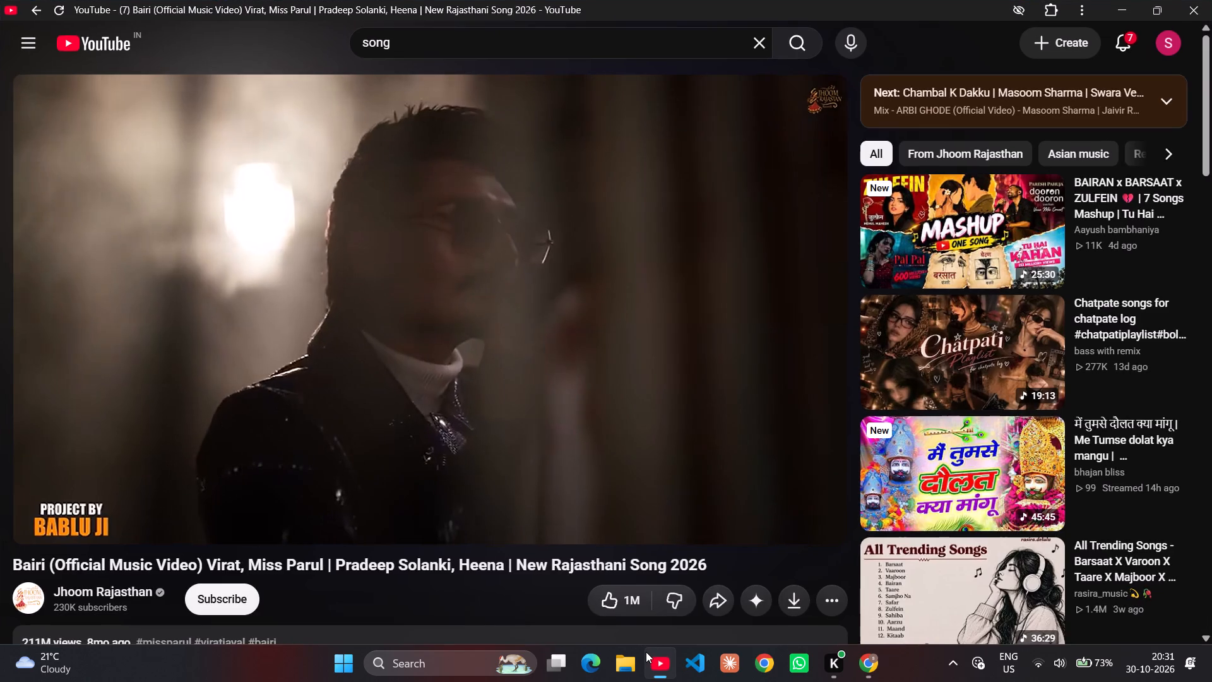
scroll(594, 587, "down", 1)
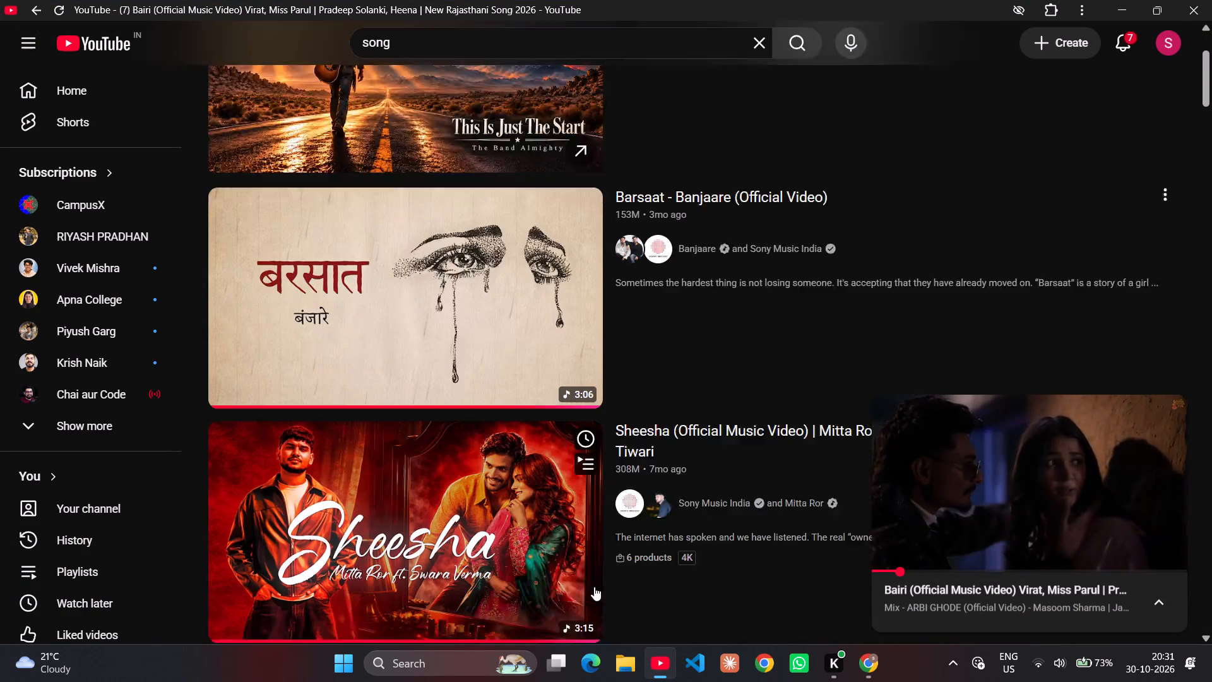
scroll(594, 587, "down", 4)
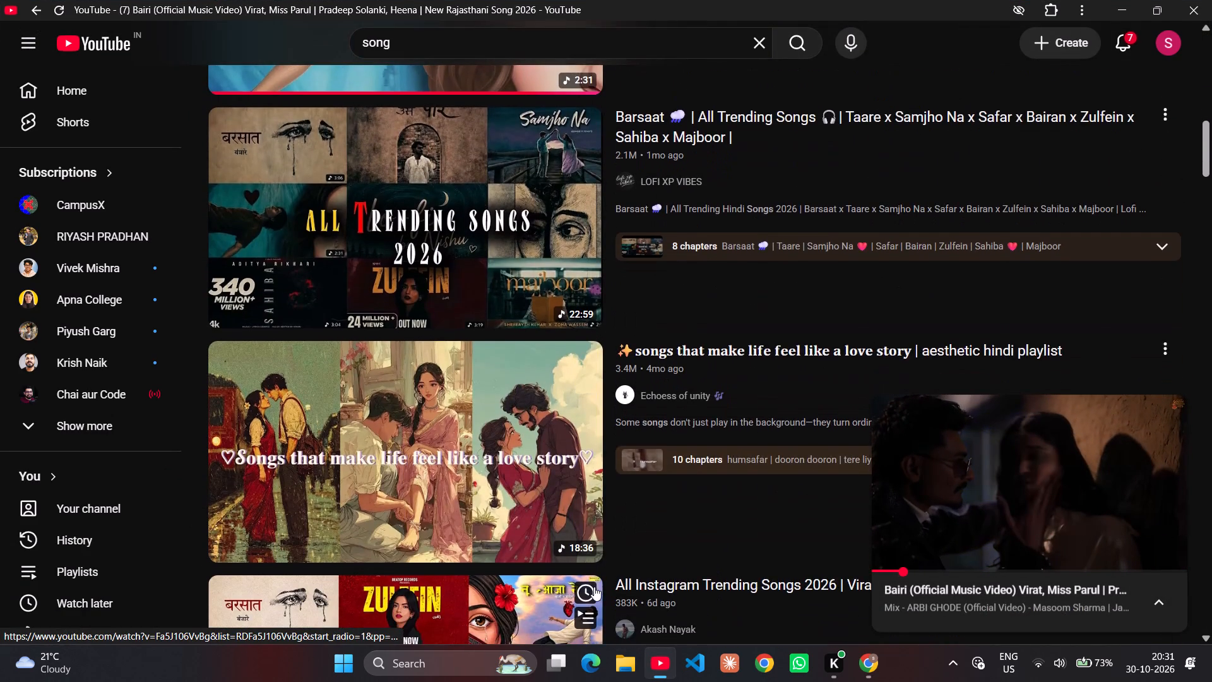
scroll(594, 587, "down", 5)
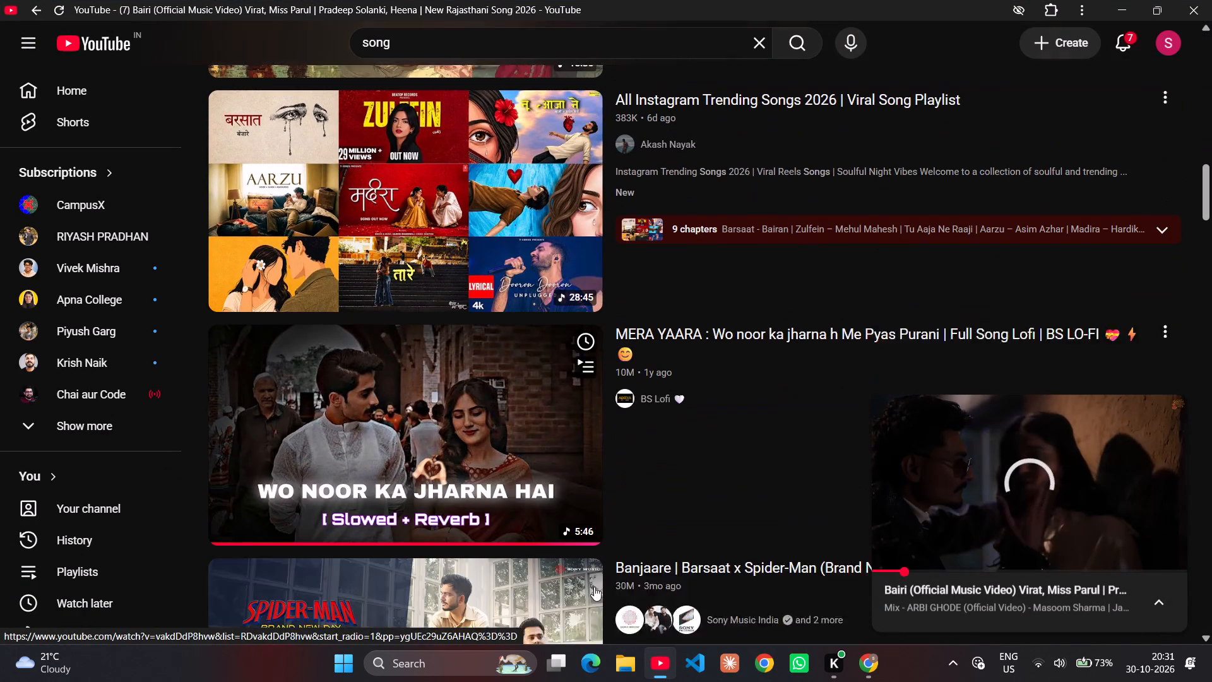
scroll(594, 587, "down", 8)
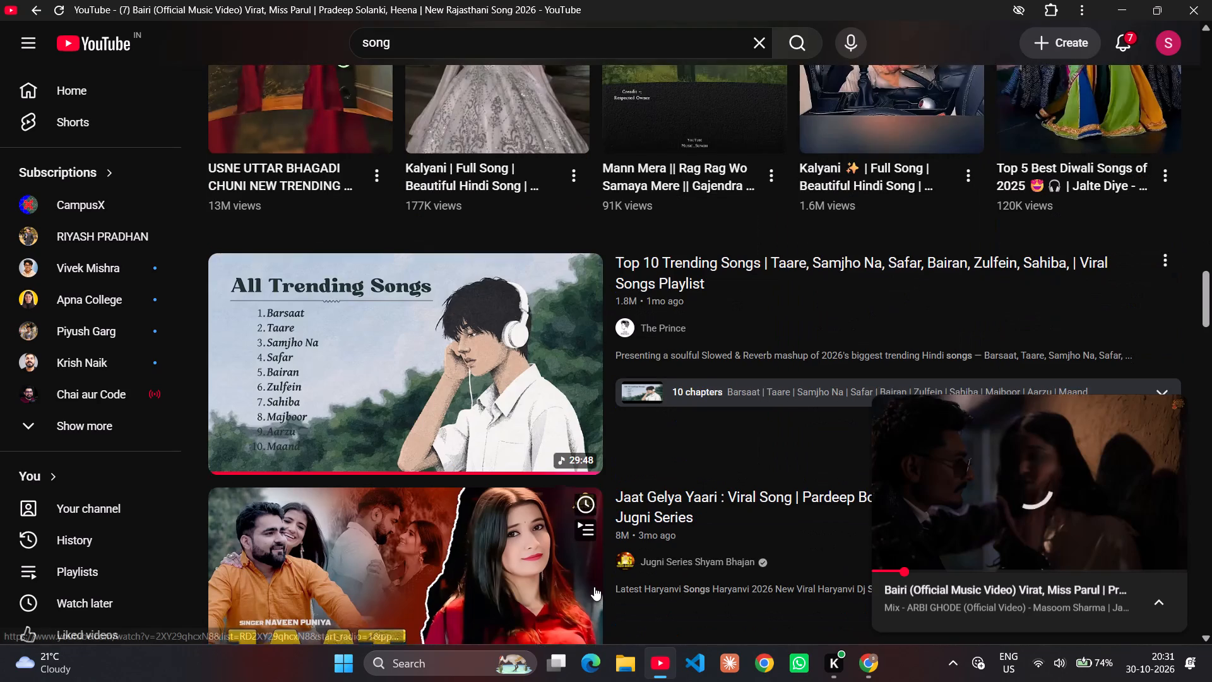
scroll(594, 587, "down", 8)
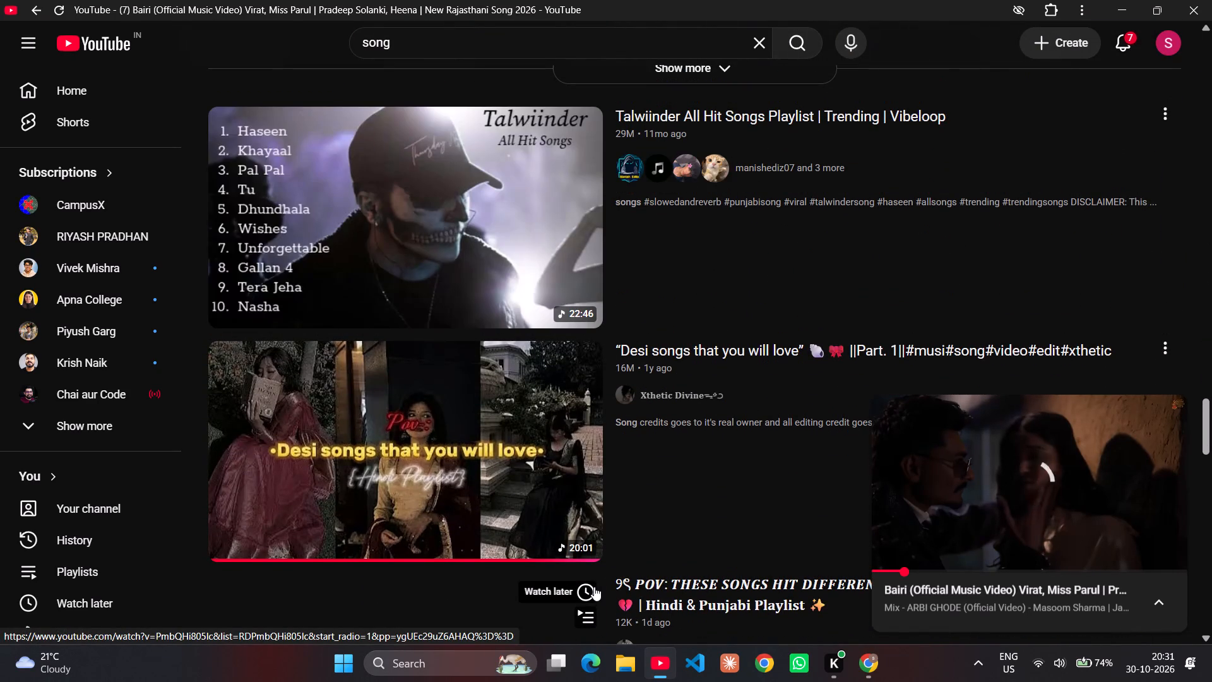
scroll(594, 587, "down", 5)
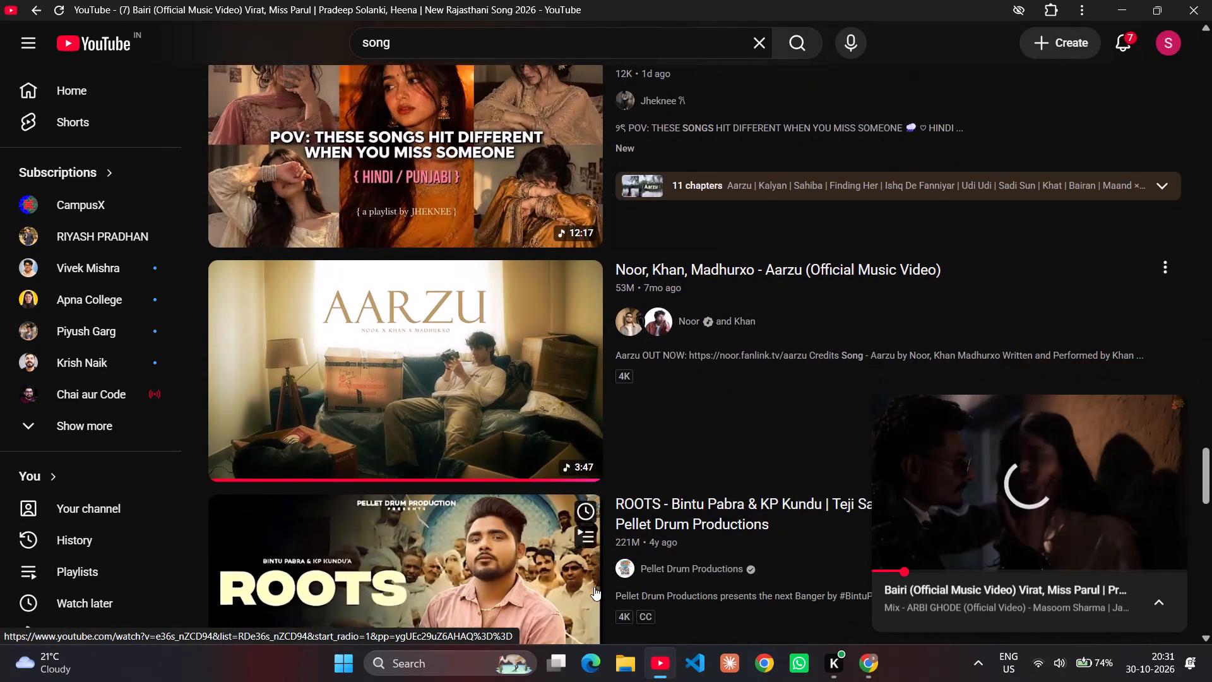
scroll(594, 587, "down", 7)
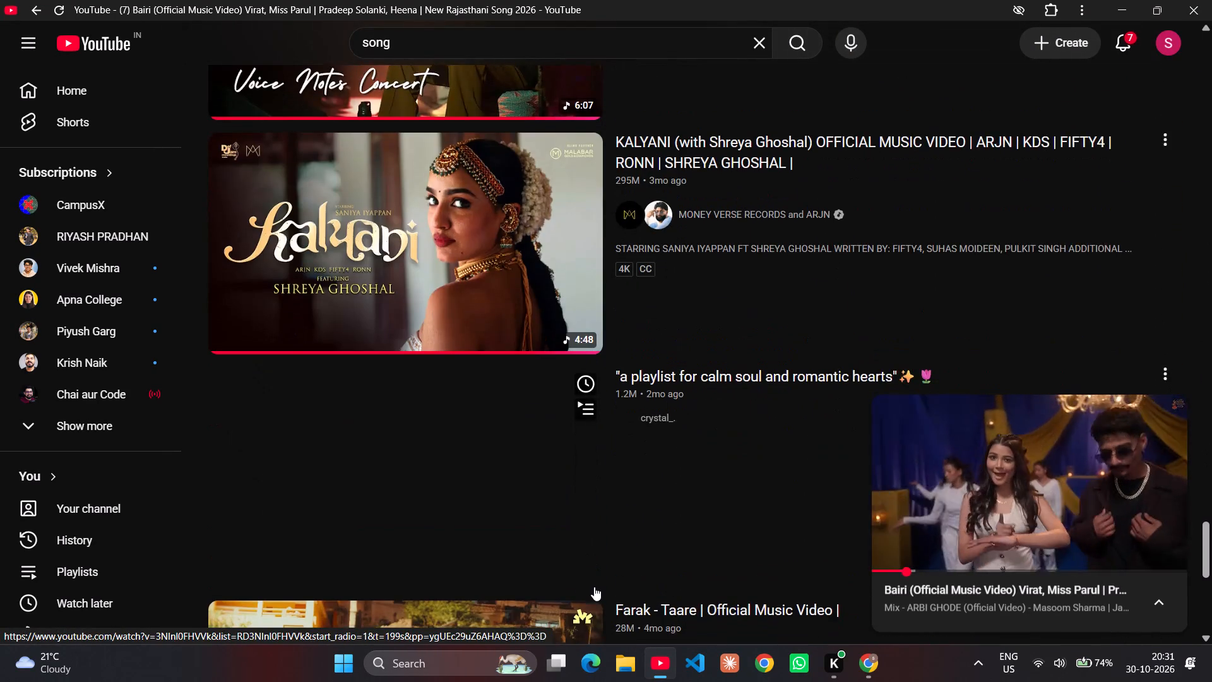
scroll(594, 587, "down", 7)
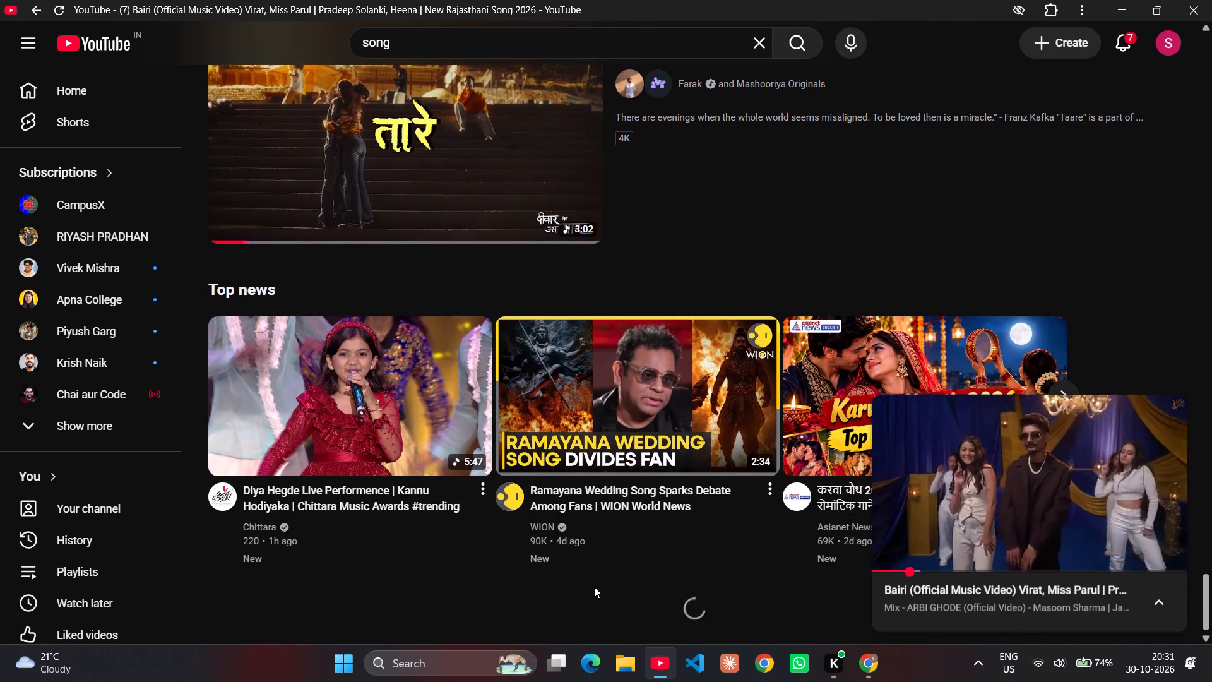
scroll(594, 587, "down", 2)
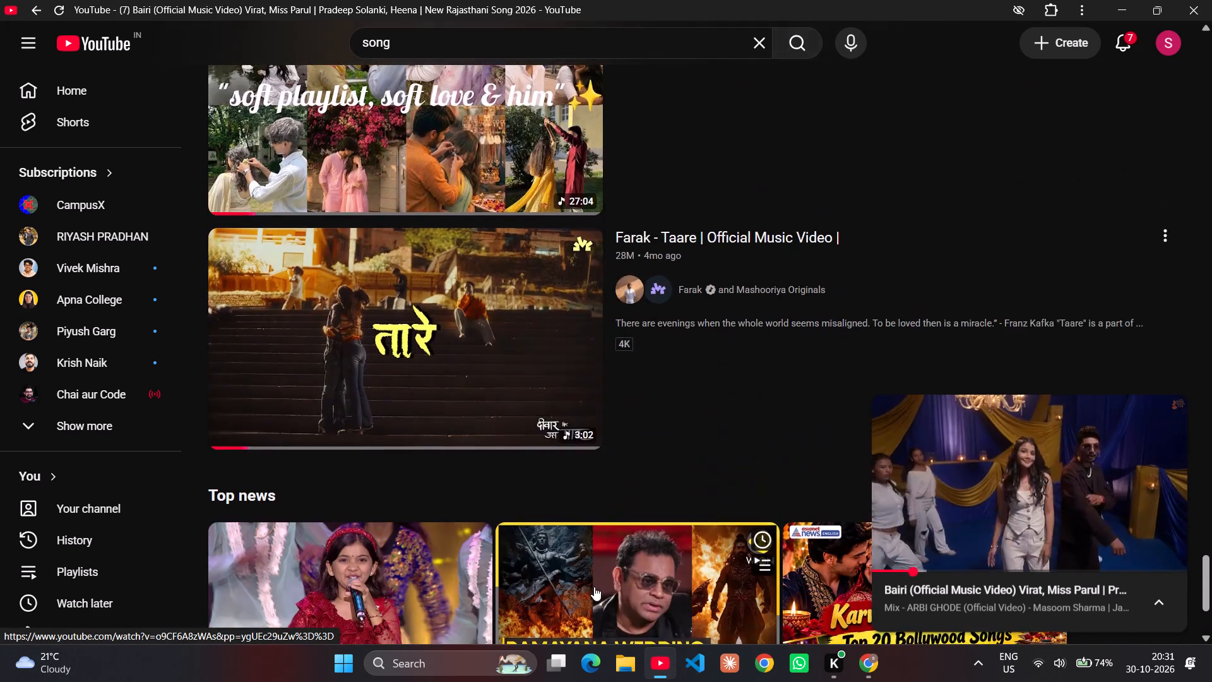
scroll(594, 587, "down", 3)
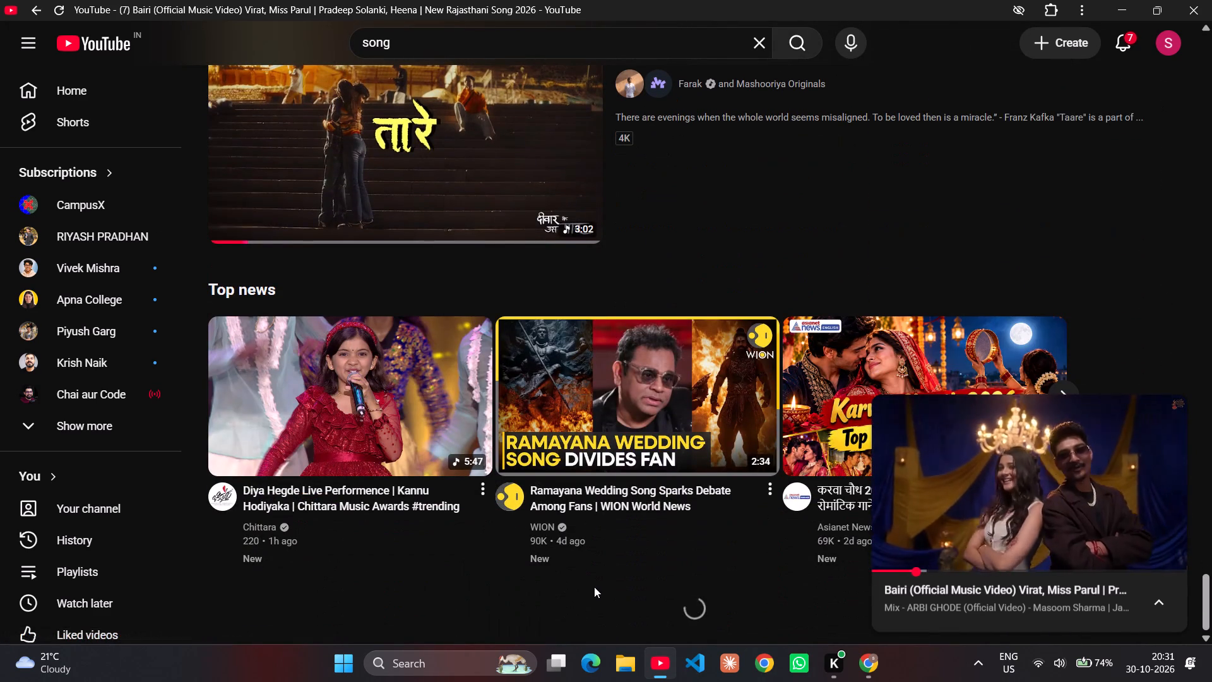
scroll(594, 587, "down", 2)
Pause the Bairi music video in the miniplayer.
left_click(1030, 482)
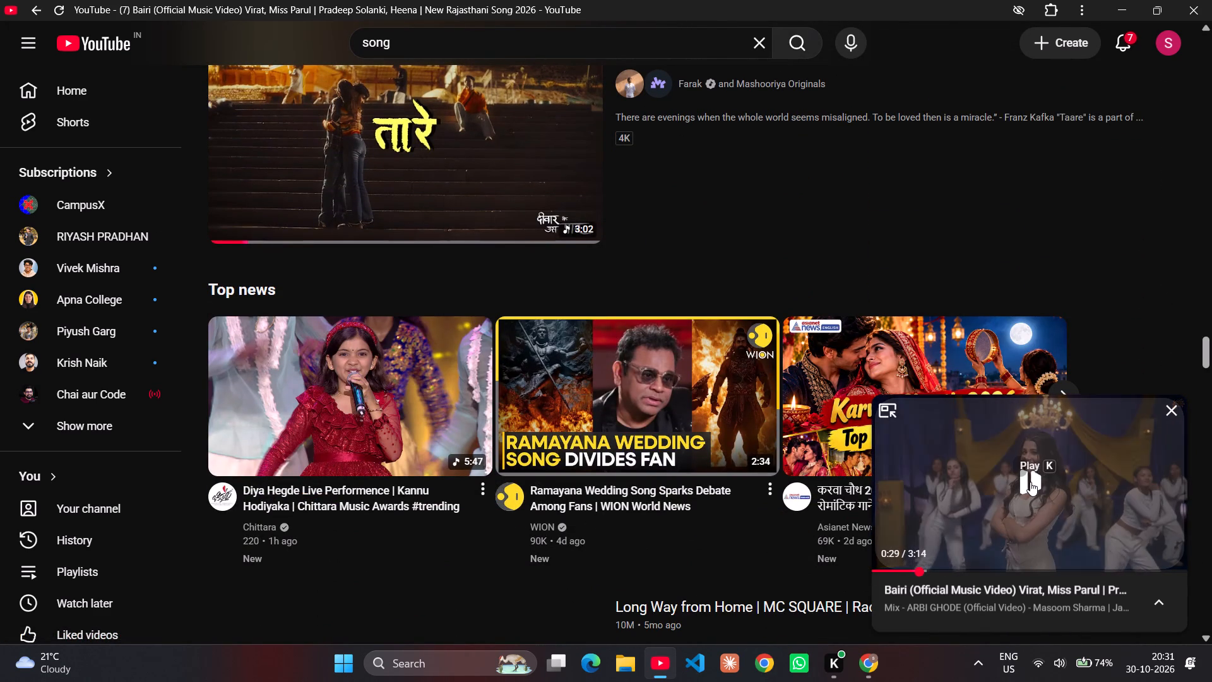
Look further through the song results, play the A.R. Rahman "Tere Bina" lyrical song, and return to the Canva design.
scroll(705, 385, "down", 2)
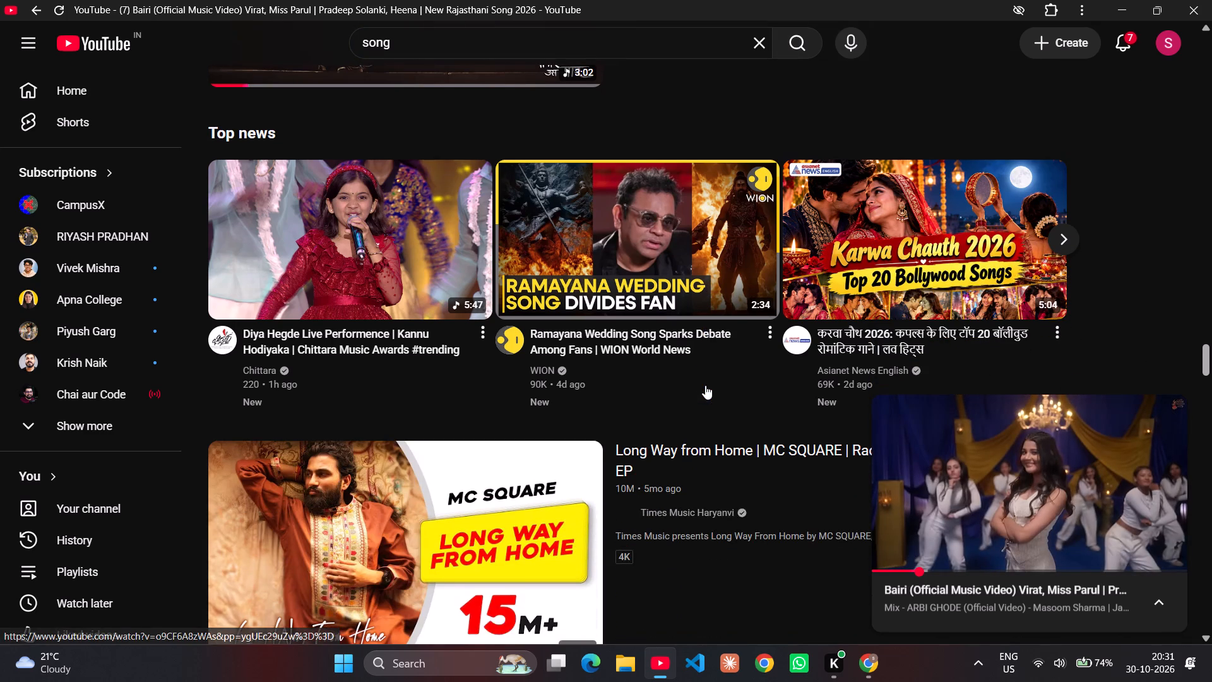
scroll(705, 385, "down", 5)
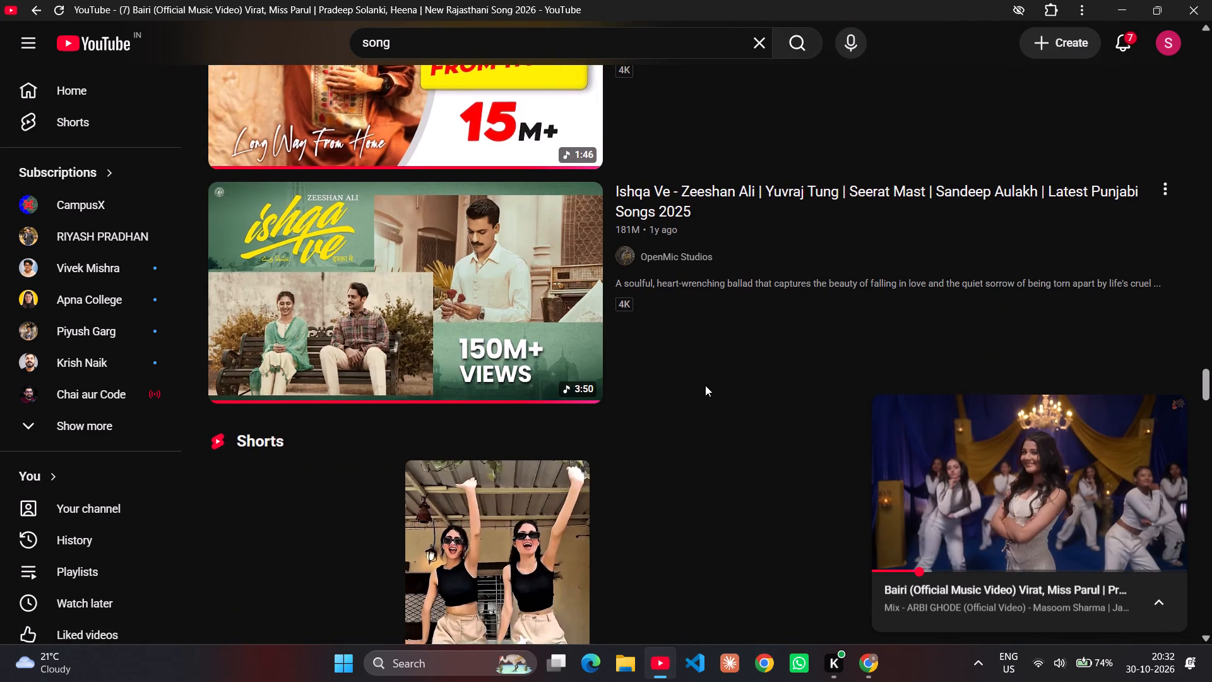
scroll(705, 385, "down", 4)
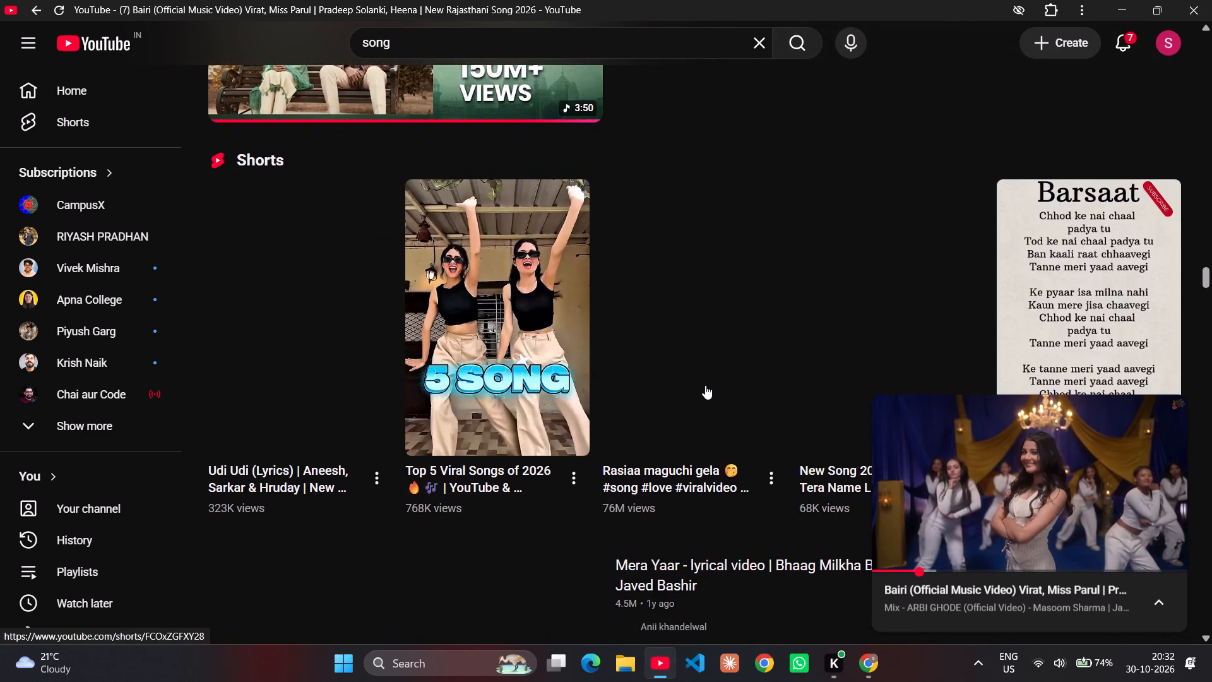
scroll(705, 385, "down", 4)
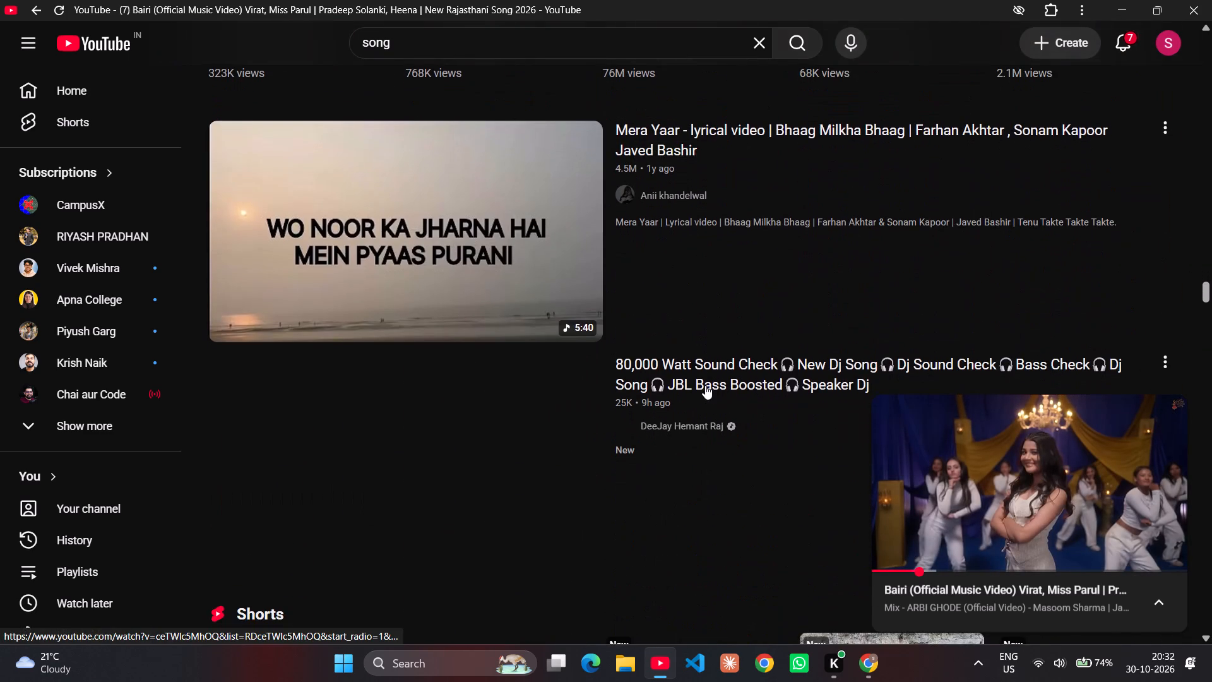
scroll(705, 385, "down", 2)
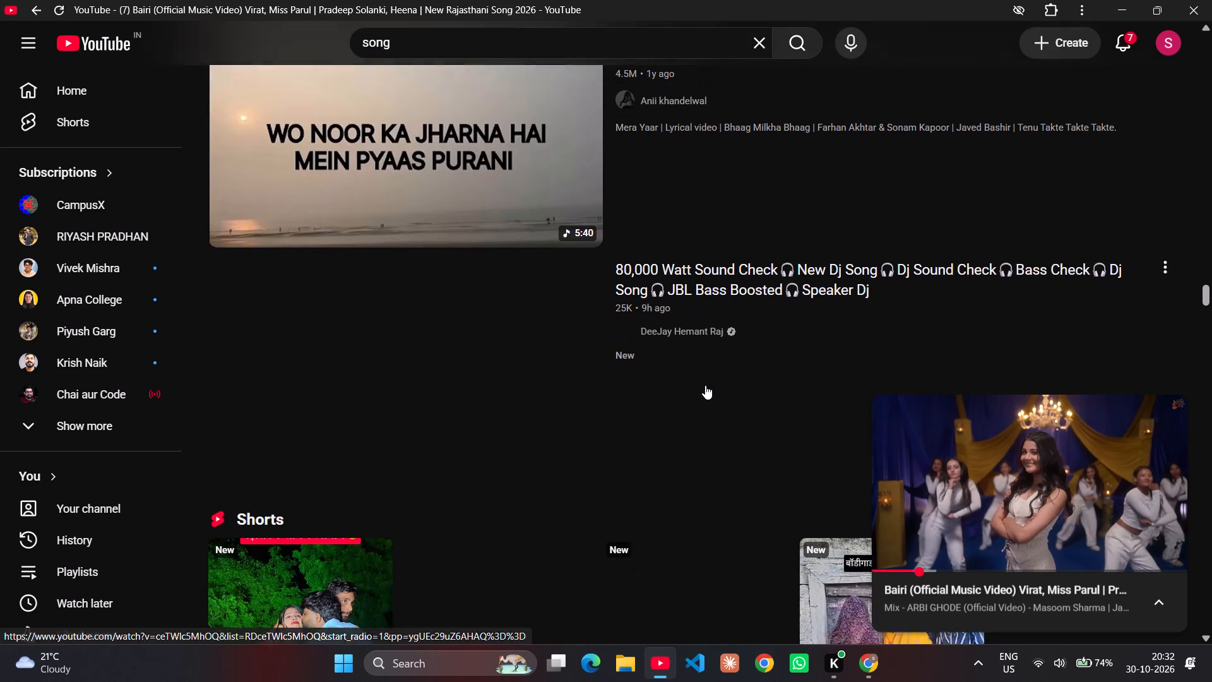
scroll(705, 385, "down", 1)
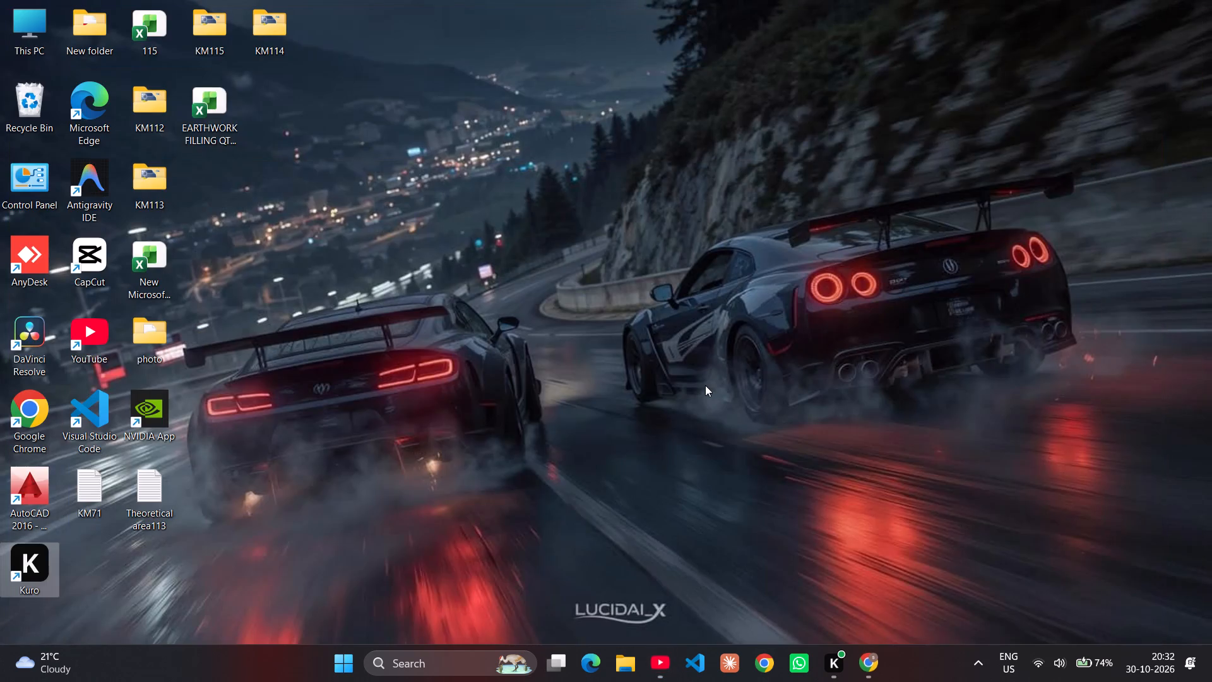
scroll(597, 282, "up", 2)
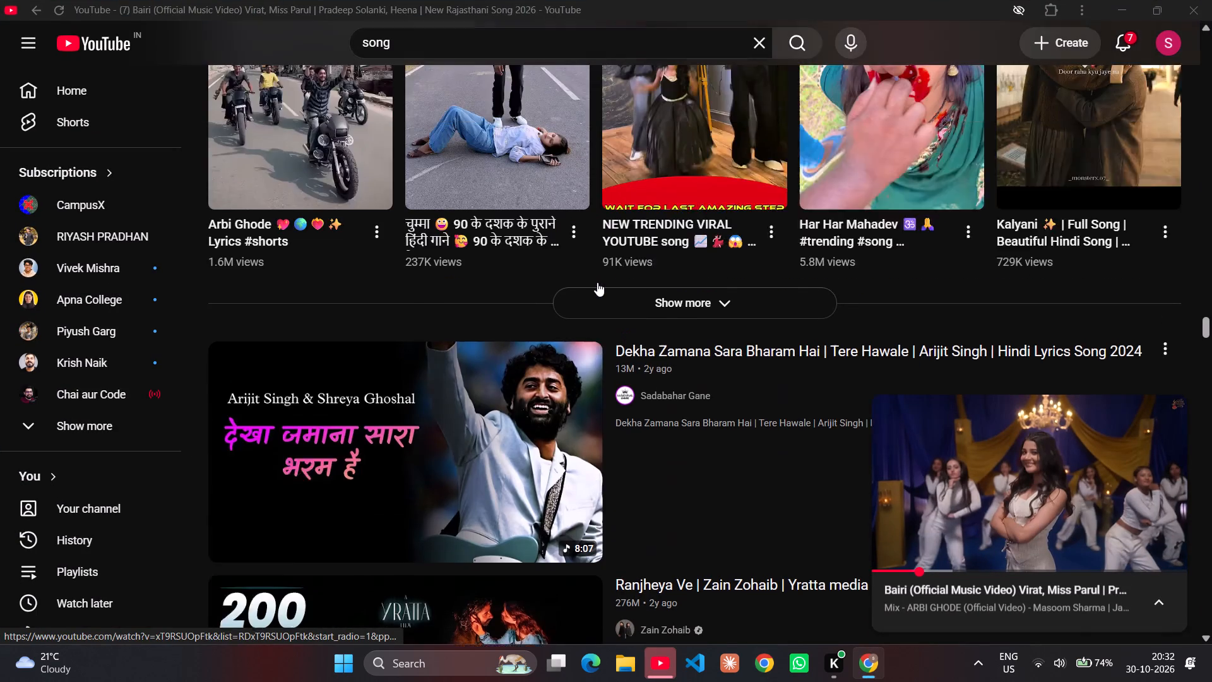
scroll(597, 282, "up", 8)
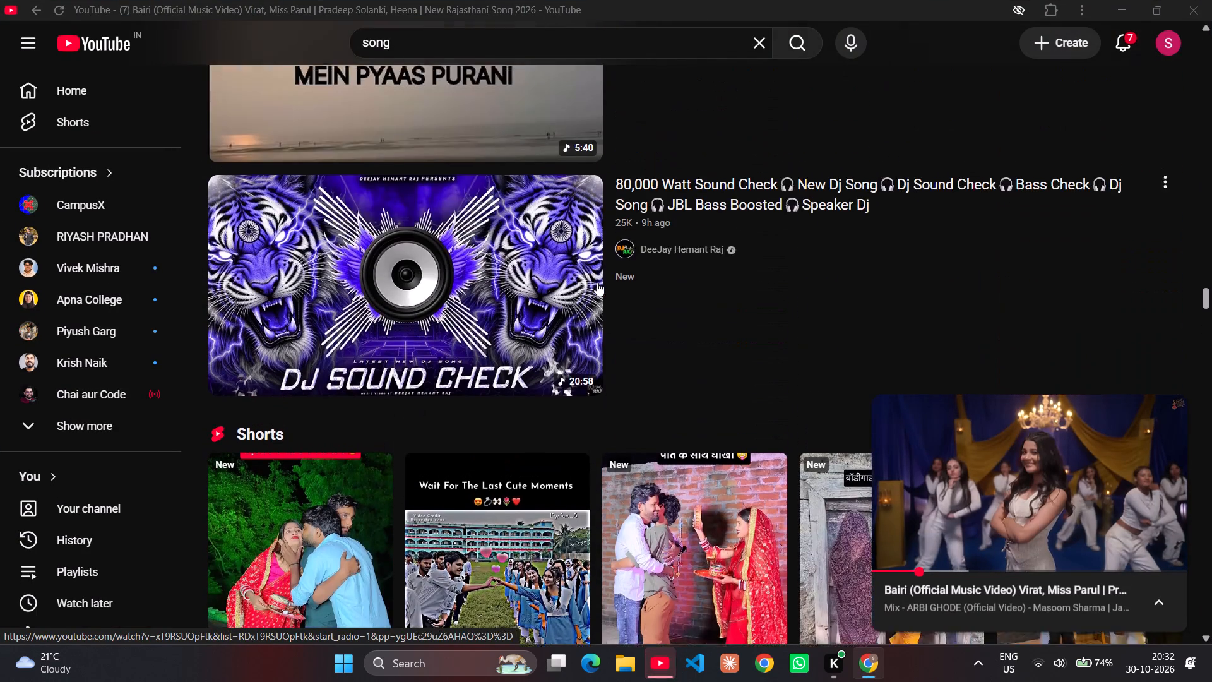
scroll(597, 282, "up", 1)
scroll(597, 282, "right", 1)
scroll(597, 282, "down", 6)
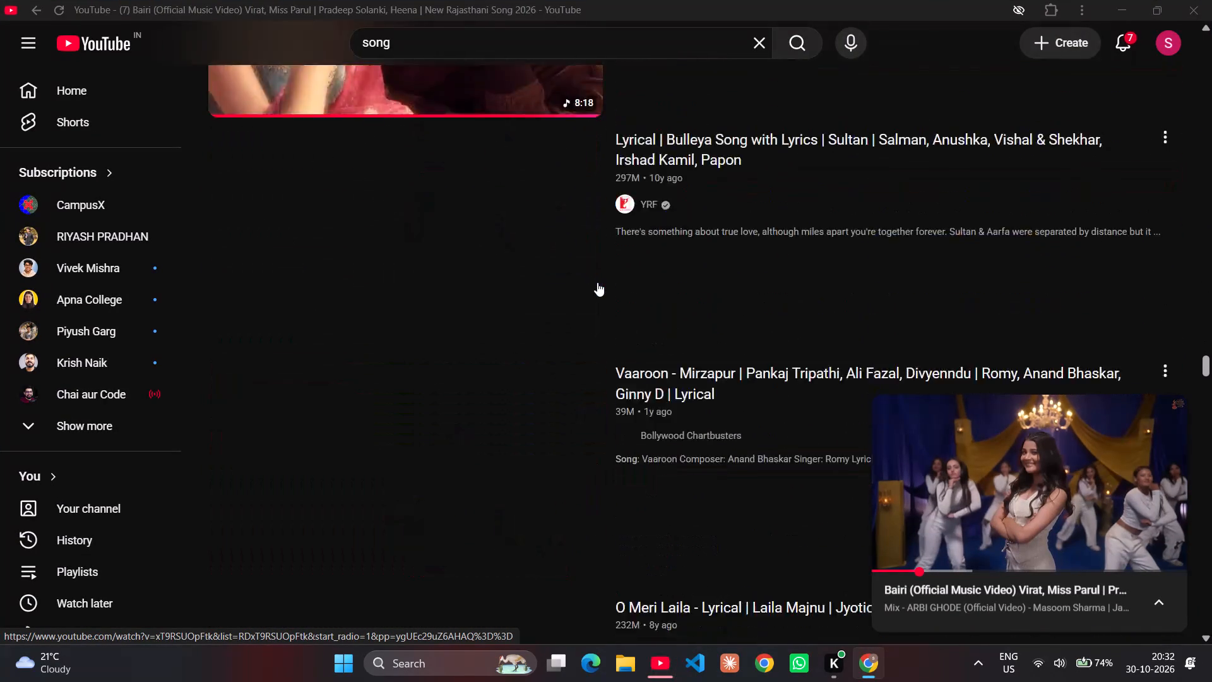
scroll(597, 282, "down", 1)
scroll(597, 282, "up", 5)
scroll(597, 282, "down", 1)
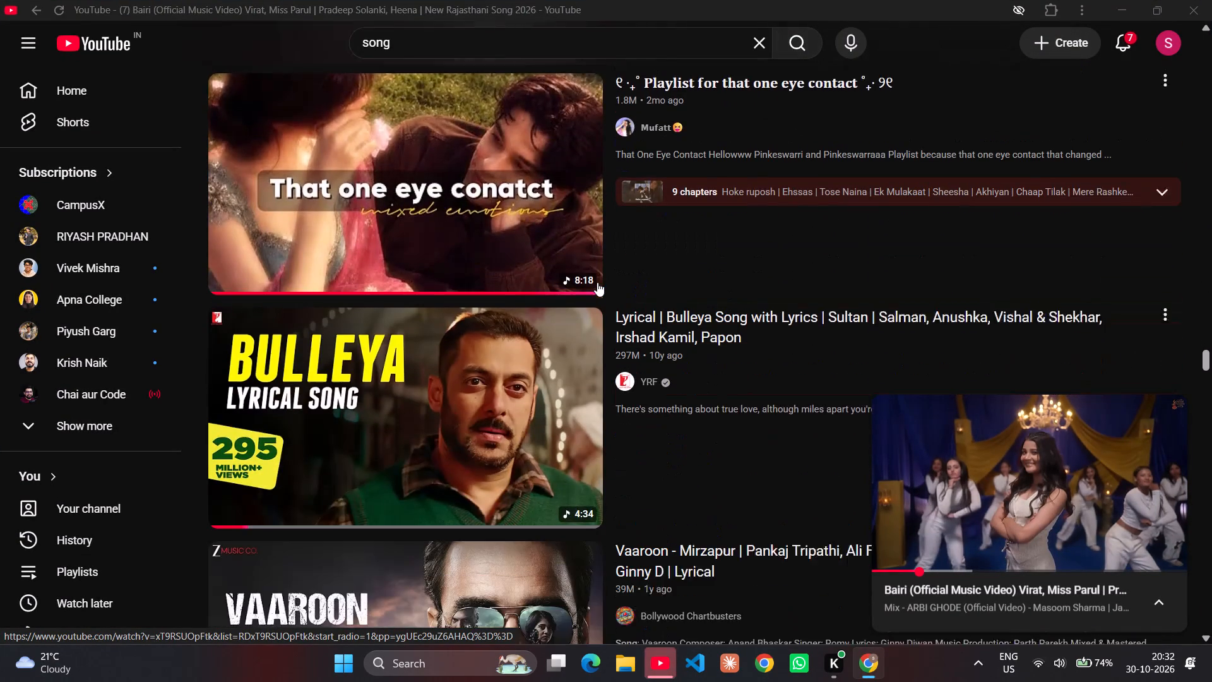
scroll(597, 282, "down", 6)
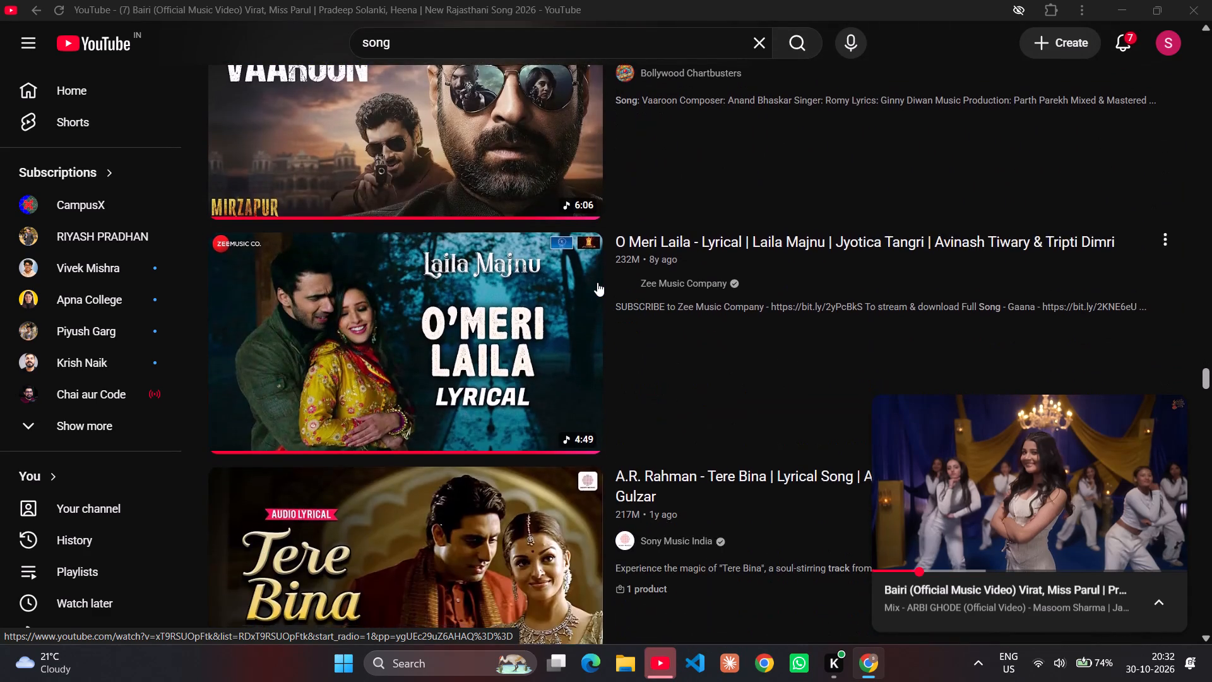
scroll(597, 282, "down", 3)
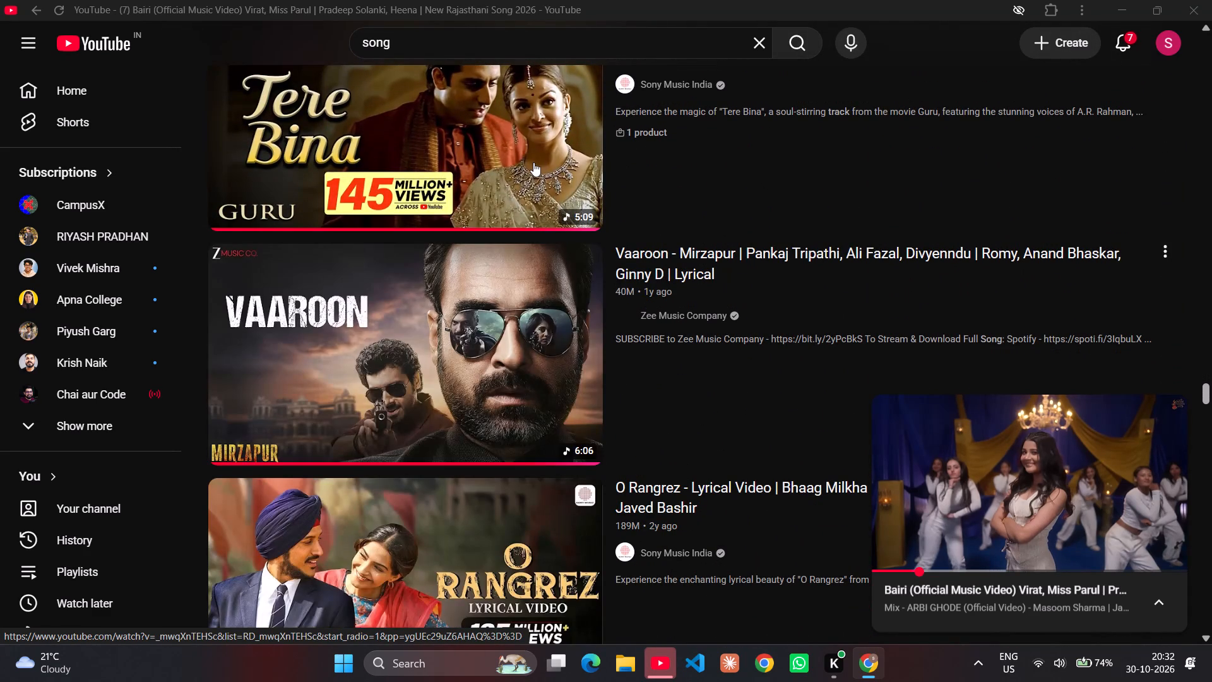
scroll(533, 162, "down", 3)
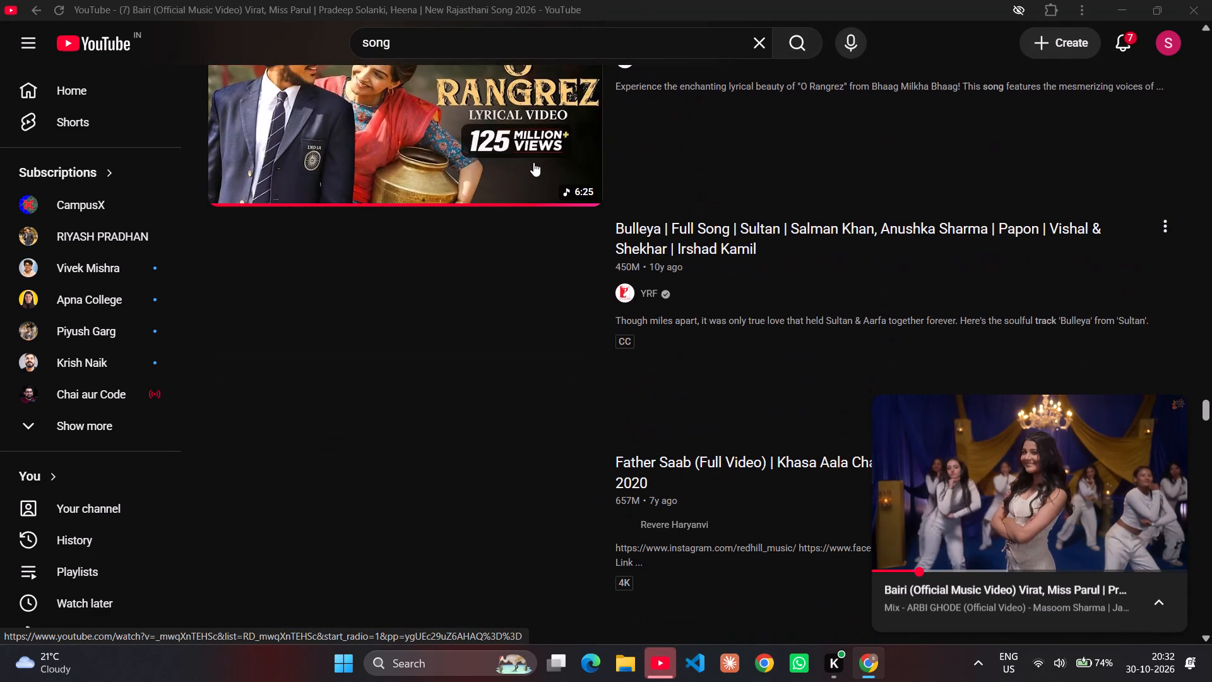
scroll(533, 162, "down", 3)
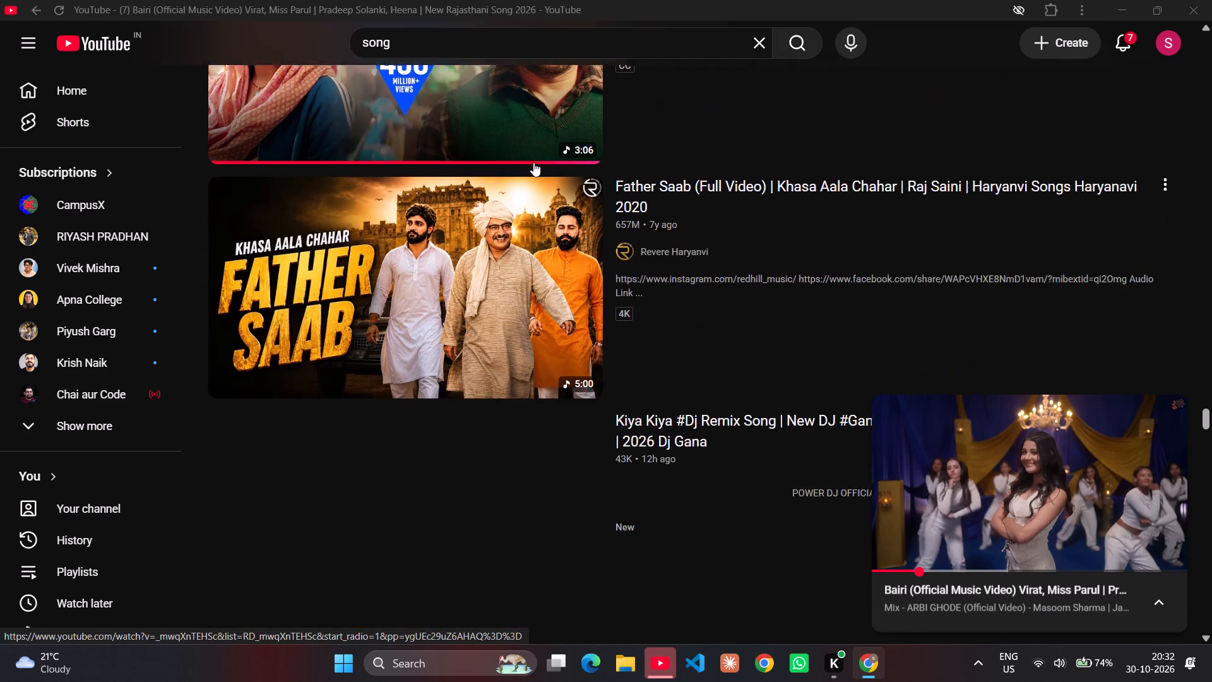
scroll(533, 162, "down", 7)
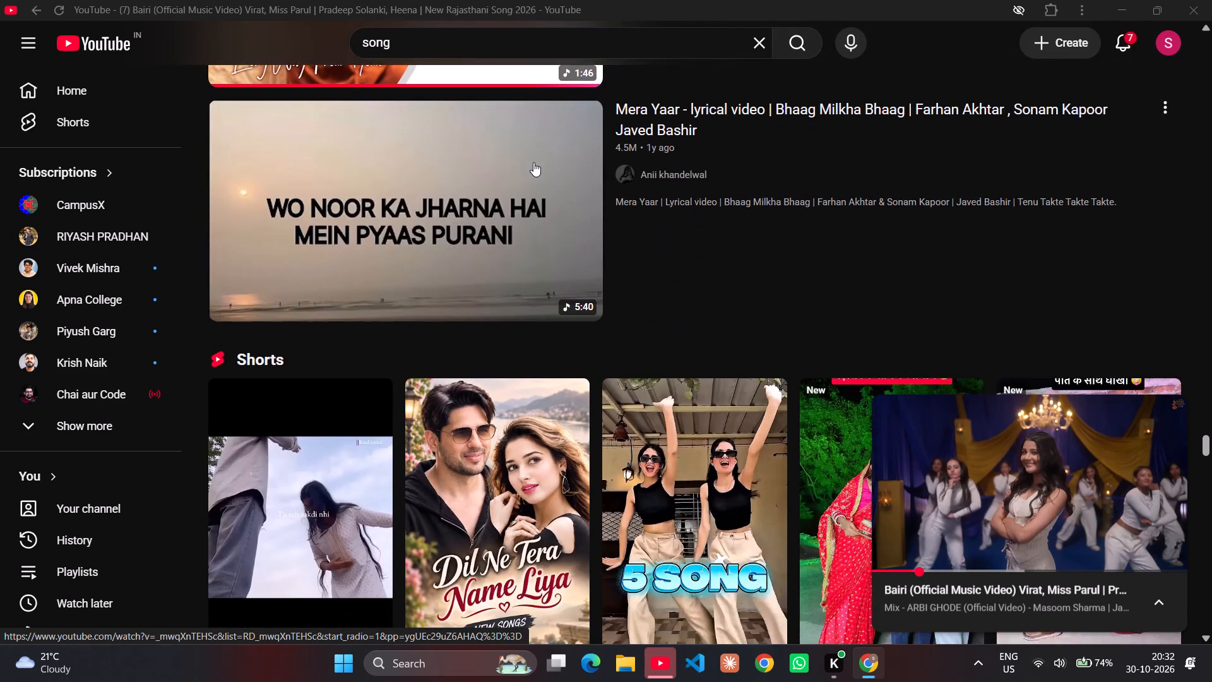
scroll(533, 162, "right", 3)
scroll(533, 162, "down", 3)
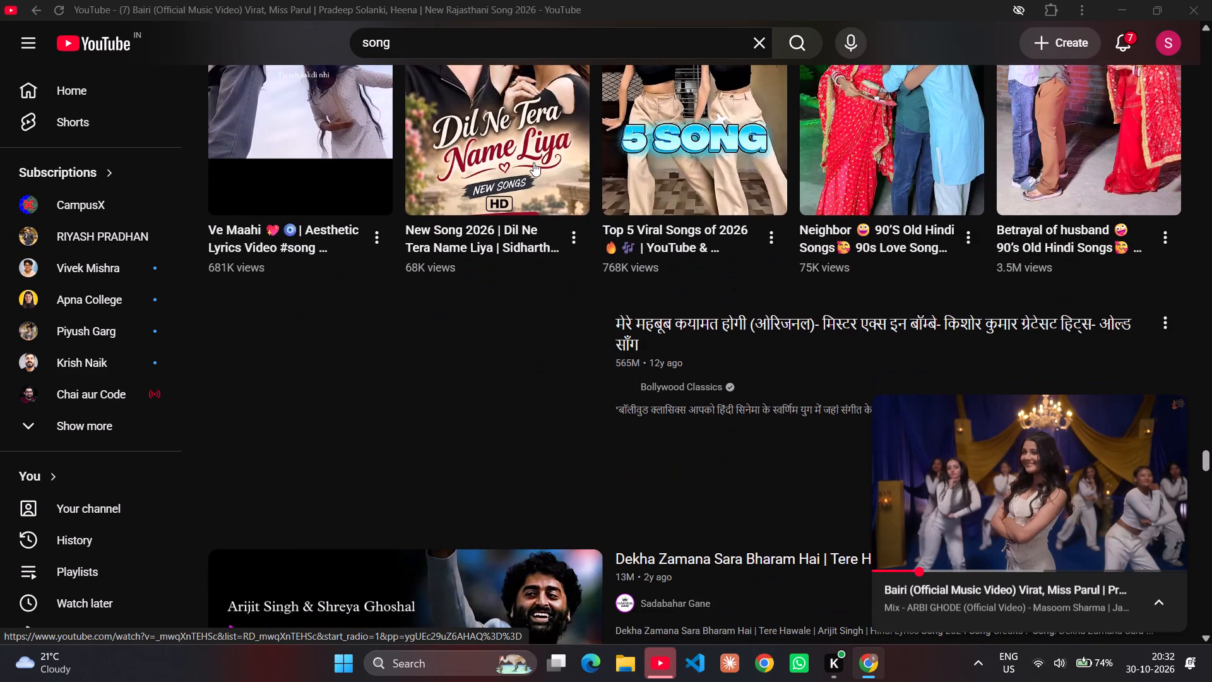
scroll(518, 288, "up", 2)
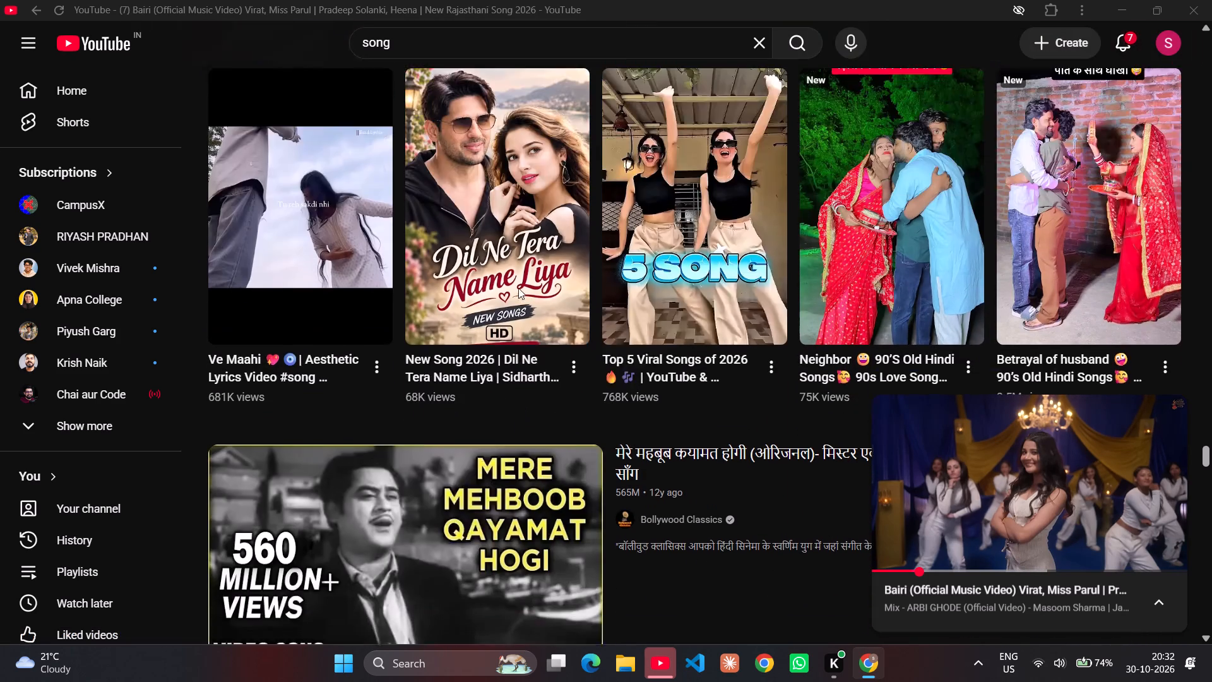
scroll(518, 288, "up", 9)
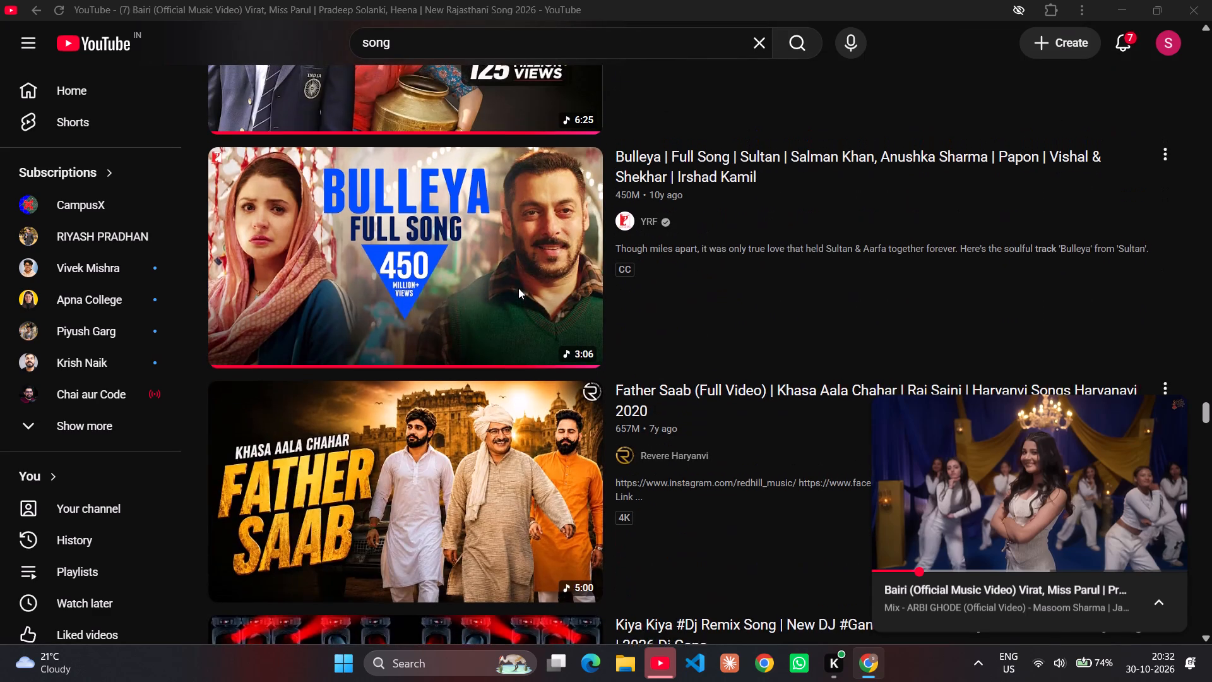
scroll(518, 288, "up", 3)
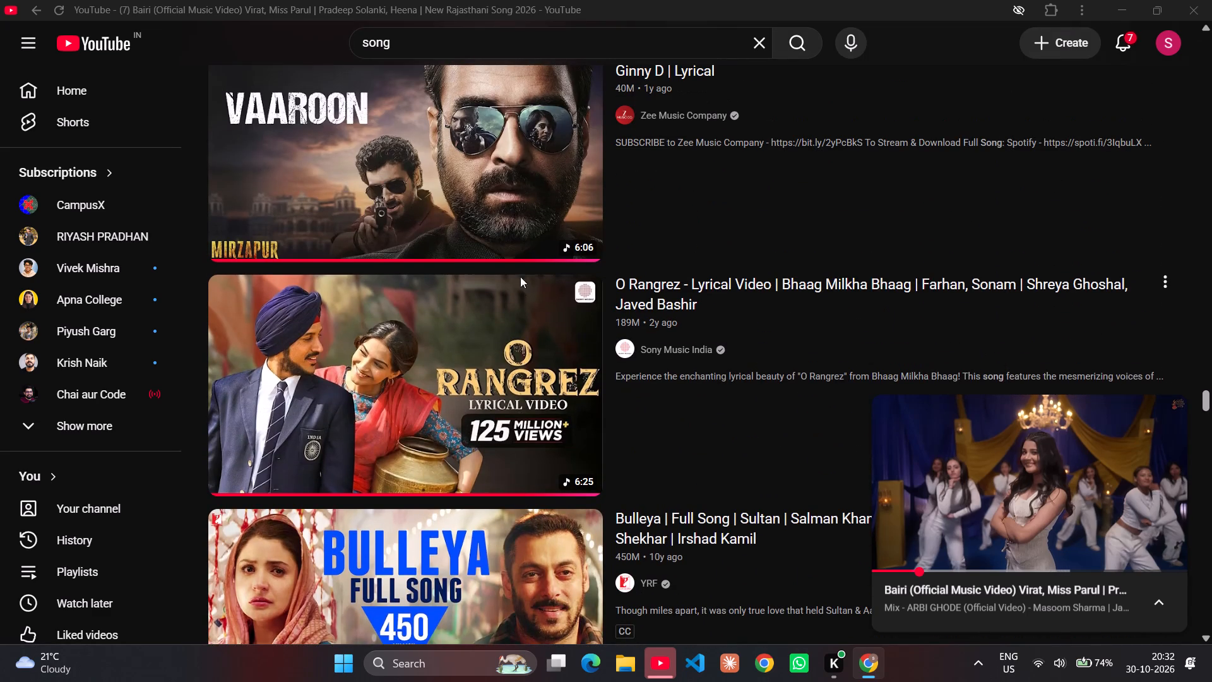
scroll(536, 274, "up", 2)
left_click(554, 102)
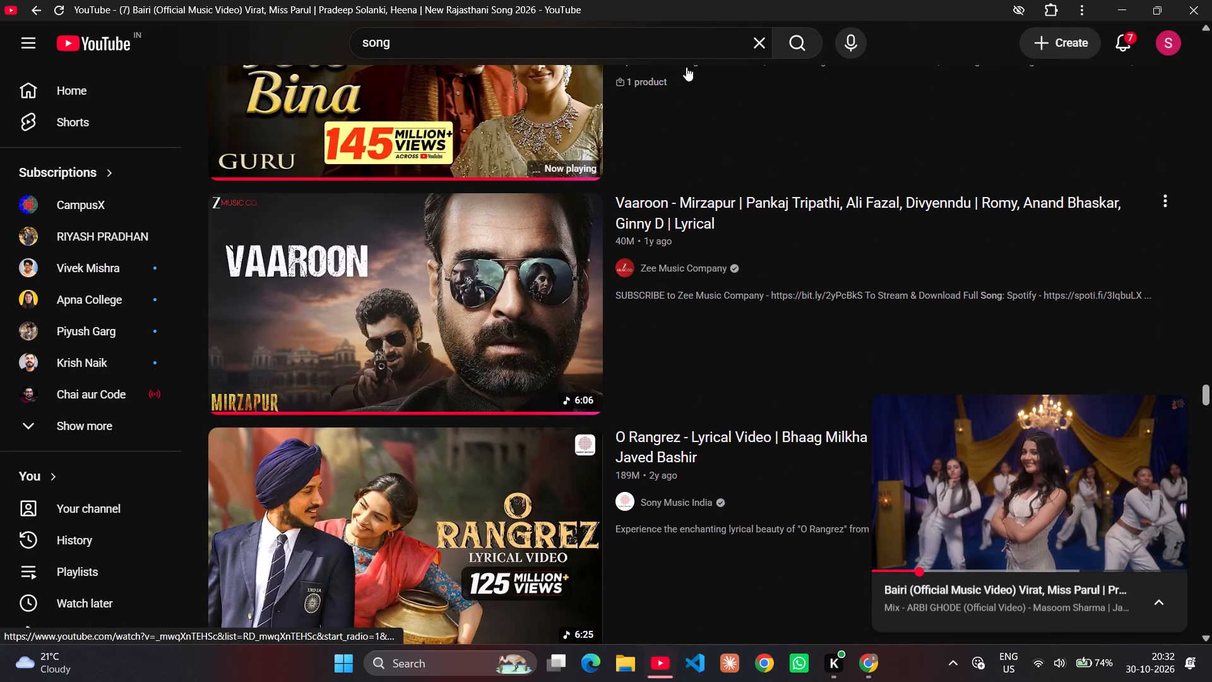
left_click(1138, 18)
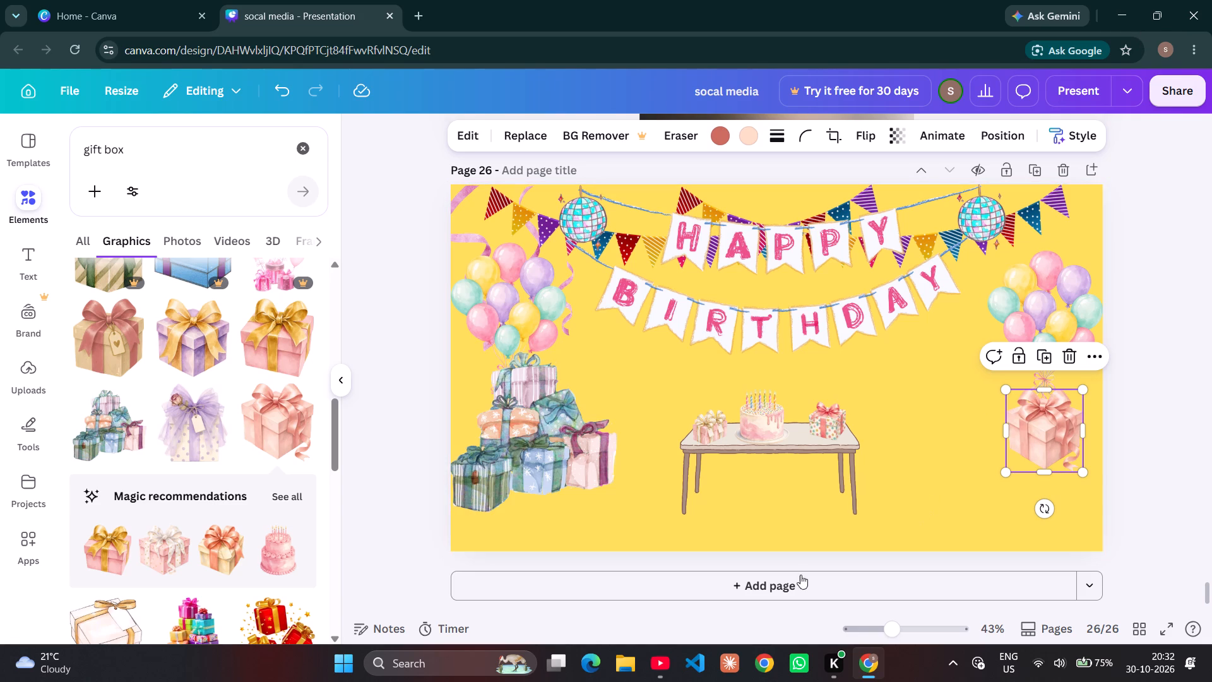
Switch back to YouTube and expand the "Tere Bina" video from the miniplayer to its full watch page.
left_click(662, 662)
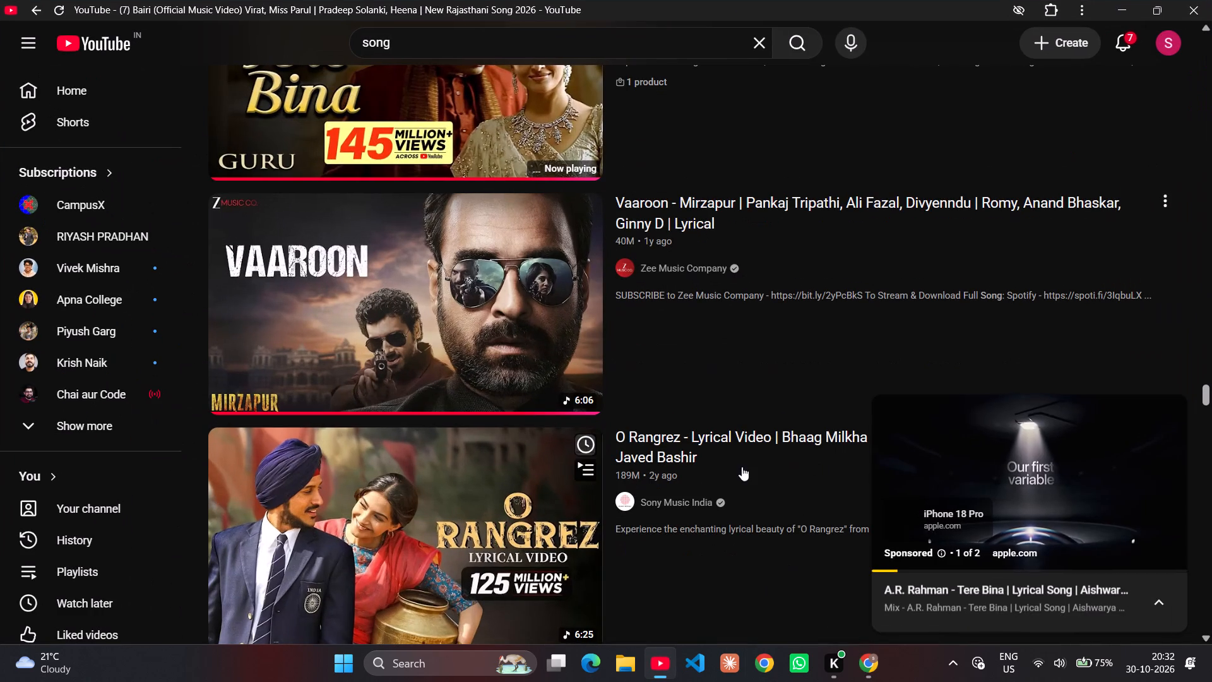
key("i")
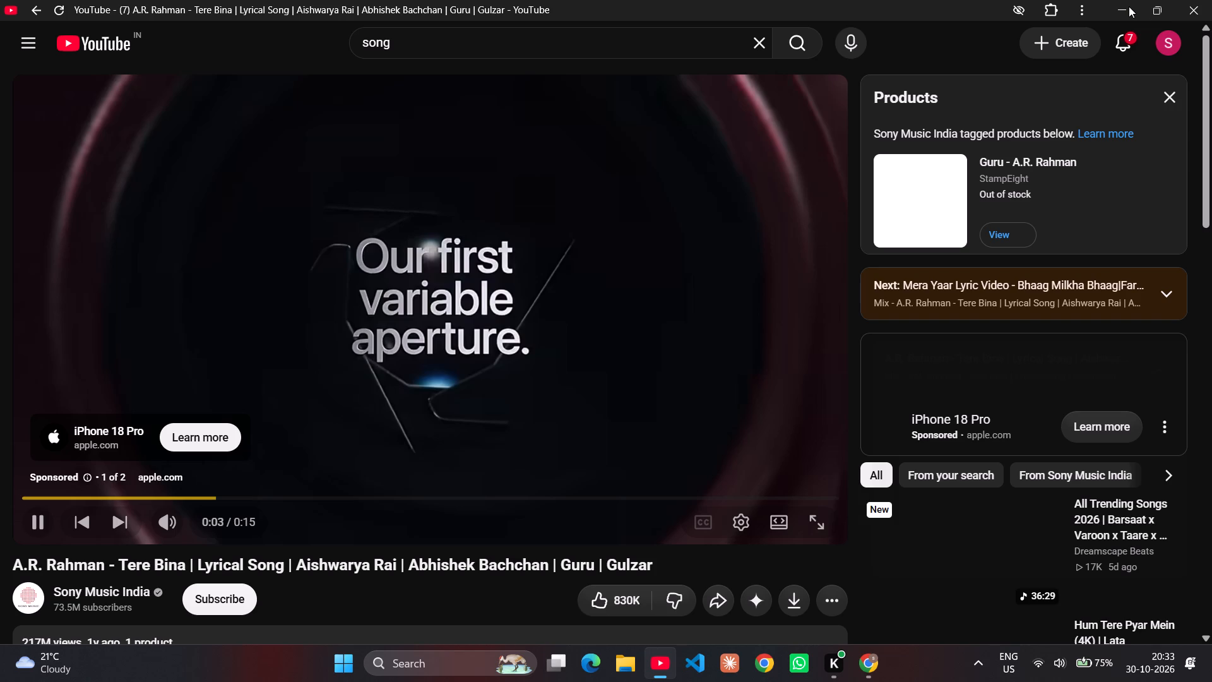
Return to the Canva design and add the tan gift box with the dusty-pink bow and heart tag to page 26.
left_click(1129, 6)
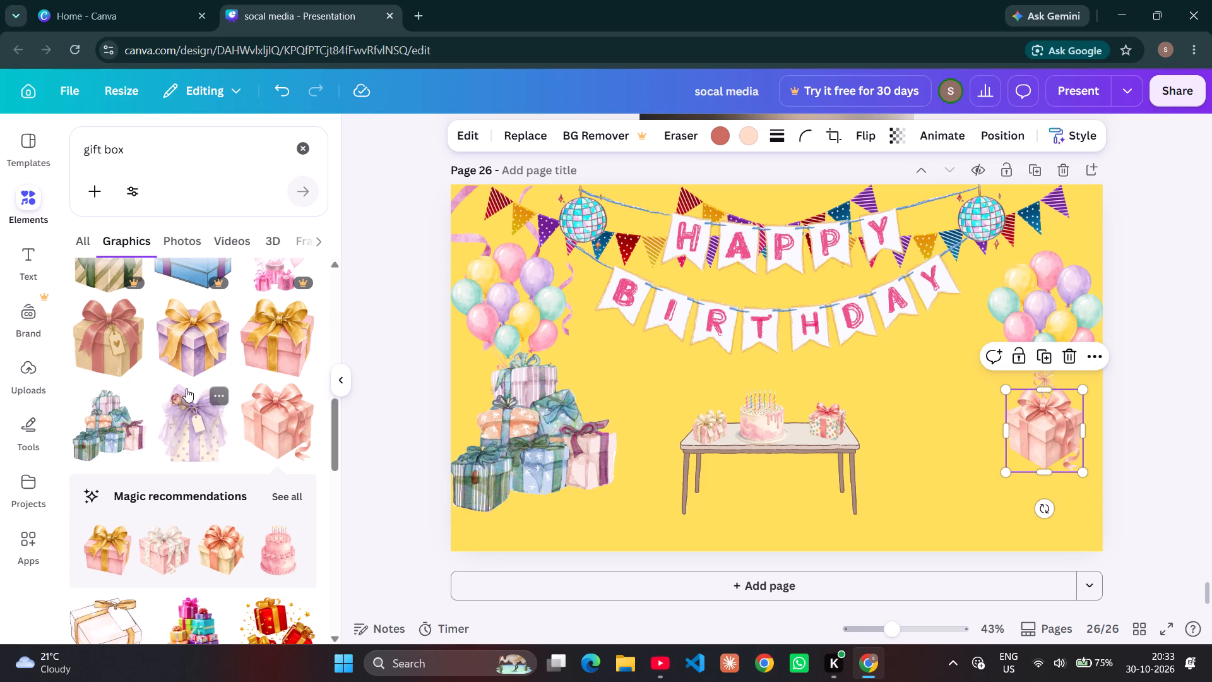
left_click(136, 348)
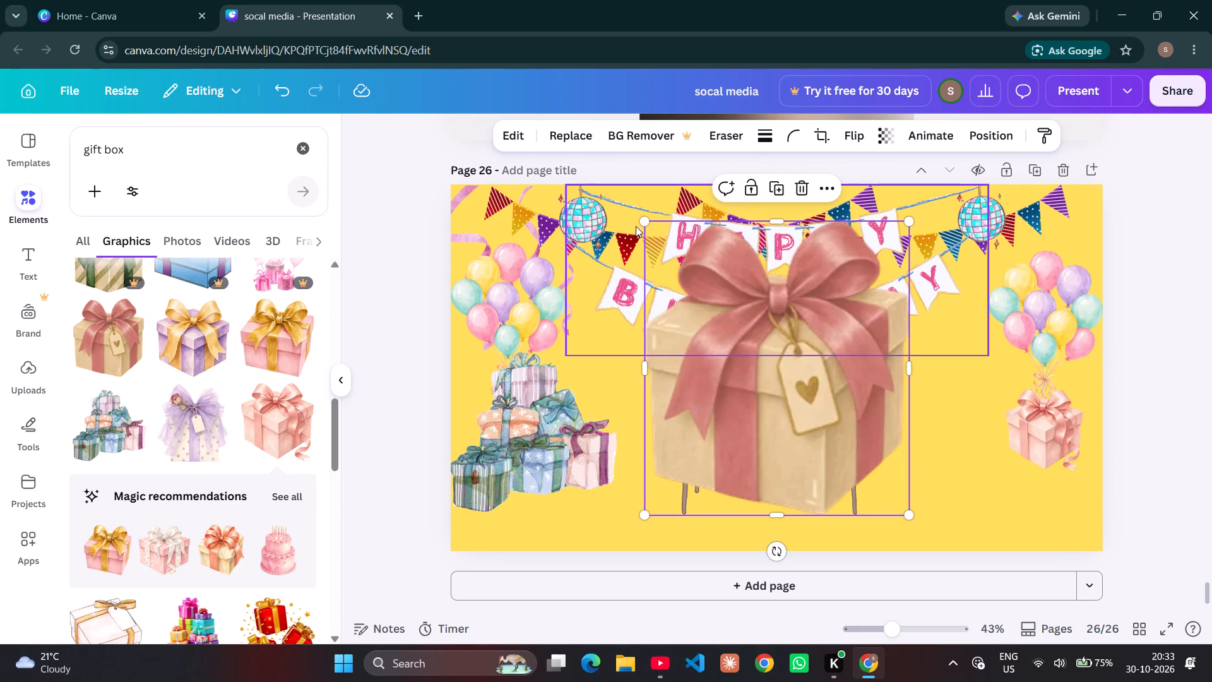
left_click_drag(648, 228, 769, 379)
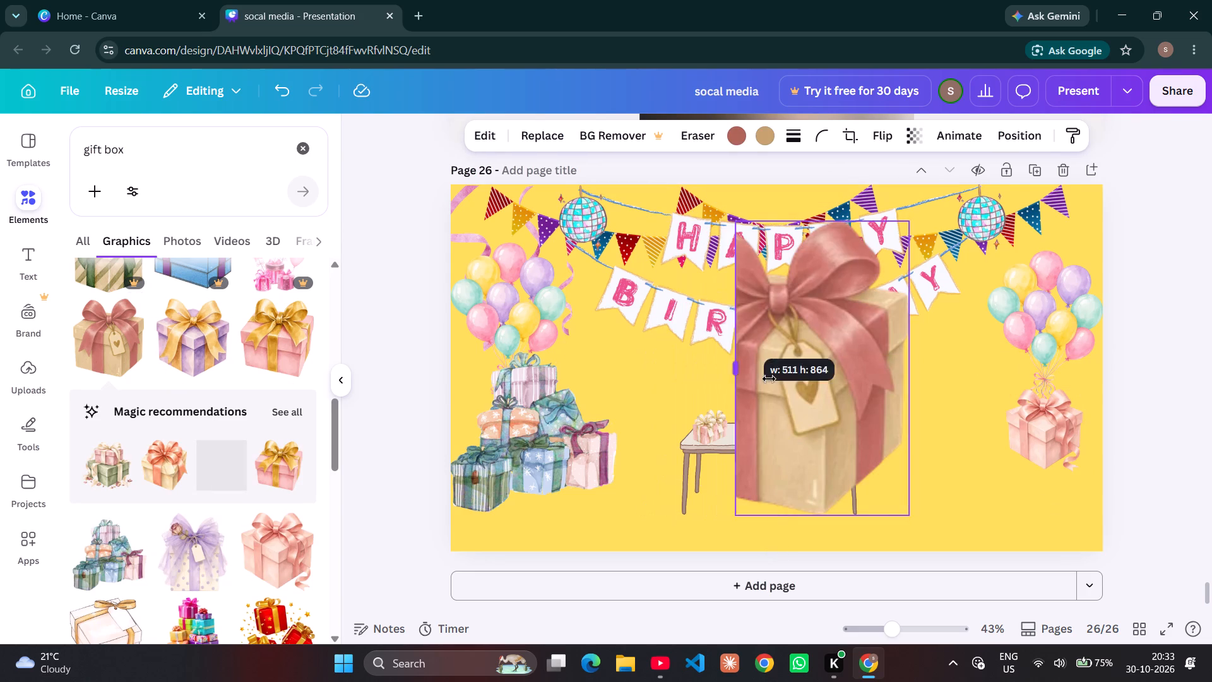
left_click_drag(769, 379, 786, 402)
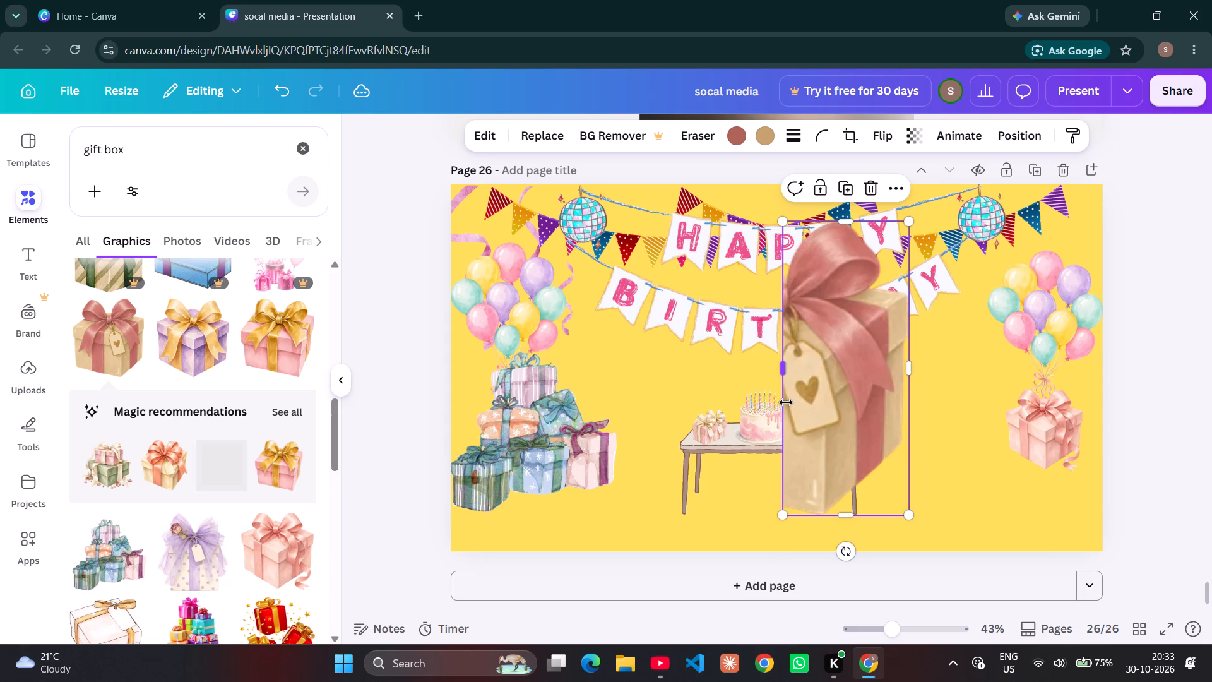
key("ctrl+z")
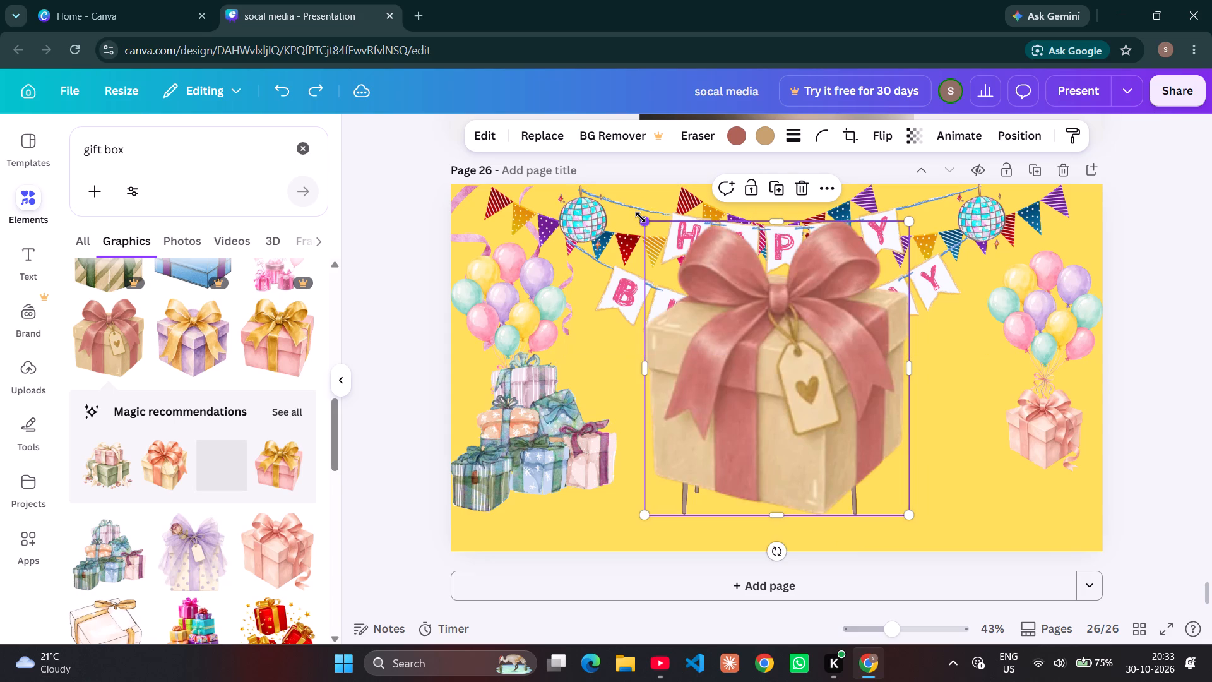
Shrink the tan gift box proportionally and place it against the lower part of the pink gift box under the right-hand balloons.
left_click_drag(641, 218, 812, 481)
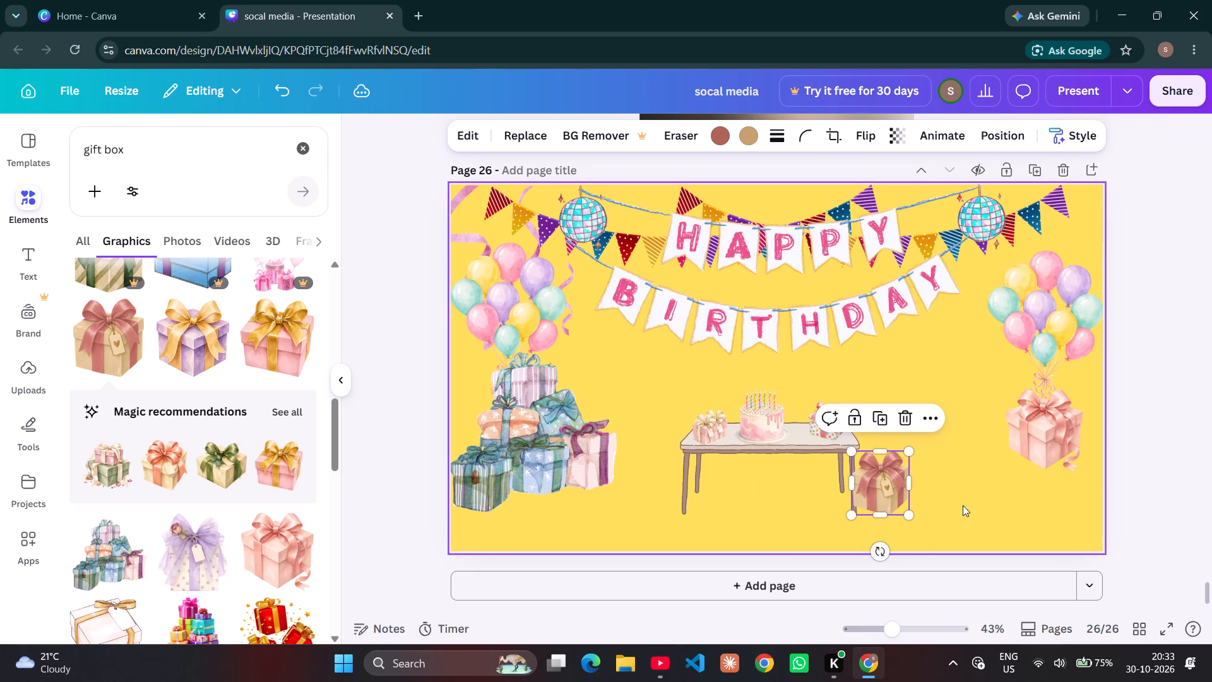
right_click_drag(872, 479, 1072, 564)
left_click(1177, 470)
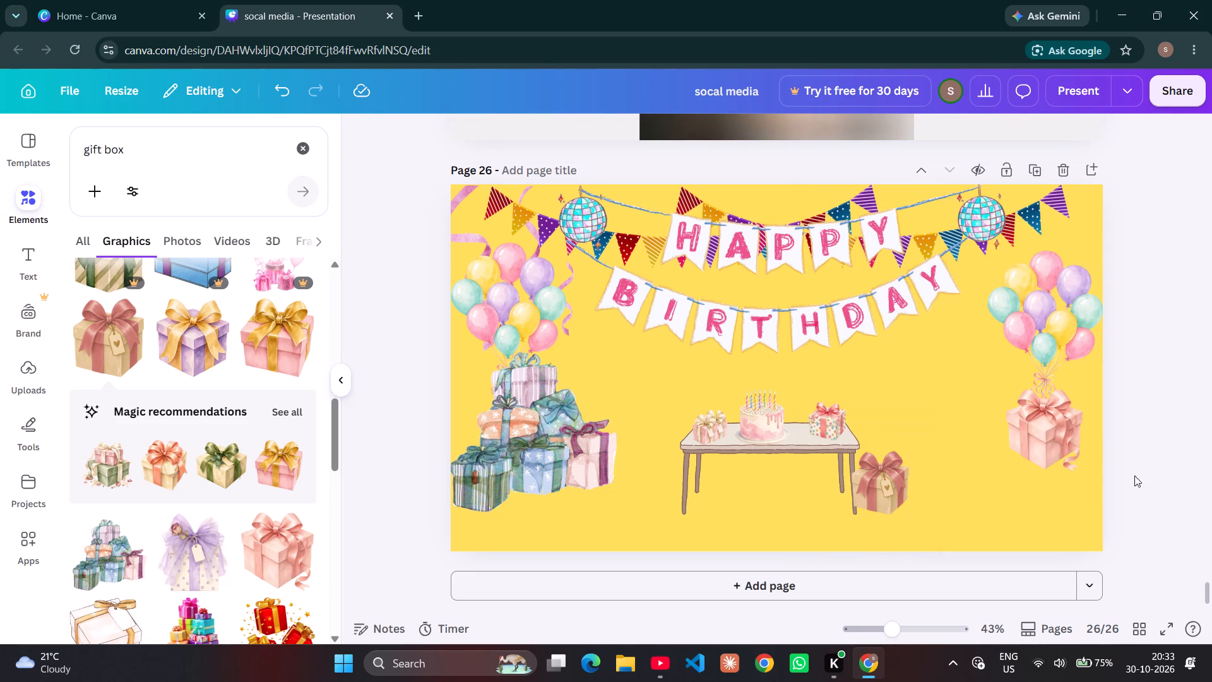
left_click(899, 475)
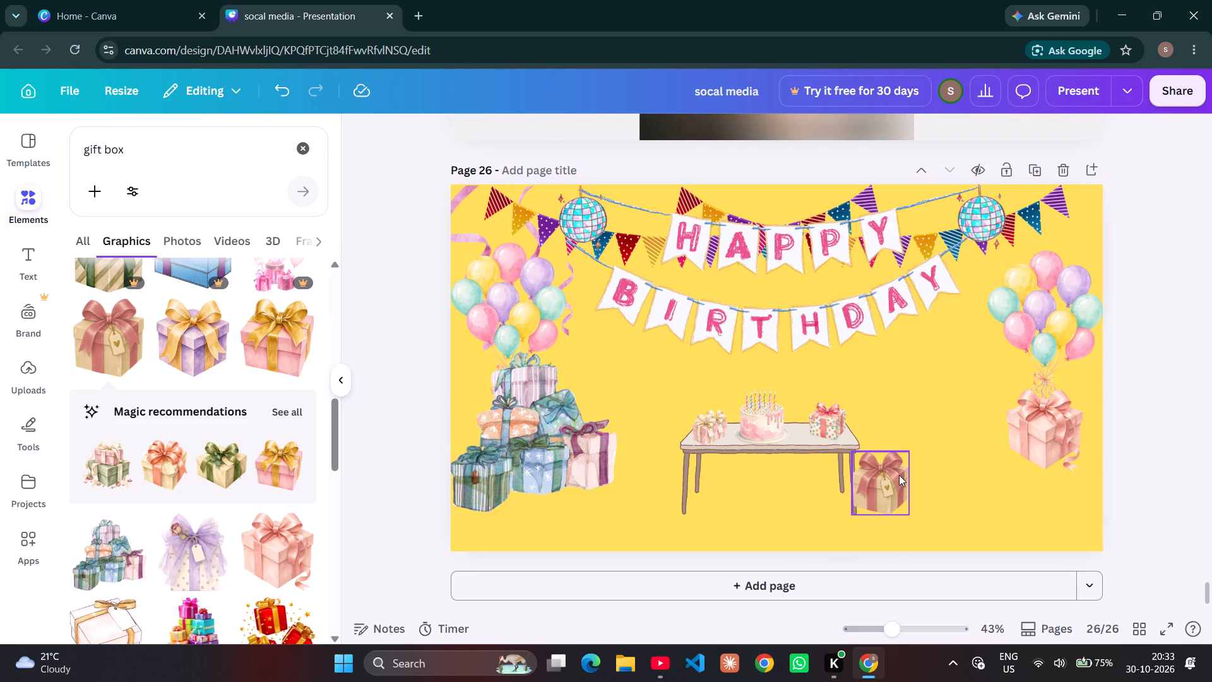
left_click_drag(899, 475, 1054, 469)
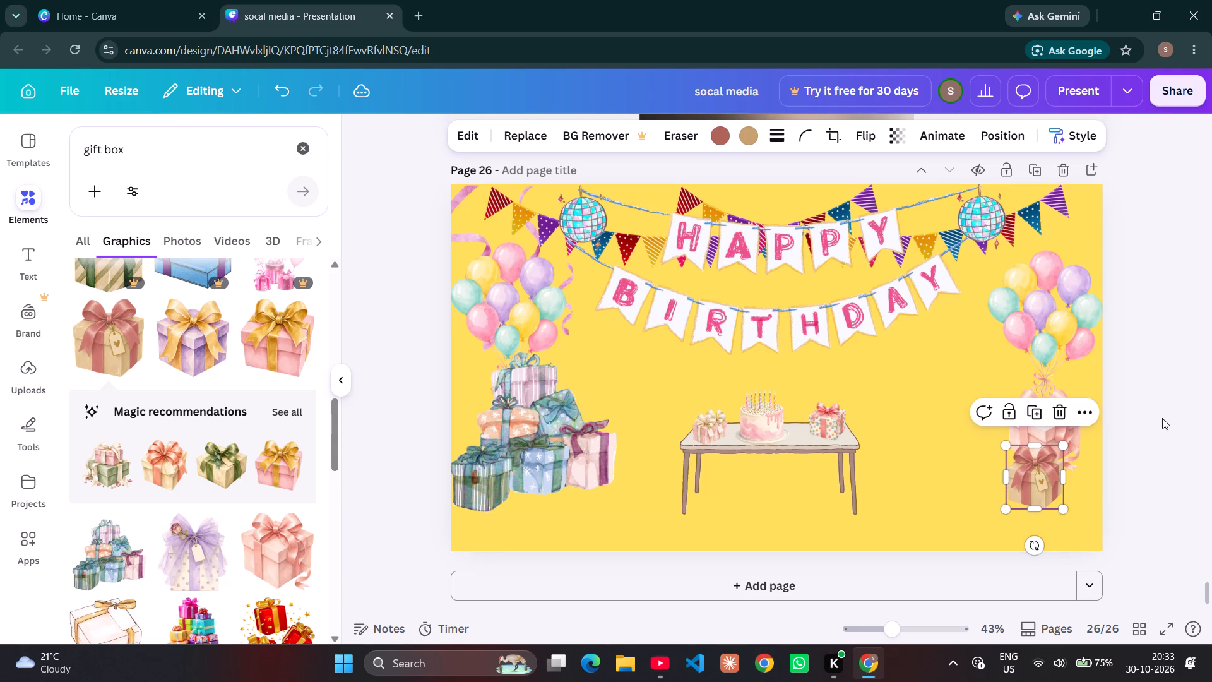
left_click(1162, 418)
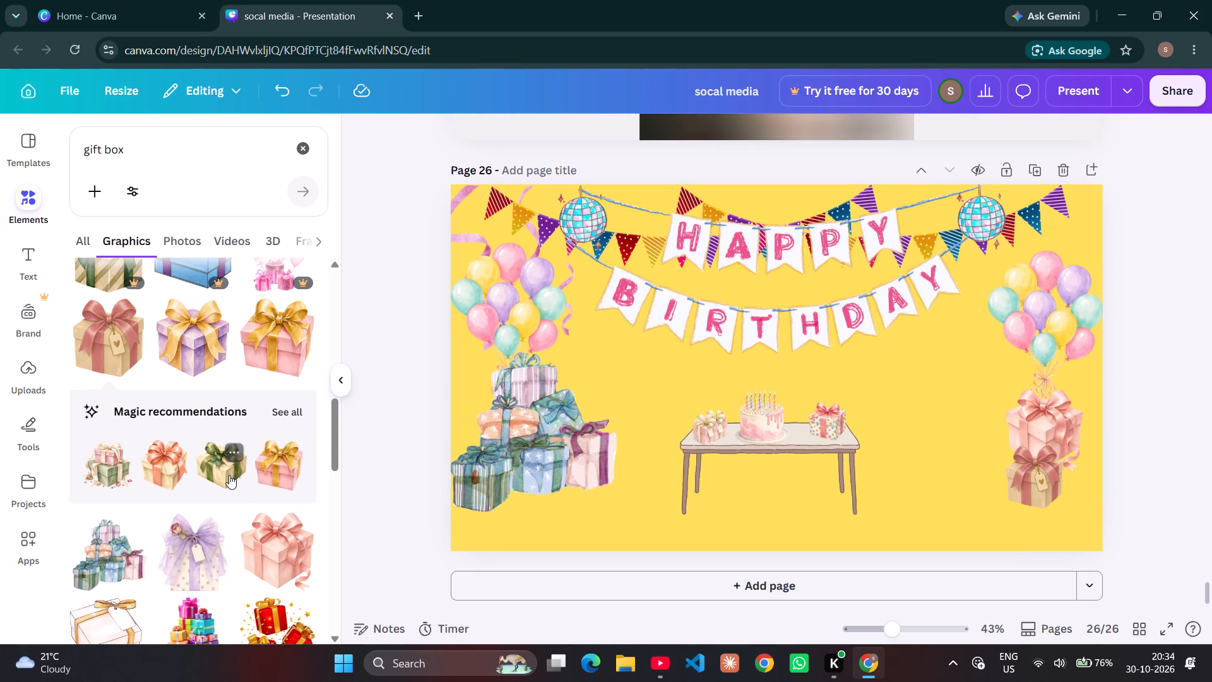
Add the pink-and-green gift stack and the cream gift box with a green bow, shrinking both near the cake table's right end.
left_click(102, 455)
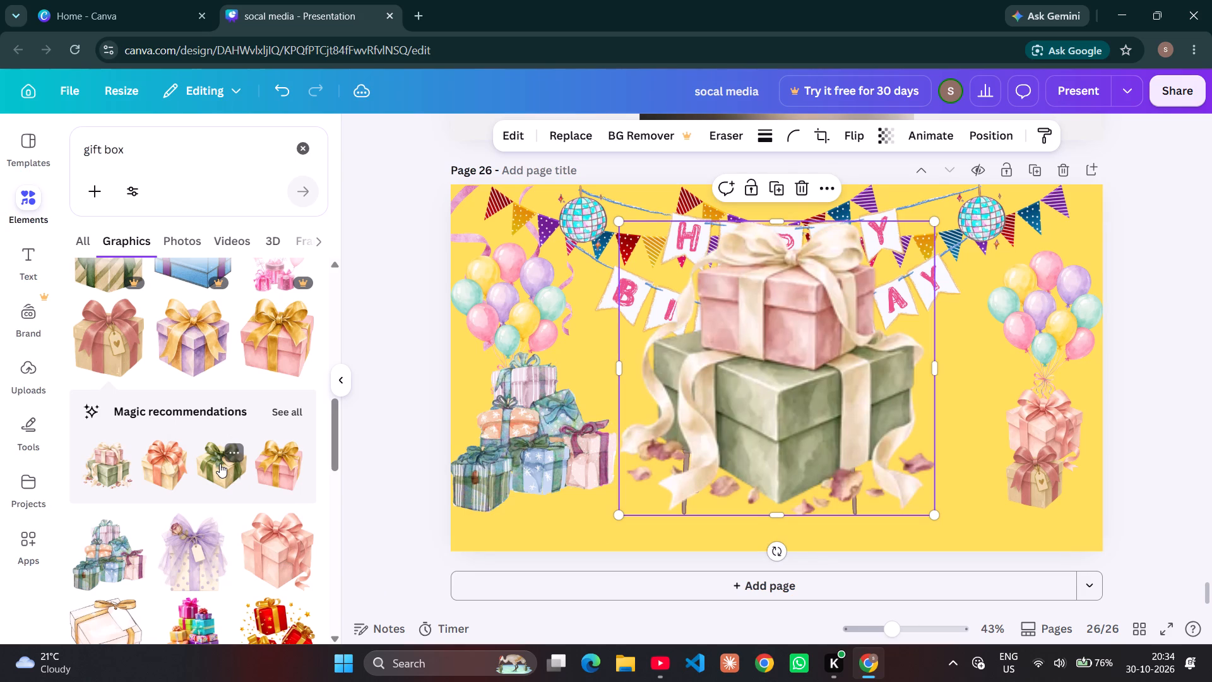
left_click(220, 464)
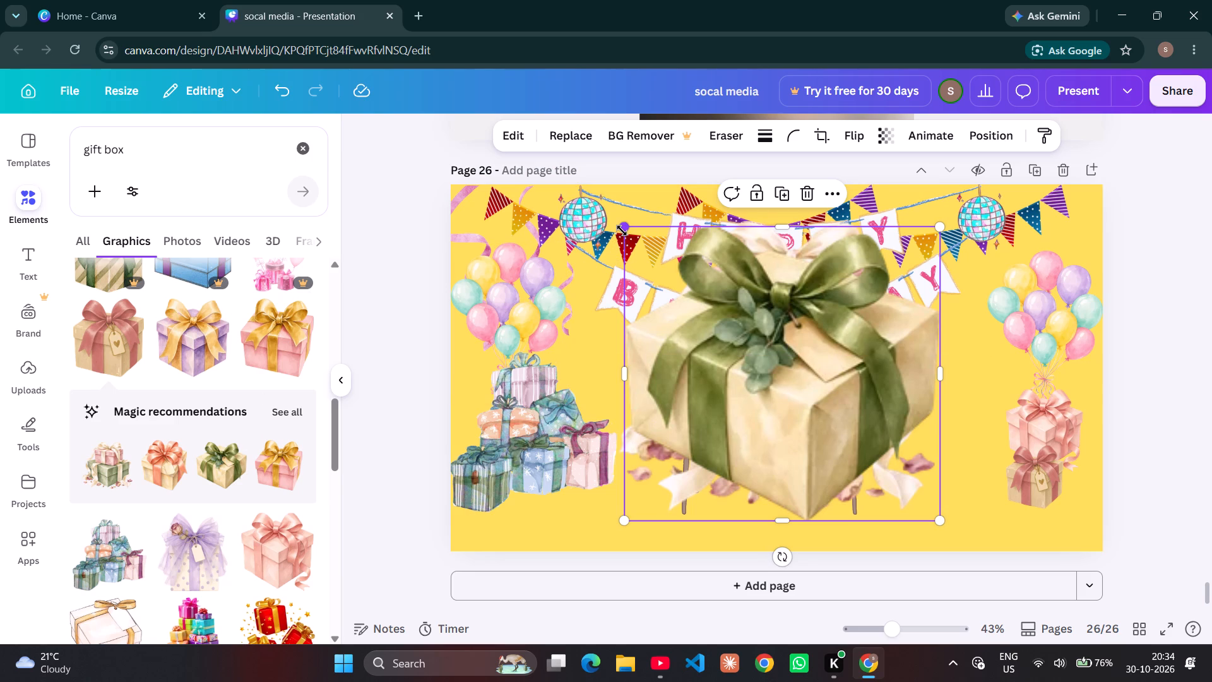
left_click_drag(622, 230, 828, 436)
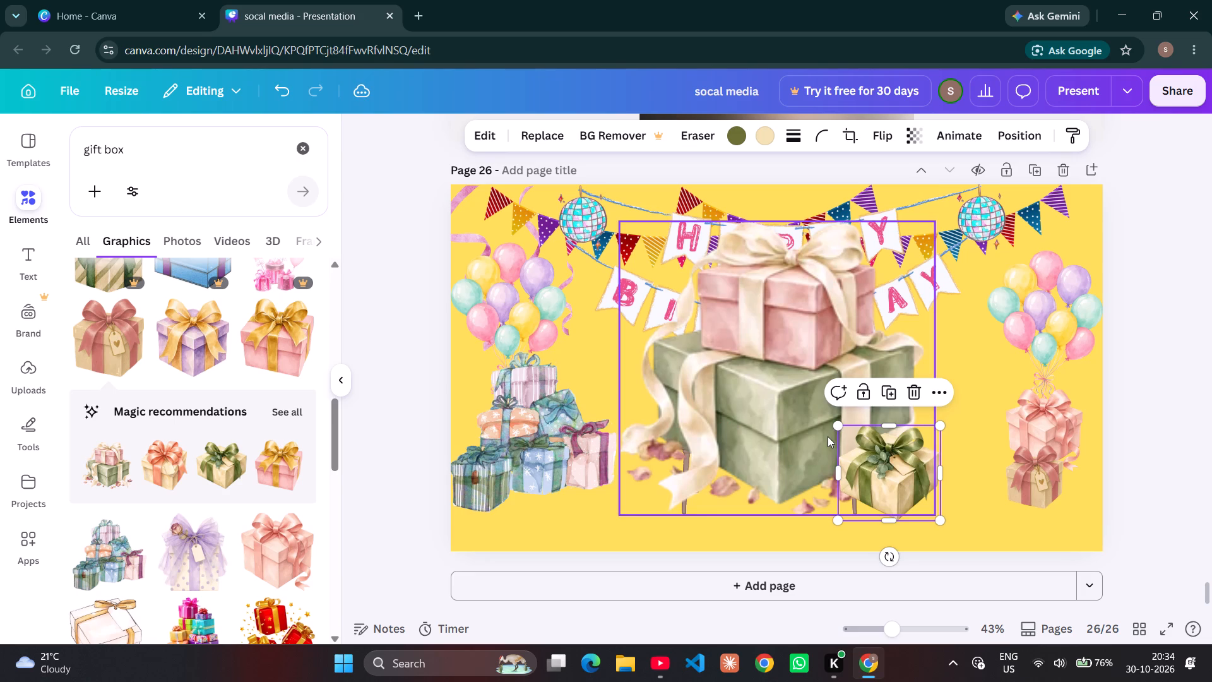
left_click_drag(759, 335, 807, 405)
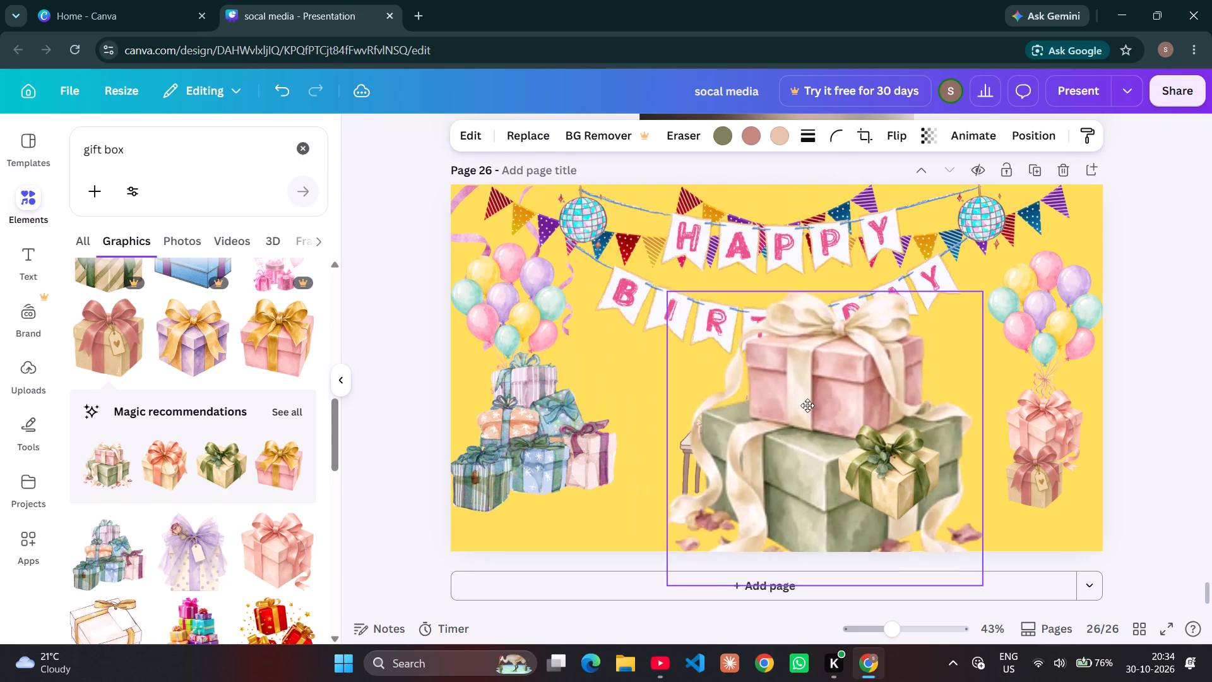
left_click_drag(807, 405, 802, 379)
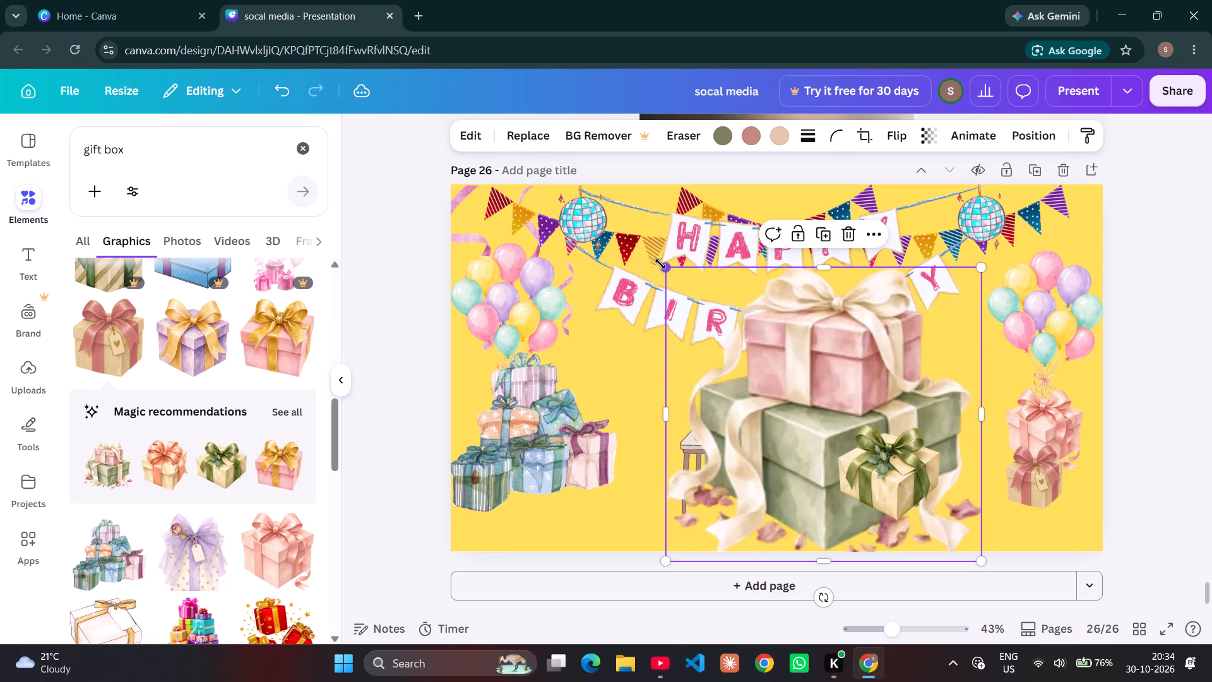
left_click_drag(660, 264, 954, 420)
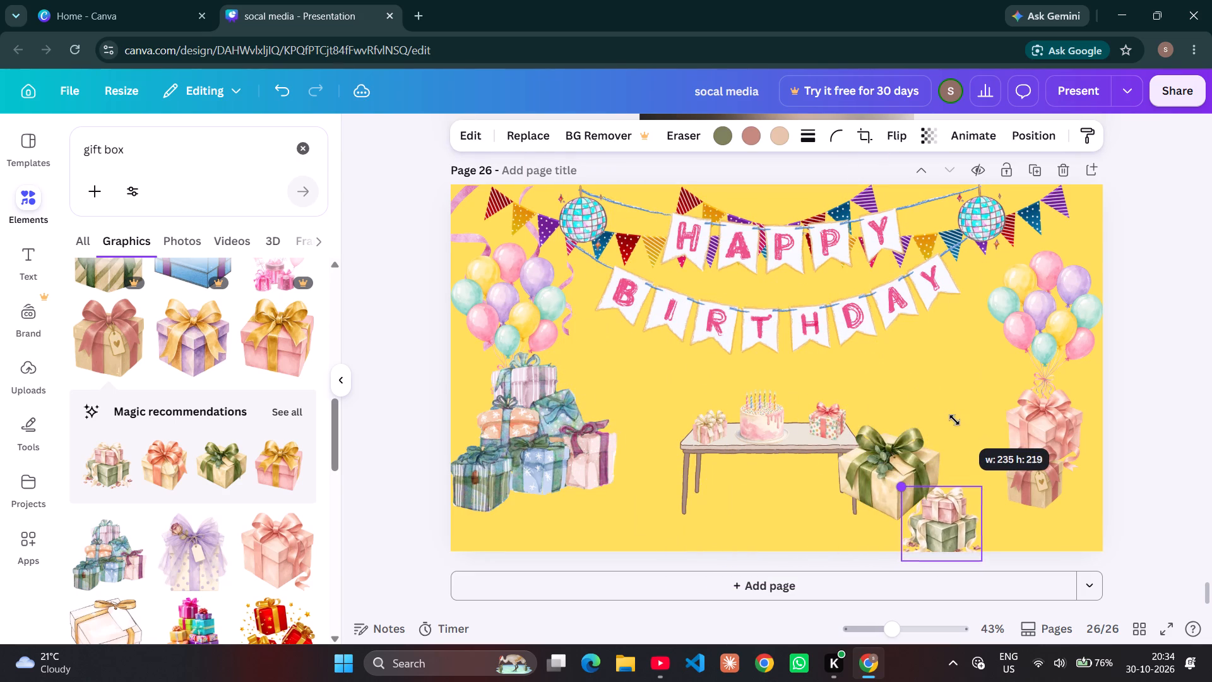
left_click_drag(954, 420, 954, 420)
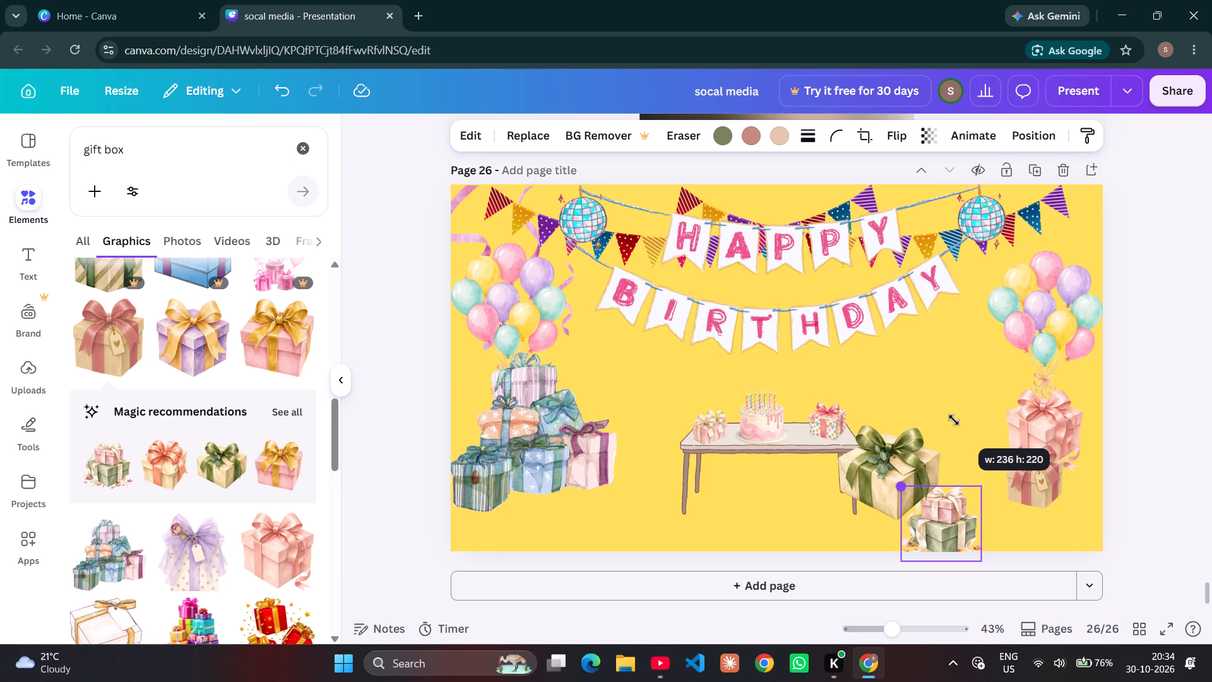
left_click_drag(954, 420, 961, 417)
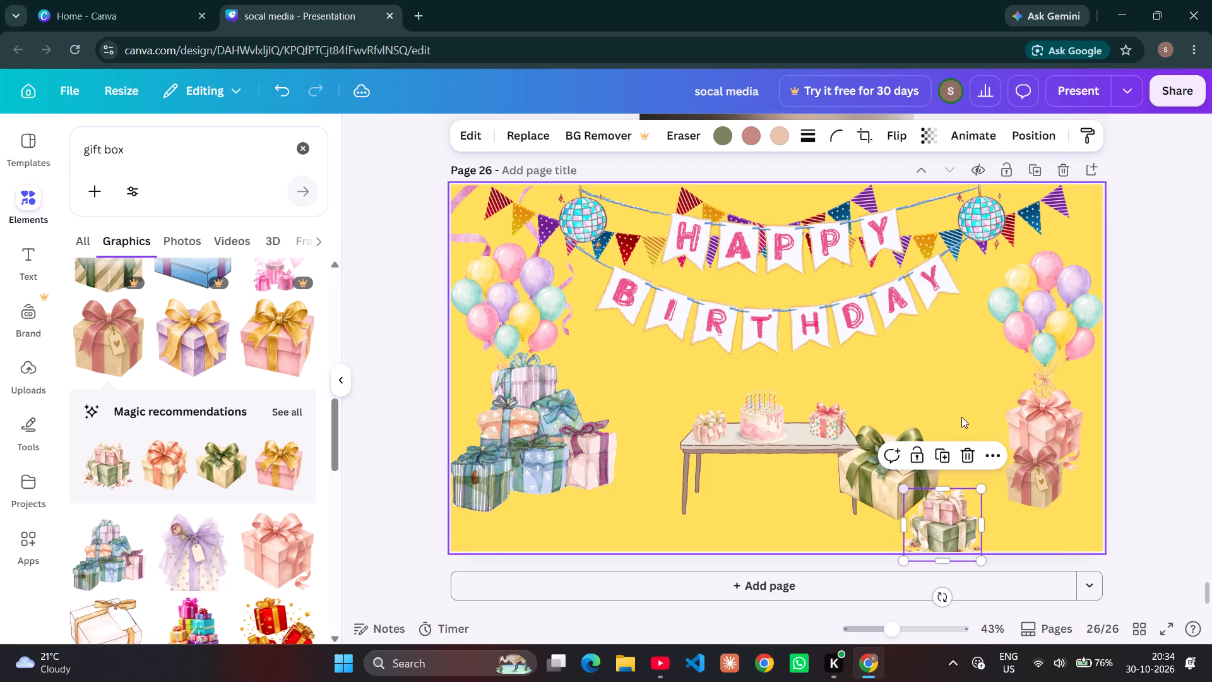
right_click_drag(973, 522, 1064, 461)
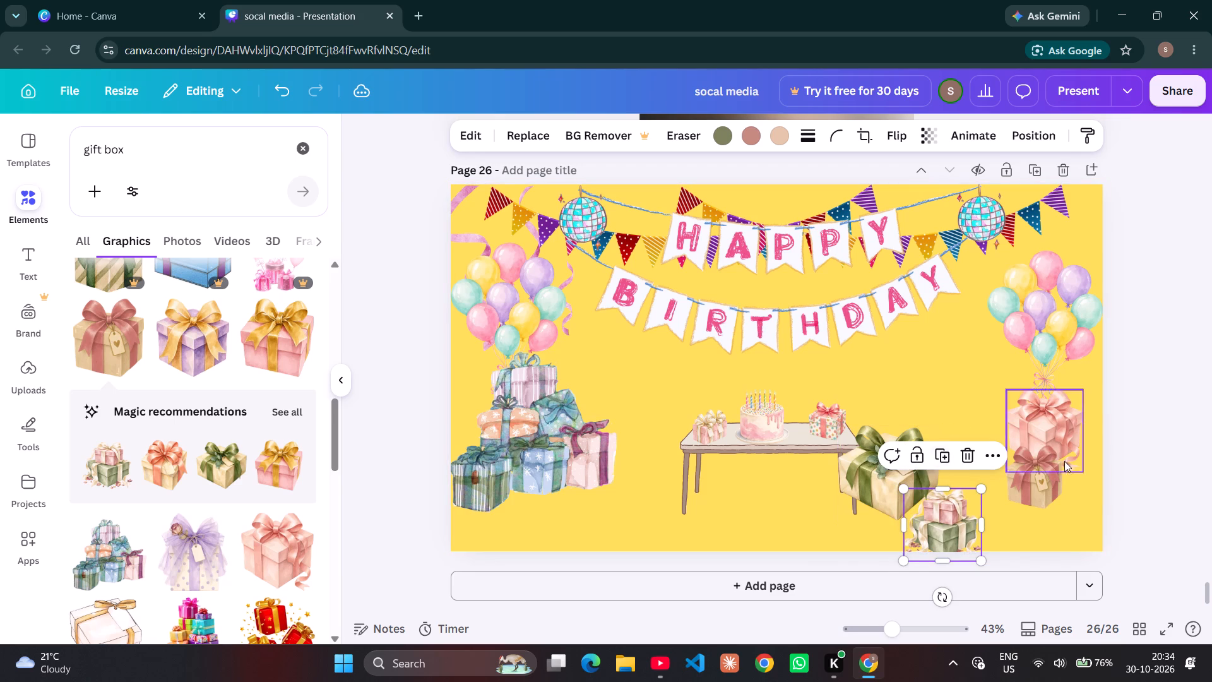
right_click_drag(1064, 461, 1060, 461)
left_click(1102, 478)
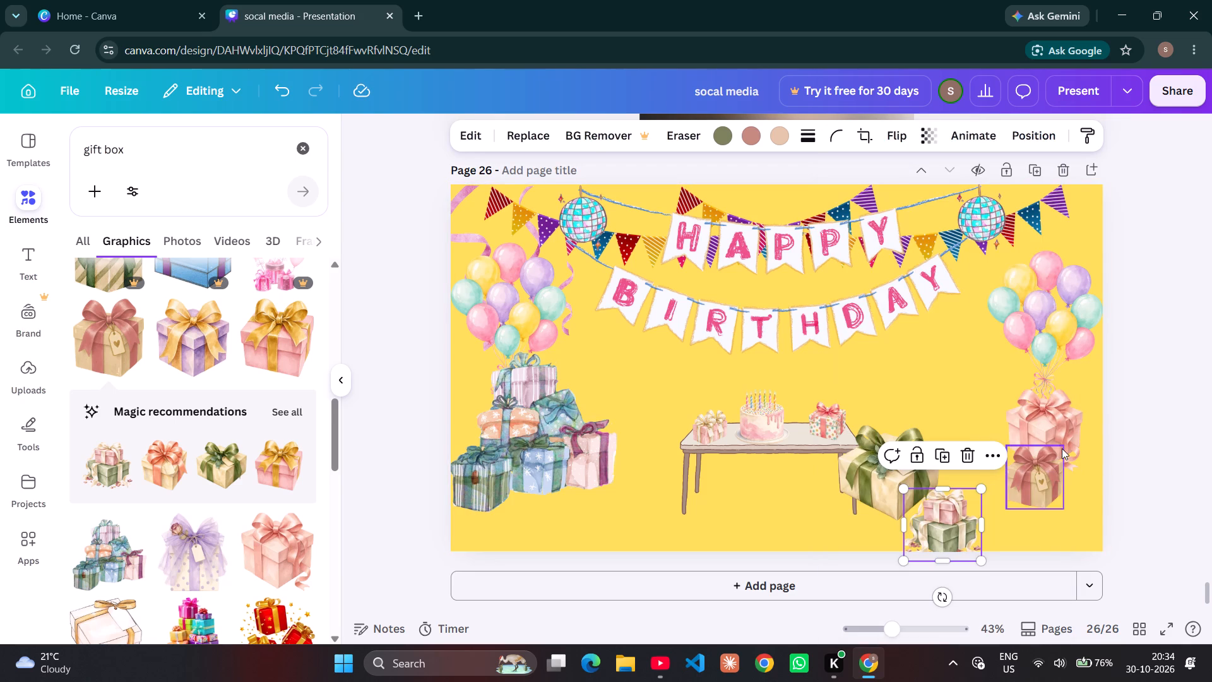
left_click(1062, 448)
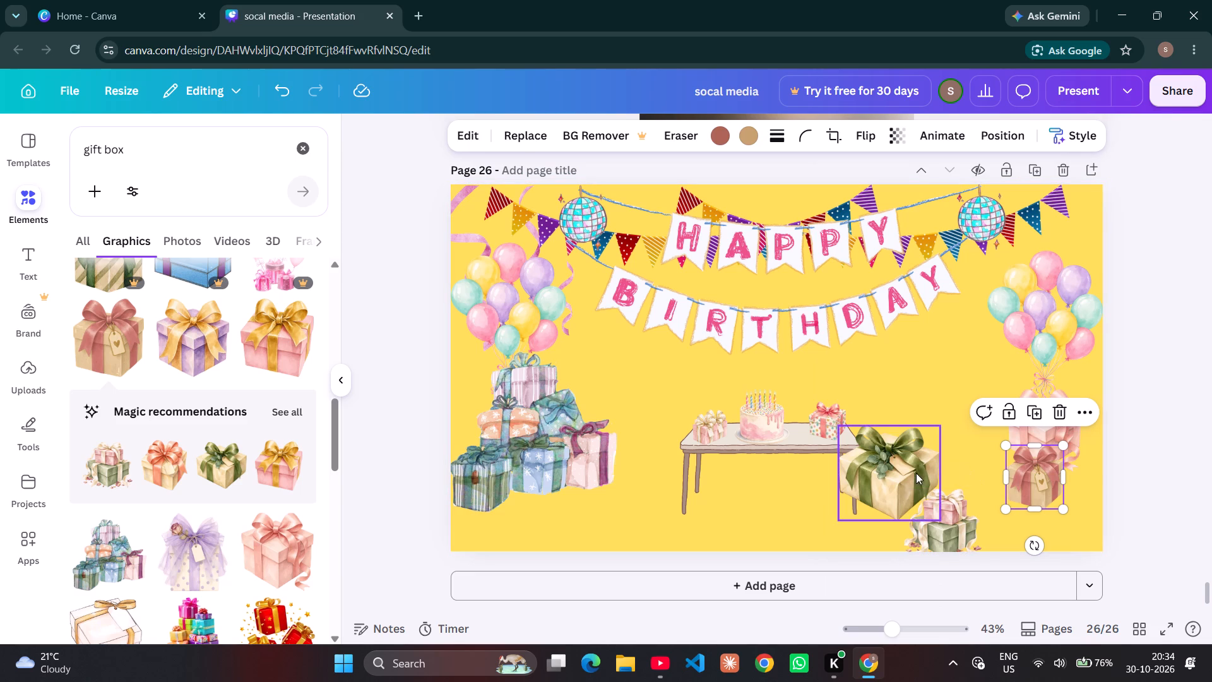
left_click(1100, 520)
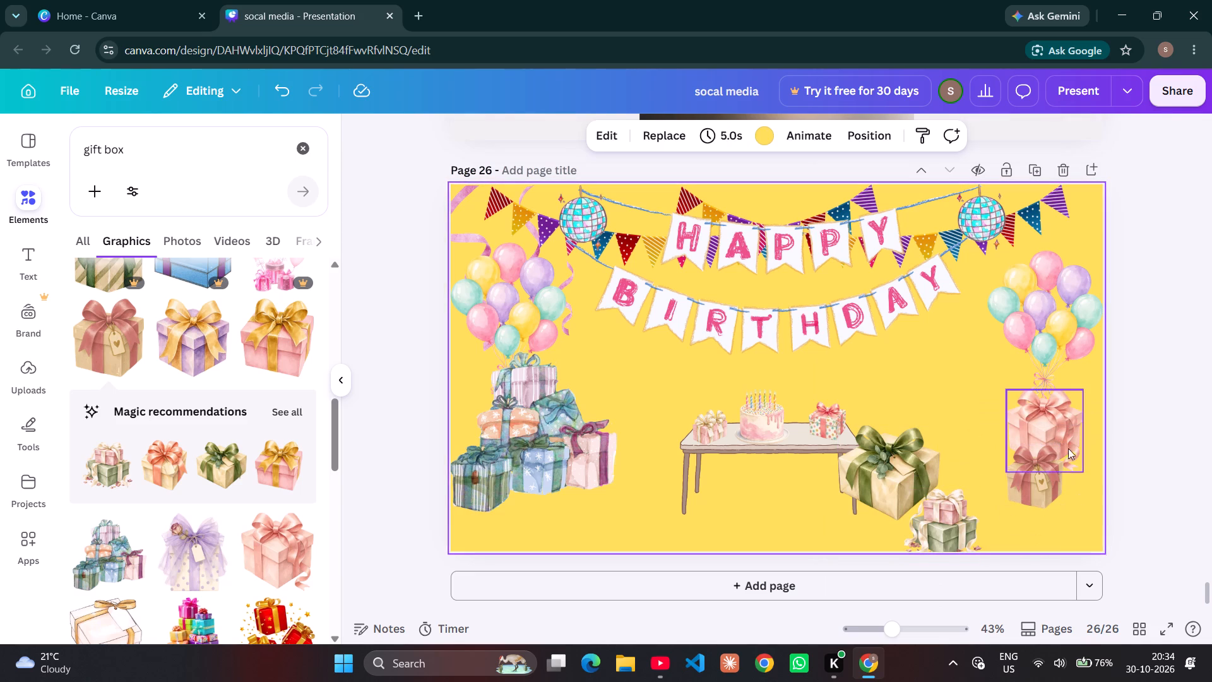
Shift the pink gift box and the tan gift box up and right so they form a pile under the right-hand balloons.
left_click(1058, 436)
left_click_drag(1058, 436, 1082, 426)
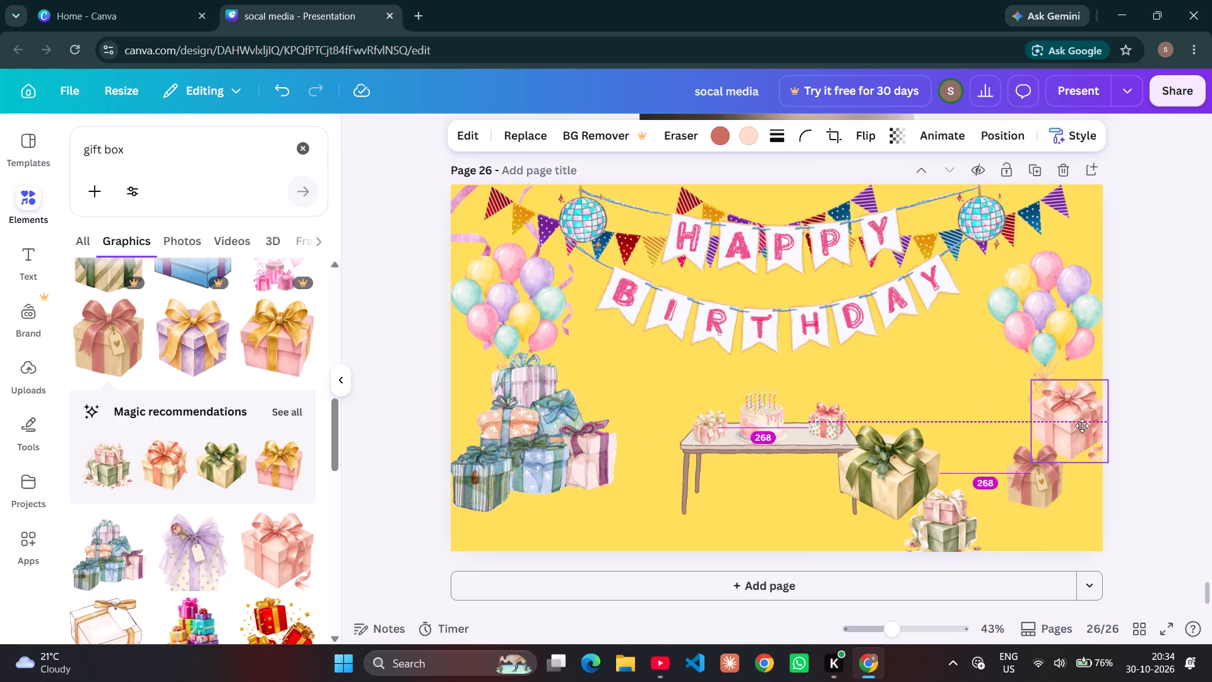
left_click_drag(1082, 426, 1069, 419)
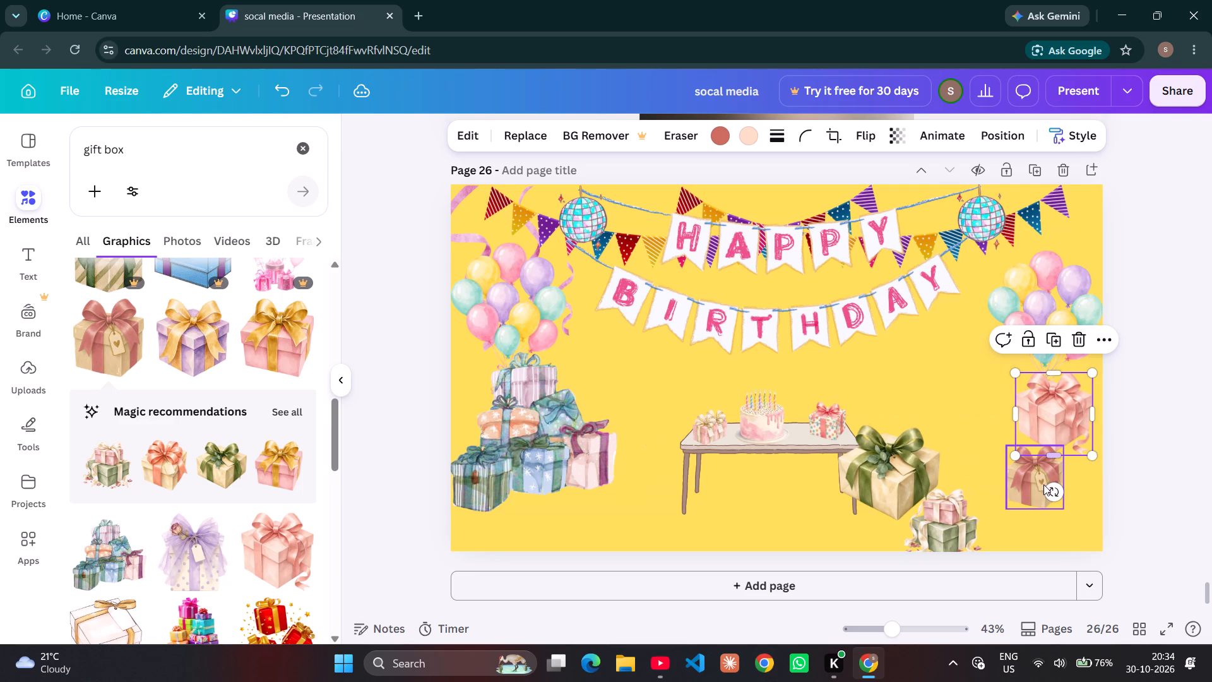
left_click(1028, 484)
left_click_drag(1028, 484, 1051, 461)
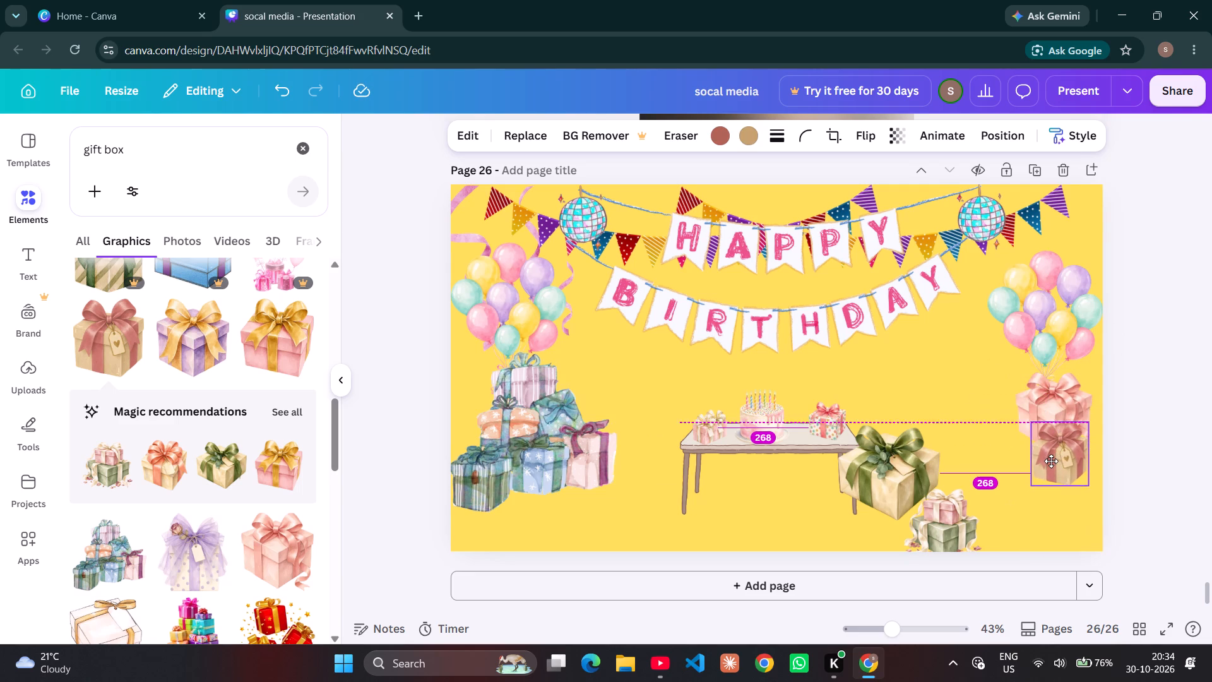
left_click_drag(1051, 461, 1052, 462)
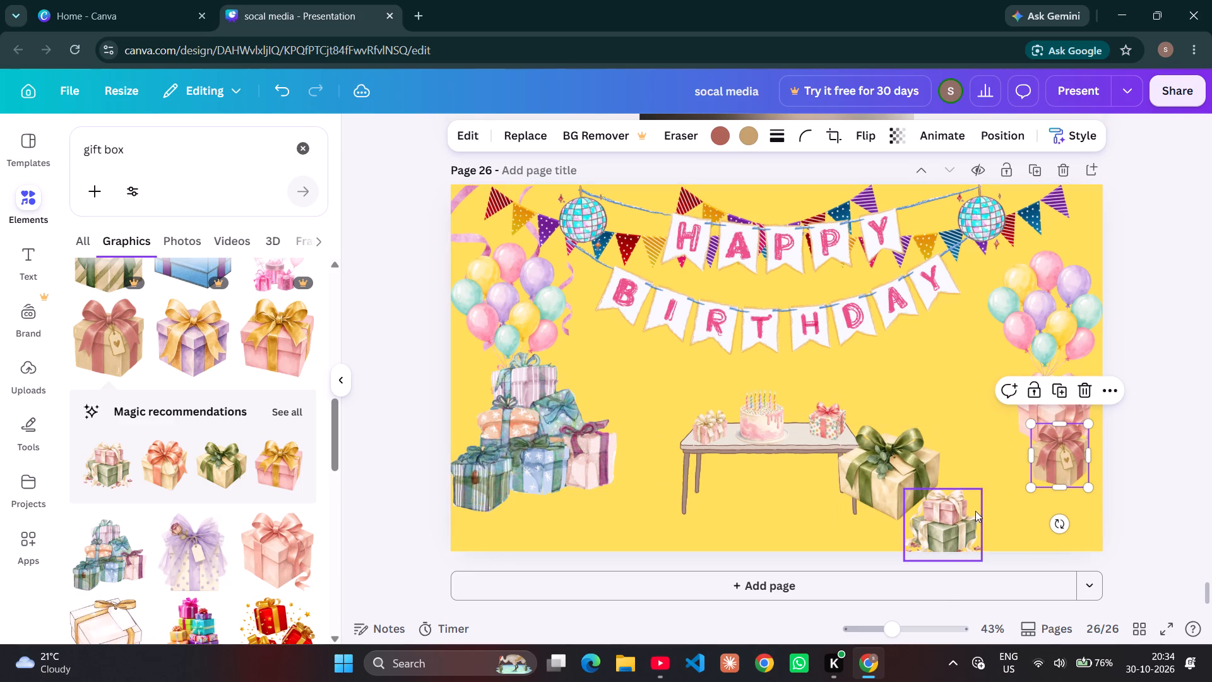
Move the pink-and-green gift stack up beside the tan gift box, on its left side.
left_click_drag(975, 511, 1026, 456)
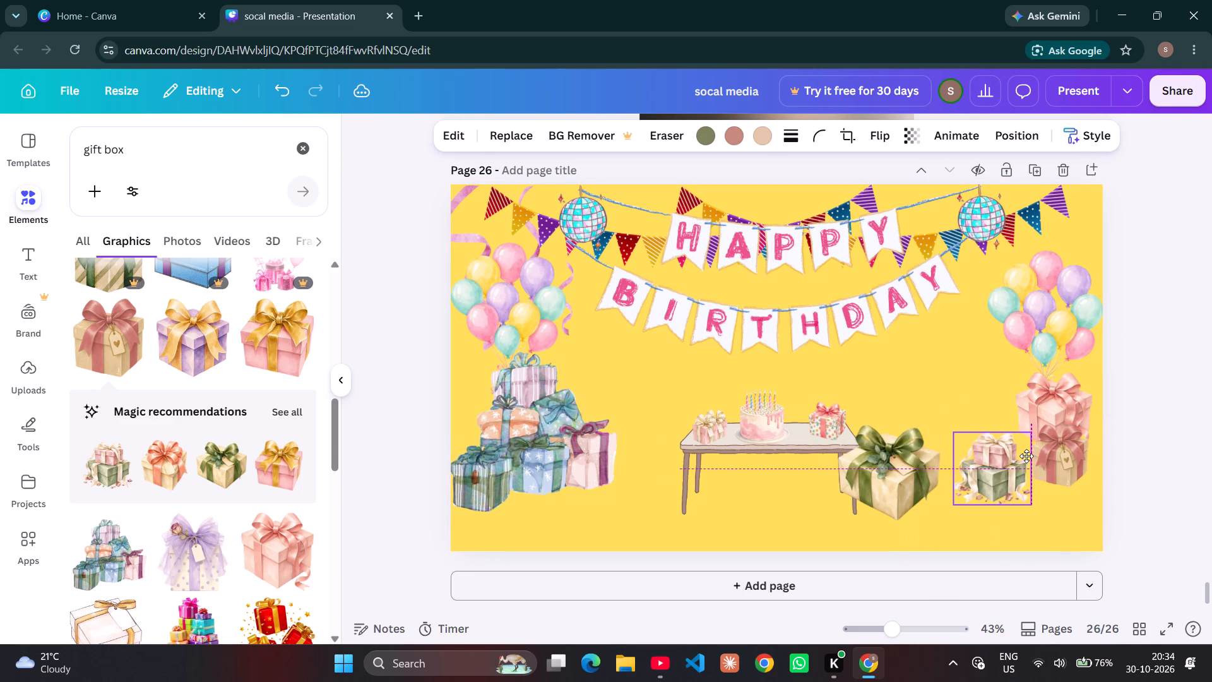
left_click_drag(1026, 456, 1036, 455)
left_click(1129, 495)
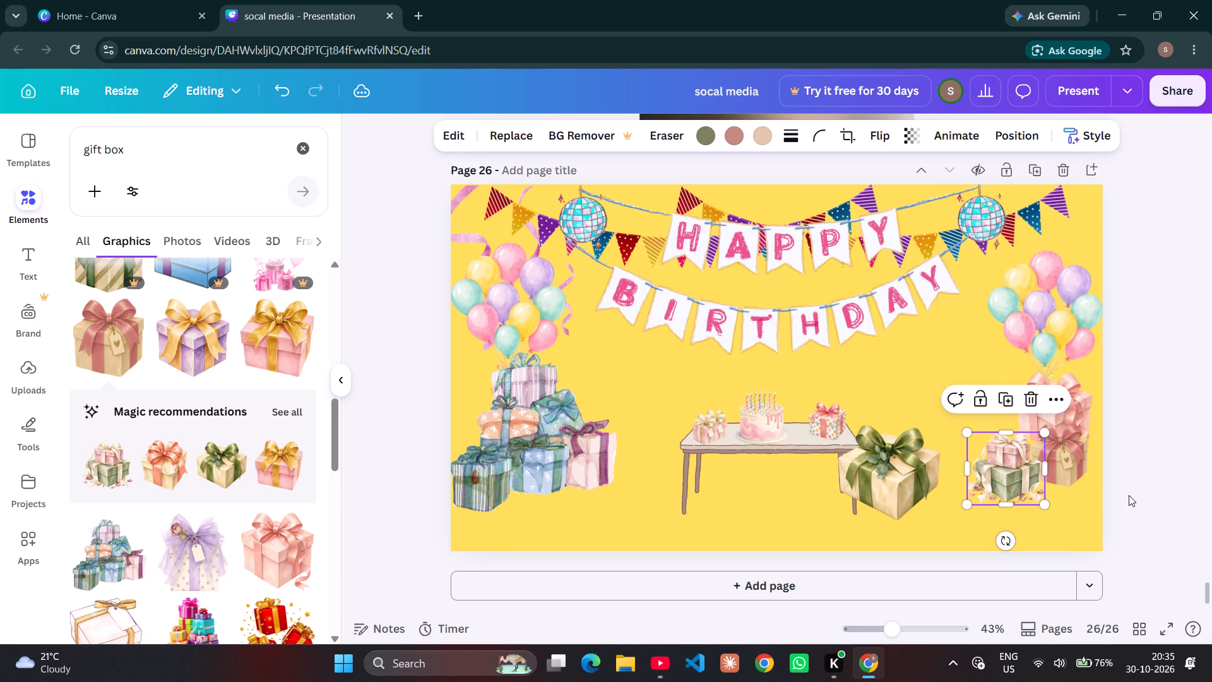
Shrink the green-bowed gift box to about the tan box's width and place it in front of the pile's base.
left_click(858, 481)
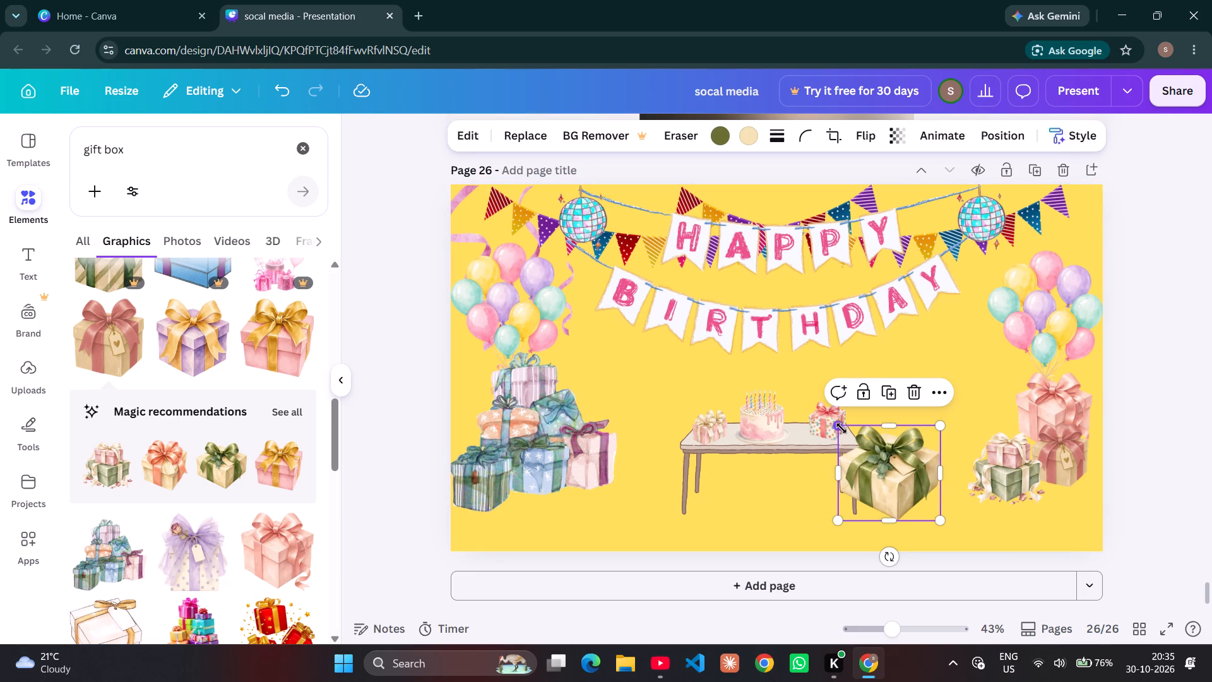
left_click_drag(843, 428, 920, 484)
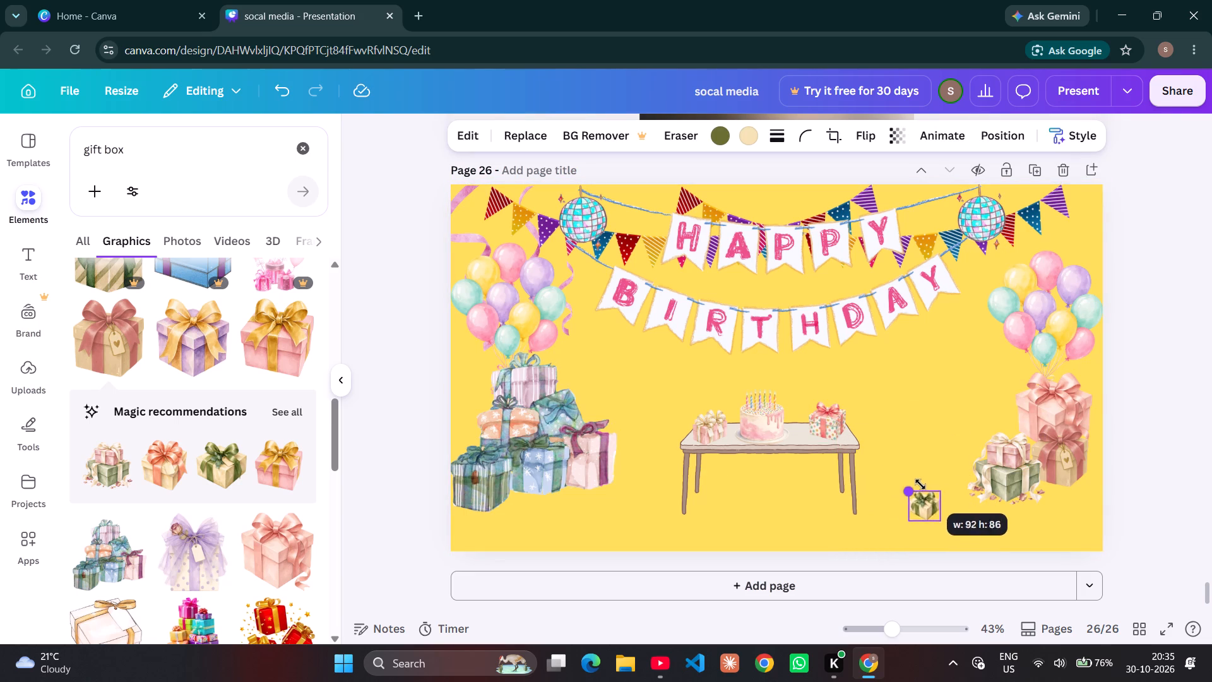
left_click_drag(920, 484, 876, 481)
left_click_drag(901, 493, 1045, 491)
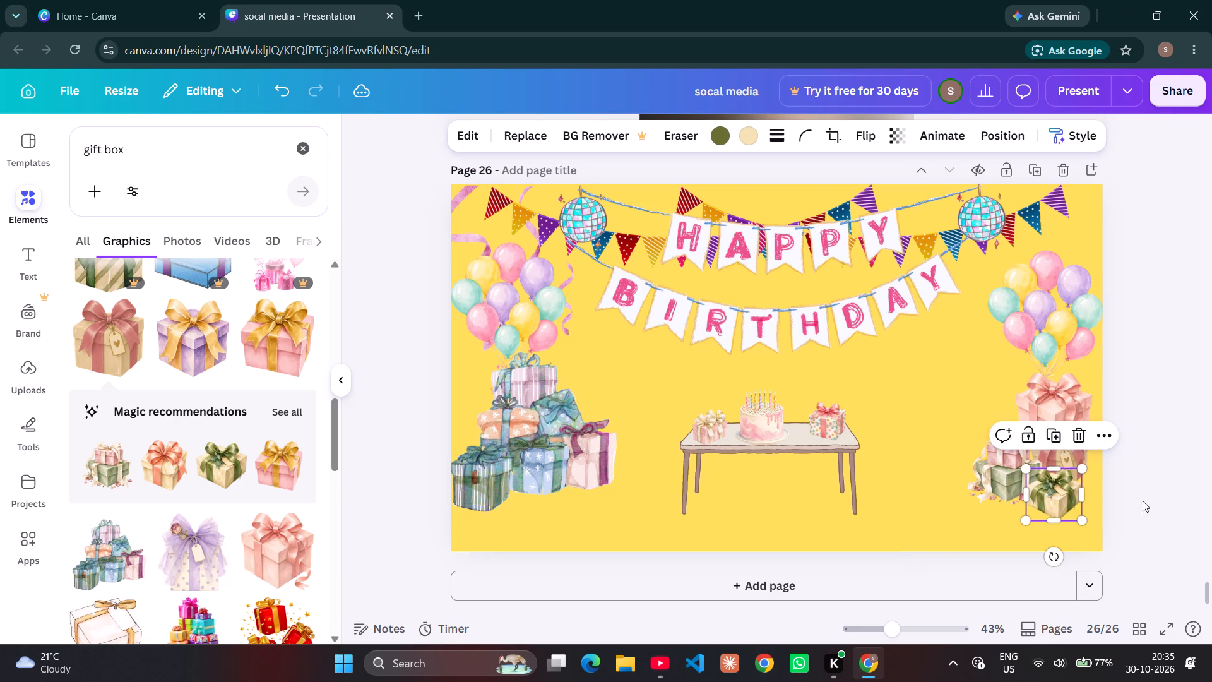
left_click(1151, 498)
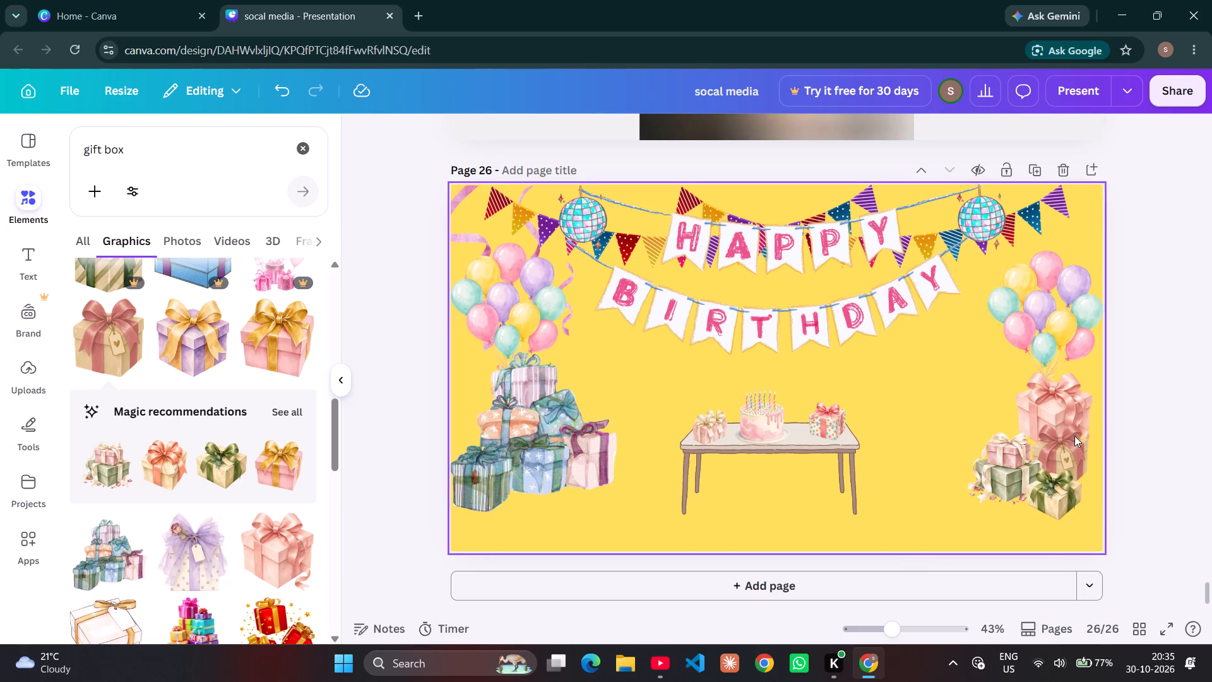
Nudge the pink gift box slightly left and up to sit centred beneath the right-hand balloons.
left_click(1059, 416)
left_click_drag(1059, 416, 1045, 412)
left_click(1146, 456)
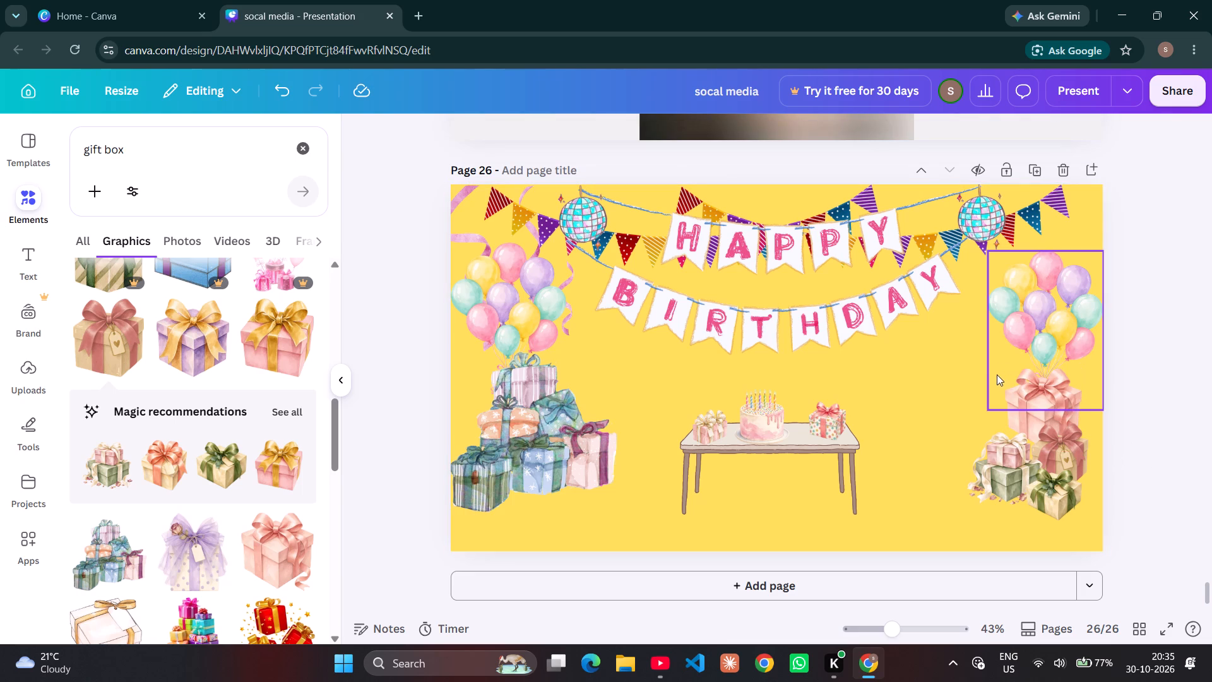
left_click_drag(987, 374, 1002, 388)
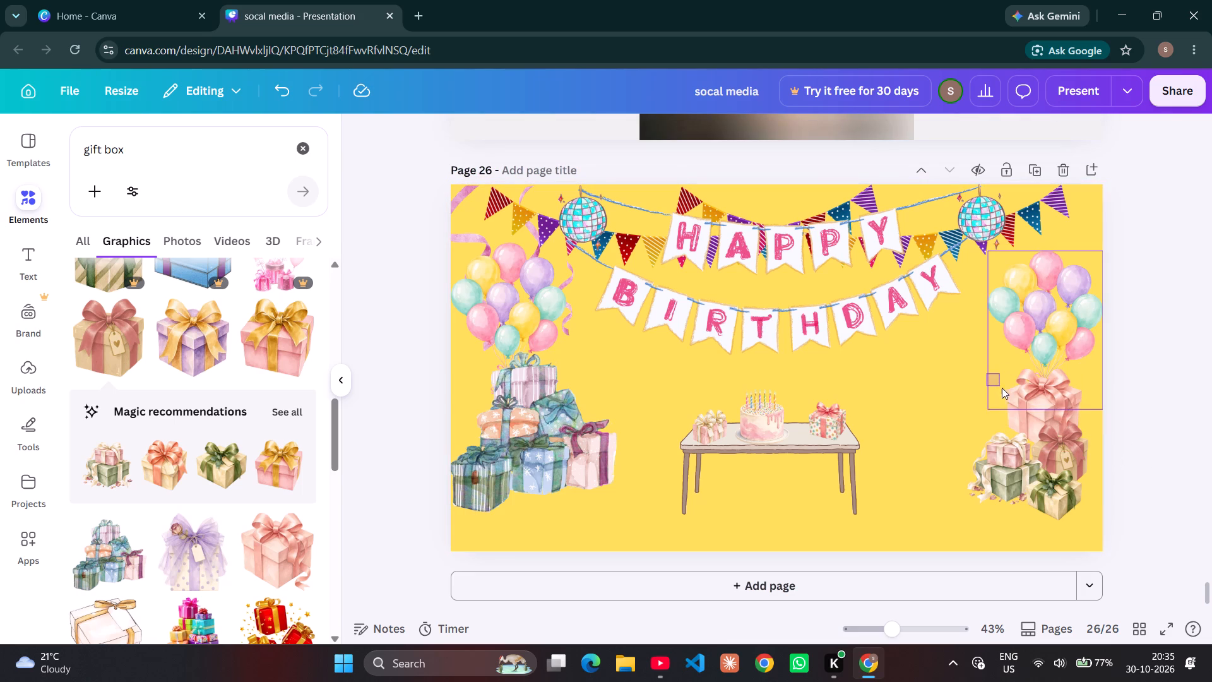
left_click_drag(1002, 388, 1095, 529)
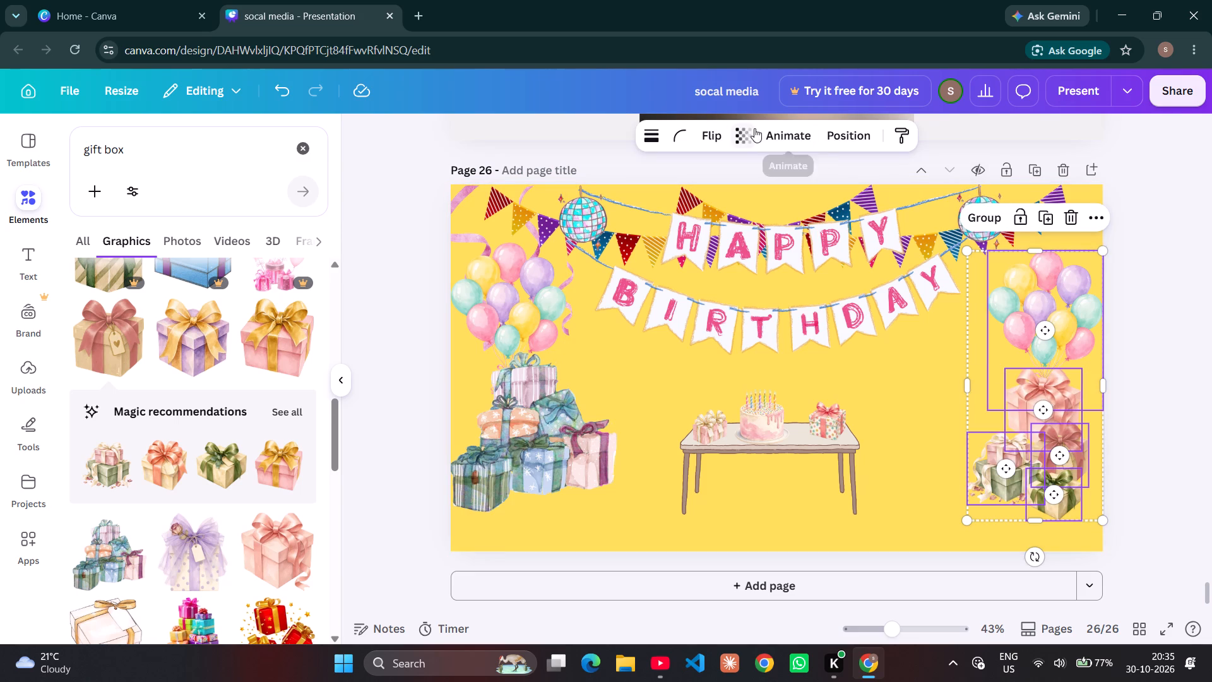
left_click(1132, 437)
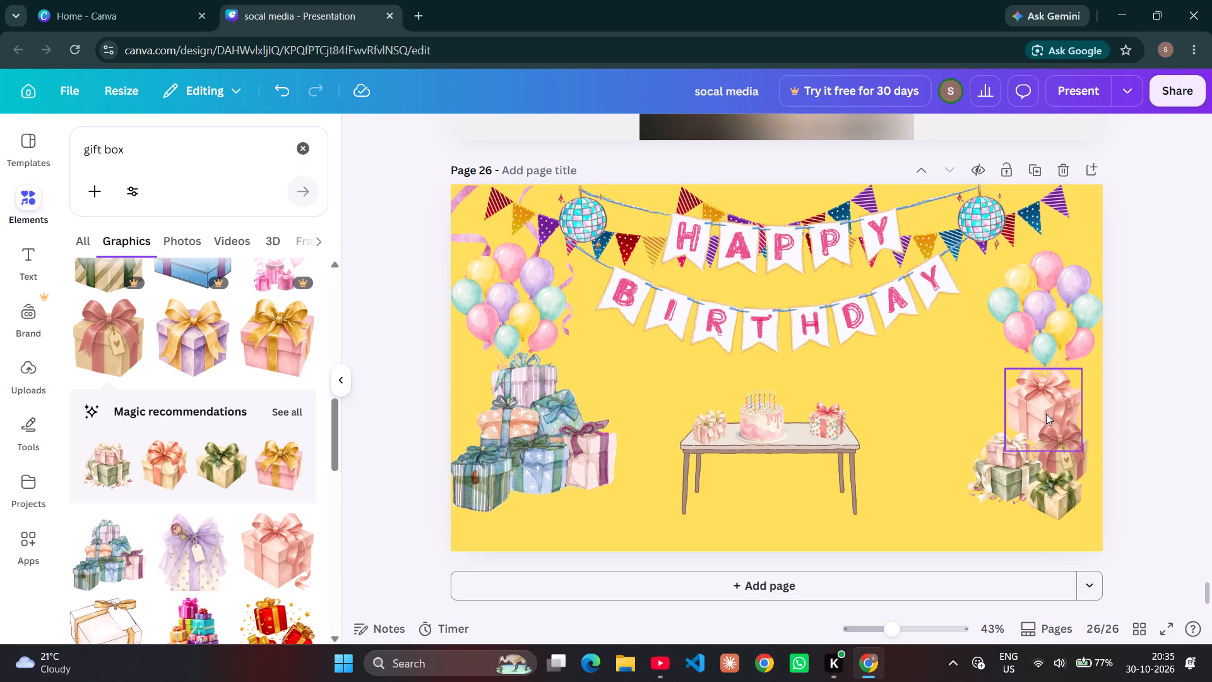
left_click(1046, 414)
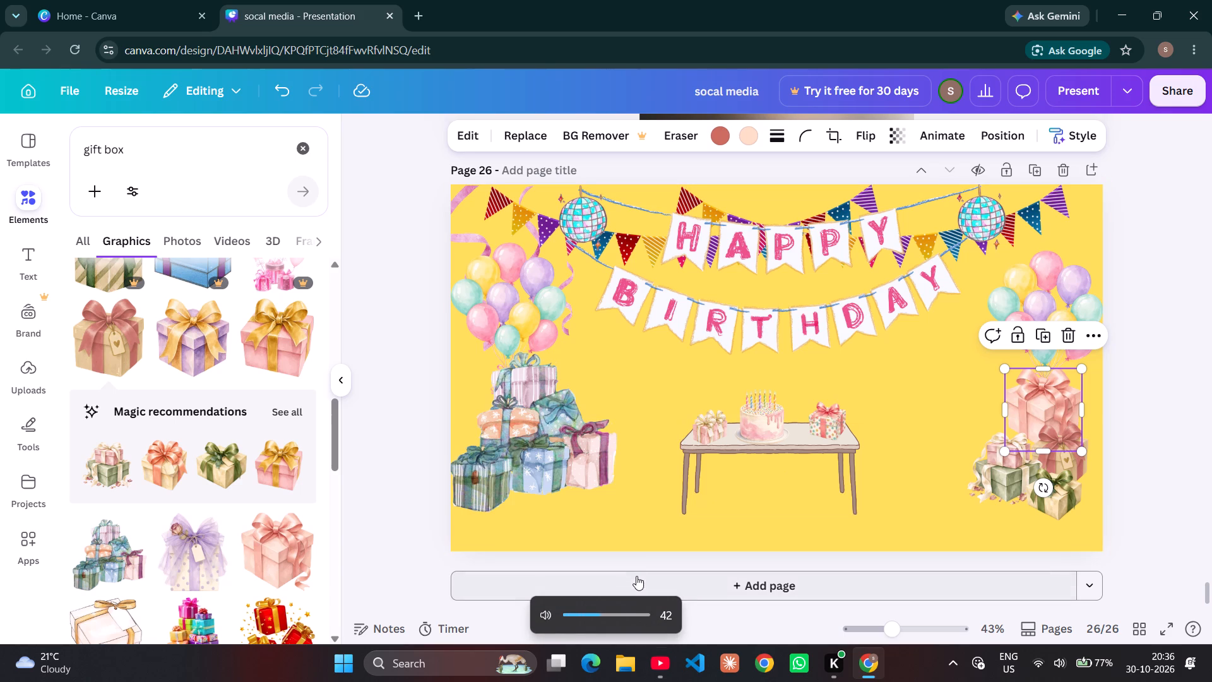
Switch to YouTube, browse the suggested songs beside the playing Tere Bina video, and return to the Canva design.
left_click(663, 666)
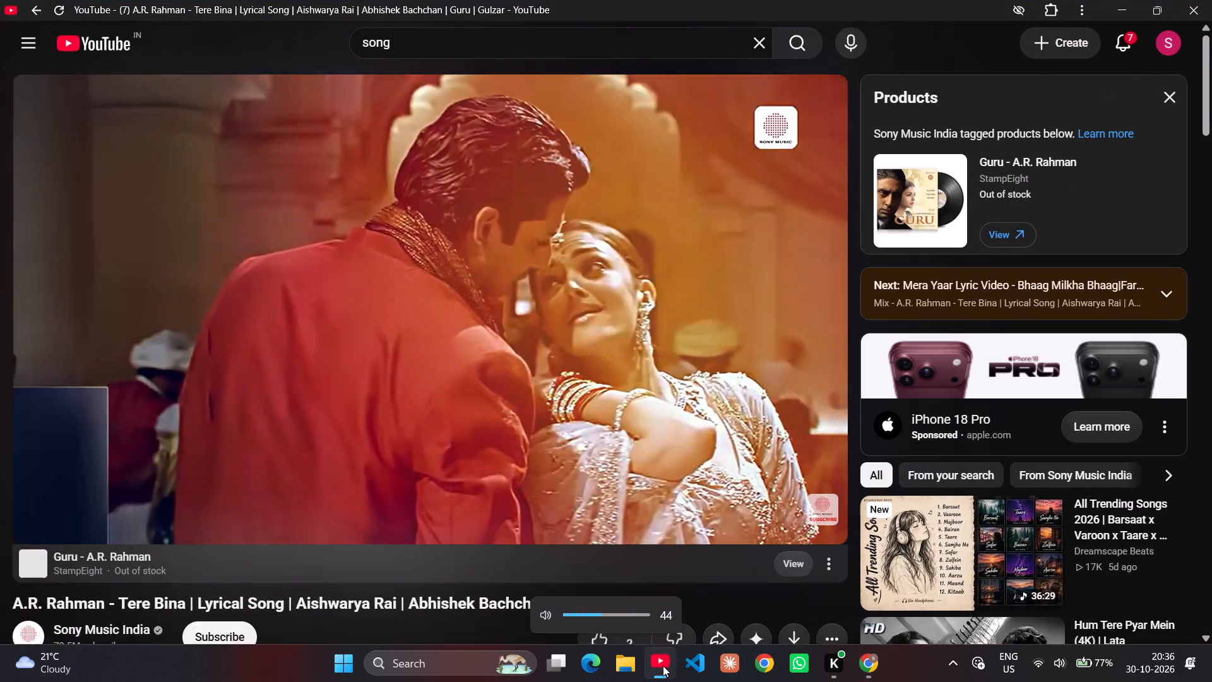
scroll(1037, 437, "down", 1)
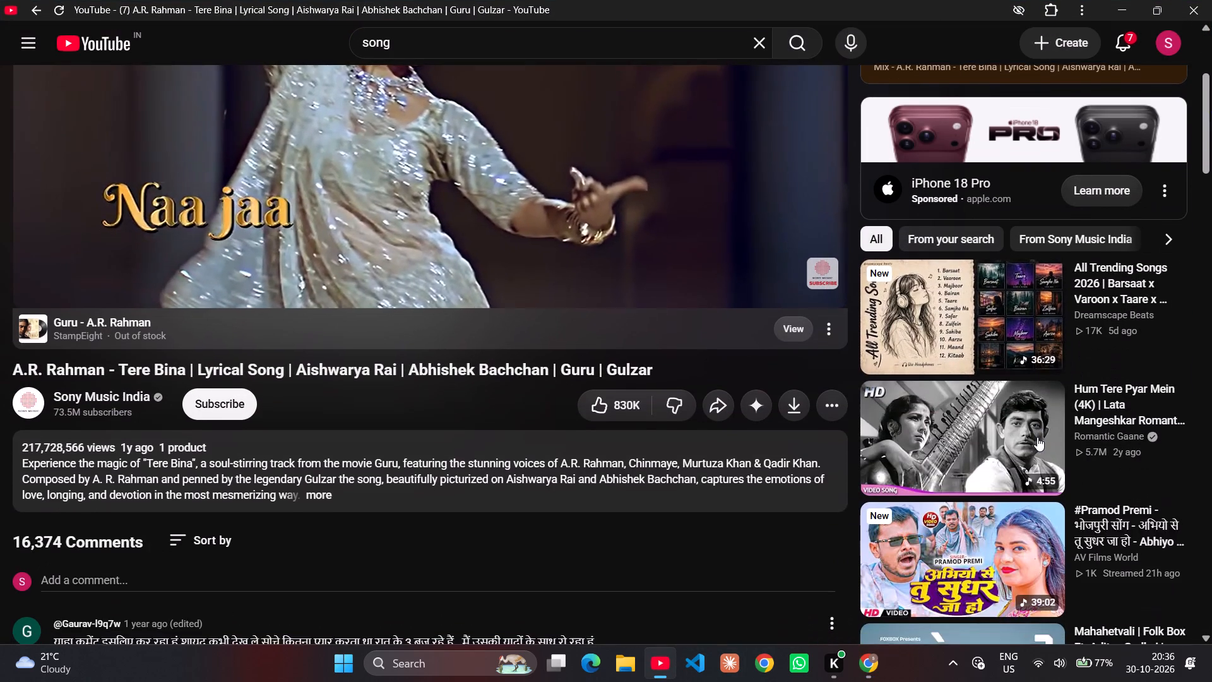
scroll(1037, 437, "down", 1)
scroll(1037, 437, "right", 3)
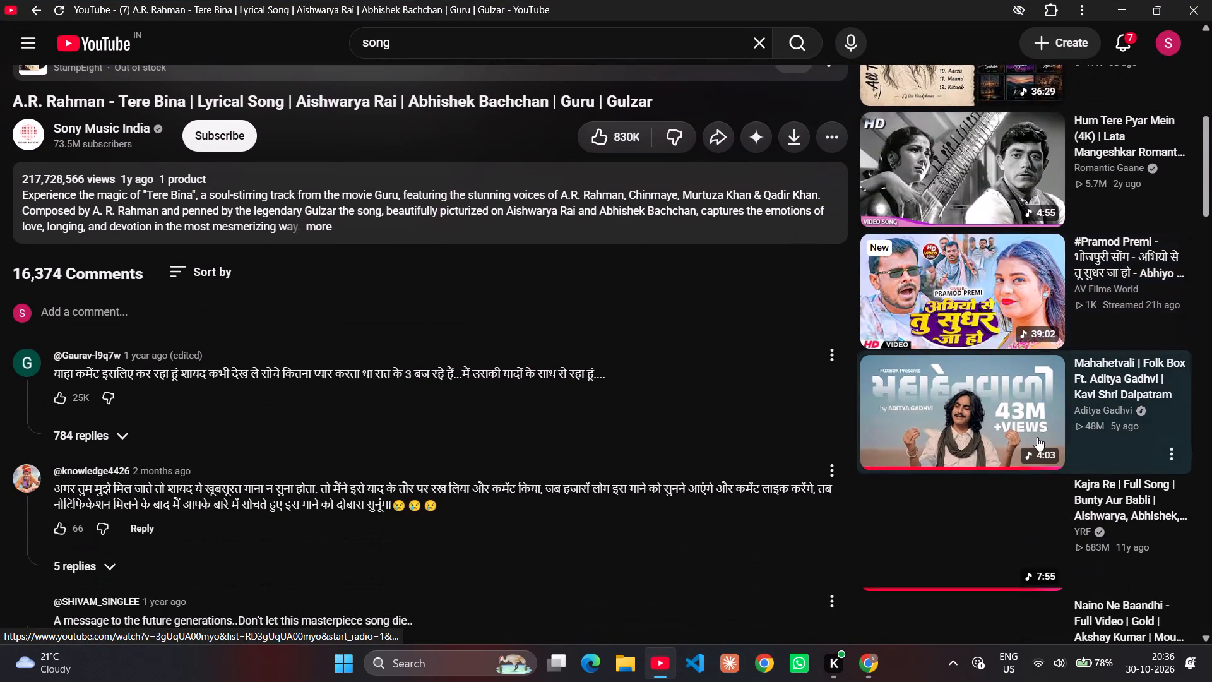
scroll(1037, 437, "right", 2)
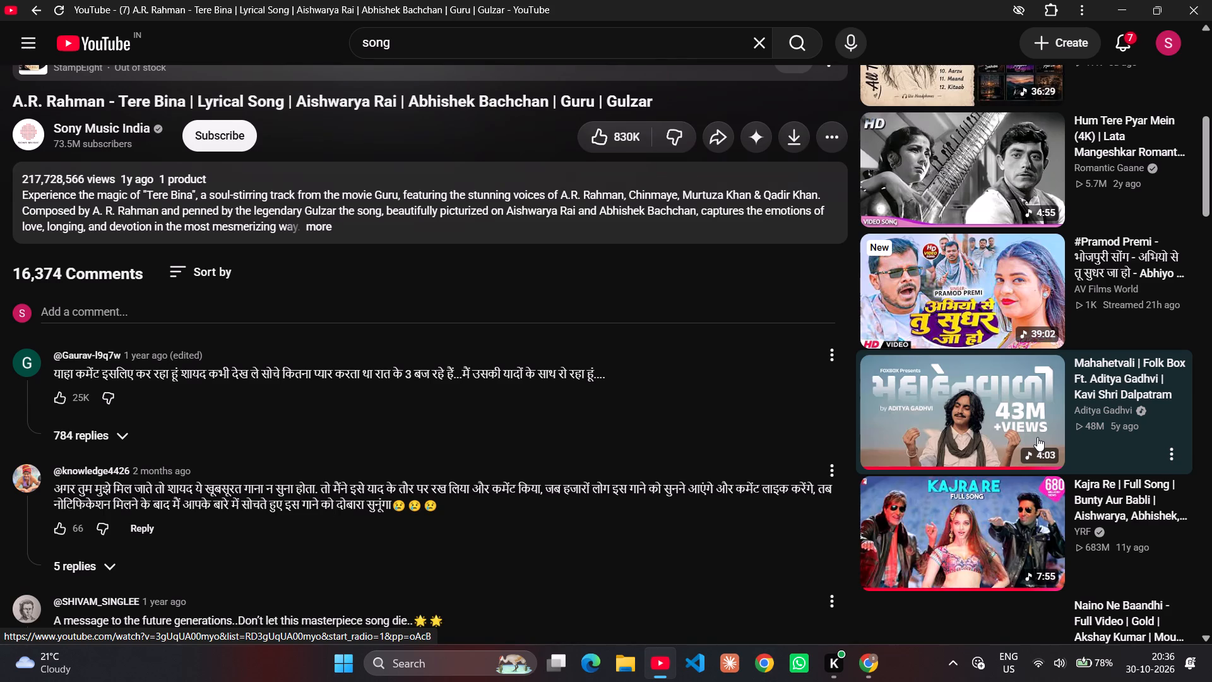
scroll(1037, 437, "right", 2)
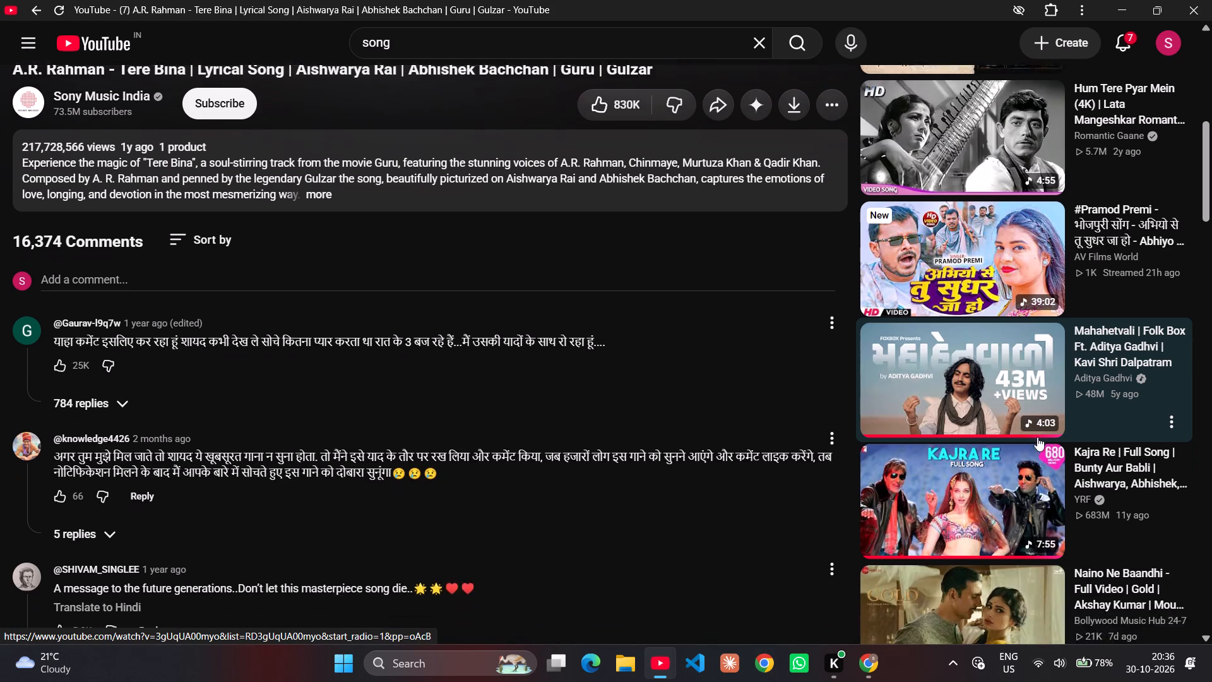
scroll(1037, 437, "right", 1)
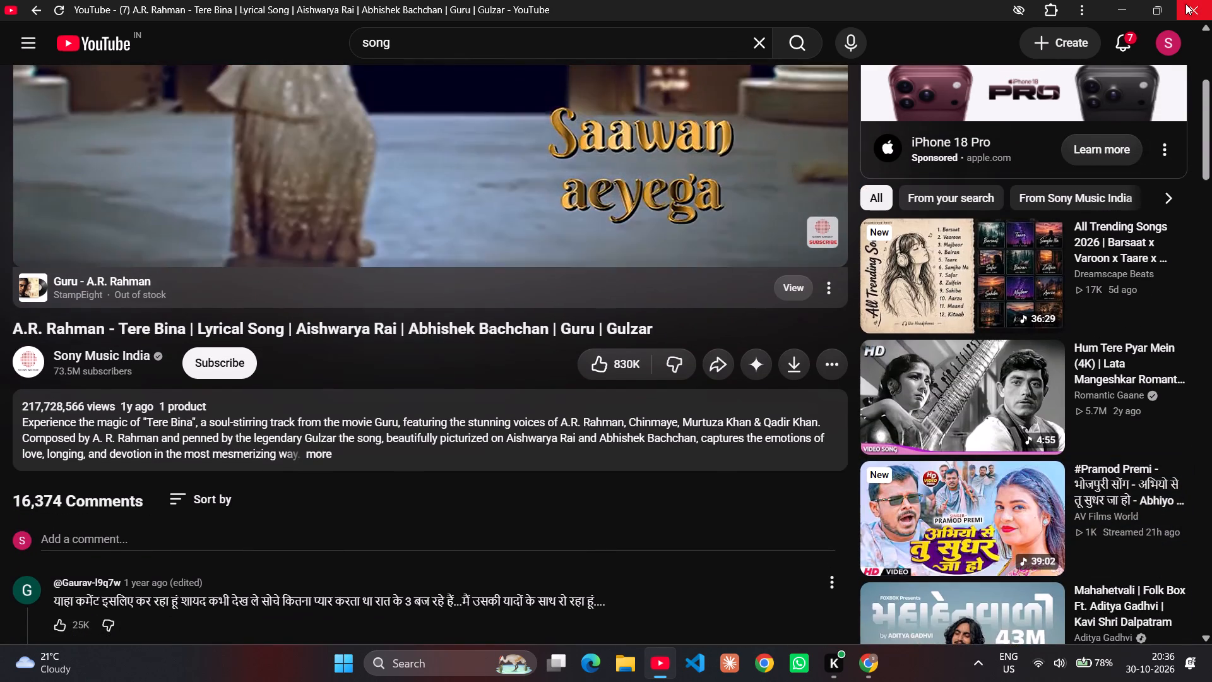
left_click(1123, 4)
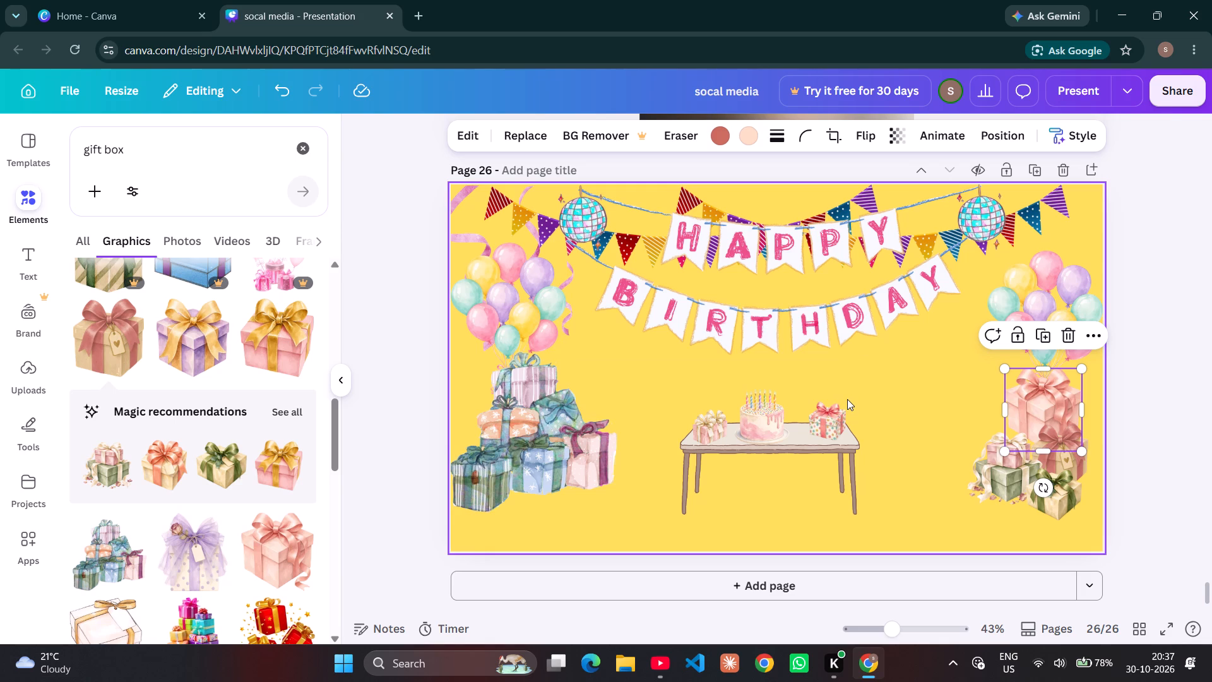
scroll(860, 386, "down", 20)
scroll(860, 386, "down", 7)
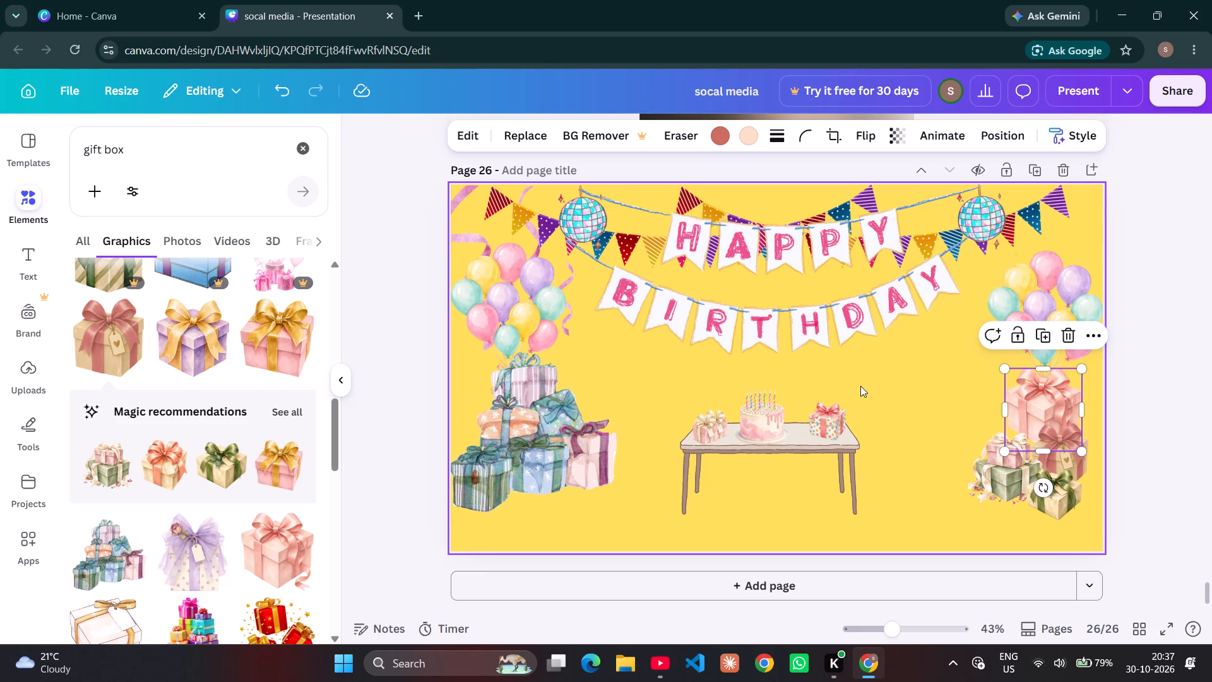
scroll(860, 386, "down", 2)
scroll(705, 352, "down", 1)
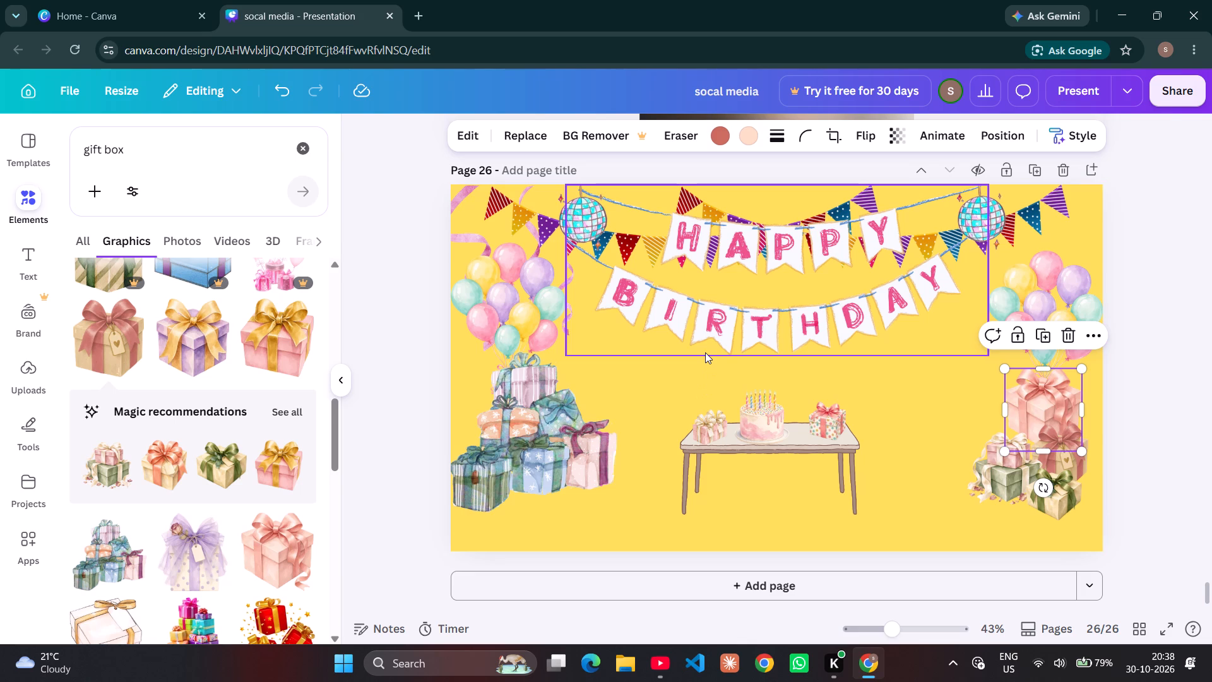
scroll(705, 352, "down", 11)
Deselect the pink gift box and browse the gift box graphics results for more presents for the page.
scroll(705, 352, "down", 2)
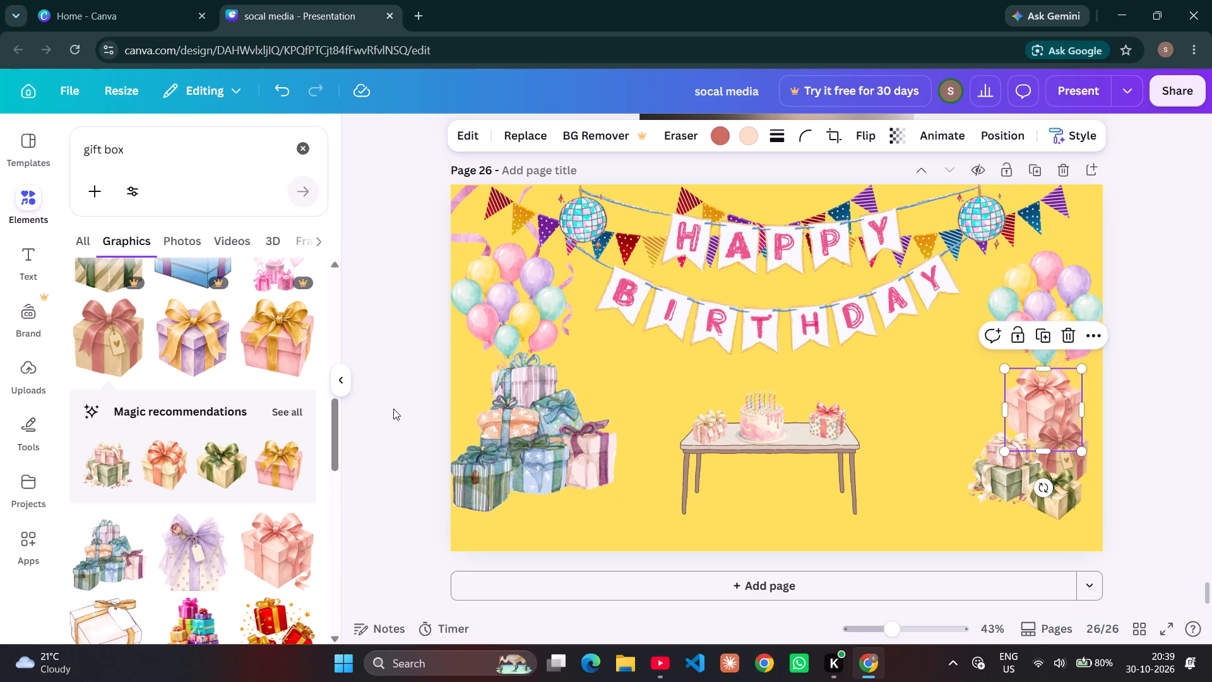
left_click(393, 409)
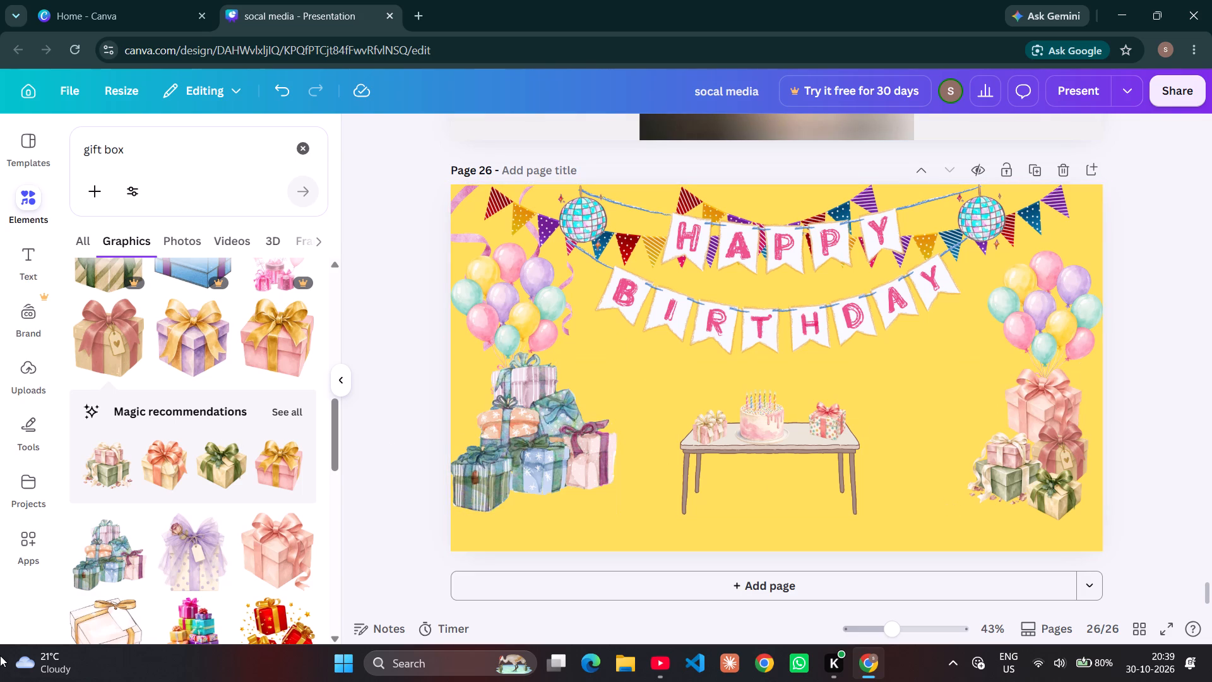
scroll(85, 565, "right", 3)
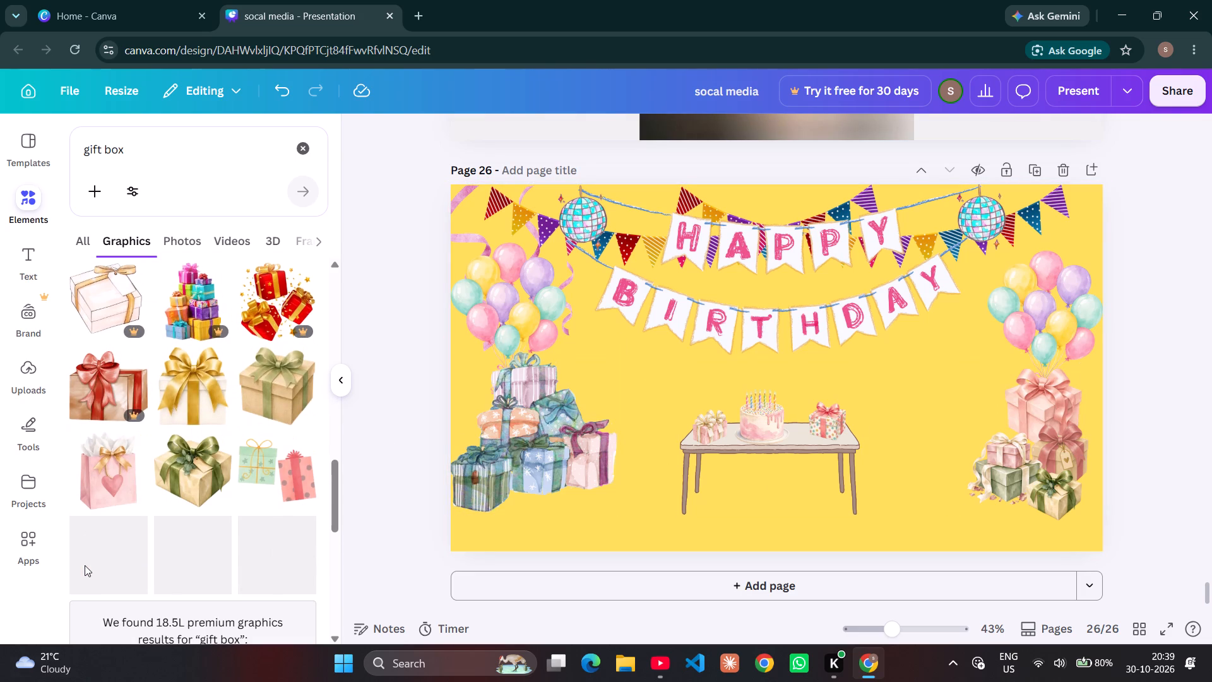
scroll(85, 565, "right", 1)
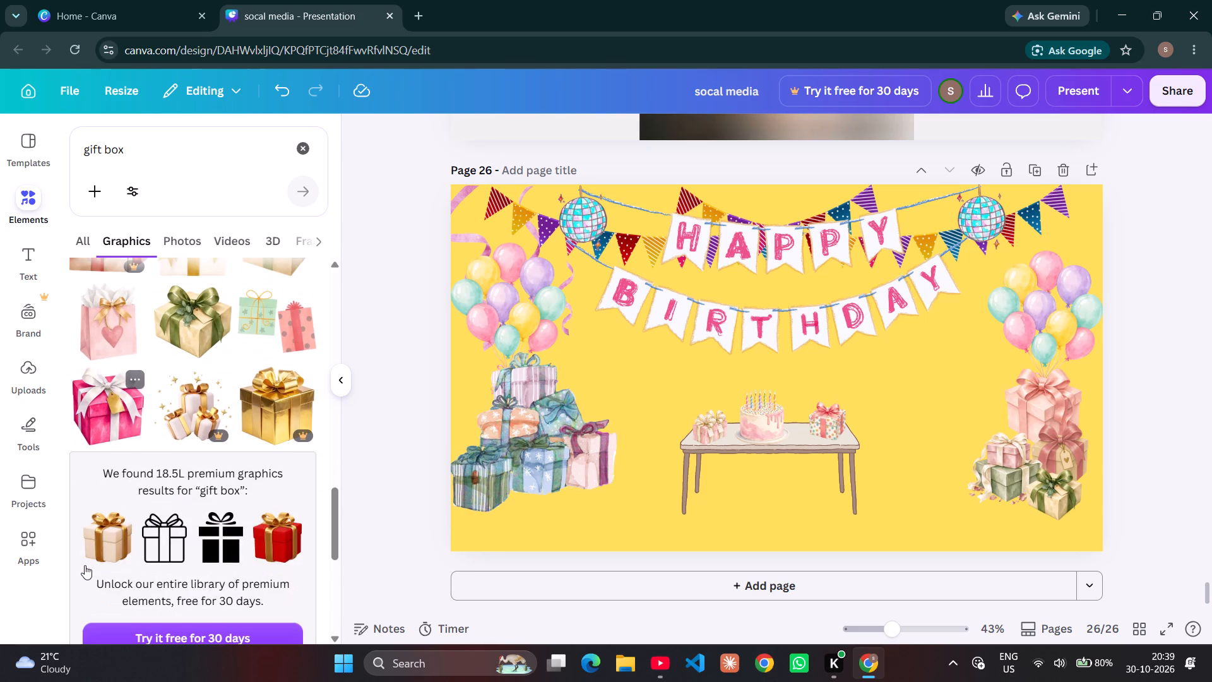
scroll(85, 565, "right", 6)
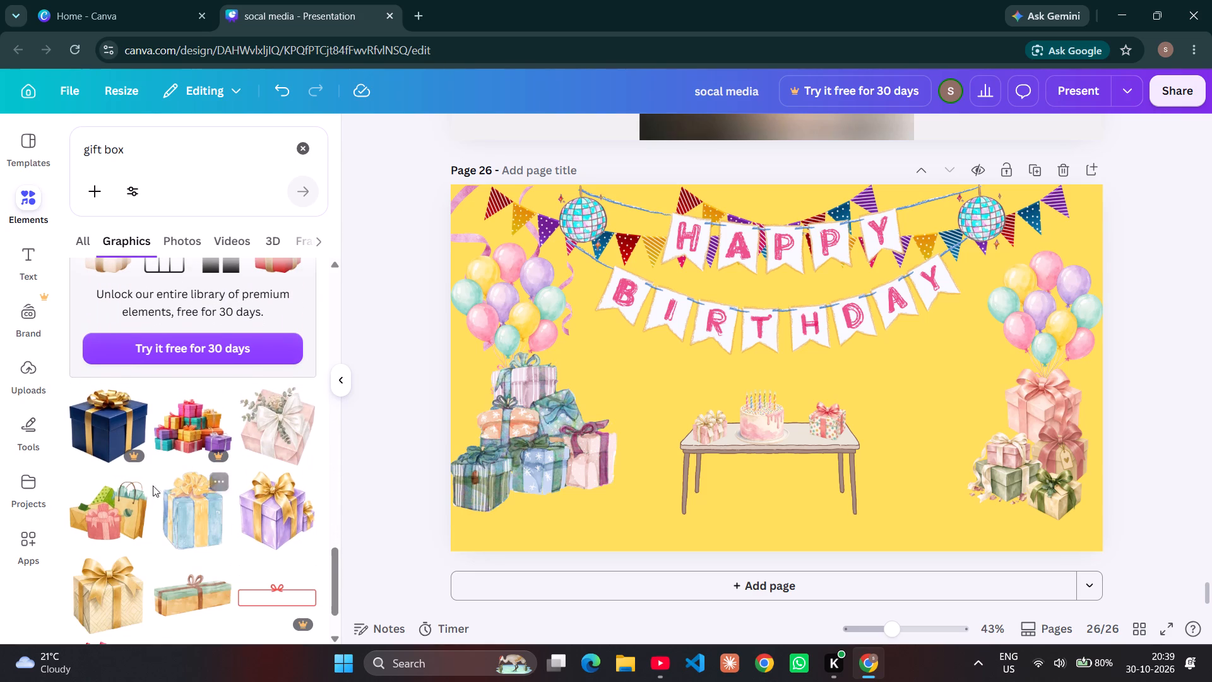
scroll(148, 512, "right", 4)
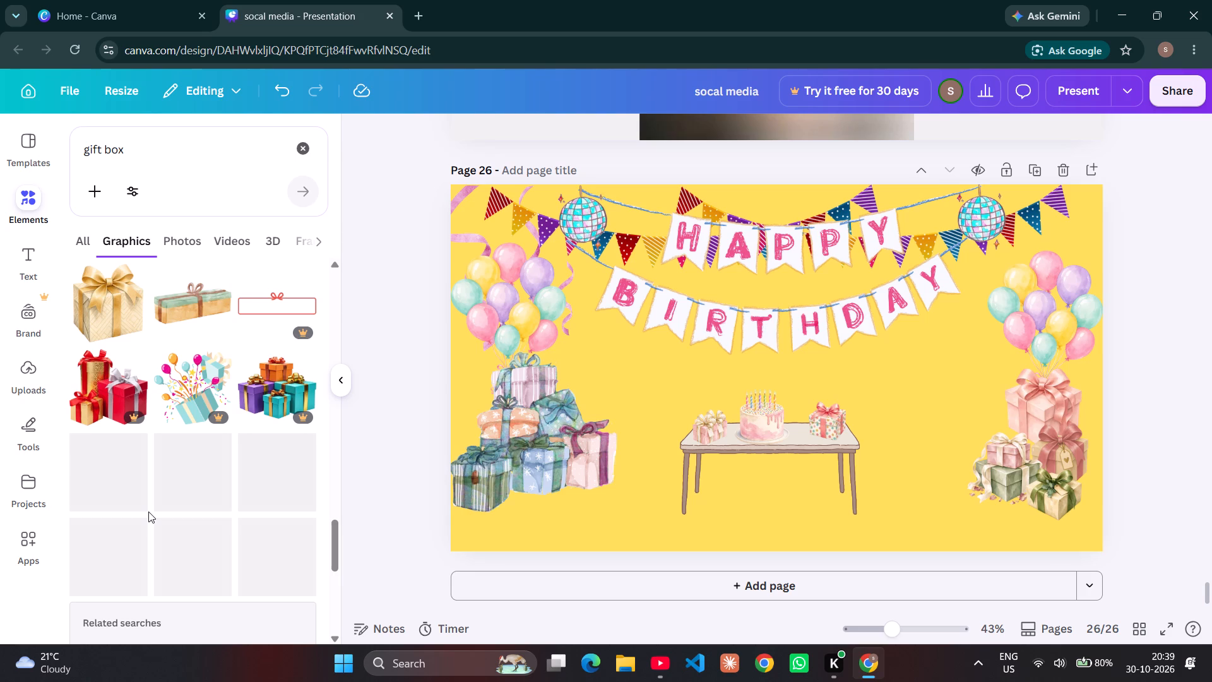
scroll(148, 512, "right", 1)
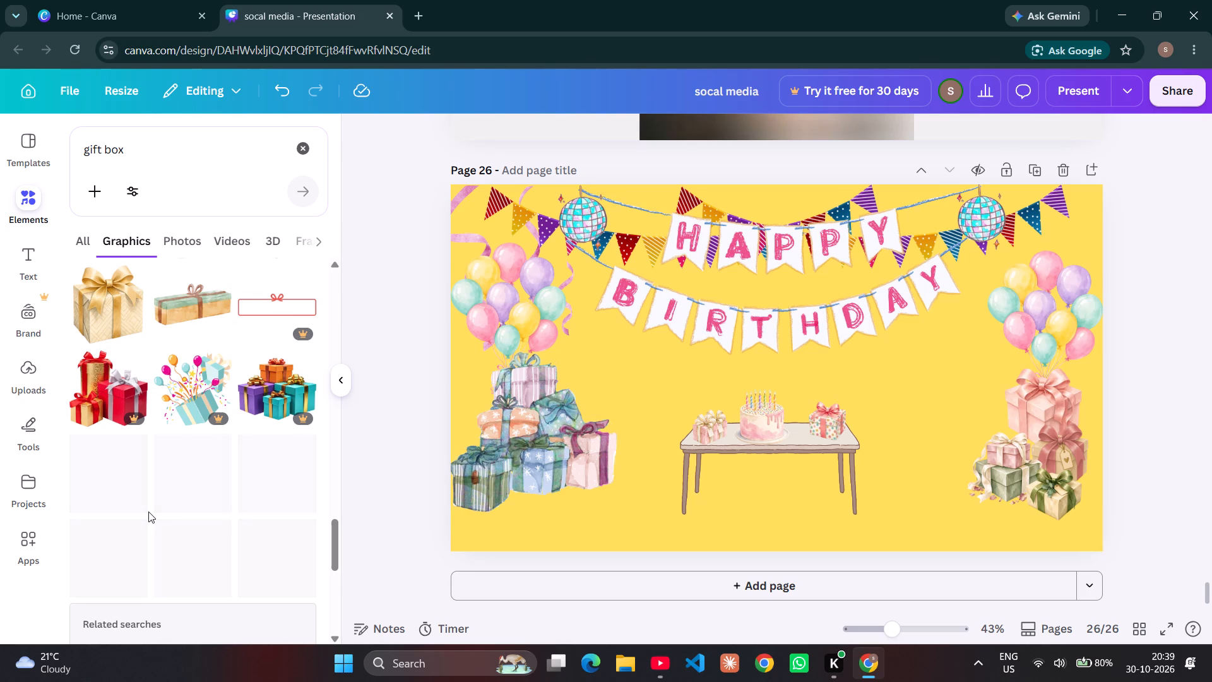
scroll(148, 512, "right", 1)
scroll(148, 512, "up", 1)
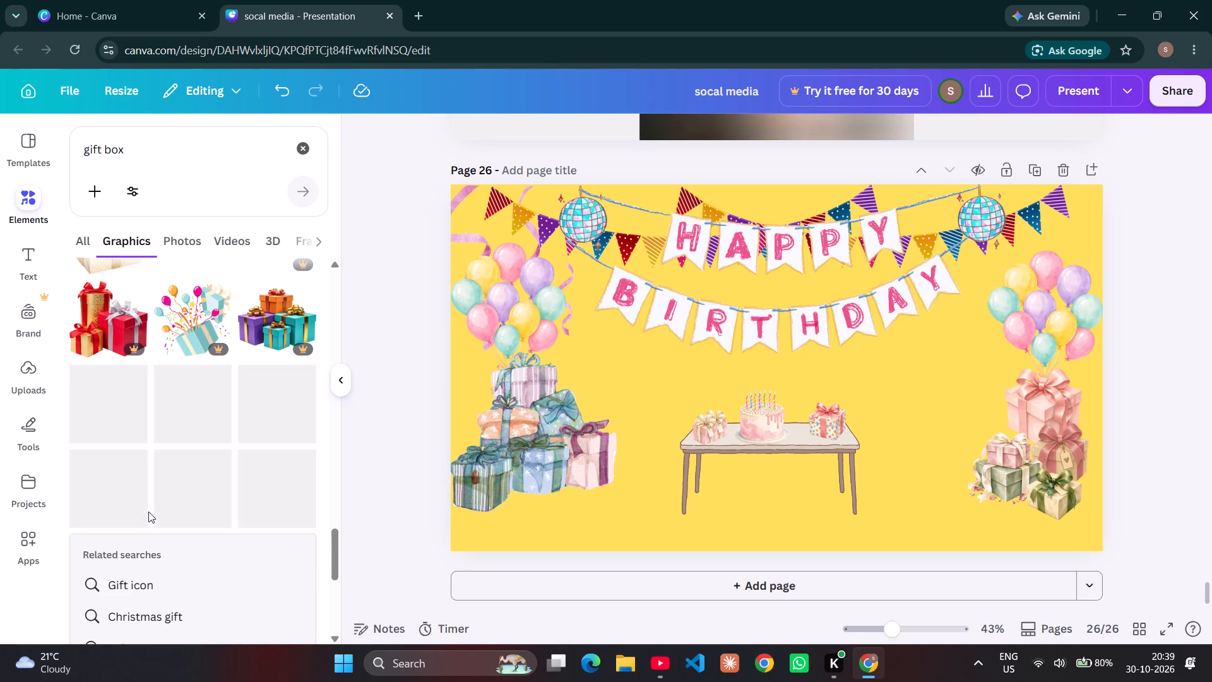
scroll(148, 512, "up", 3)
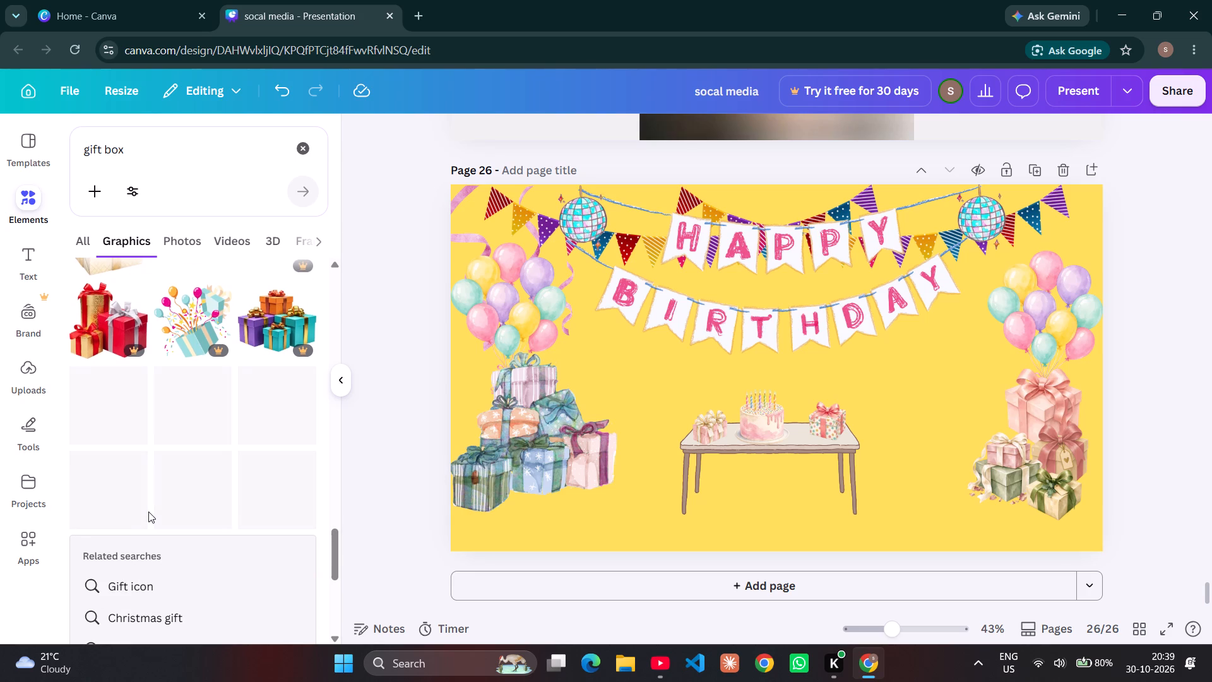
scroll(148, 512, "up", 11)
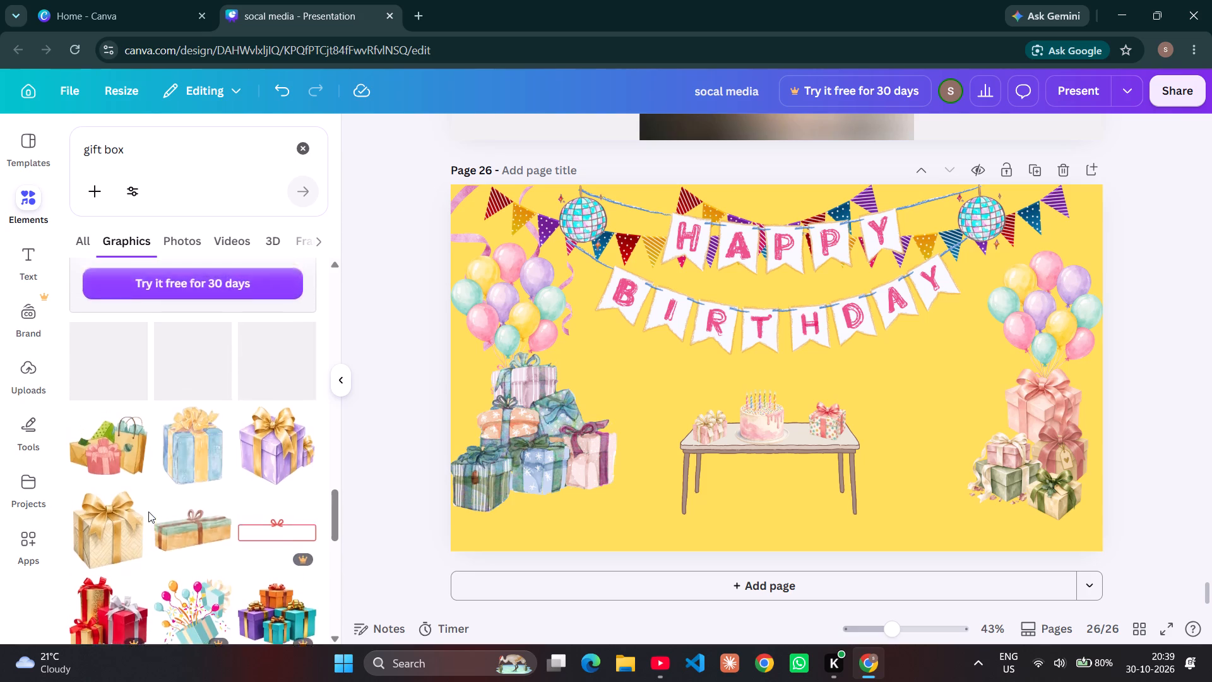
scroll(148, 512, "up", 4)
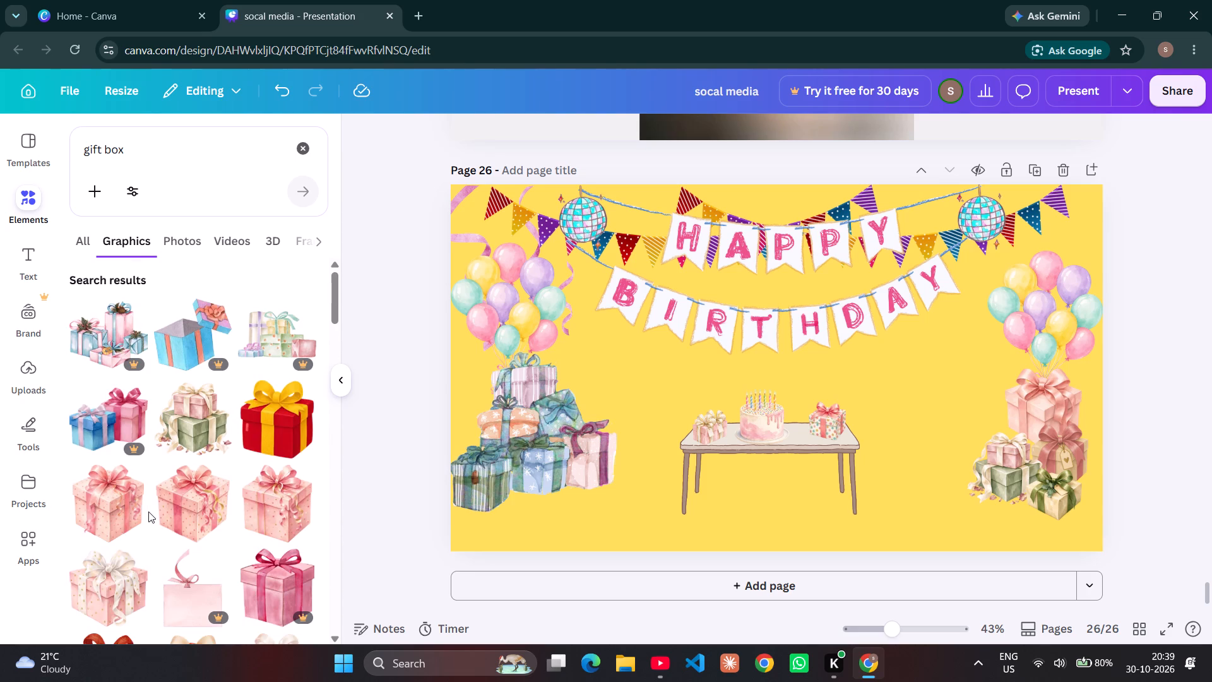
Switch to YouTube, minimise the current video, start Banjaare | Barsaat x Spider-Man from the song results, and return to the Canva design.
left_click(660, 655)
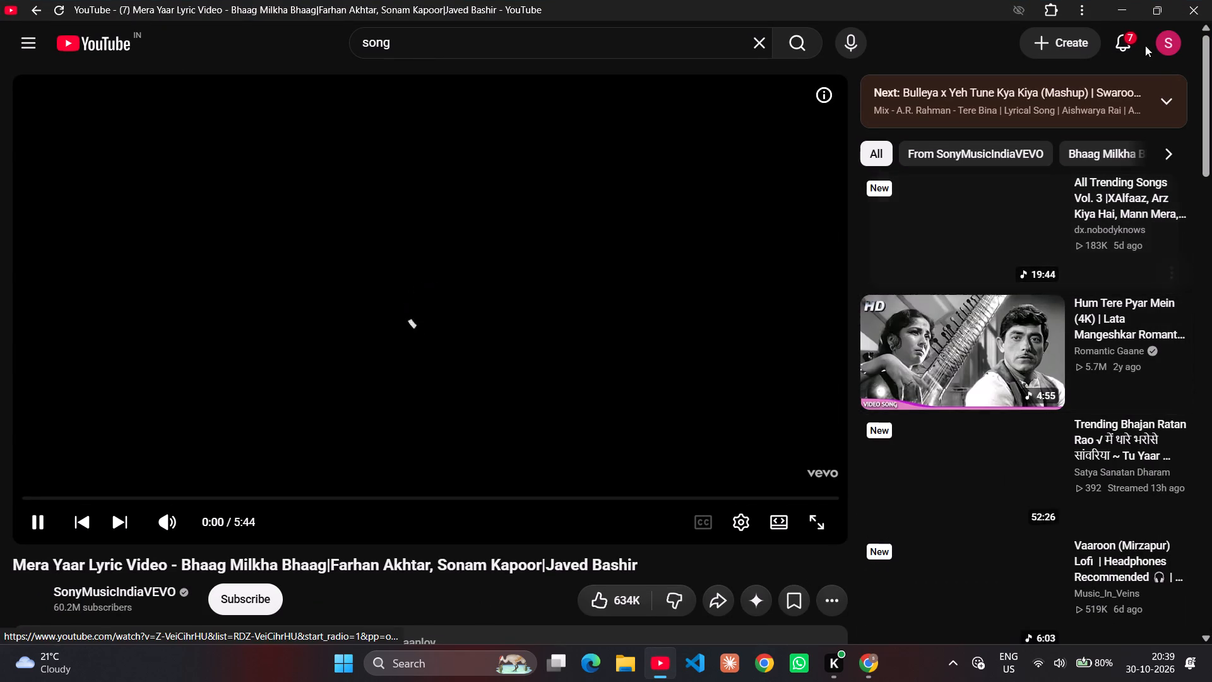
key("i")
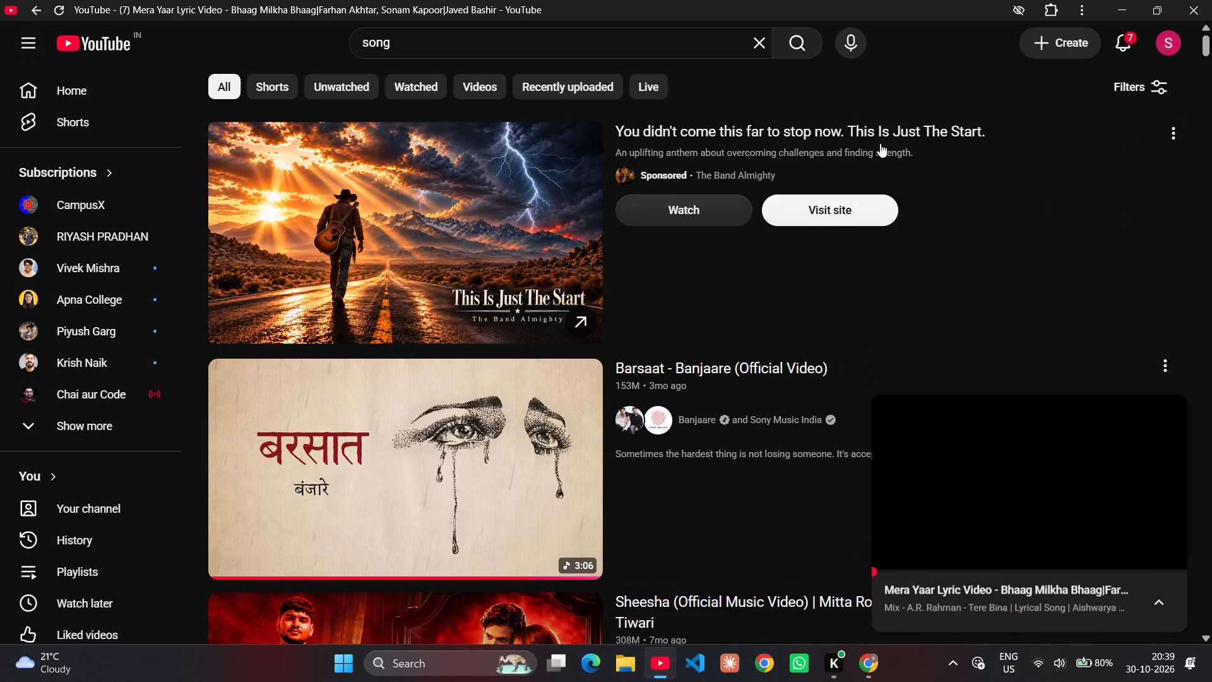
scroll(563, 493, "down", 7)
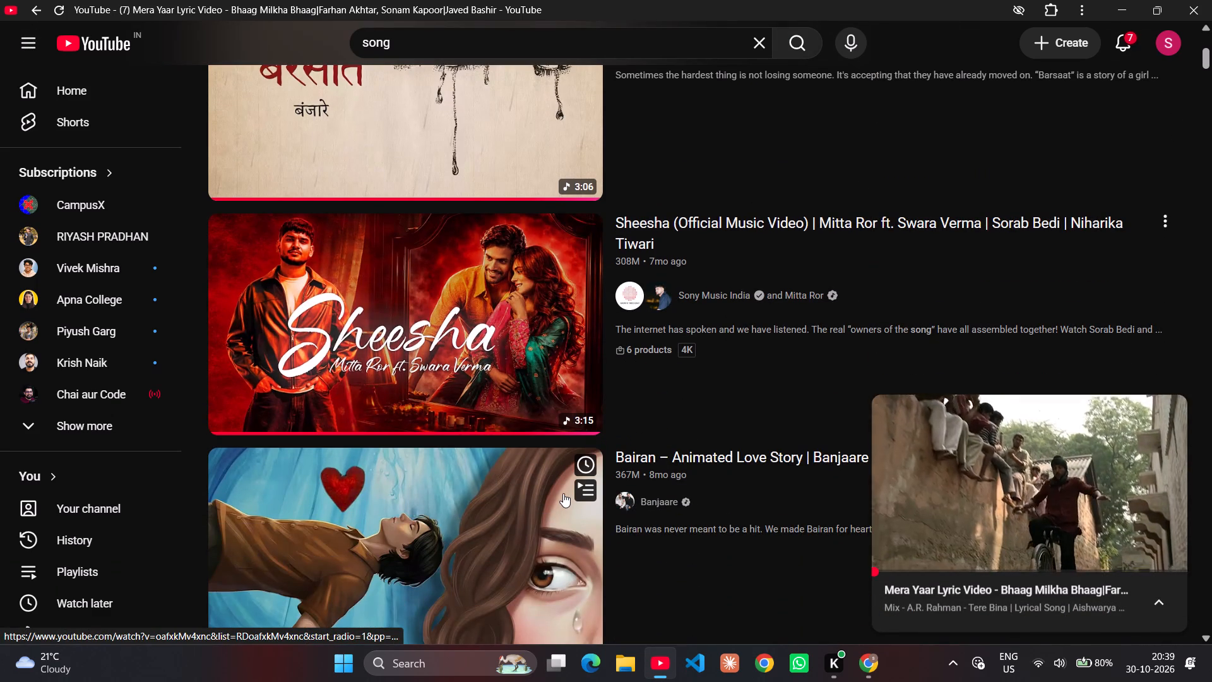
scroll(679, 569, "right", 4)
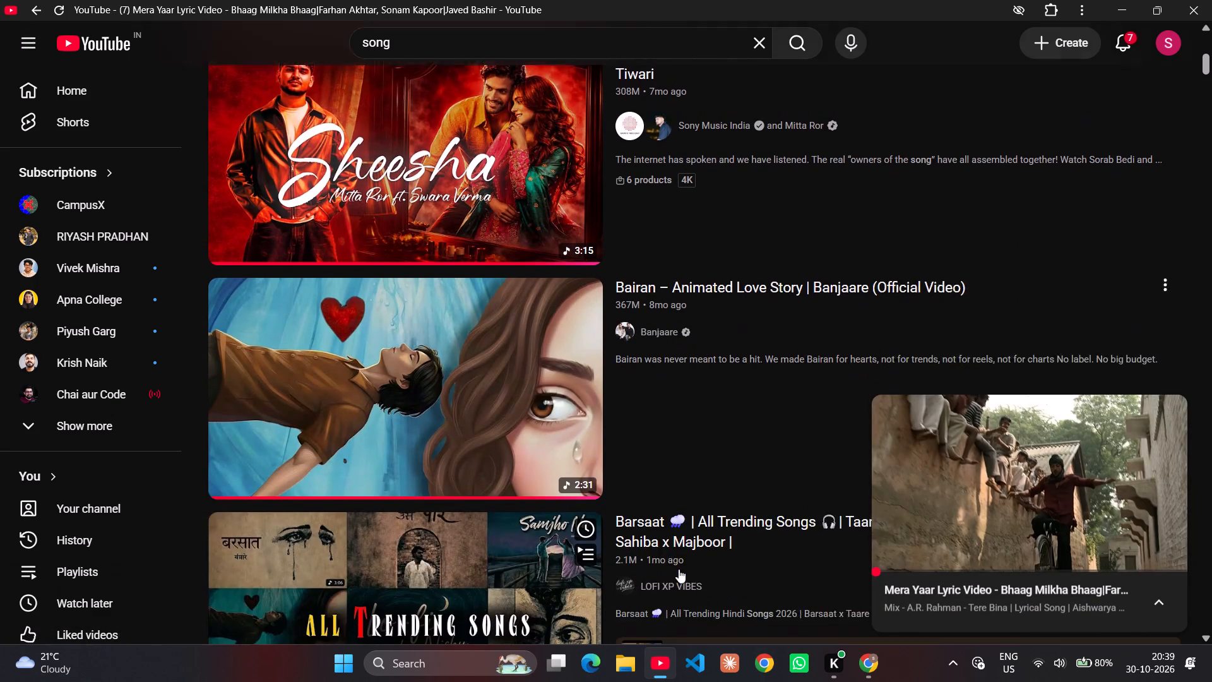
scroll(679, 569, "right", 7)
scroll(679, 569, "down", 2)
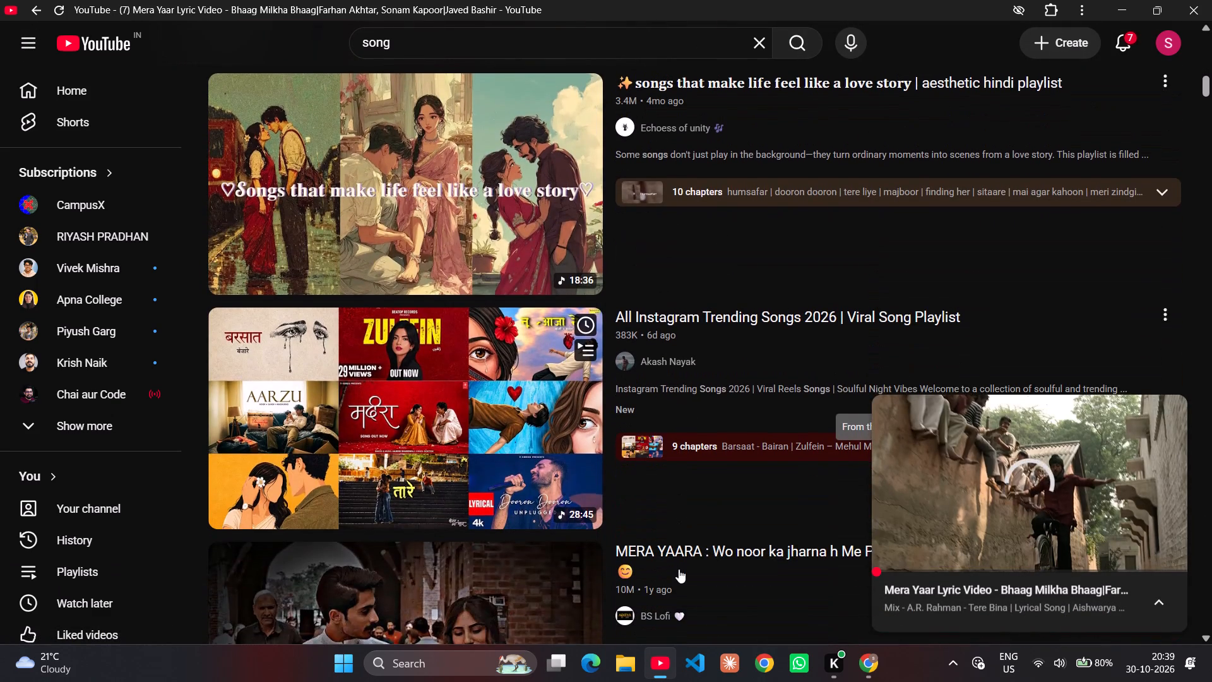
scroll(679, 569, "down", 1)
scroll(679, 569, "right", 6)
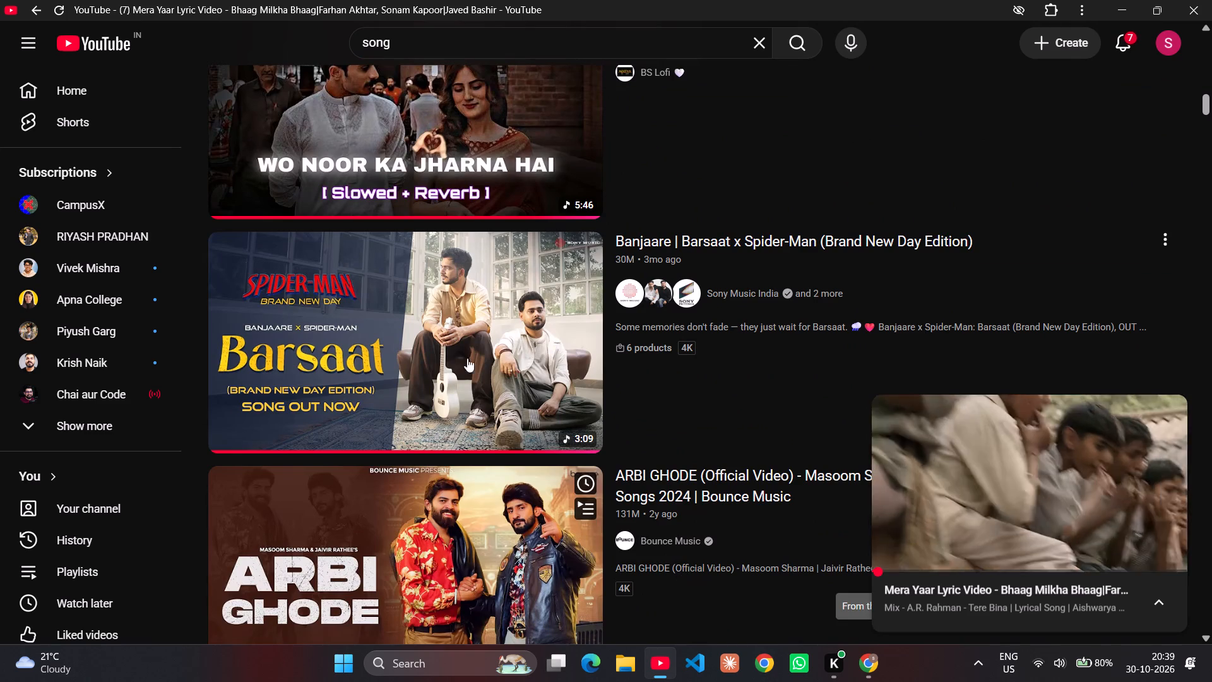
left_click(436, 273)
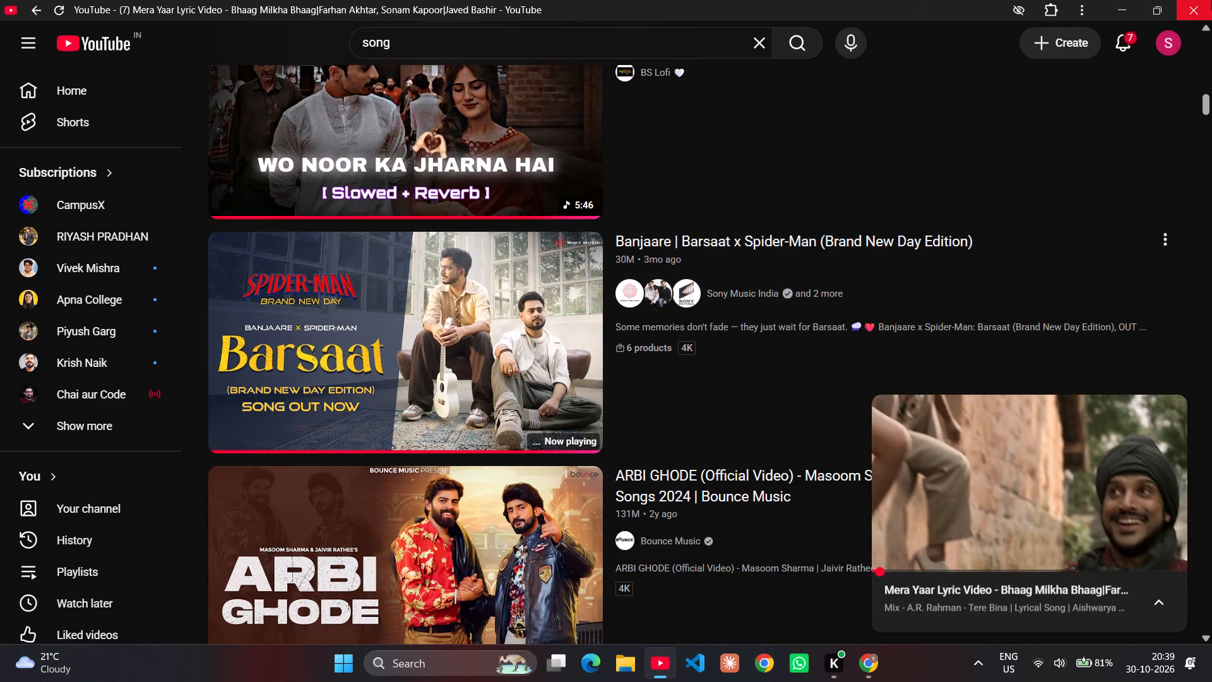
left_click(514, 388)
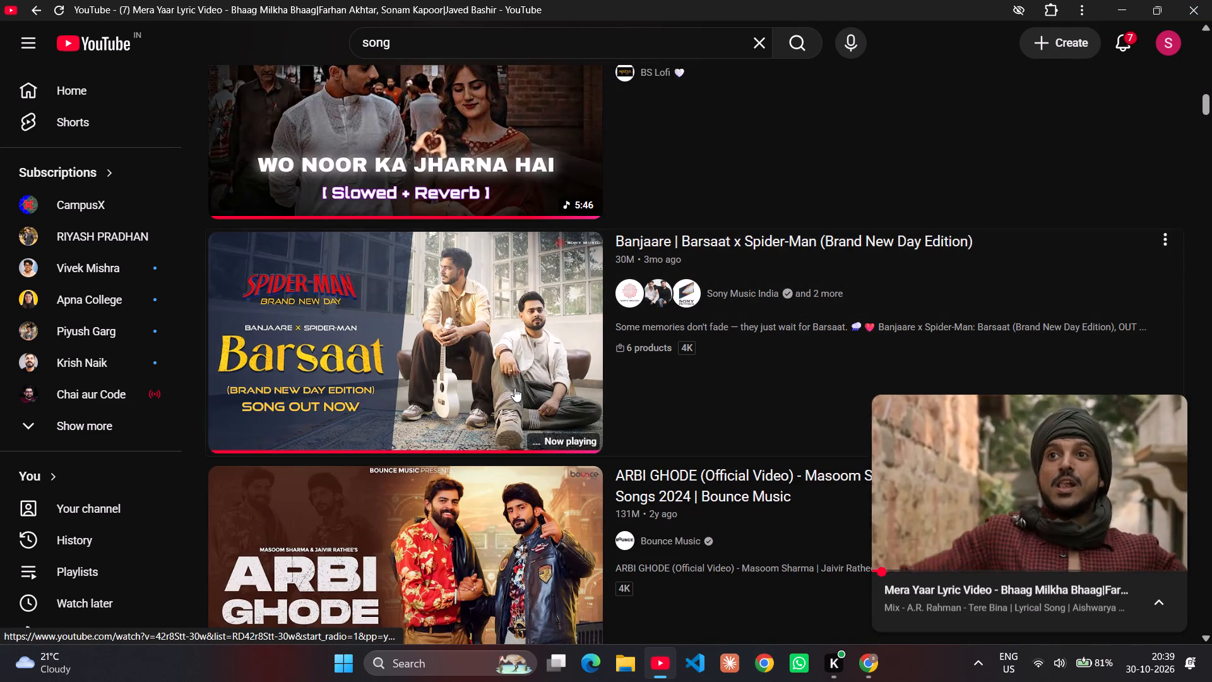
scroll(514, 388, "right", 4)
scroll(527, 503, "left", 1)
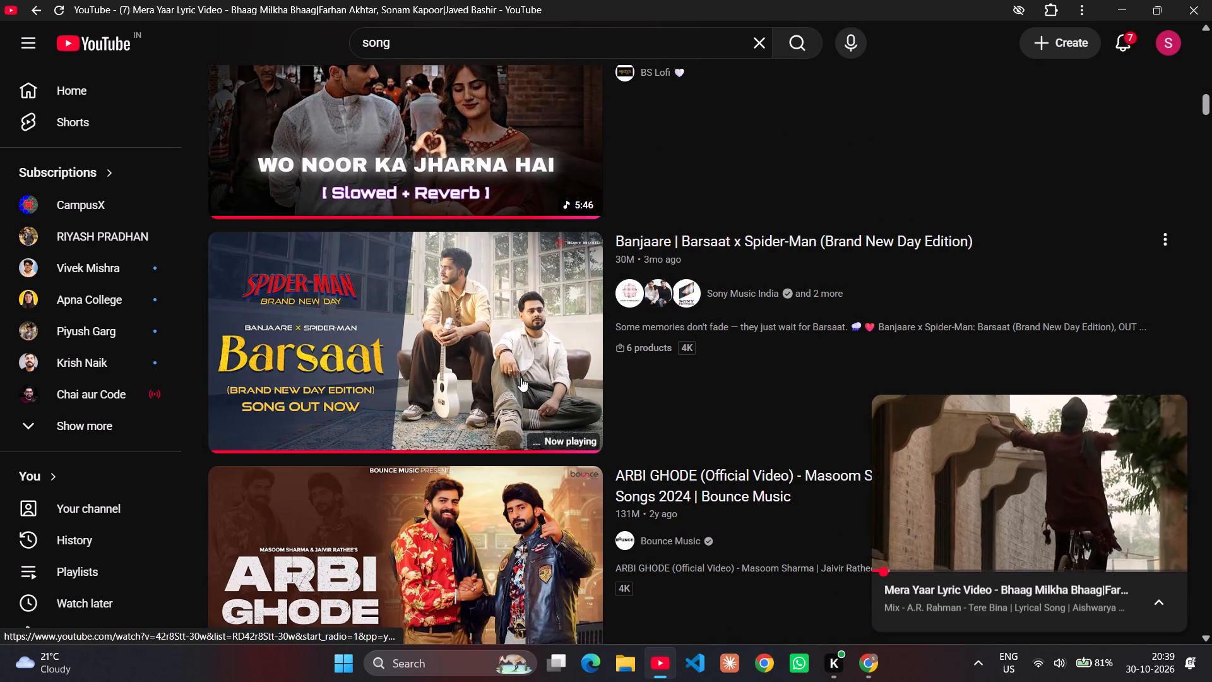
left_click(521, 378)
scroll(633, 352, "left", 1)
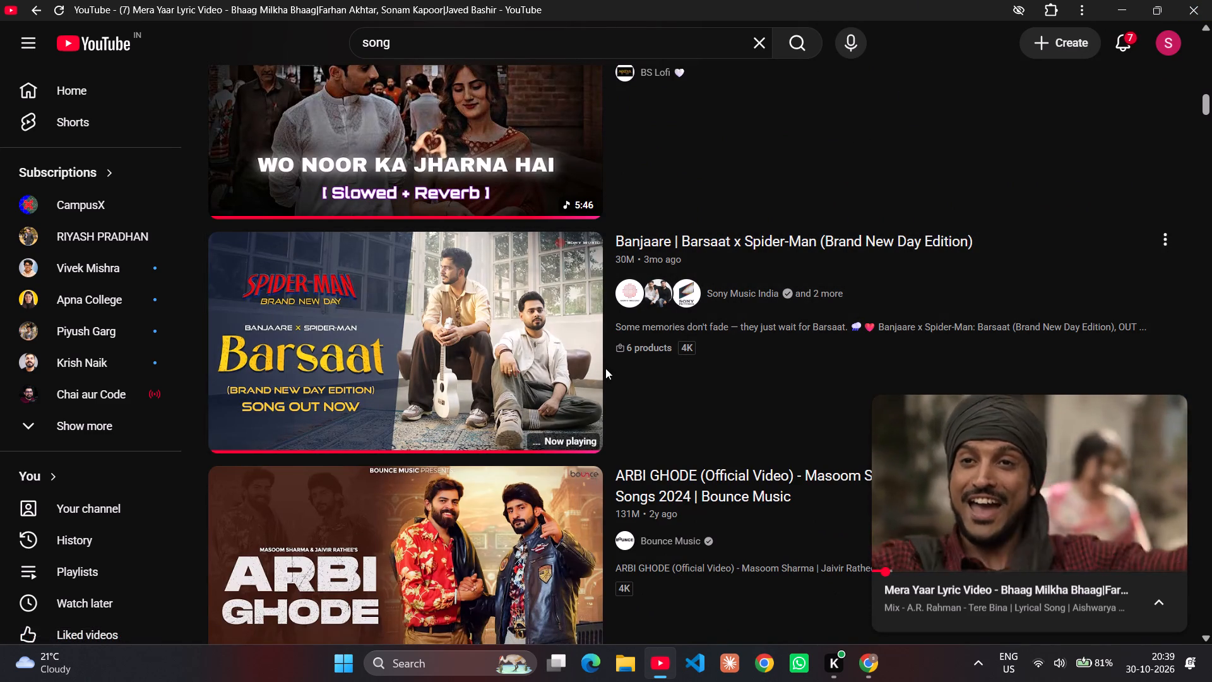
scroll(605, 368, "left", 1)
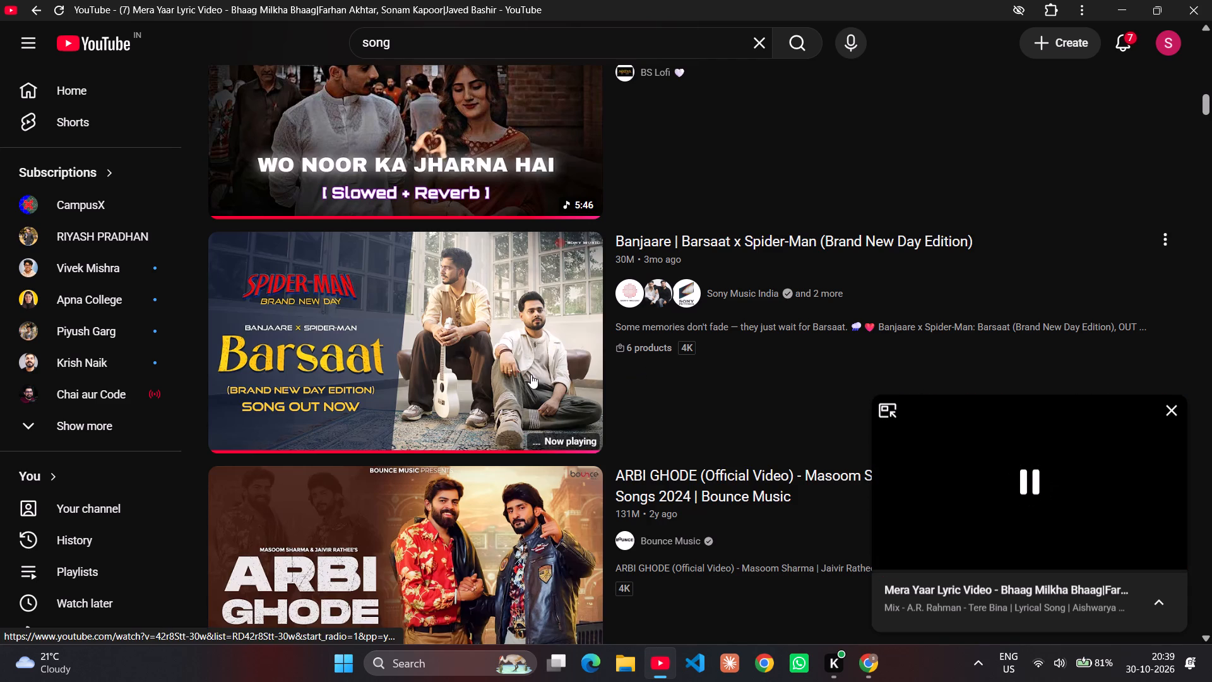
left_click(1126, 0)
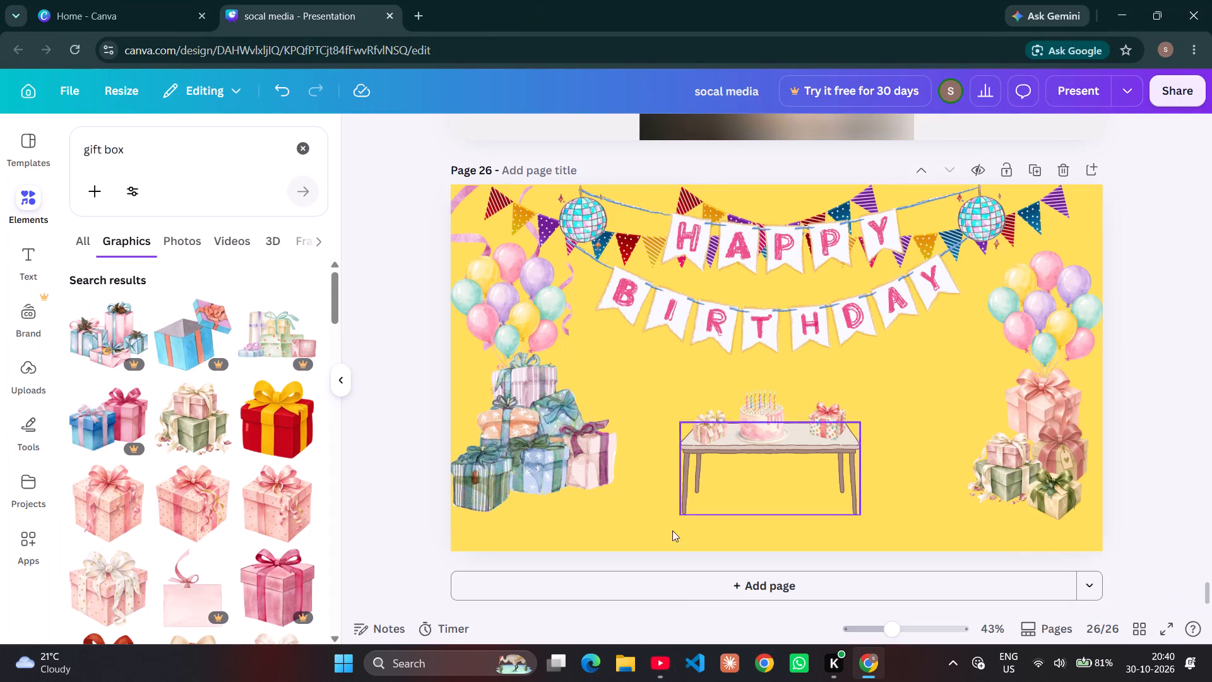
Switch back to YouTube, expand the Barsaat video to its full watch page and skip the advertisement.
left_click(667, 663)
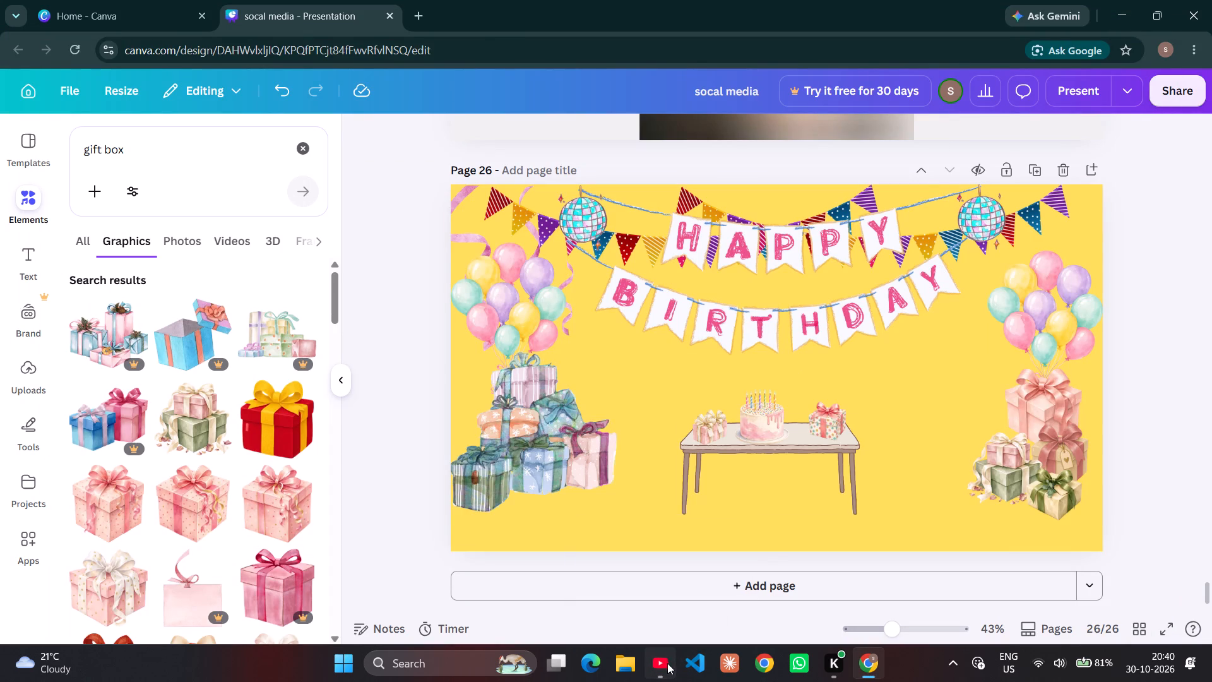
scroll(687, 663, "right", 3)
key("i")
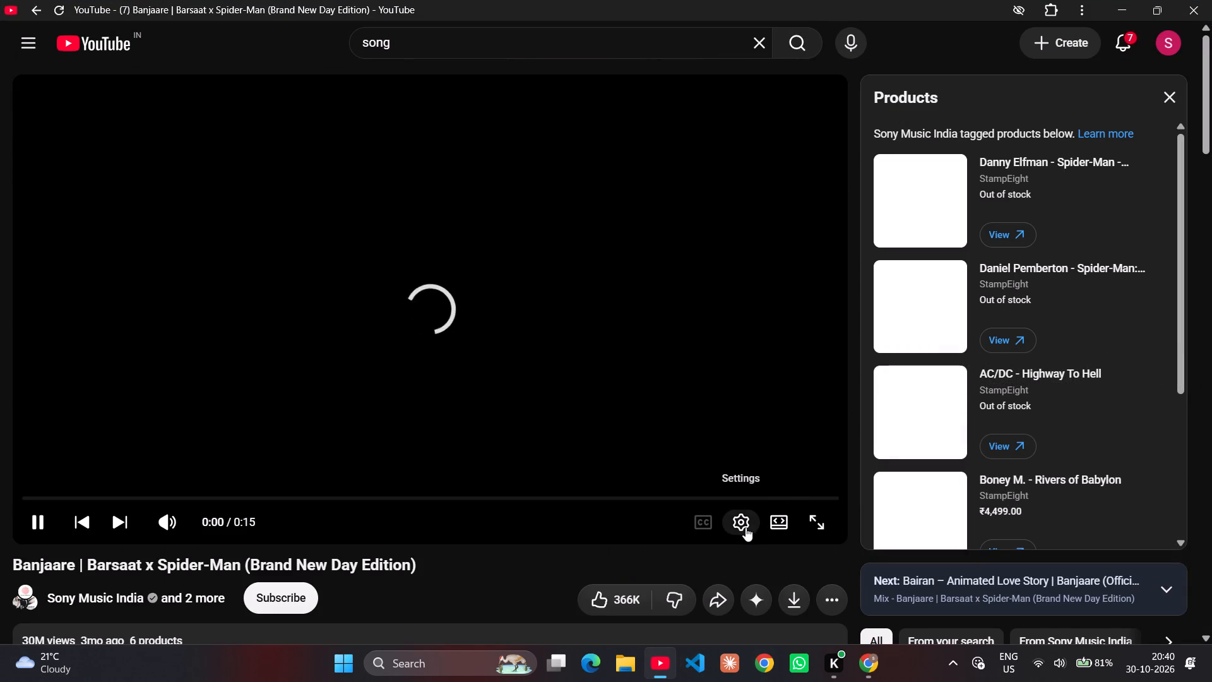
left_click(745, 526)
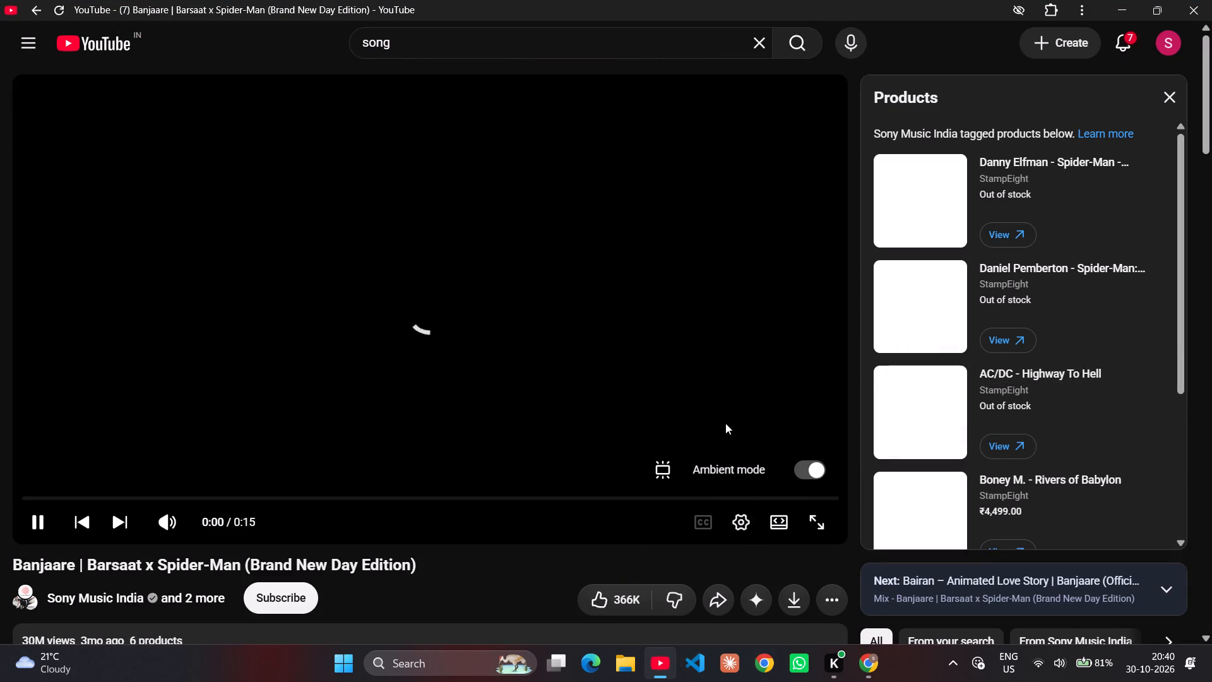
left_click(727, 388)
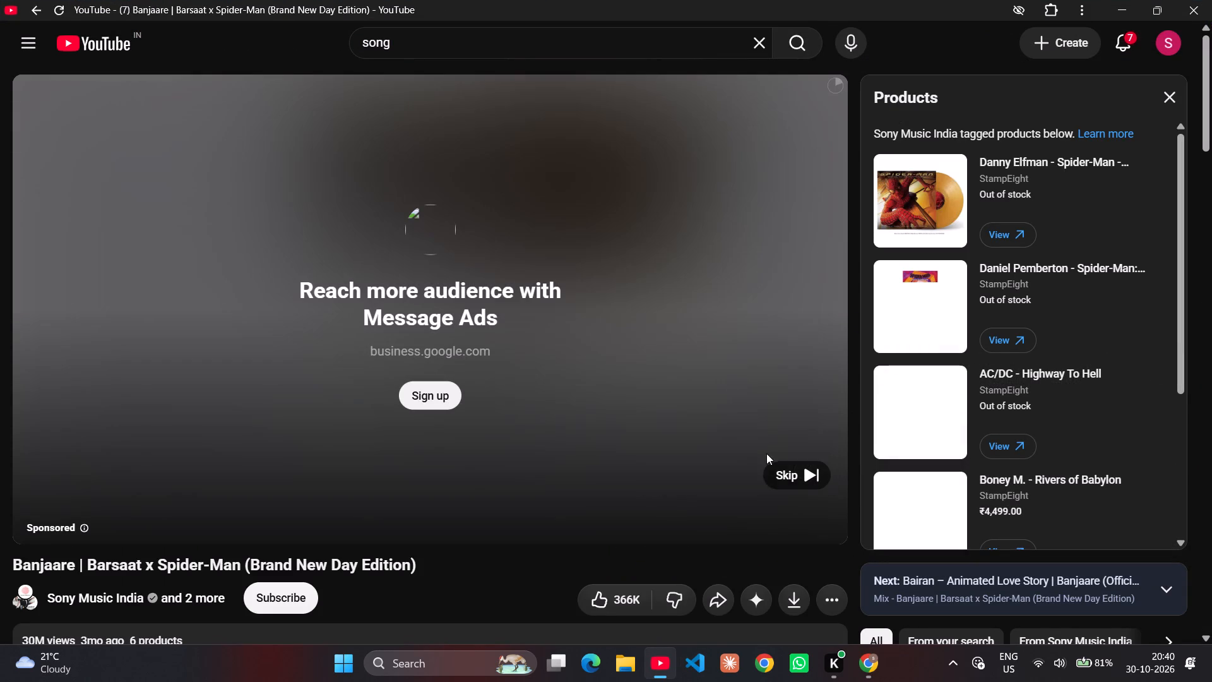
left_click(773, 476)
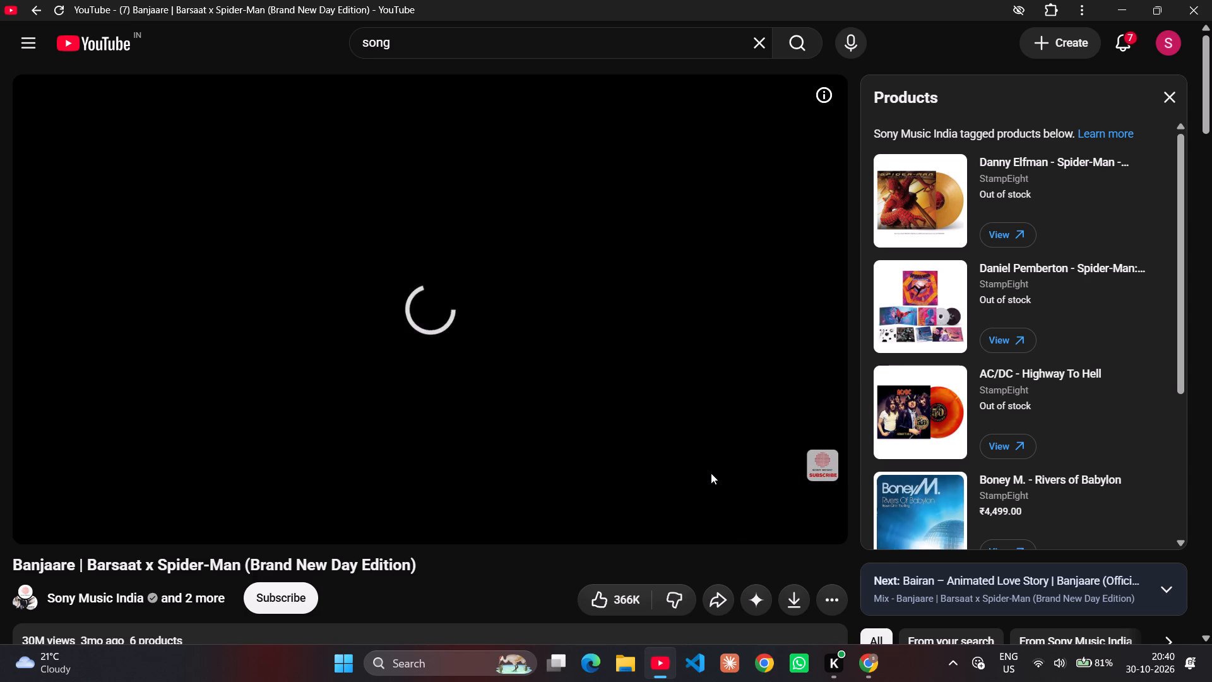
Pause the Barsaat video and set its playback quality to 144p.
left_click(711, 473)
left_click(739, 520)
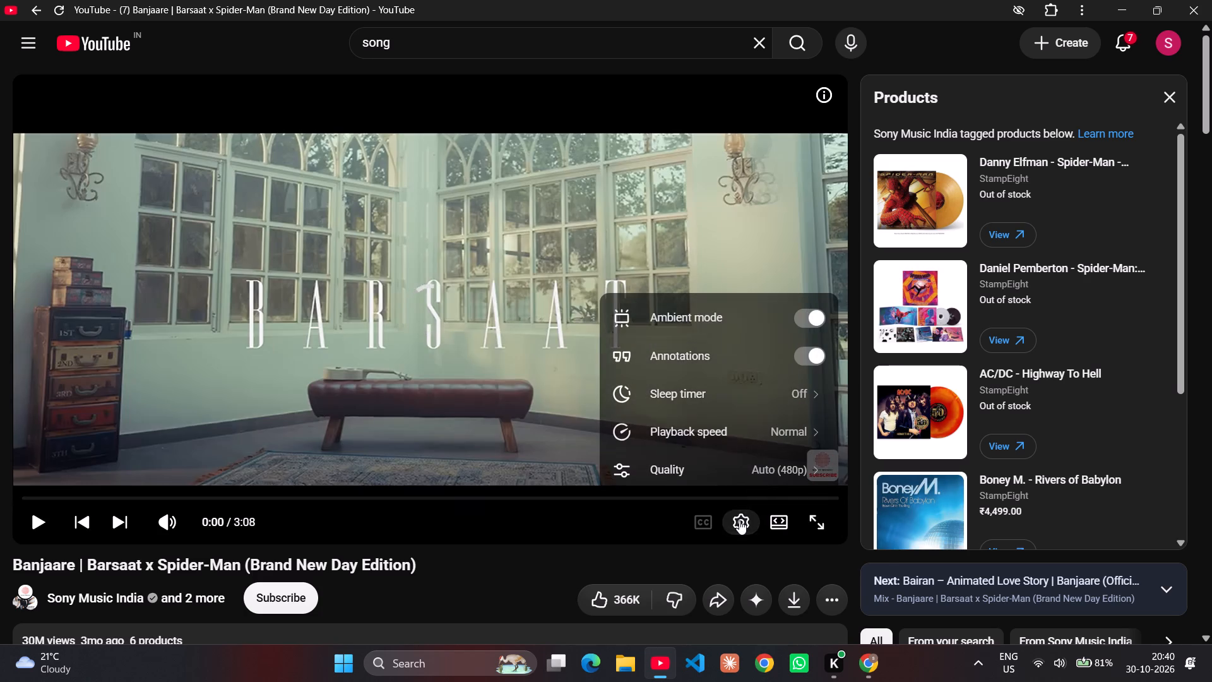
left_click(779, 479)
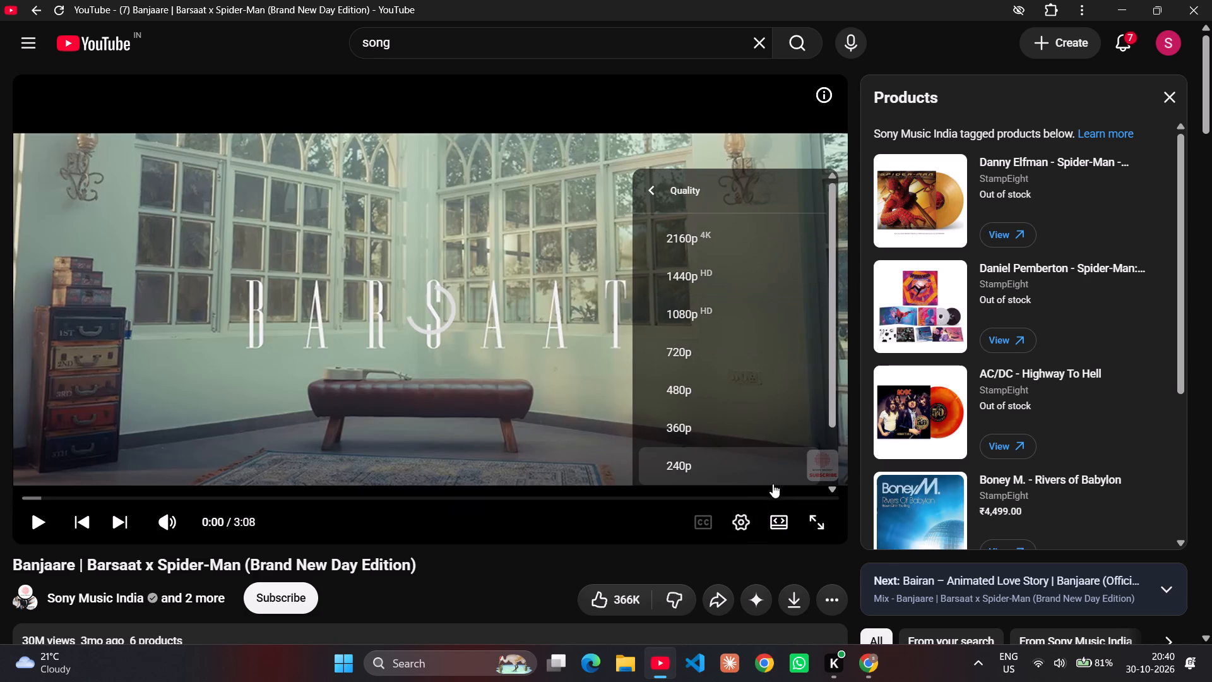
scroll(775, 459, "down", 4)
left_click(775, 441)
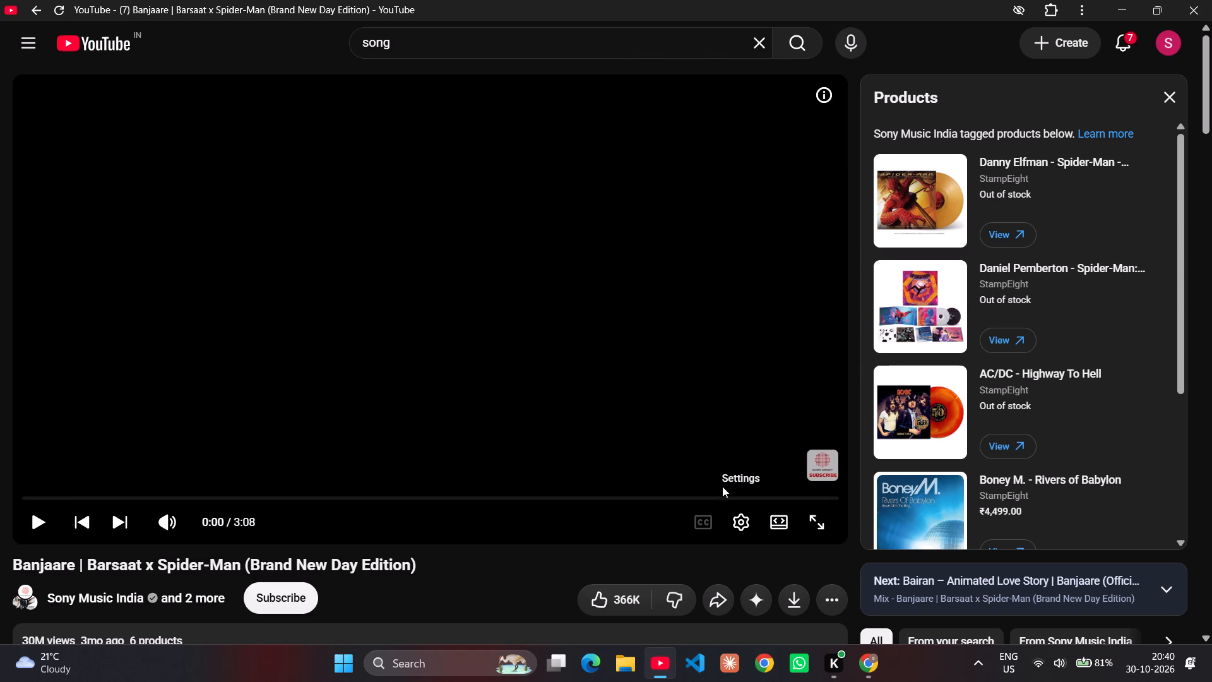
left_click(734, 510)
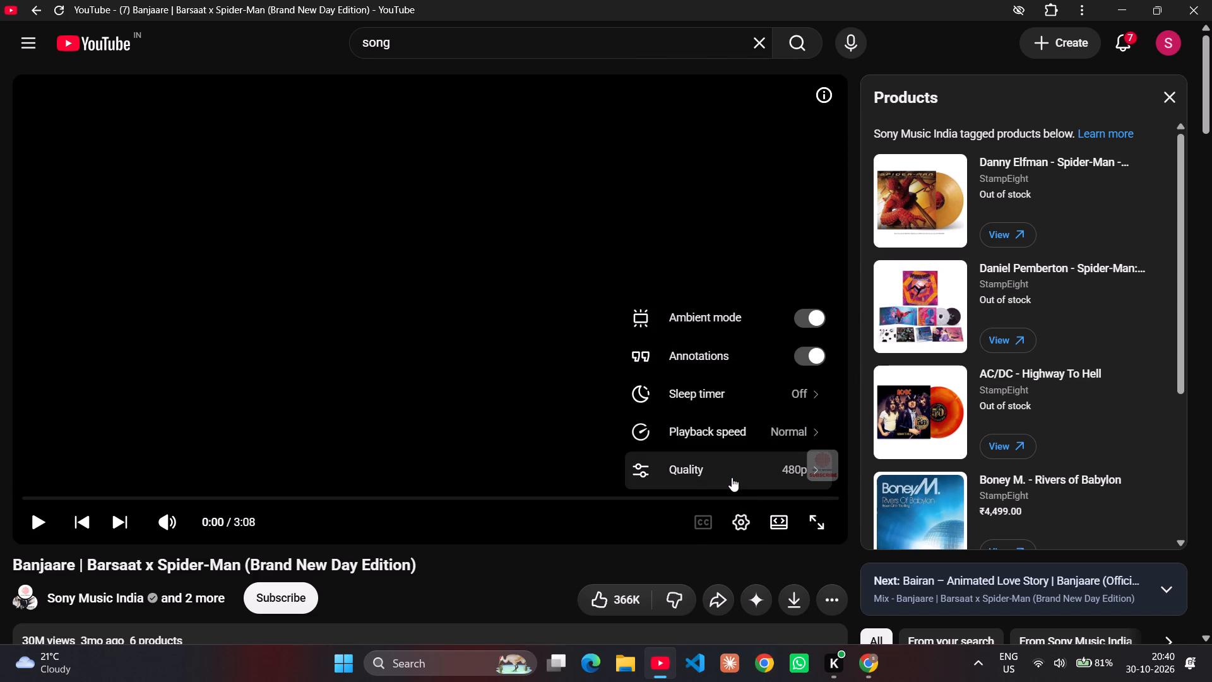
left_click(732, 477)
scroll(739, 454, "down", 4)
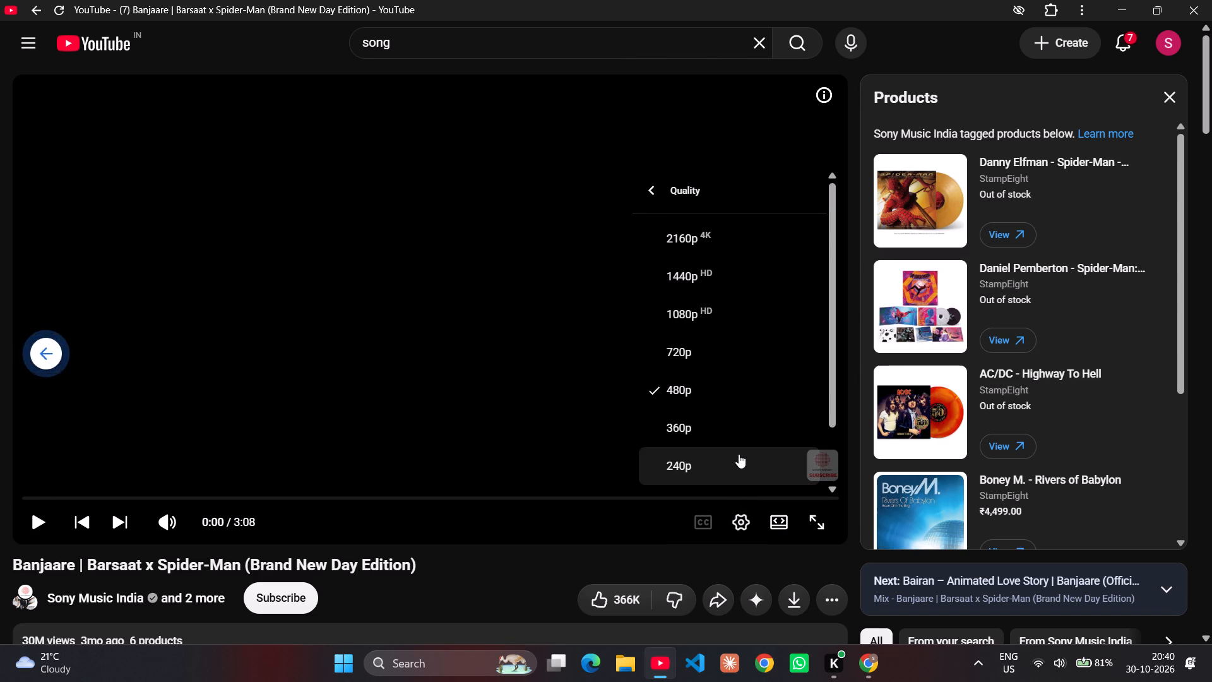
scroll(741, 438, "down", 3)
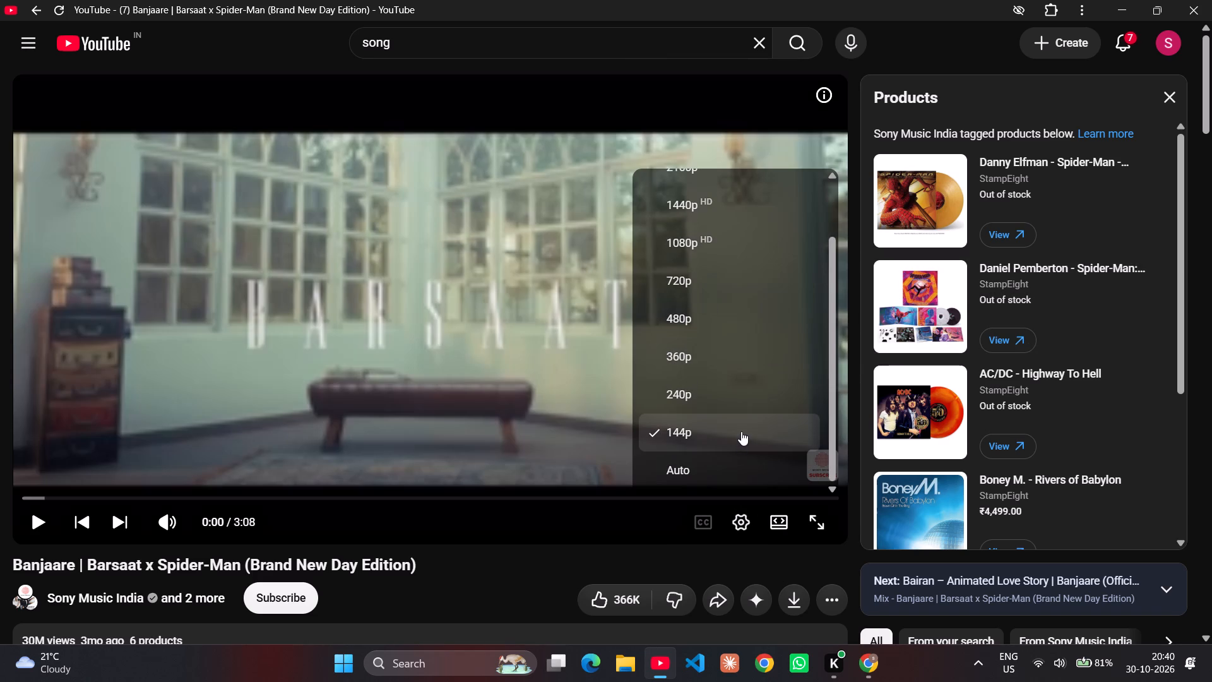
key("Return")
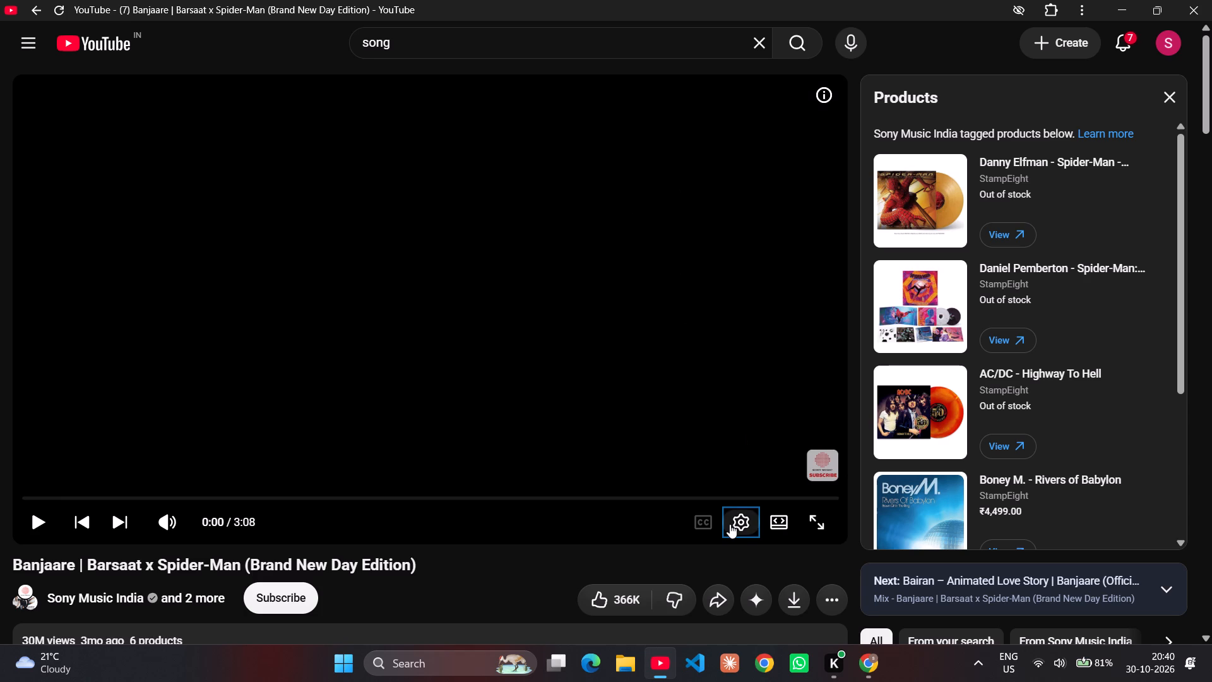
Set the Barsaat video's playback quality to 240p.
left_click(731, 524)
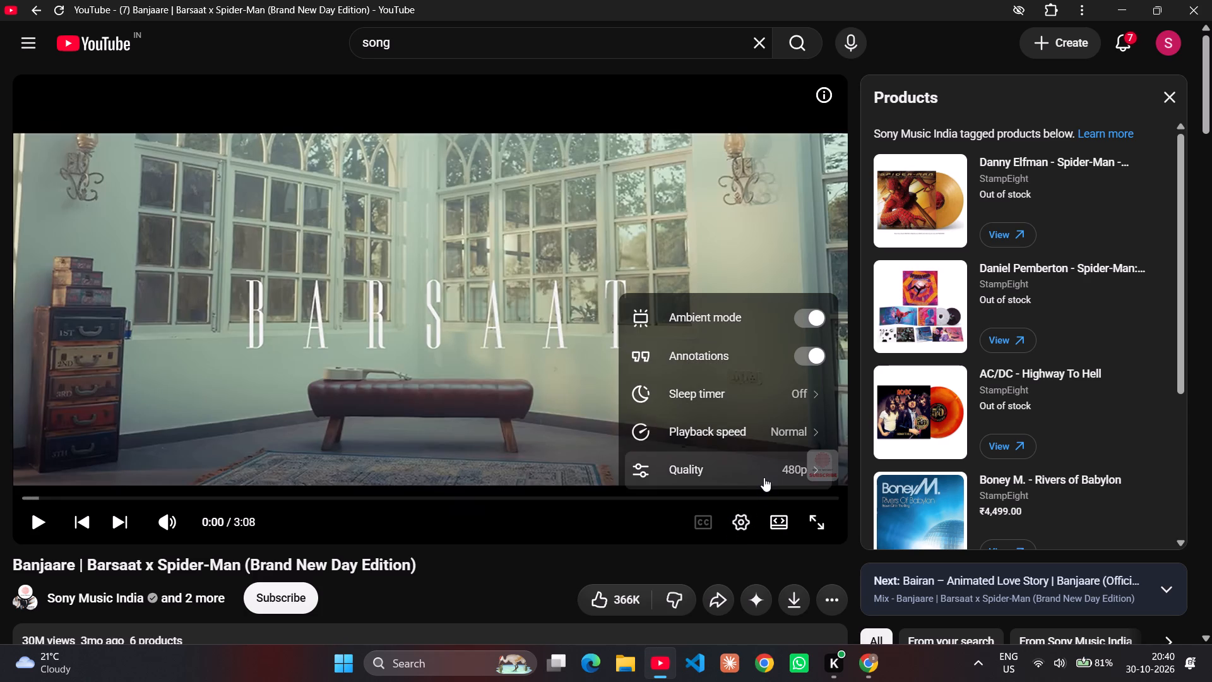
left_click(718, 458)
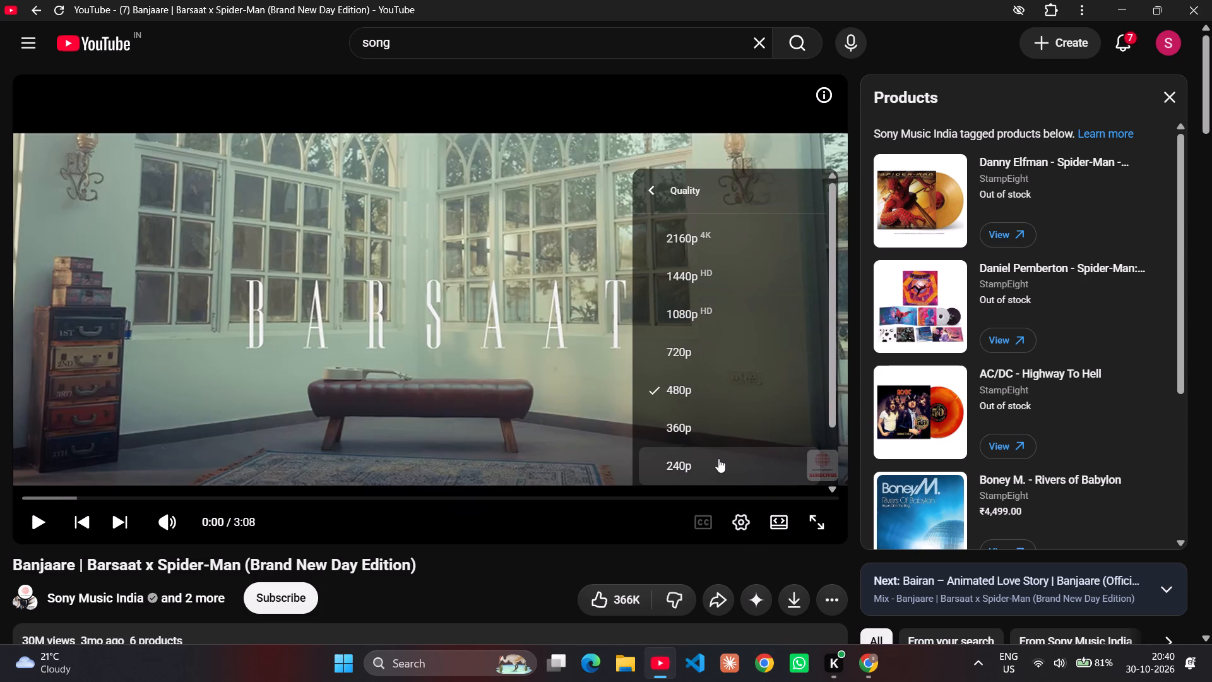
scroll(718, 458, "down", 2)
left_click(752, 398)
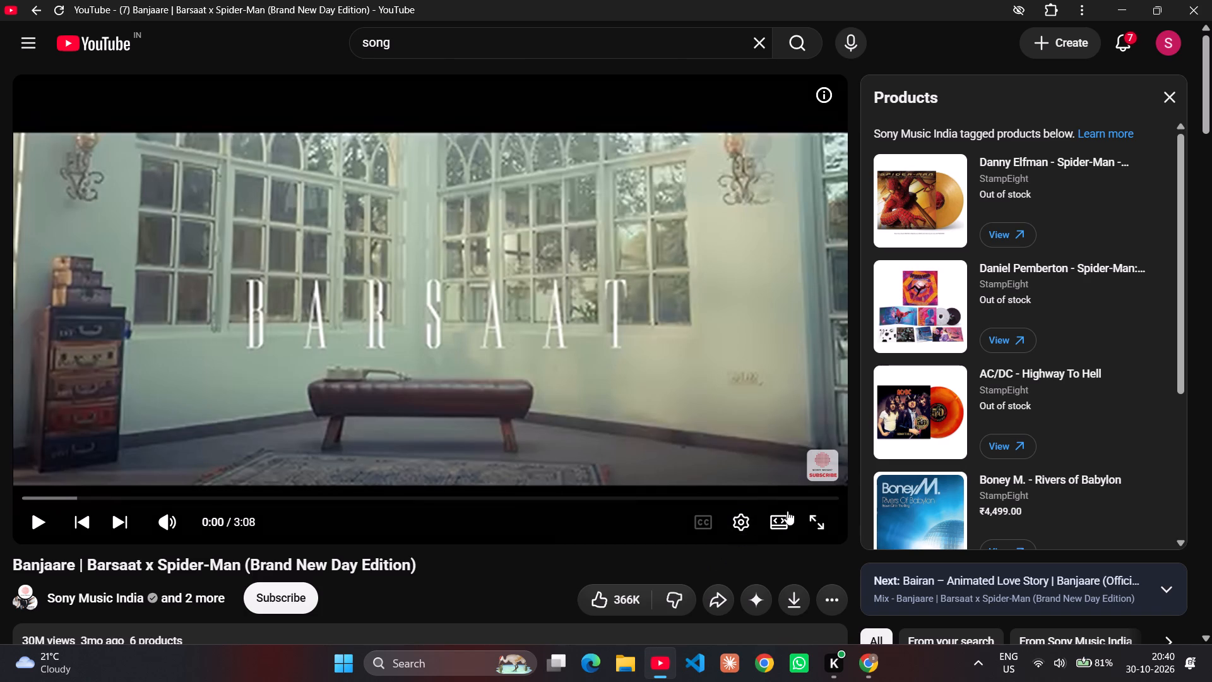
Show the Barsaat video in full screen, set its playback quality to 144p and check the setting.
left_click(814, 515)
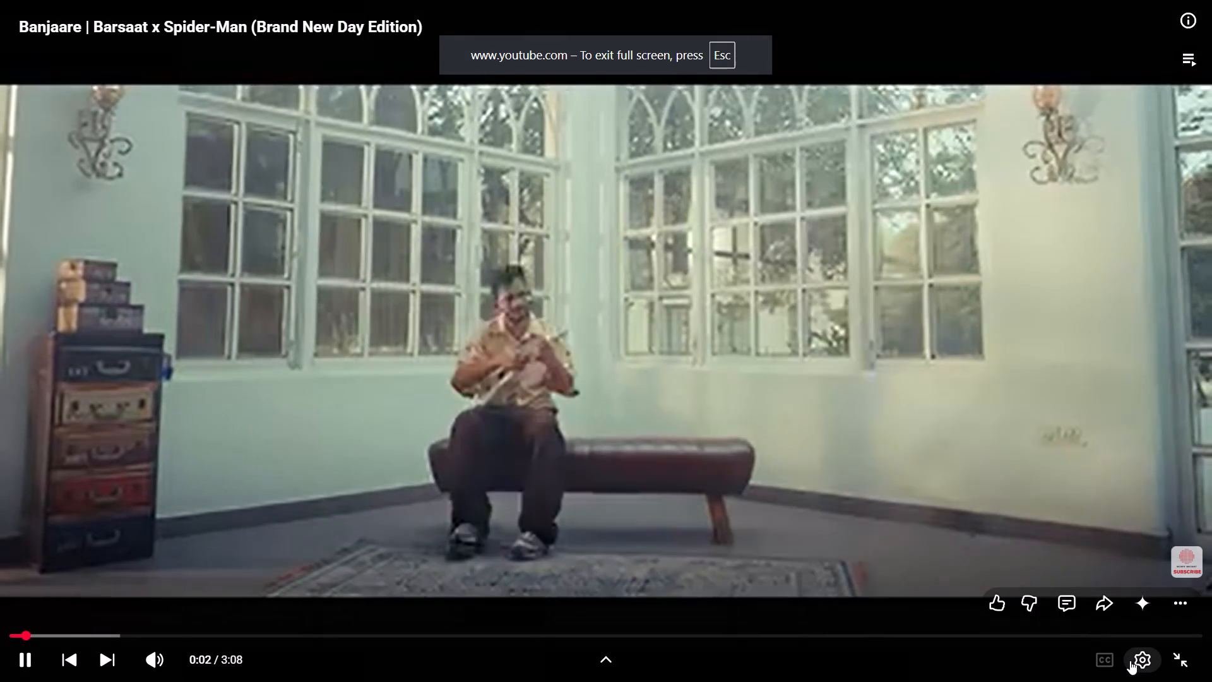
left_click(1130, 661)
left_click(1126, 604)
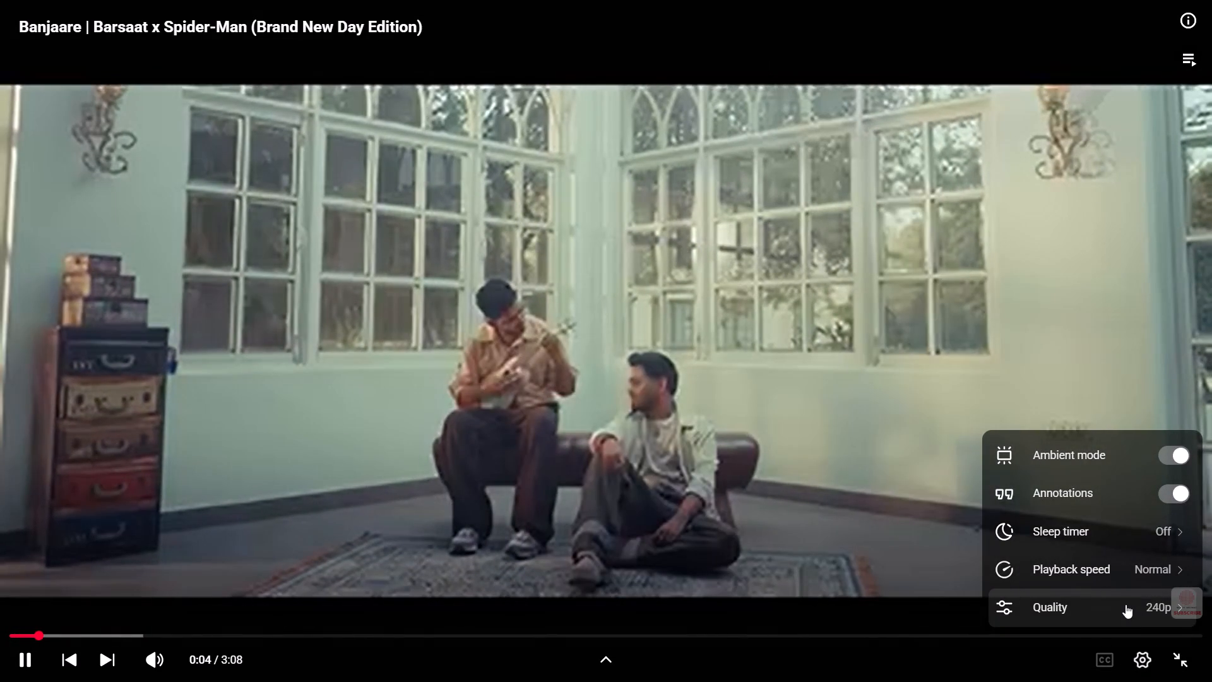
scroll(1114, 581, "down", 2)
left_click(1114, 581)
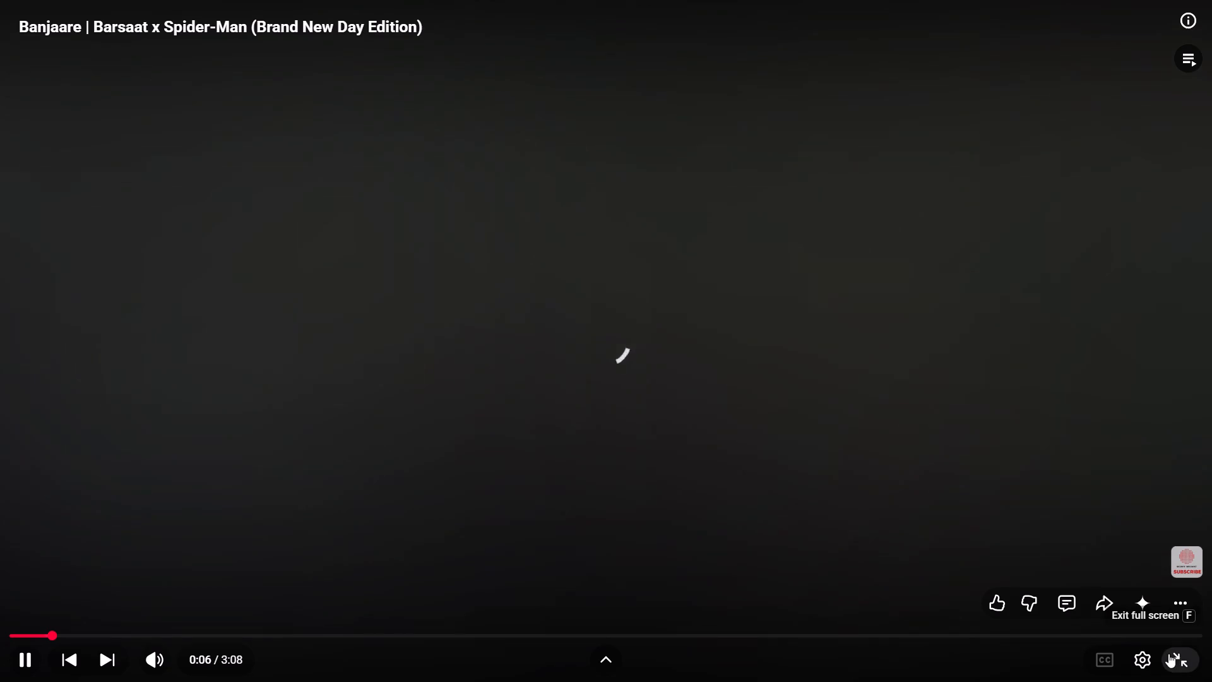
left_click(1140, 654)
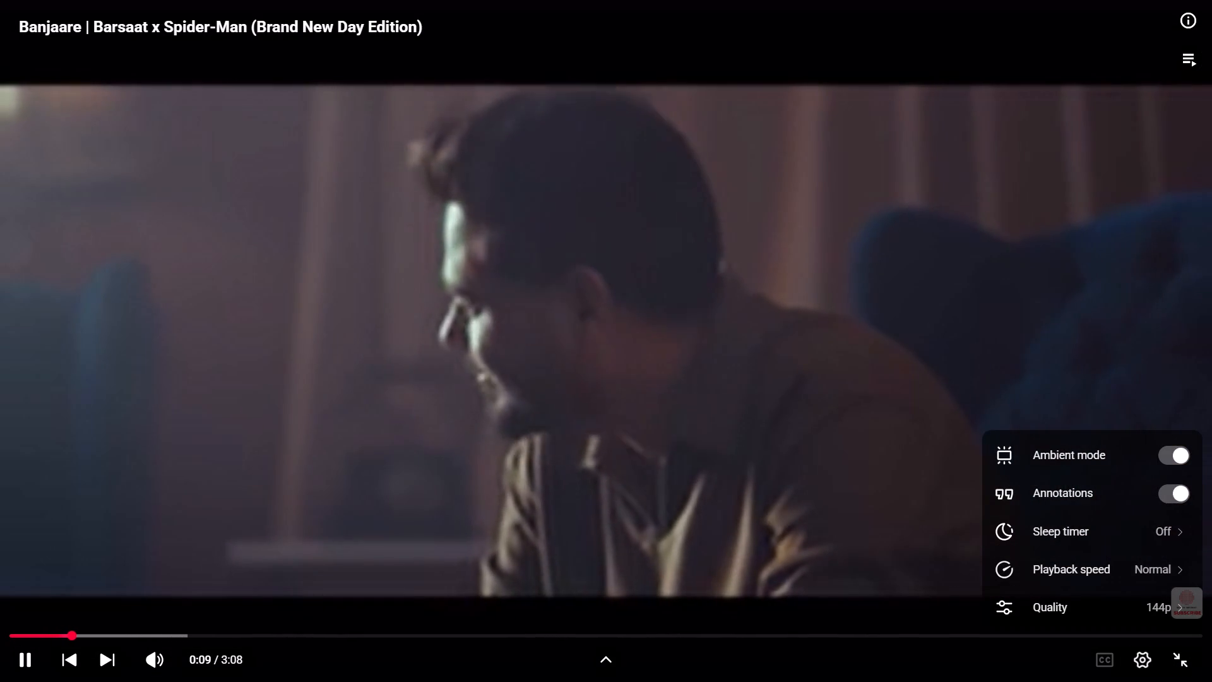
Shrink the Barsaat video to the miniplayer and return to the Canva design.
key("i")
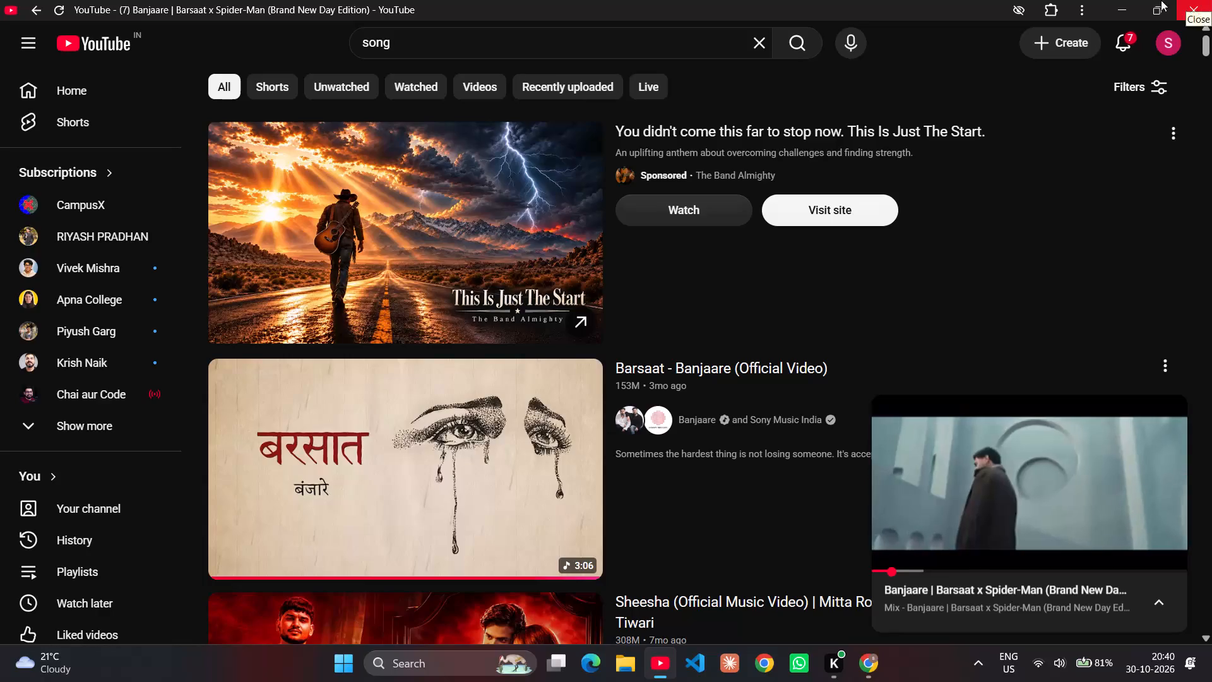
left_click(1128, 10)
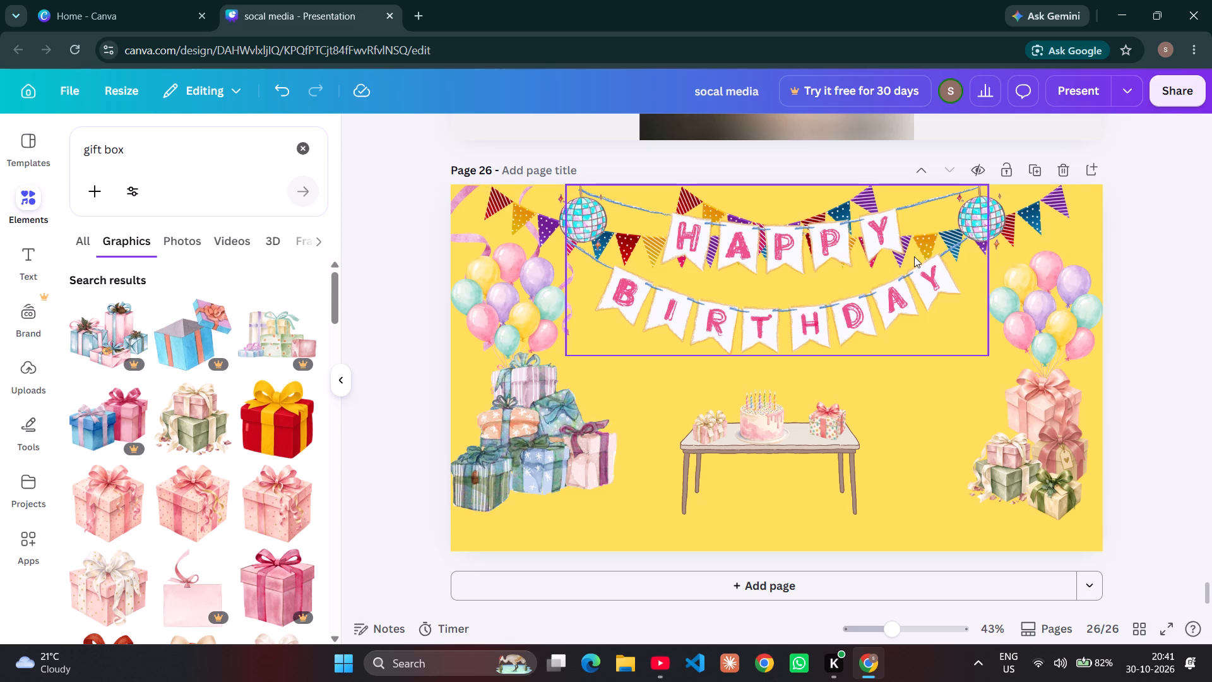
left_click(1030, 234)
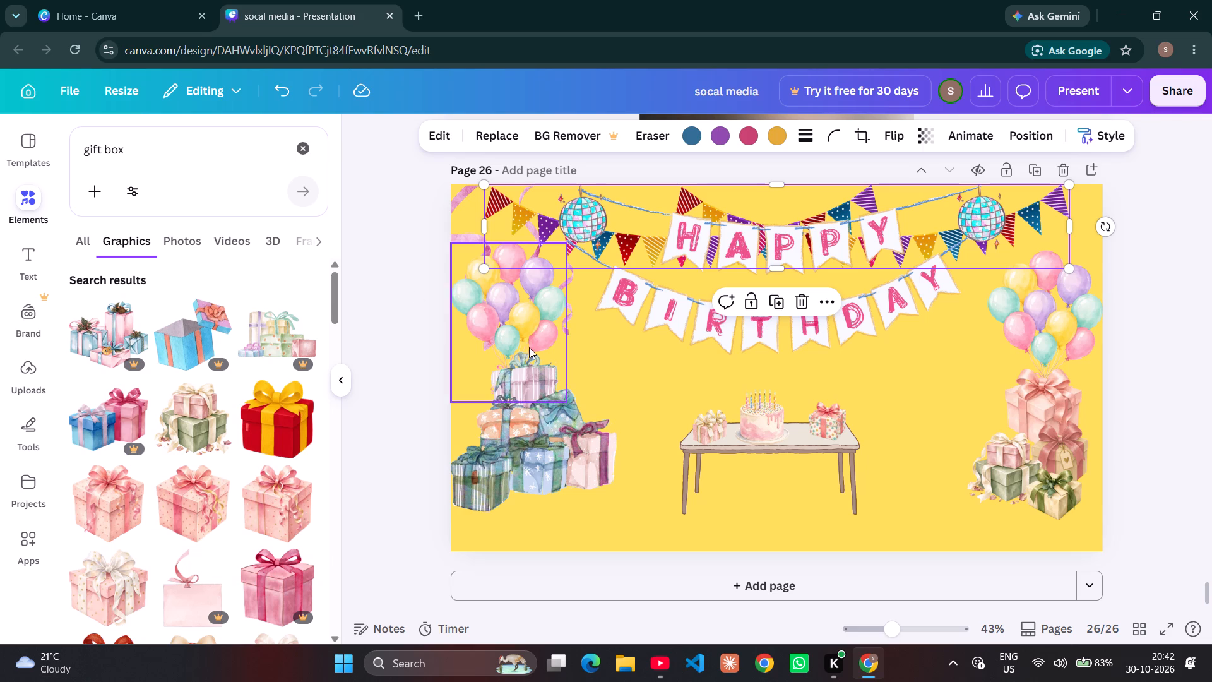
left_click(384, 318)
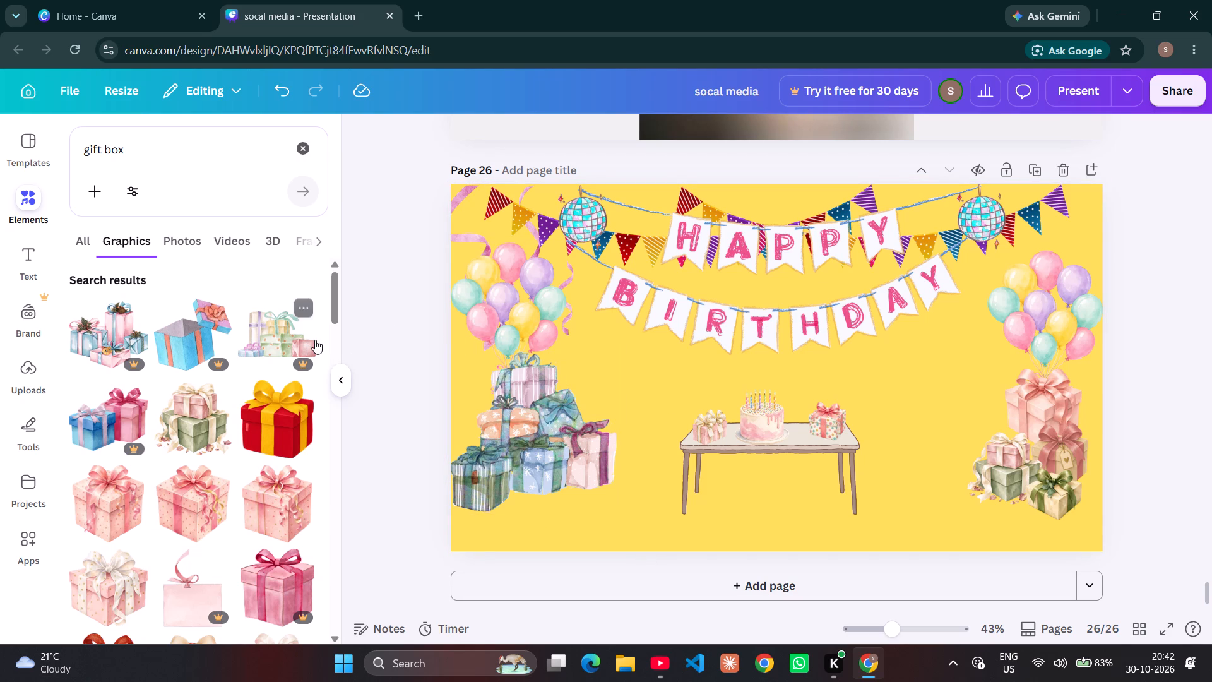
Replace the gift box search with "cartoon" and browse the graphics results for characters suited to the birthday page.
left_click(160, 144)
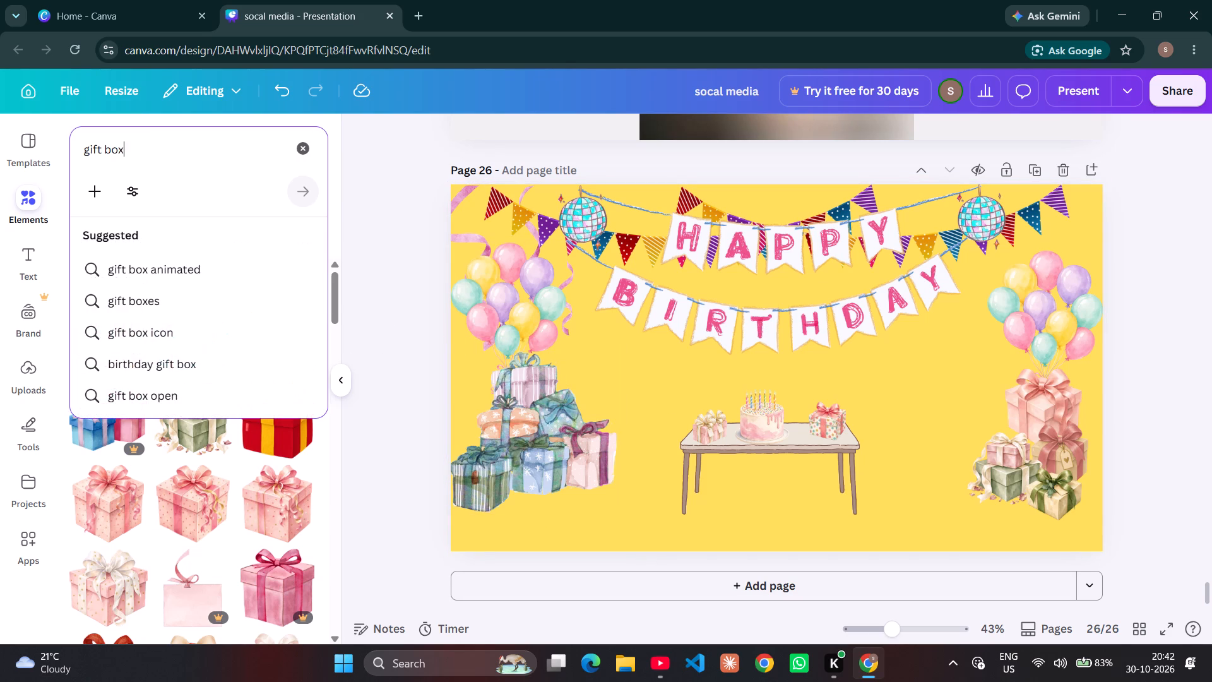
key("BackSpace")
key("BackSpace")
key("BackSpace")
key("BackSpace")
key("BackSpace")
key("BackSpace")
key("BackSpace")
key("BackSpace")
key("BackSpace")
key("BackSpace")
key("BackSpace")
key("BackSpace")
key("BackSpace")
key("BackSpace")
key("BackSpace")
key("BackSpace")
key("BackSpace")
key("BackSpace")
key("BackSpace")
key("BackSpace")
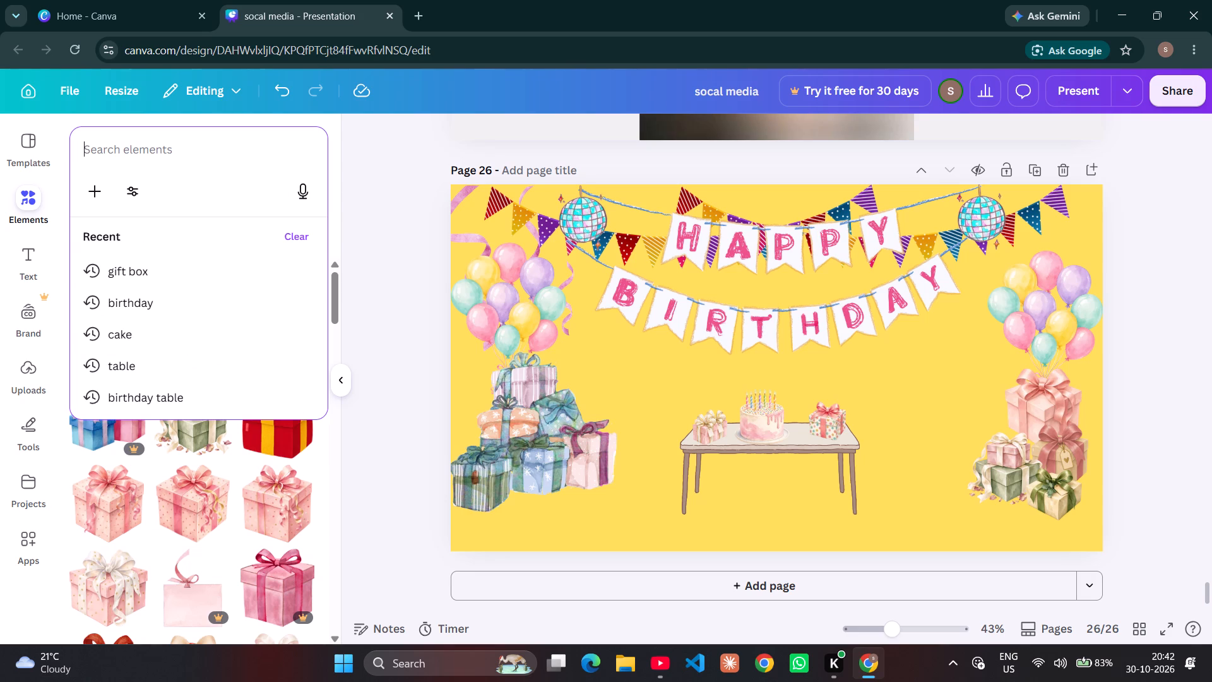
type("cartoon")
key("Return")
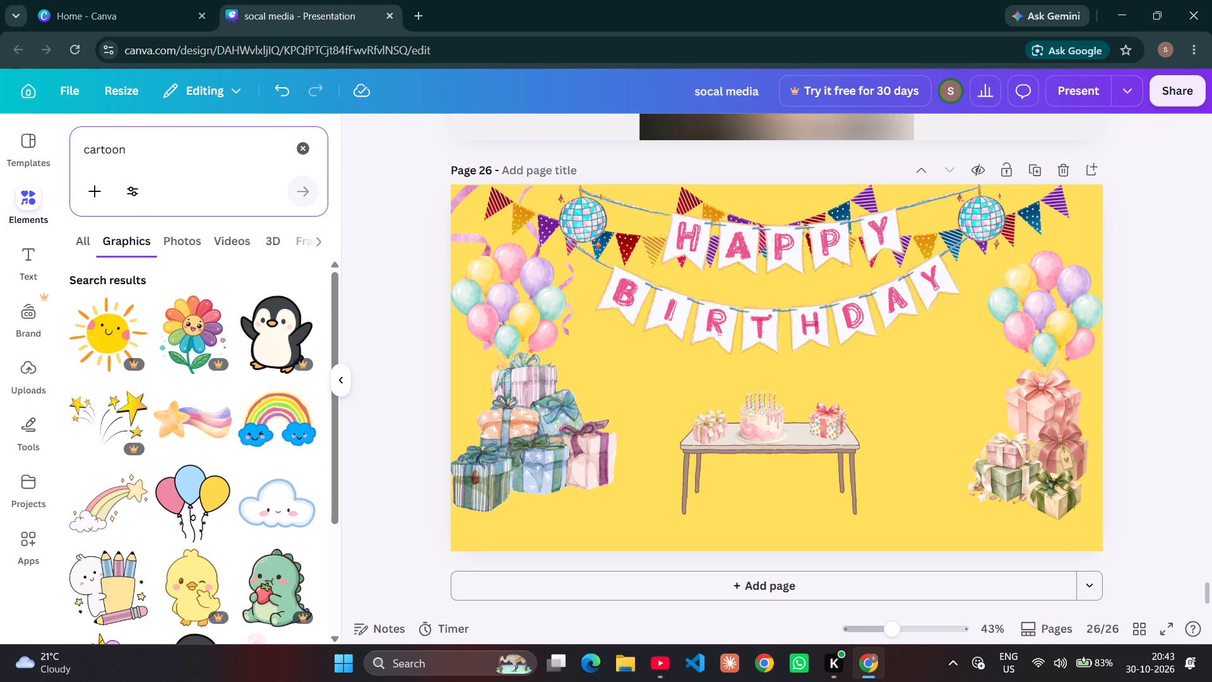
scroll(145, 430, "down", 1)
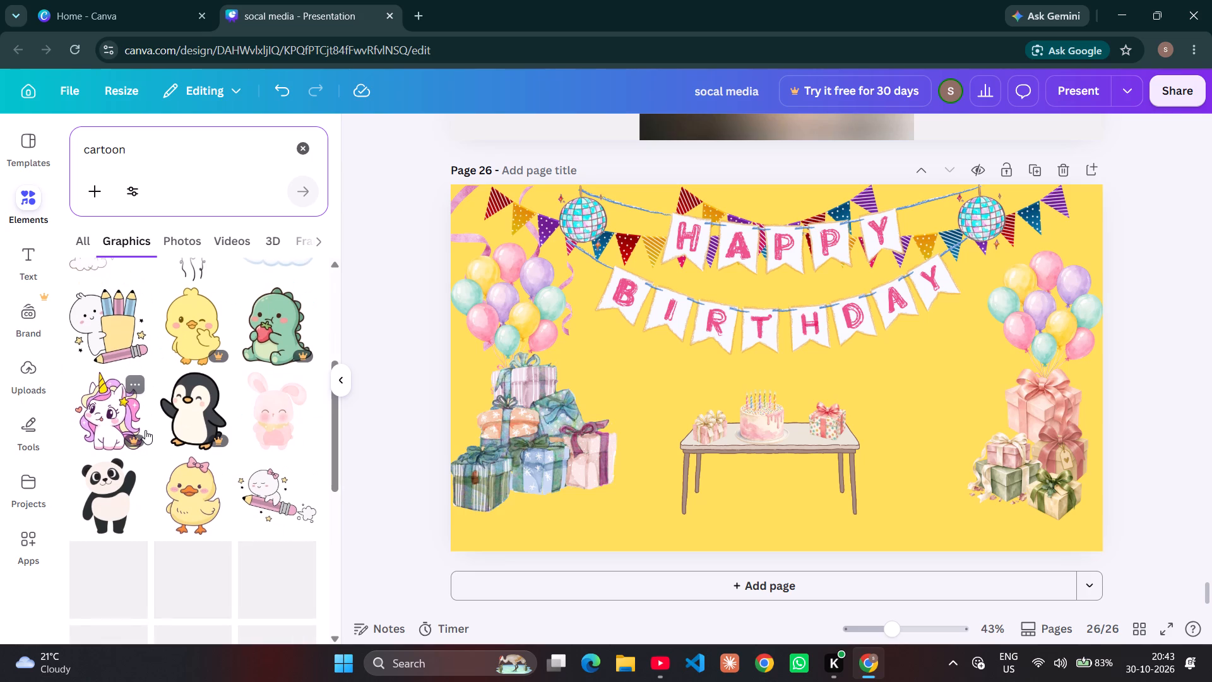
scroll(145, 430, "down", 1)
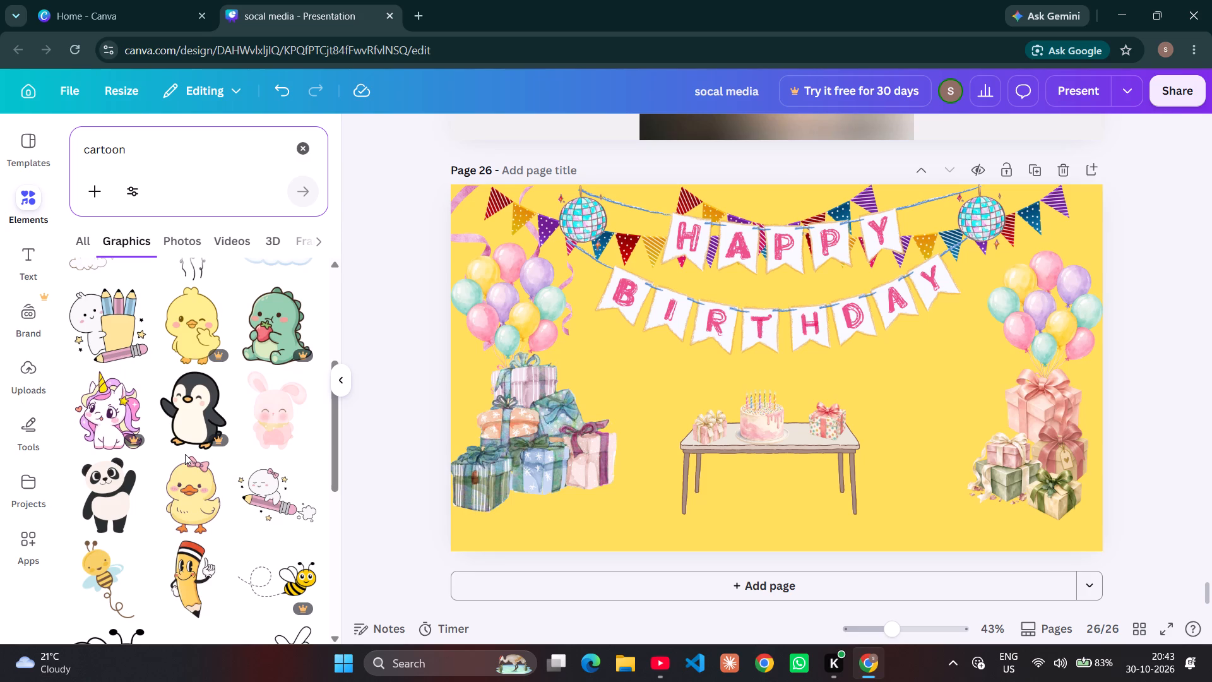
key("space")
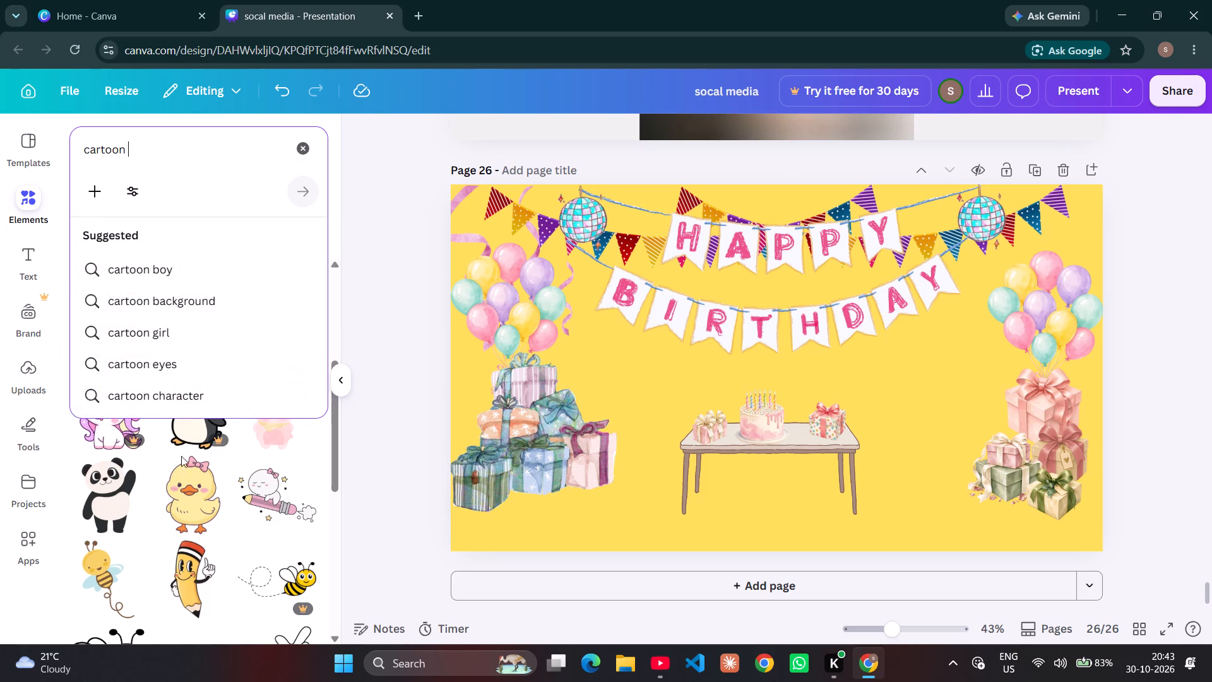
left_click(377, 545)
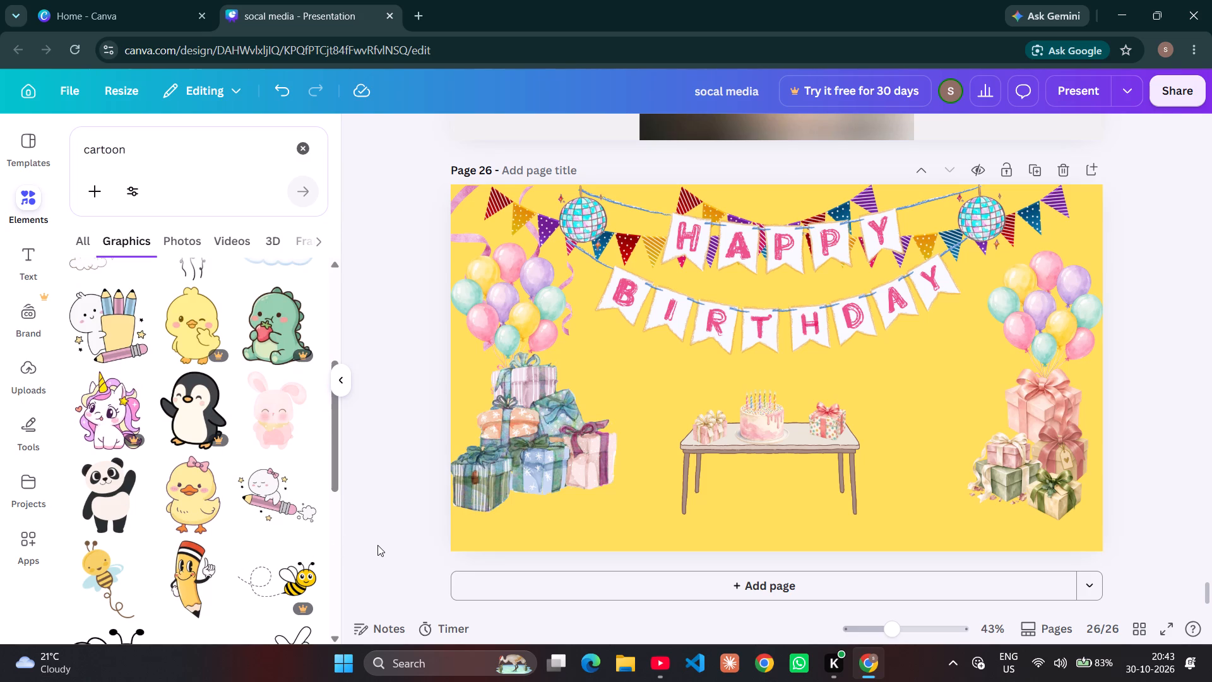
Switch to YouTube and open the Barsaat video playing in the miniplayer.
left_click(666, 678)
left_click(999, 533)
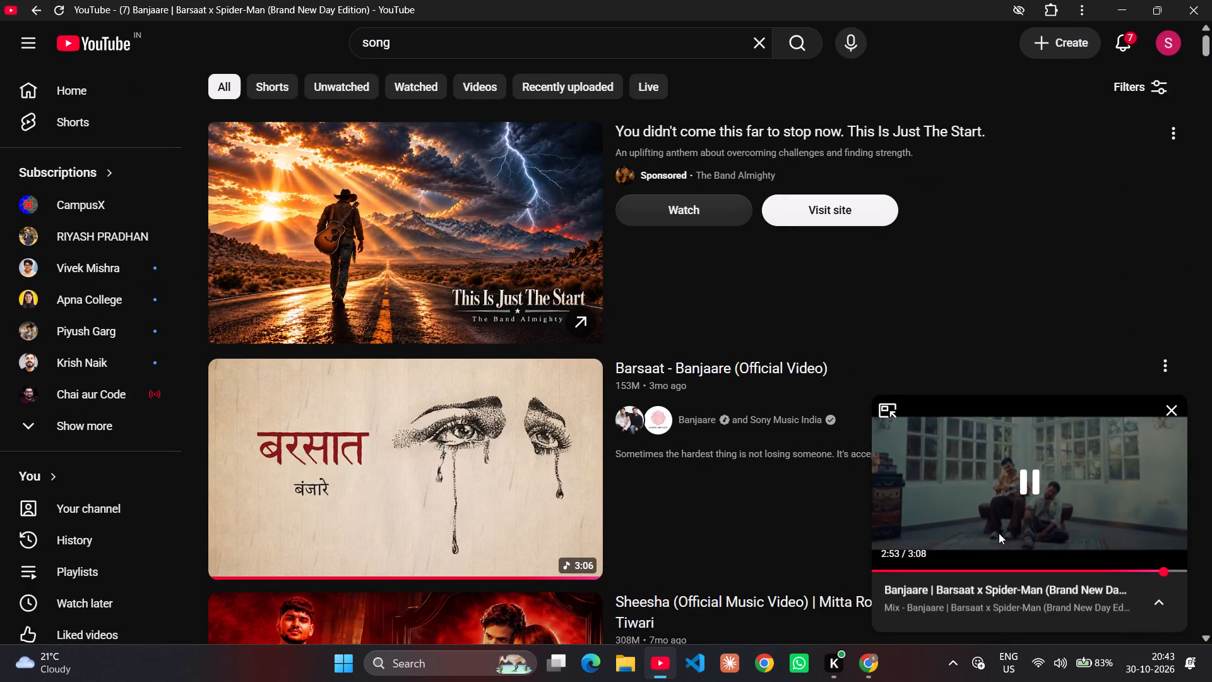
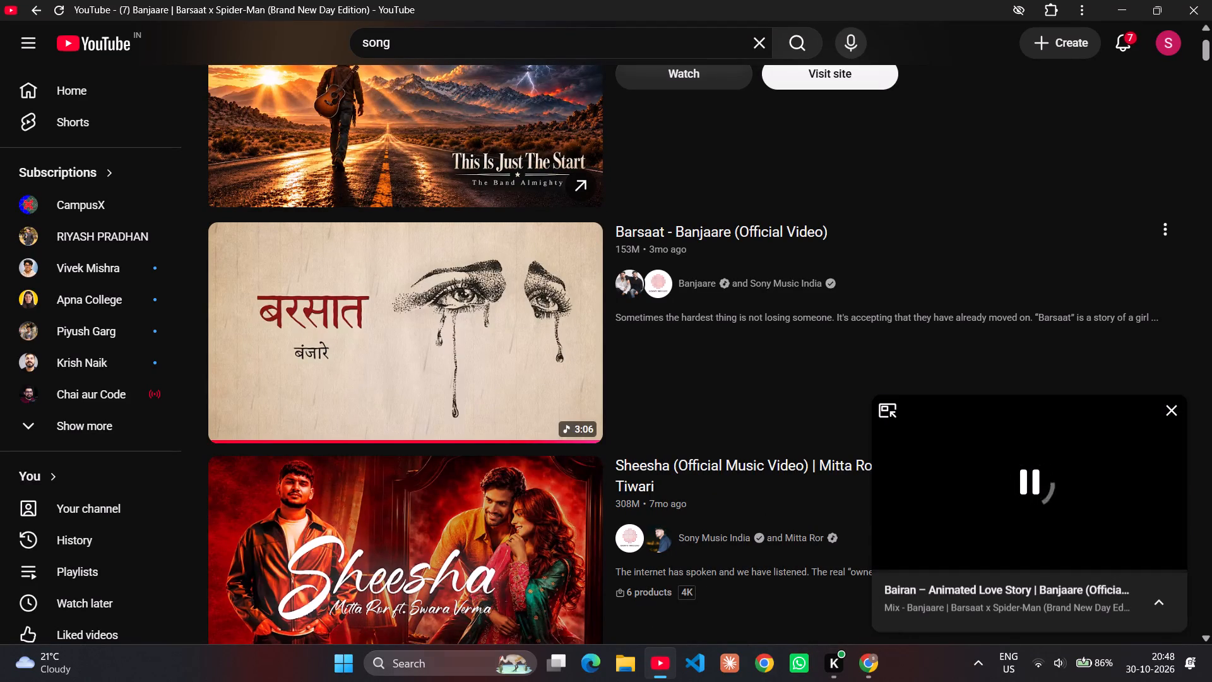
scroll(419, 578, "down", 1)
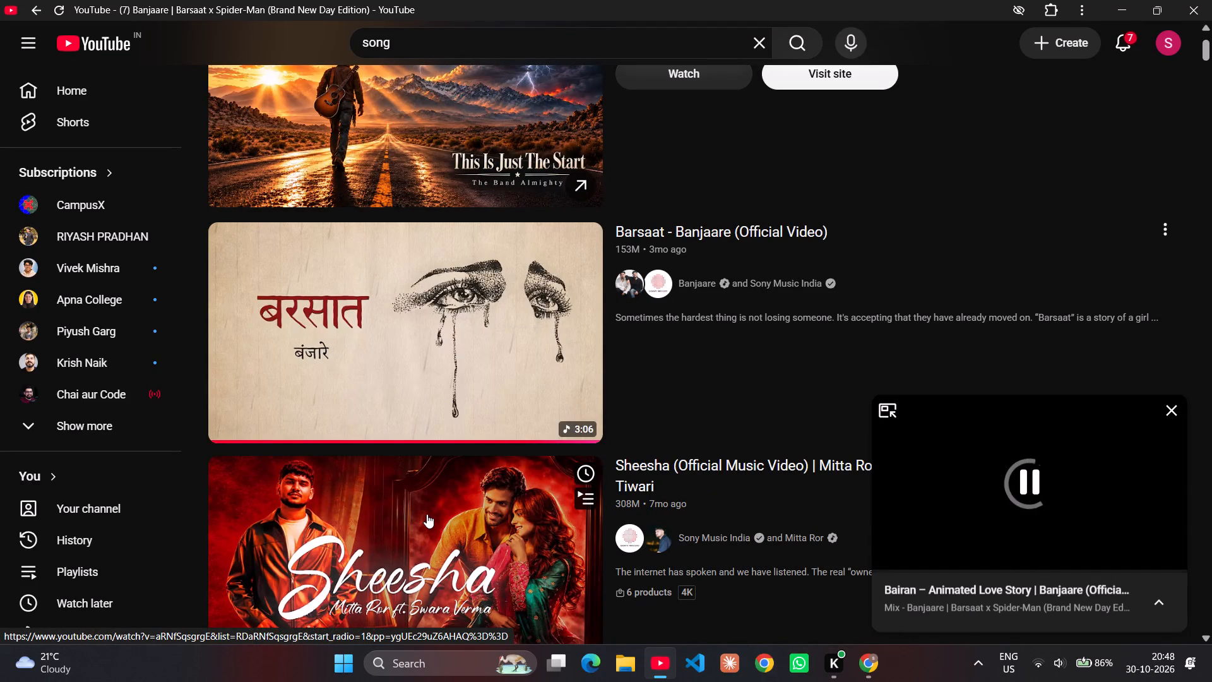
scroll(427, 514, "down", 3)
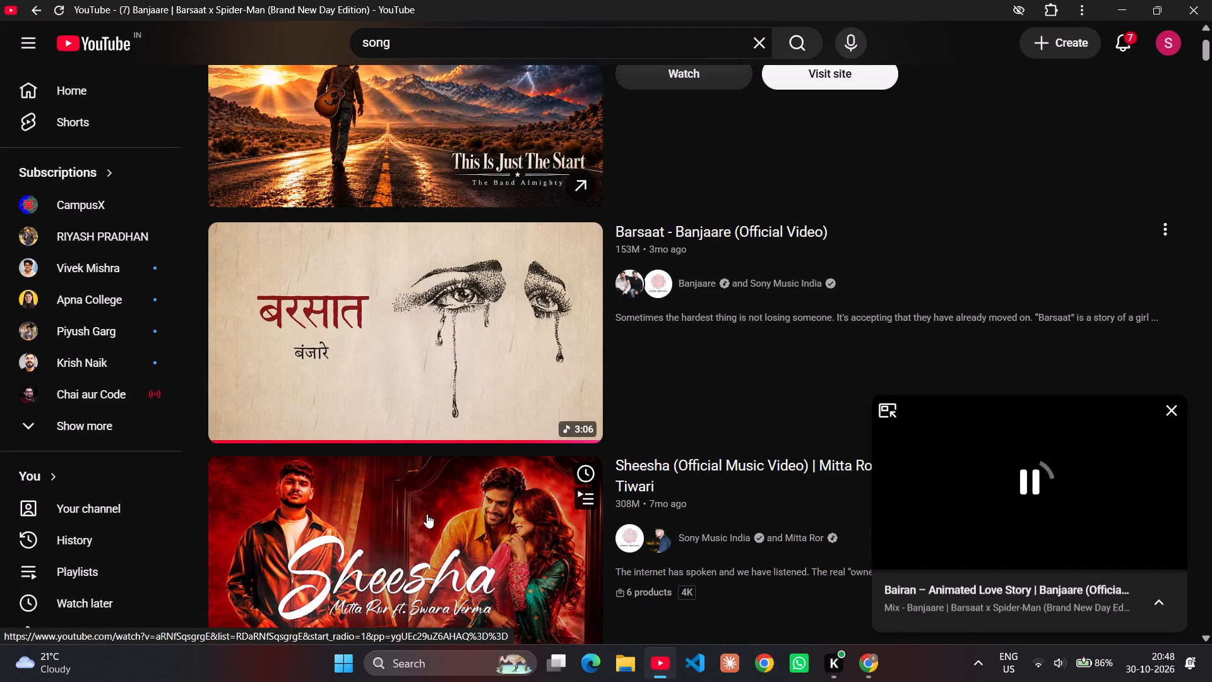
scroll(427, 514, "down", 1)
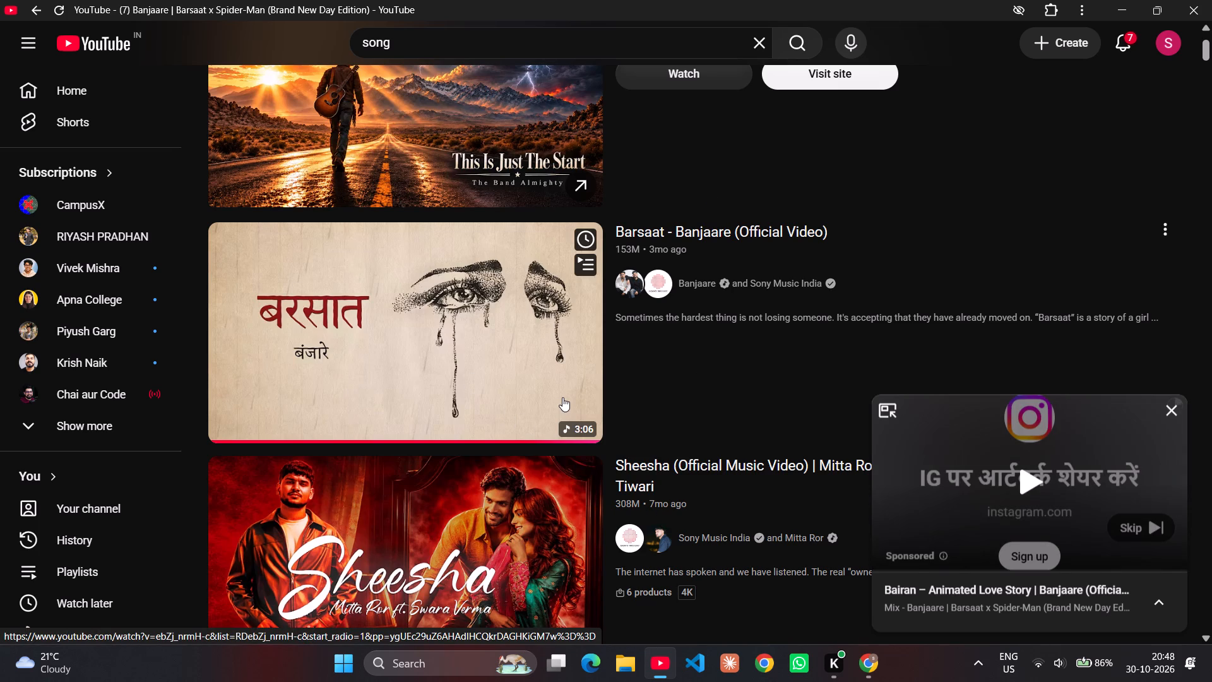
Get the Bairan video playing in the miniplayer and expand it to the full watch page.
key("space")
key("space")
key("space")
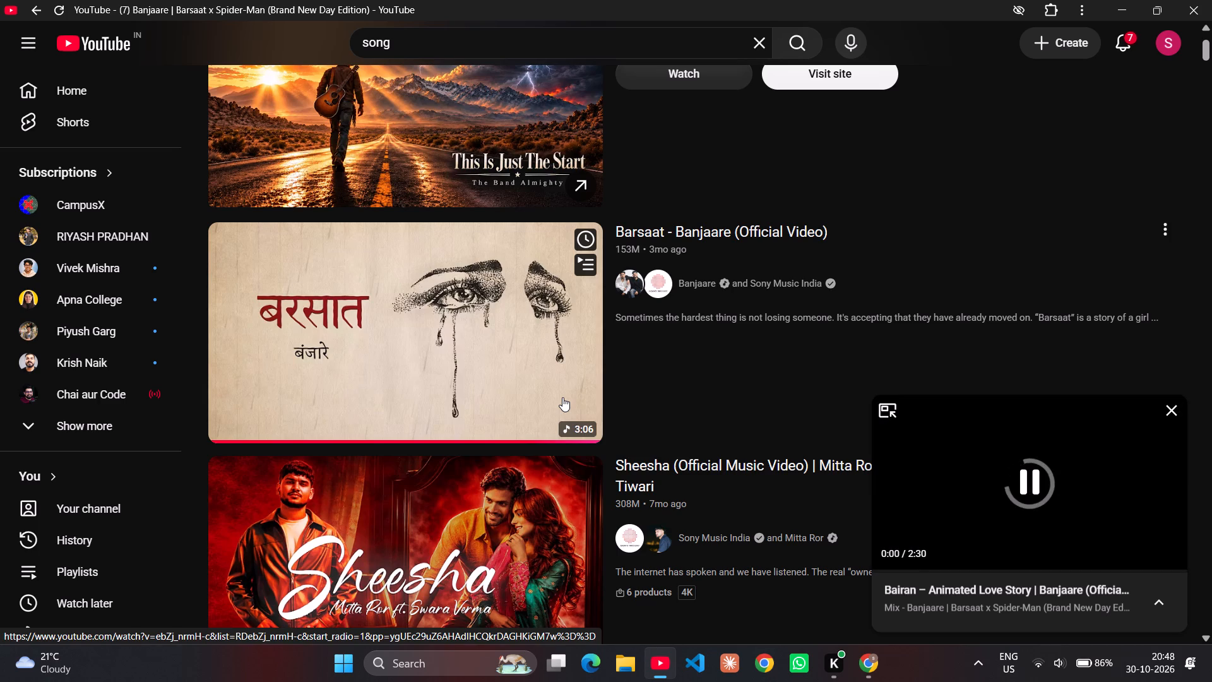
key("space")
key("space")
key("space")
key("space")
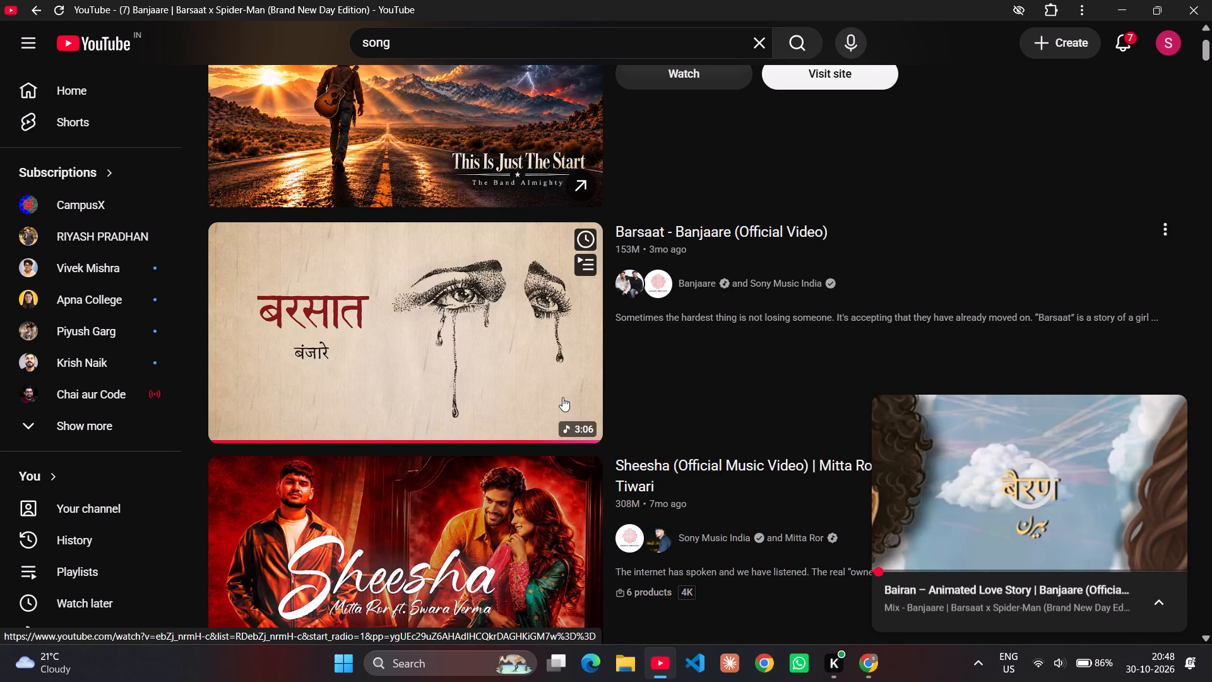
key("i")
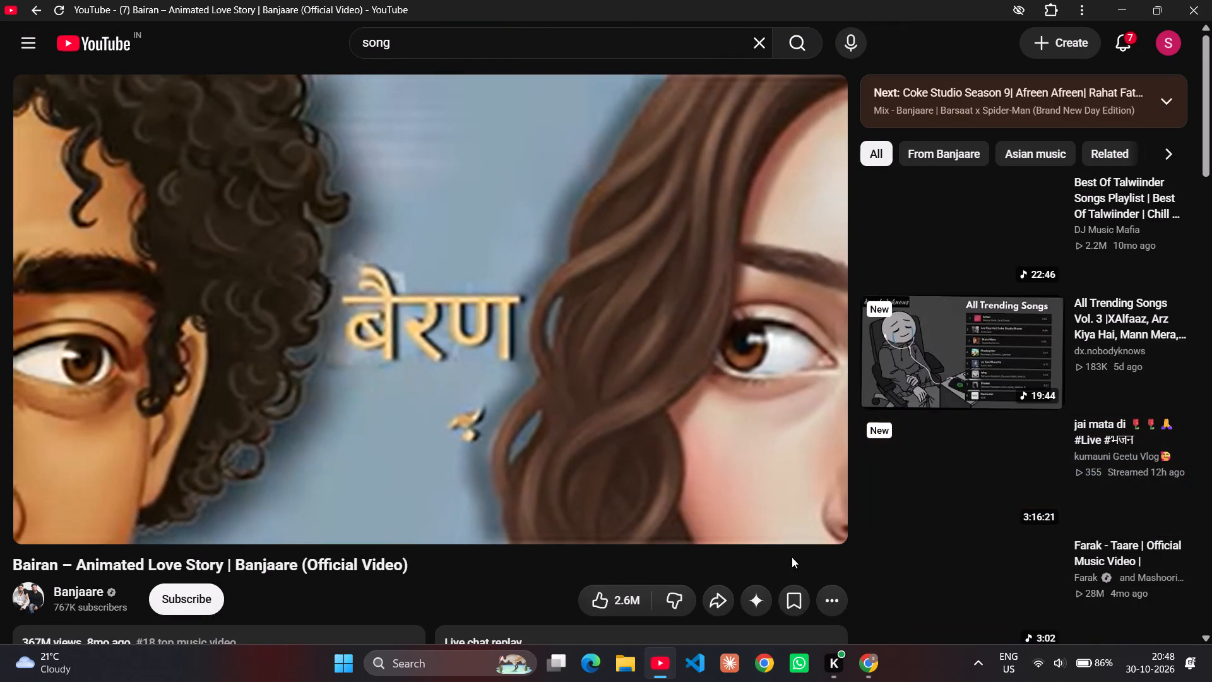
Check the Bairan video's playback quality setting and return to the Canva design.
left_click(748, 508)
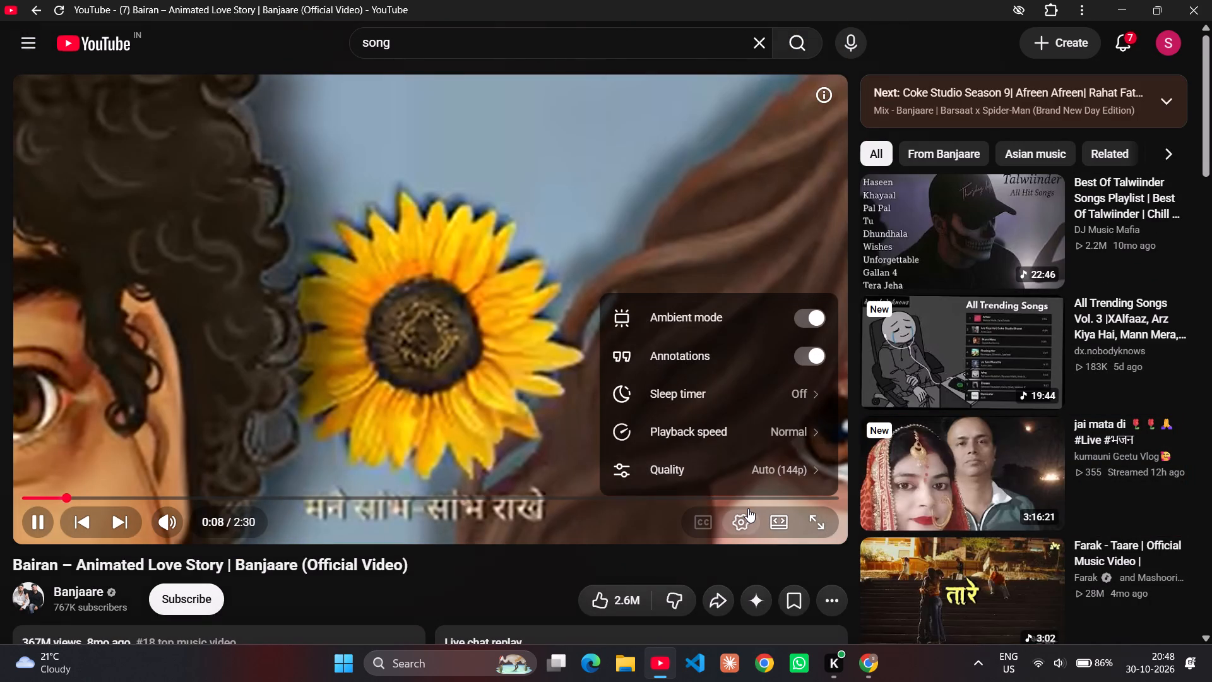
left_click(1117, 16)
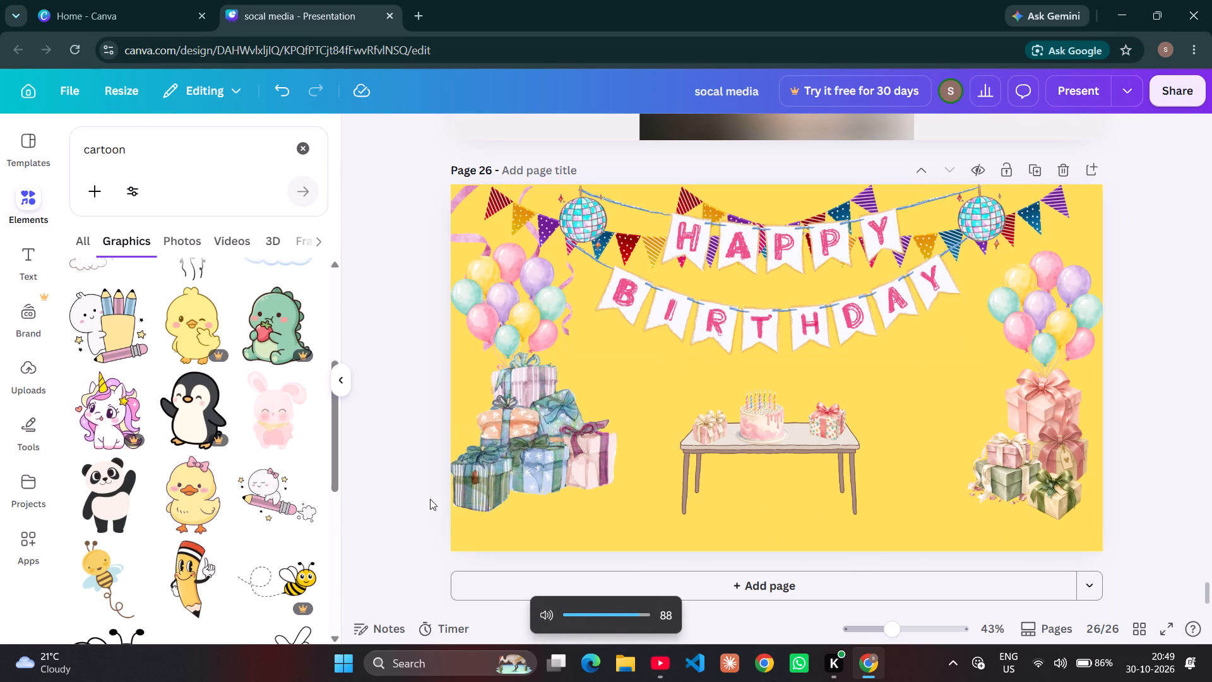
Browse the cartoon graphics results for an animal character that suits the birthday page.
scroll(150, 534, "down", 1)
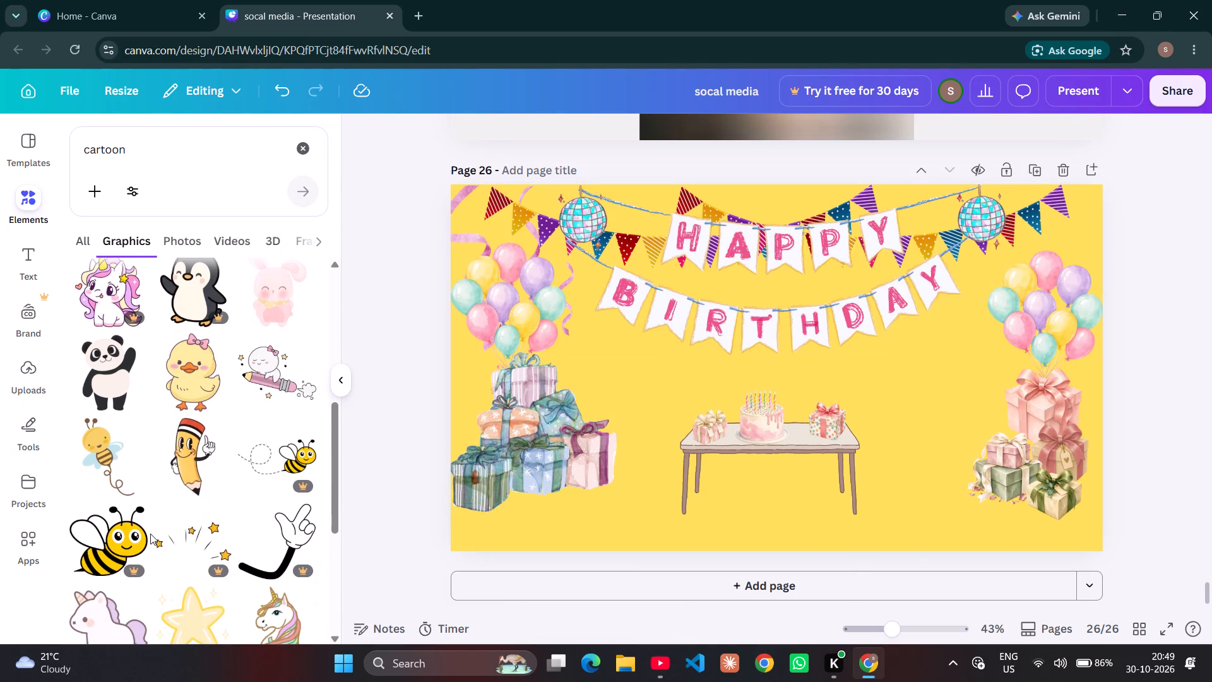
scroll(150, 534, "down", 2)
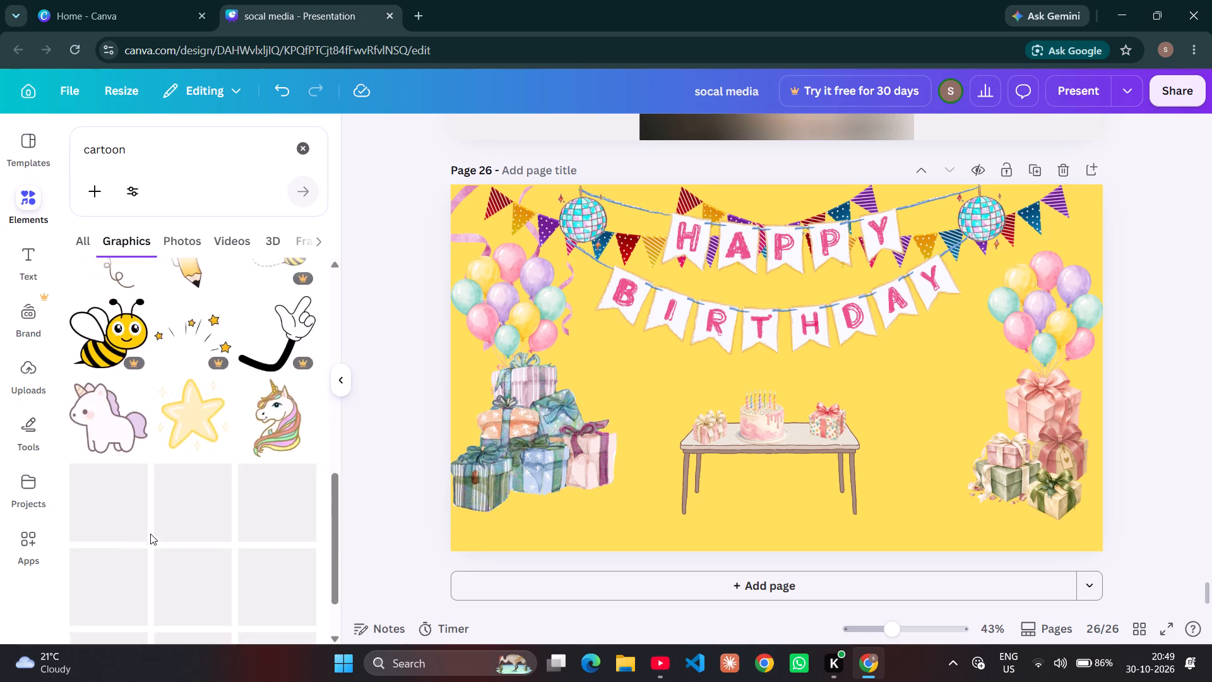
scroll(150, 534, "up", 1)
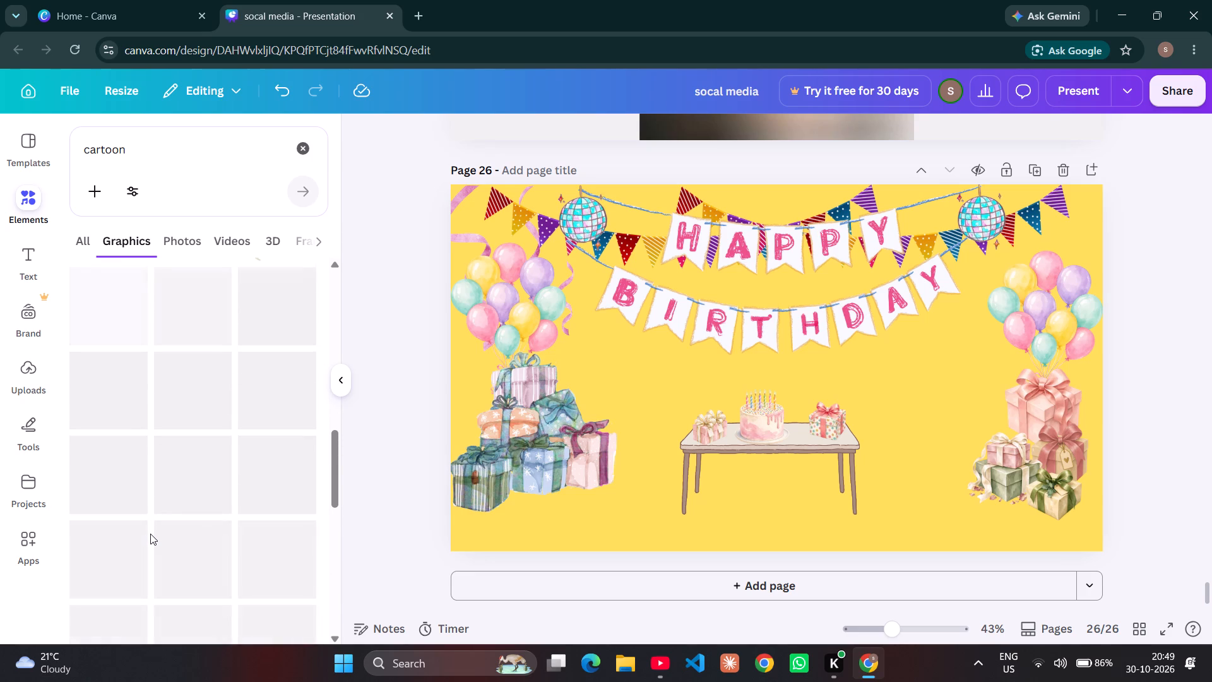
scroll(150, 534, "up", 1)
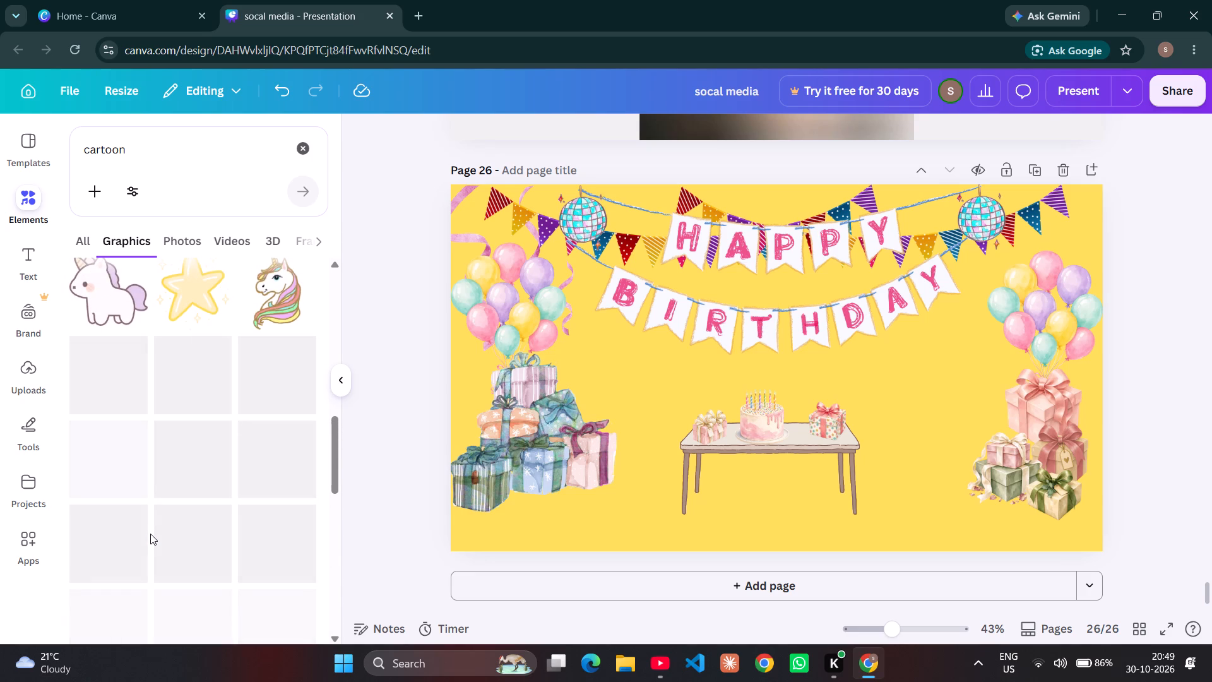
scroll(150, 534, "up", 2)
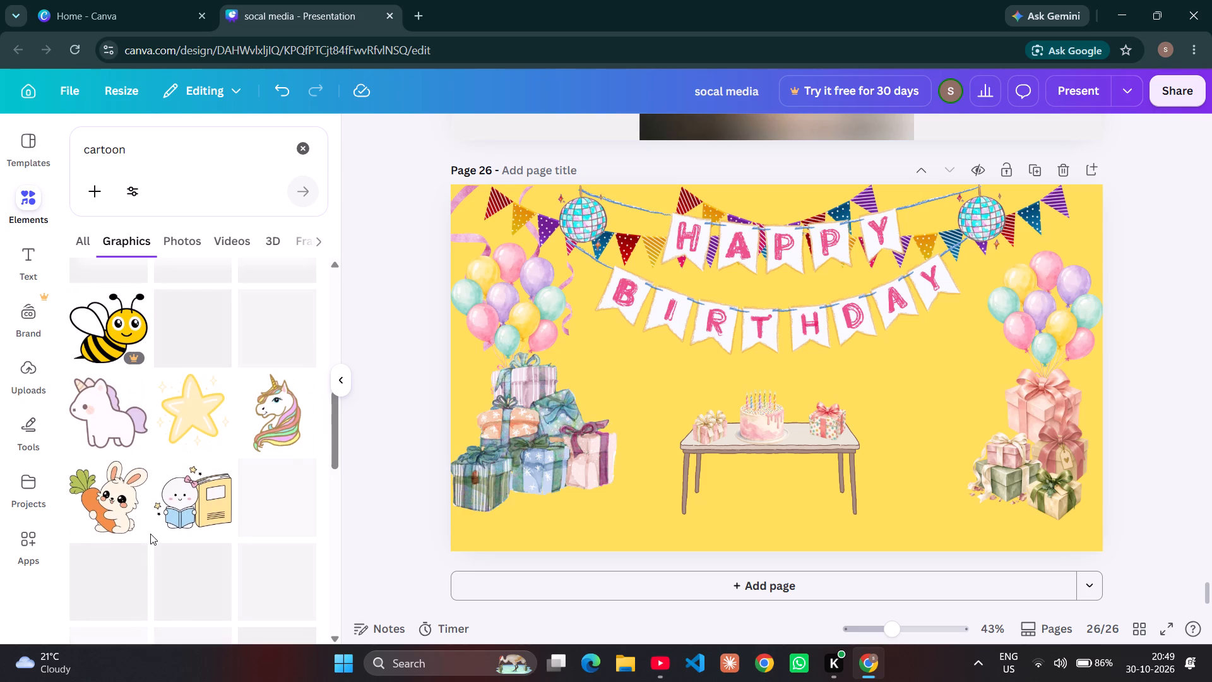
scroll(150, 534, "up", 3)
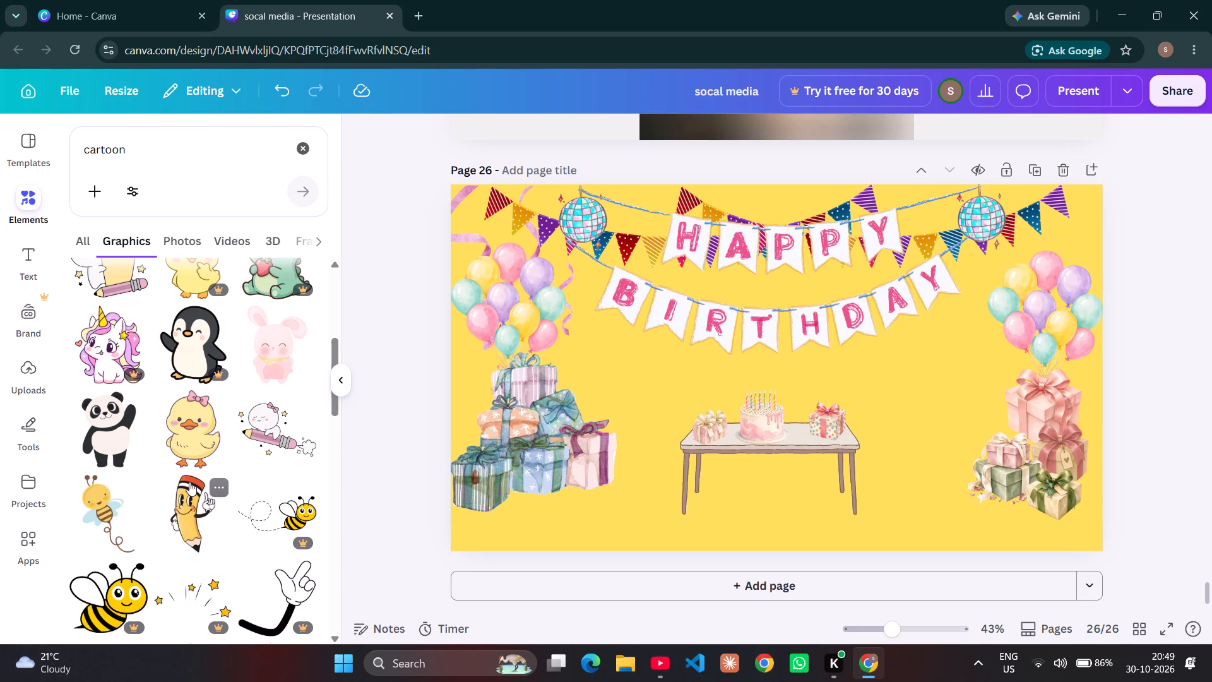
scroll(189, 482, "right", 7)
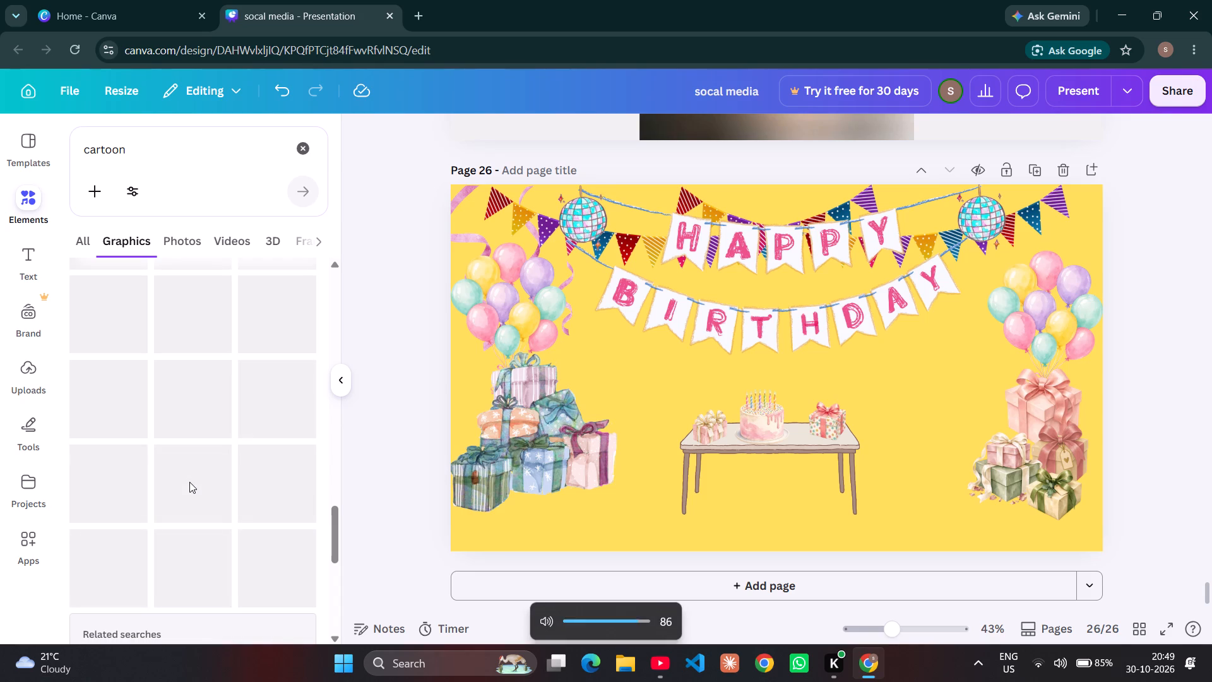
scroll(189, 482, "up", 6)
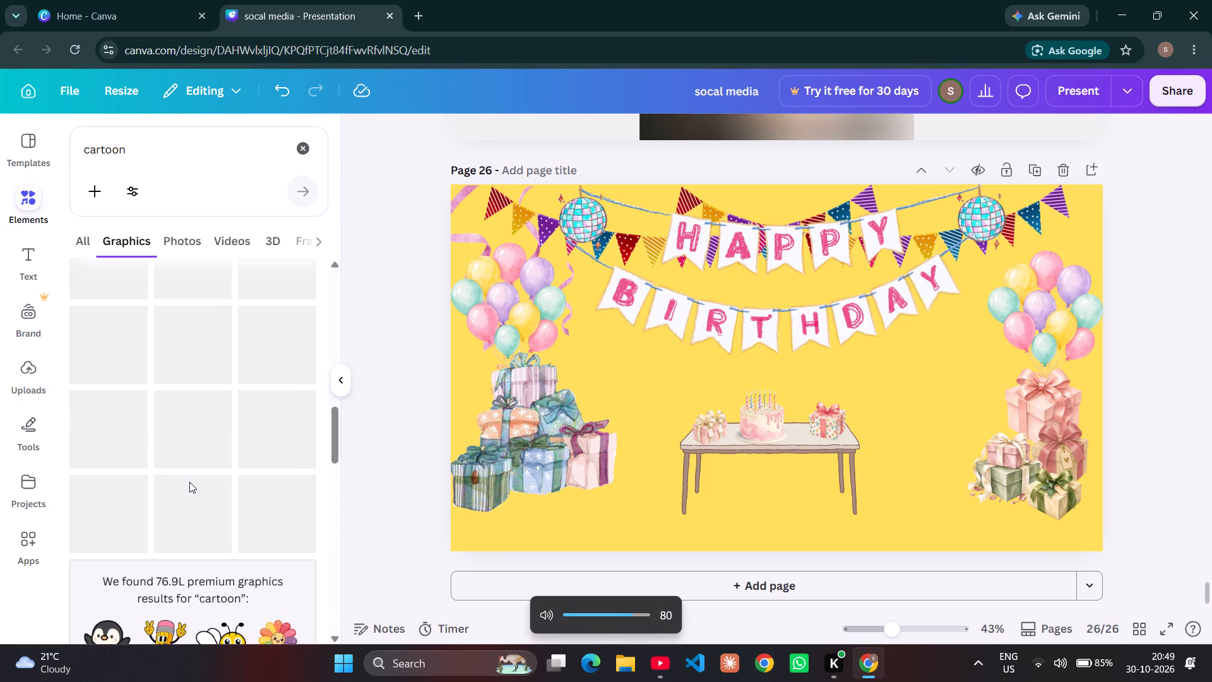
scroll(189, 482, "up", 7)
scroll(189, 482, "right", 1)
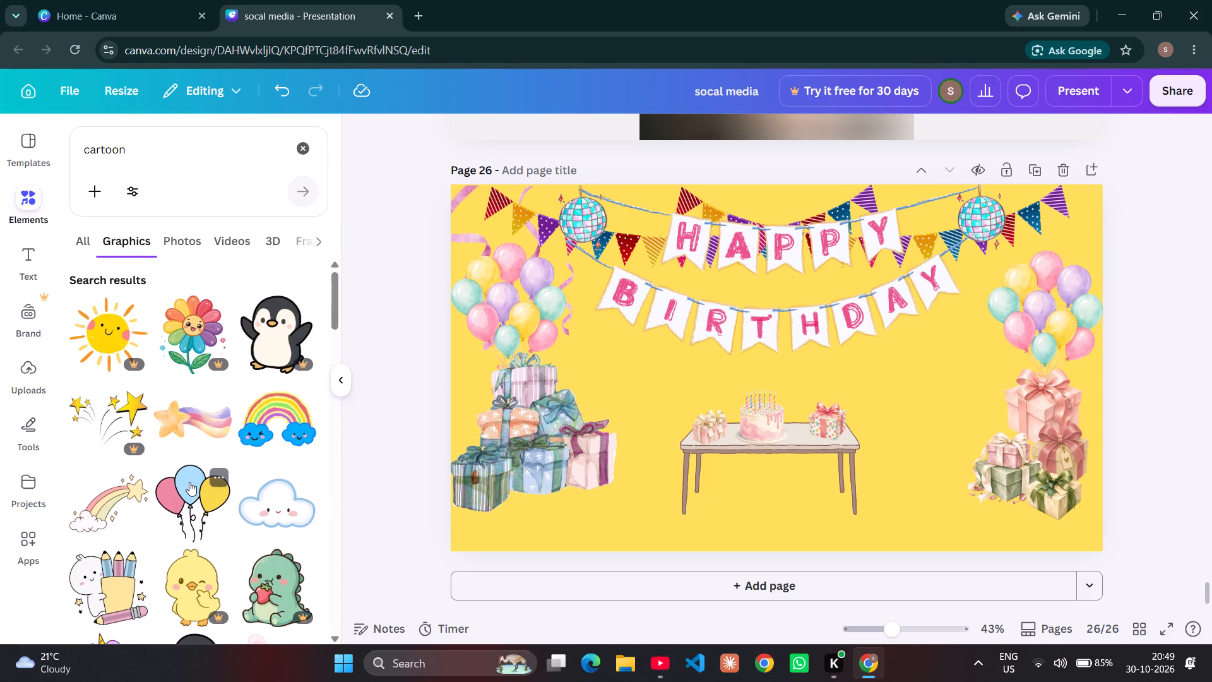
scroll(189, 482, "right", 1)
scroll(193, 435, "down", 2)
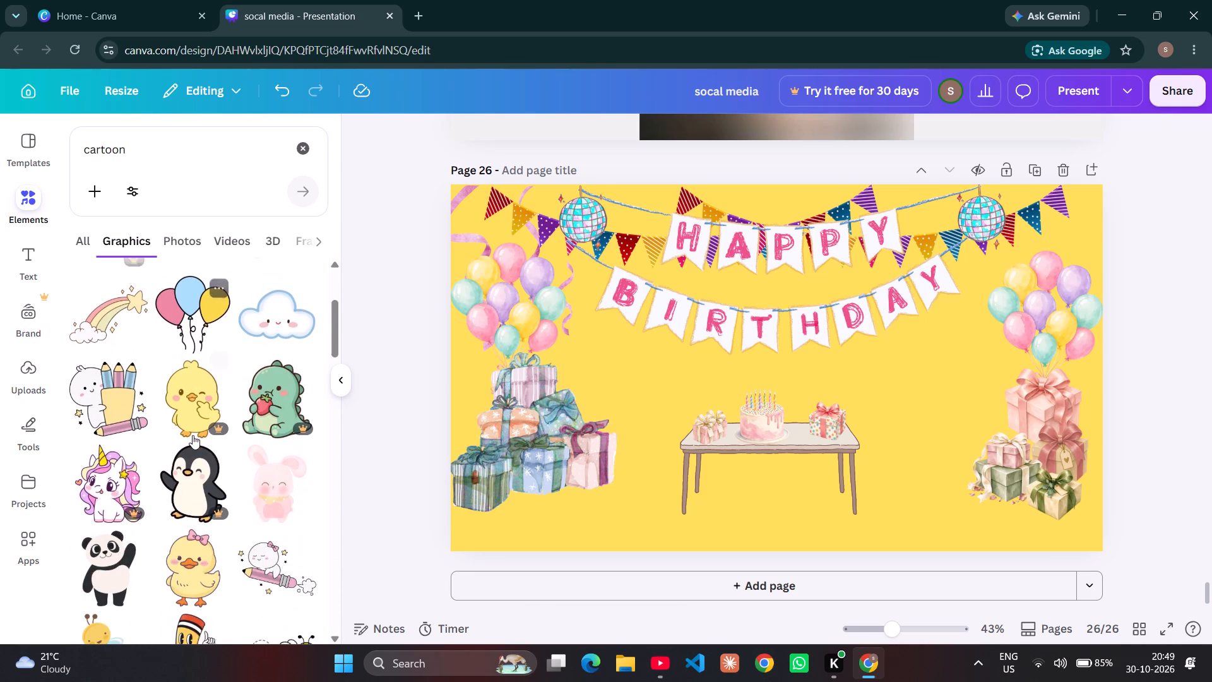
scroll(193, 435, "down", 1)
scroll(193, 435, "right", 1)
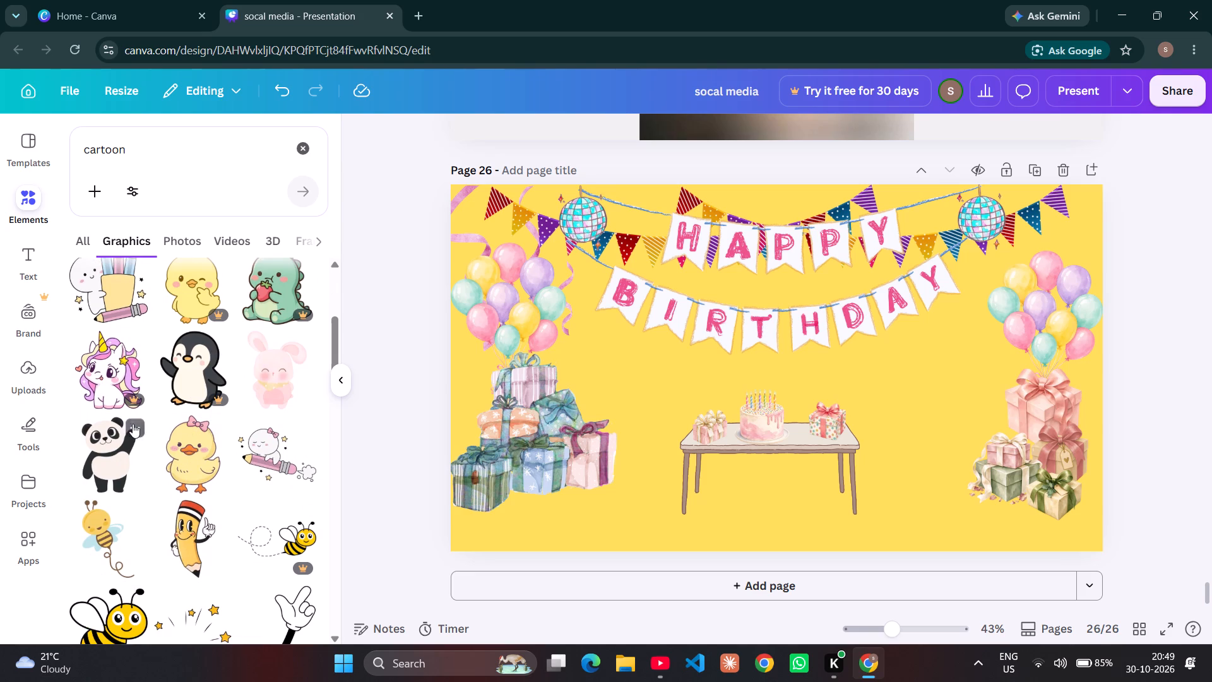
Add the yellow duck with the pink bow to page 26 and send it behind the cake table and the Happy Birthday banner.
left_click(198, 464)
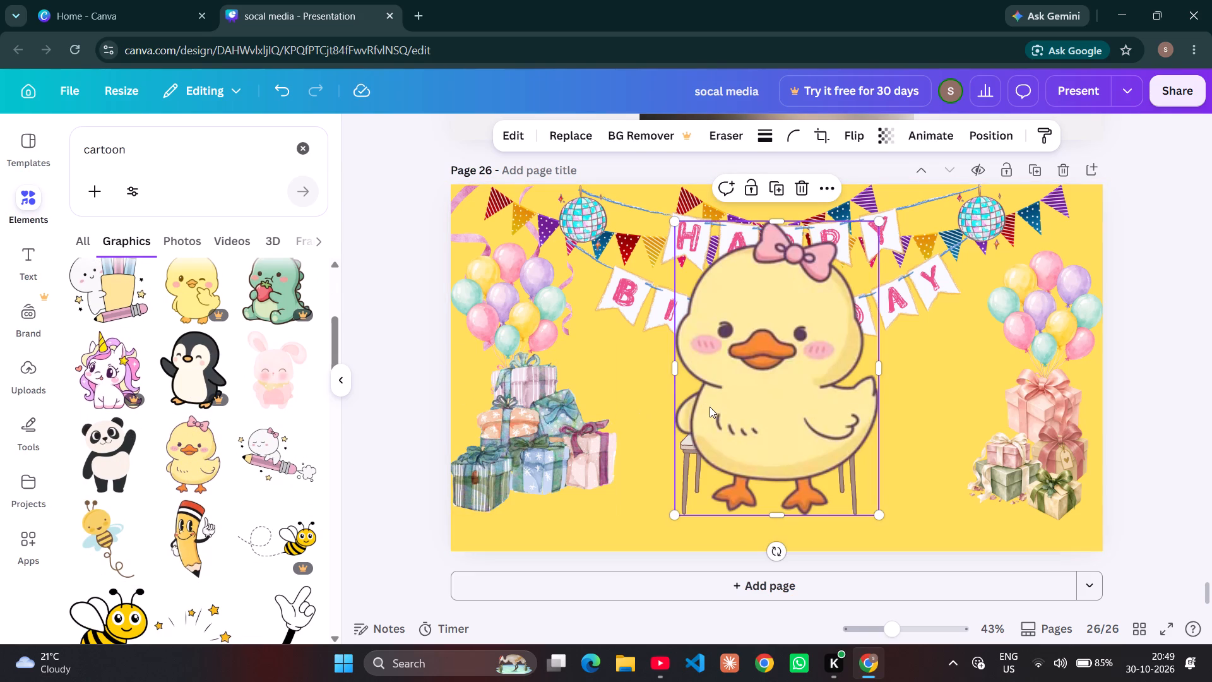
key("ctrl+bracketright")
key("ctrl+bracketleft")
key("ctrl+bracketleft")
key("ctrl+bracketleft")
key("ctrl+bracketleft")
key("ctrl+bracketleft")
key("ctrl+bracketleft")
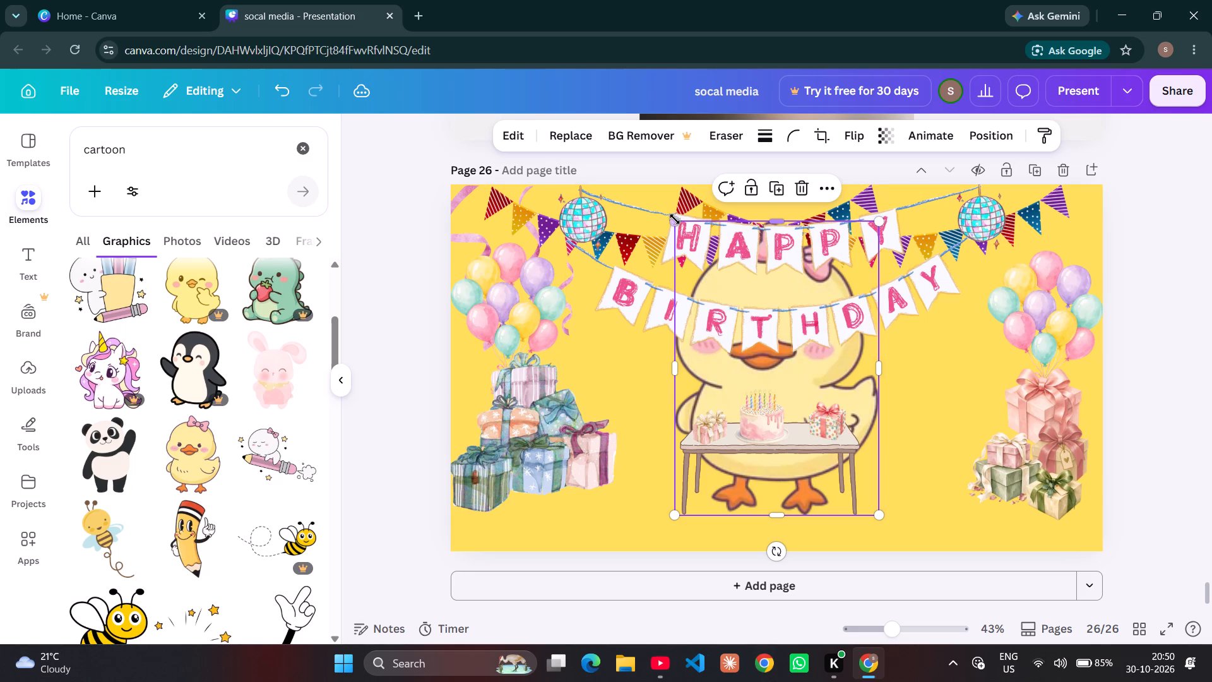
Shrink the duck to about half its size and centre it behind the cake, with its head above the table.
left_click_drag(672, 220, 751, 381)
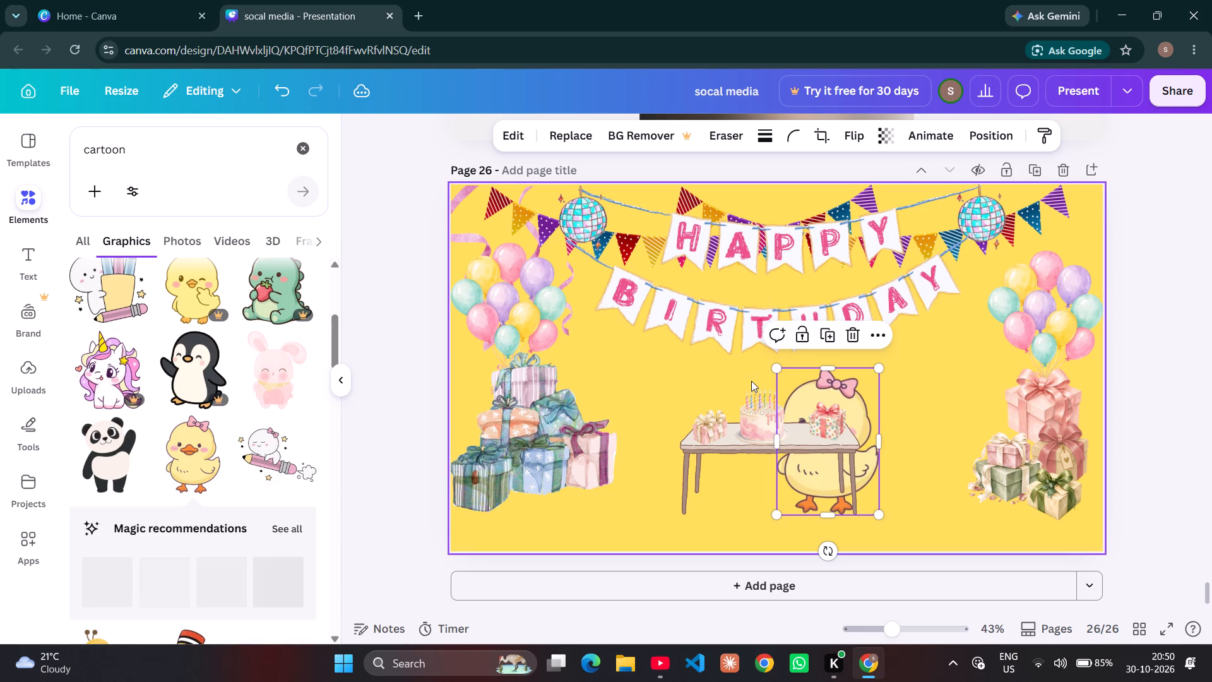
key("shift+Left")
key("shift+Left")
key("shift+Left")
key("shift+Left")
key("shift+Left")
key("shift+Left")
key("shift+Left")
key("shift+Left")
key("shift+Left")
key("shift+Left")
key("shift+Left")
key("shift+Left")
key("shift+Left")
key("shift+Left")
key("shift+Left")
key("shift+Left")
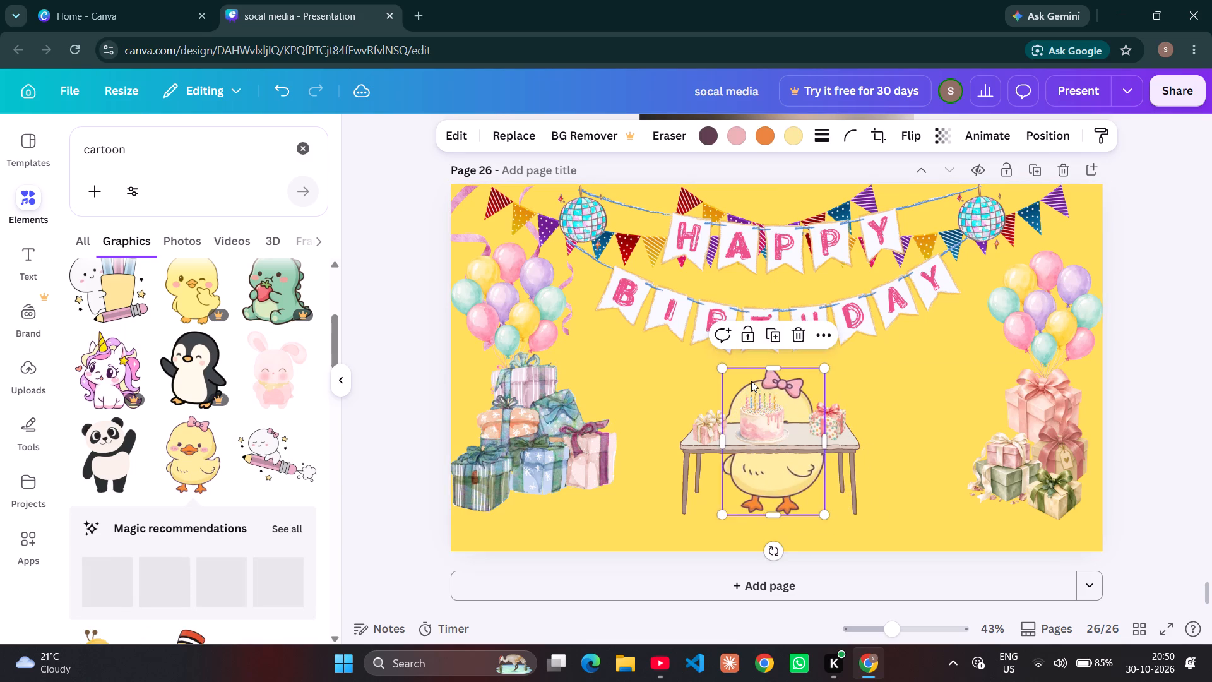
key("shift+Up")
key("shift+Up")
key("shift+Up")
key("shift+Up")
key("shift+Up")
key("shift+Up")
key("shift+Up")
key("shift+Up")
key("shift+Up")
key("shift+Up")
key("shift+Up")
key("shift+Up")
key("shift+Up")
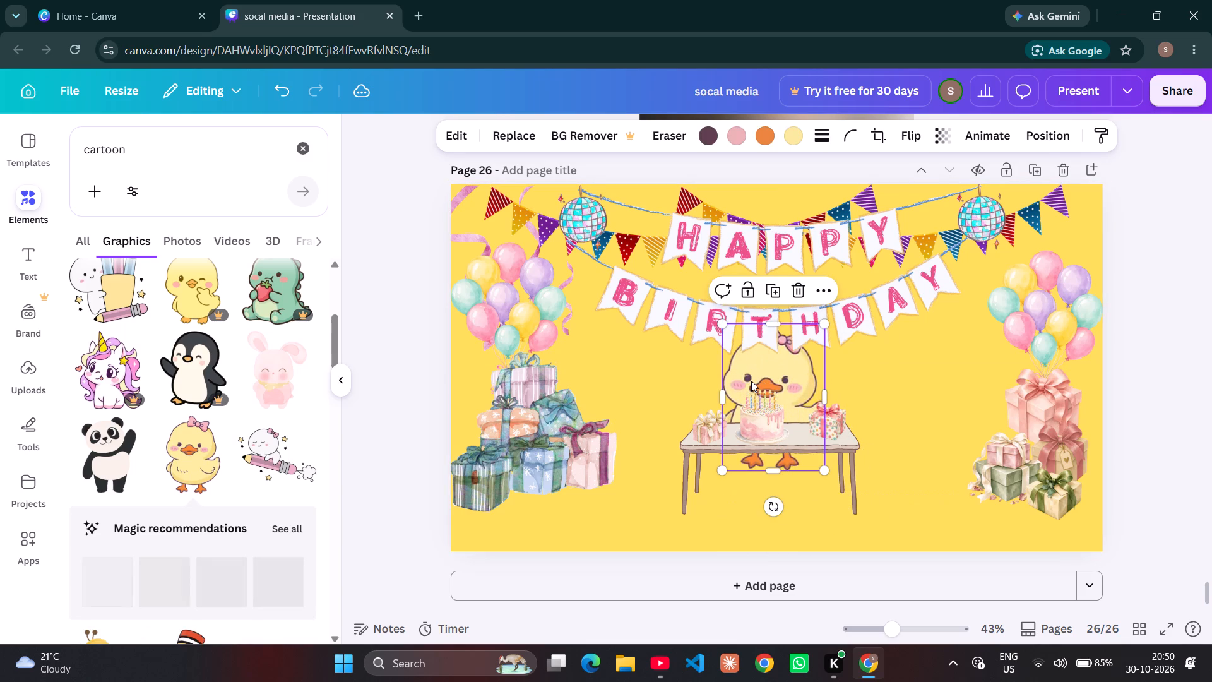
Select the duck, table, cake and small gifts together and move them slightly lower on the page, clear of the banner.
left_click(661, 438)
left_click_drag(665, 369, 865, 521)
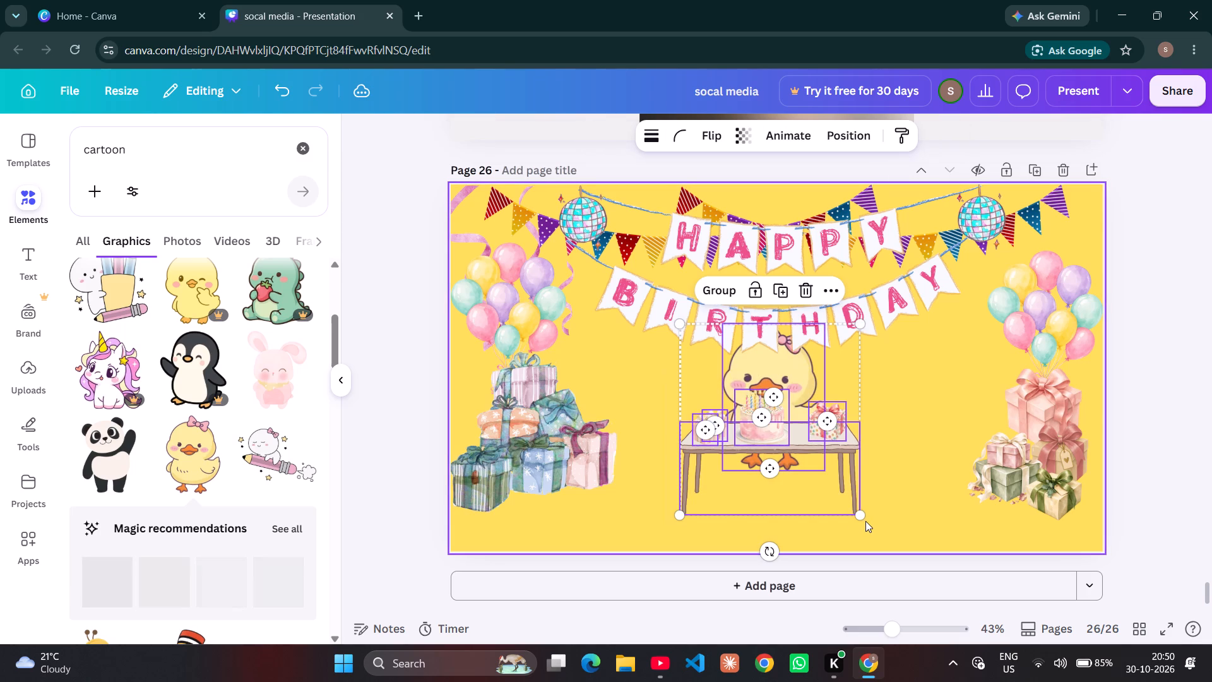
key("Down")
key("Down")
key("Down")
key("Down")
key("Down")
key("Down")
key("Down")
key("Down")
key("Down")
key("Down")
key("Down")
key("Down")
key("Down")
key("Down")
key("Down")
key("Down")
key("Down")
key("Down")
key("Down")
key("Down")
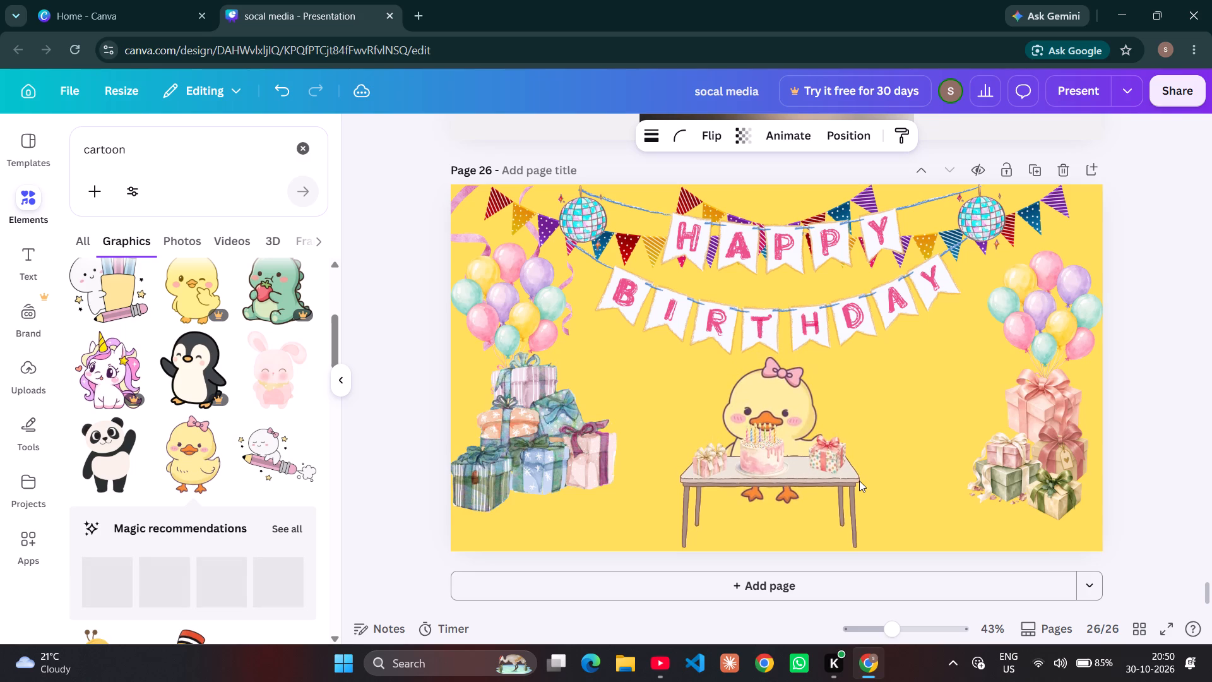
key("Up")
key("Up")
key("Up")
key("Up")
key("Up")
key("Up")
key("Up")
key("Up")
key("Up")
key("Up")
key("Up")
key("Up")
key("Up")
key("Up")
key("Up")
key("Up")
key("Up")
key("Up")
key("Up")
key("Up")
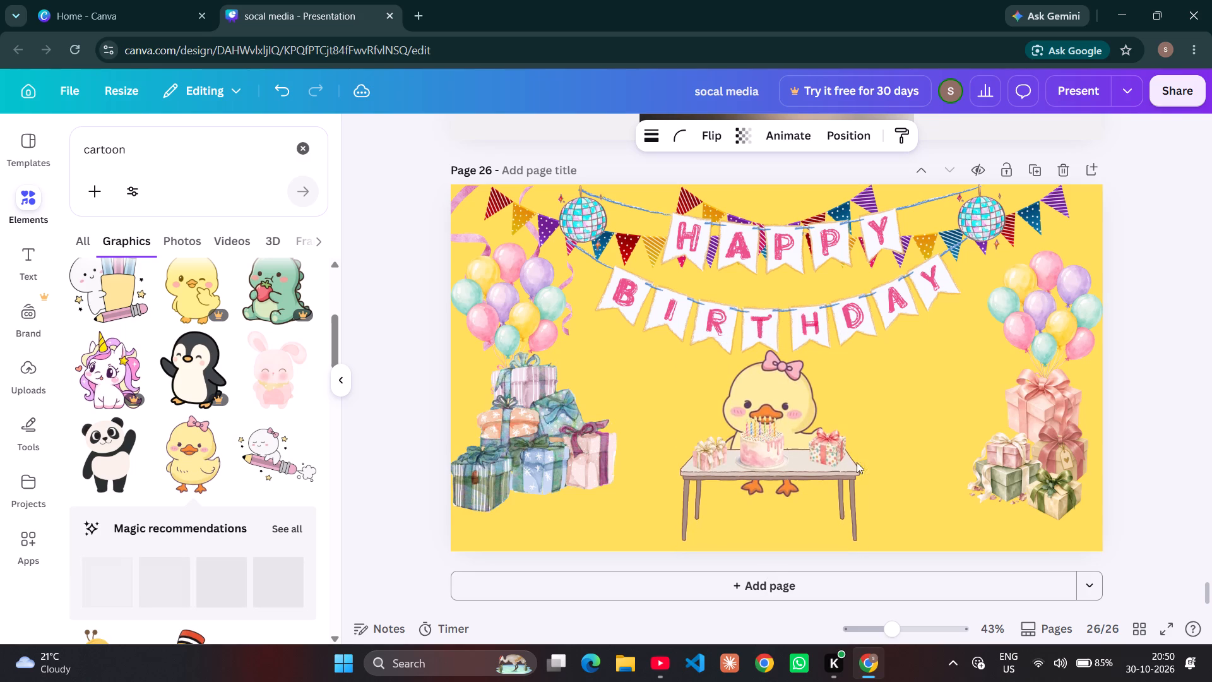
Nudge the duck alone slightly upward so that its beak sits above the cake candles.
left_click(775, 389)
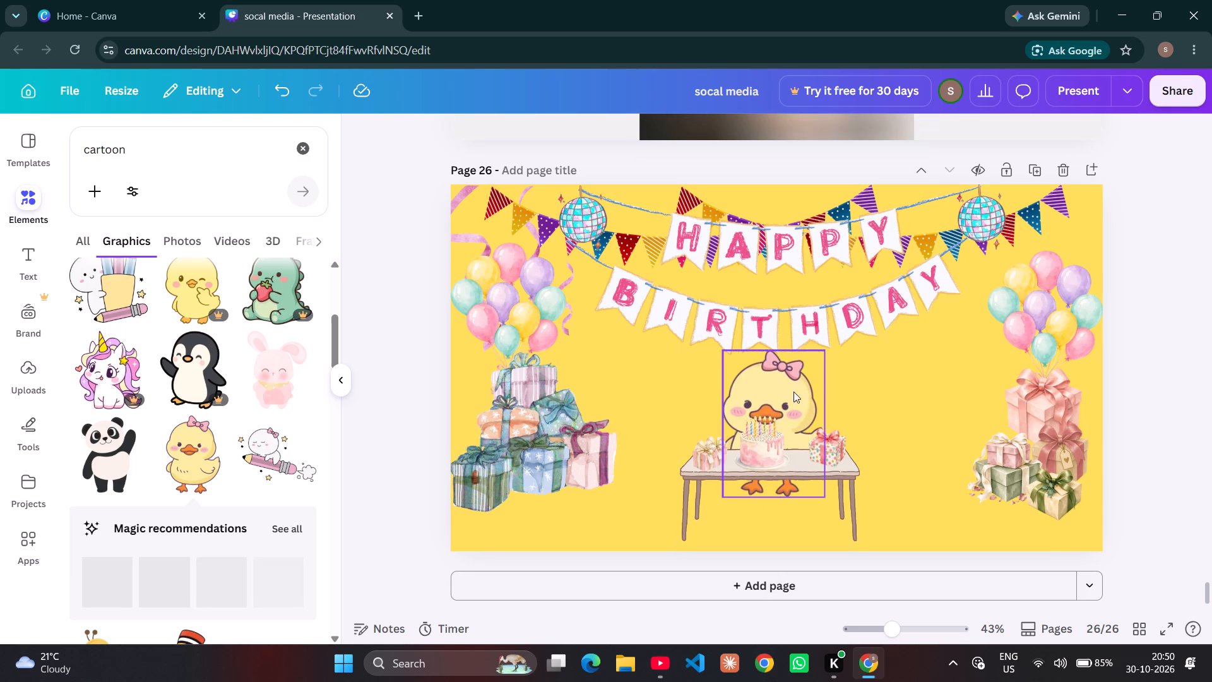
left_click(790, 397)
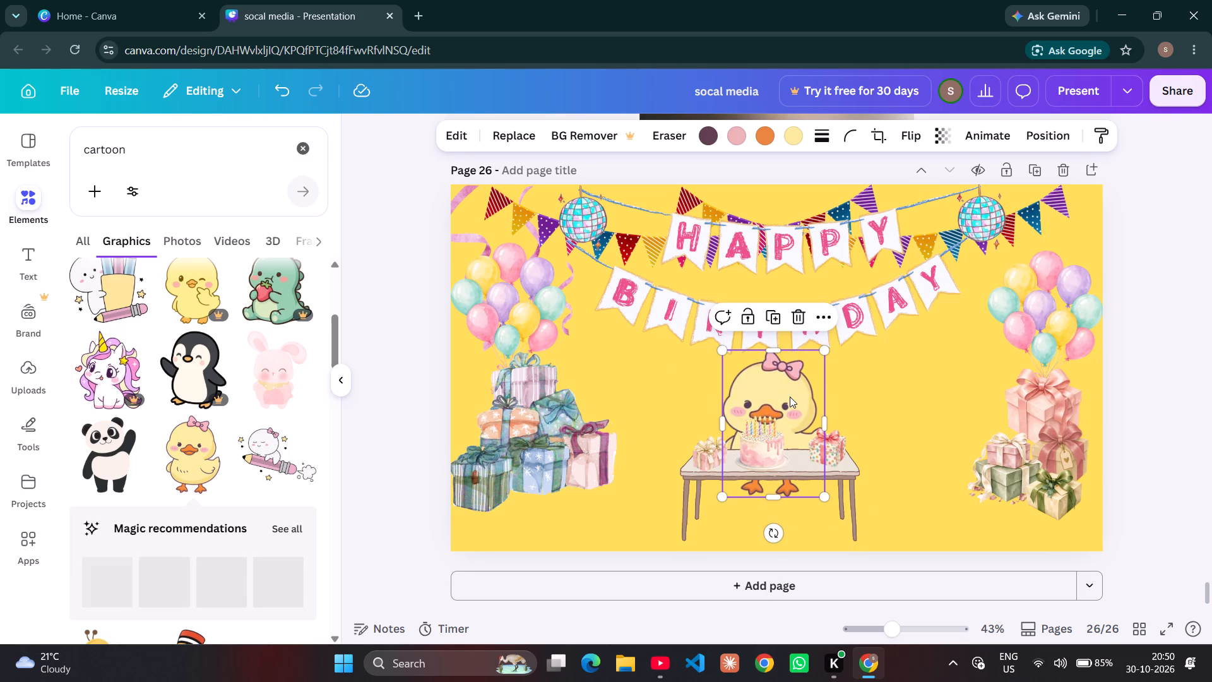
key("Up")
key("Up")
key("Up")
key("Up")
key("Up")
key("Up")
key("Up")
key("Up")
key("Up")
key("Up")
key("Up")
key("Up")
key("Up")
key("Up")
key("Up")
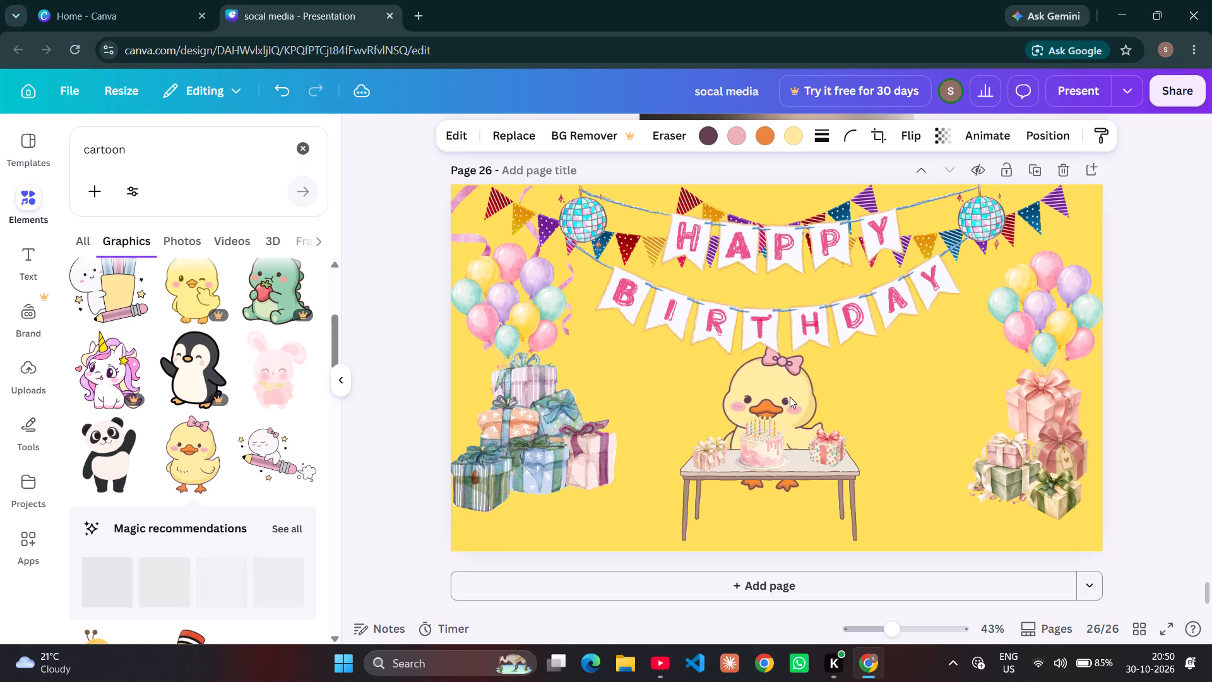
Add the waving panda graphic and place it between the cake table and the pink gift pile.
left_click(121, 468)
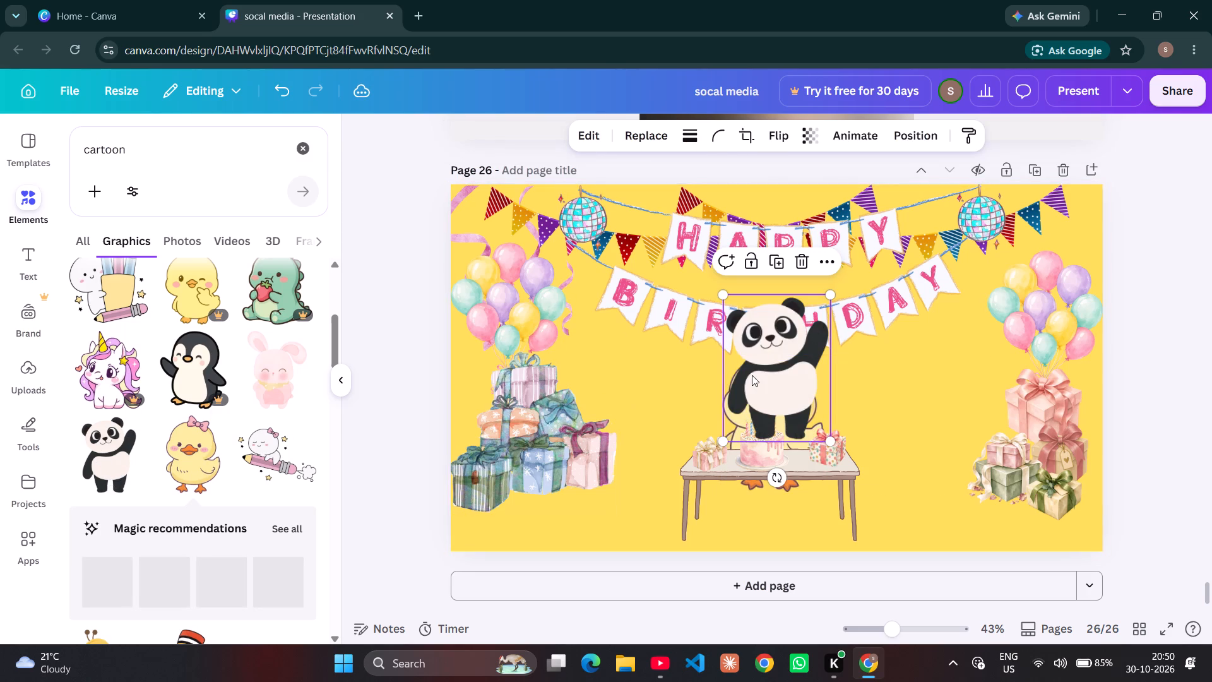
left_click(618, 373)
left_click_drag(764, 385, 941, 417)
Remove the duck from behind the cake table on page 26.
left_click(790, 386)
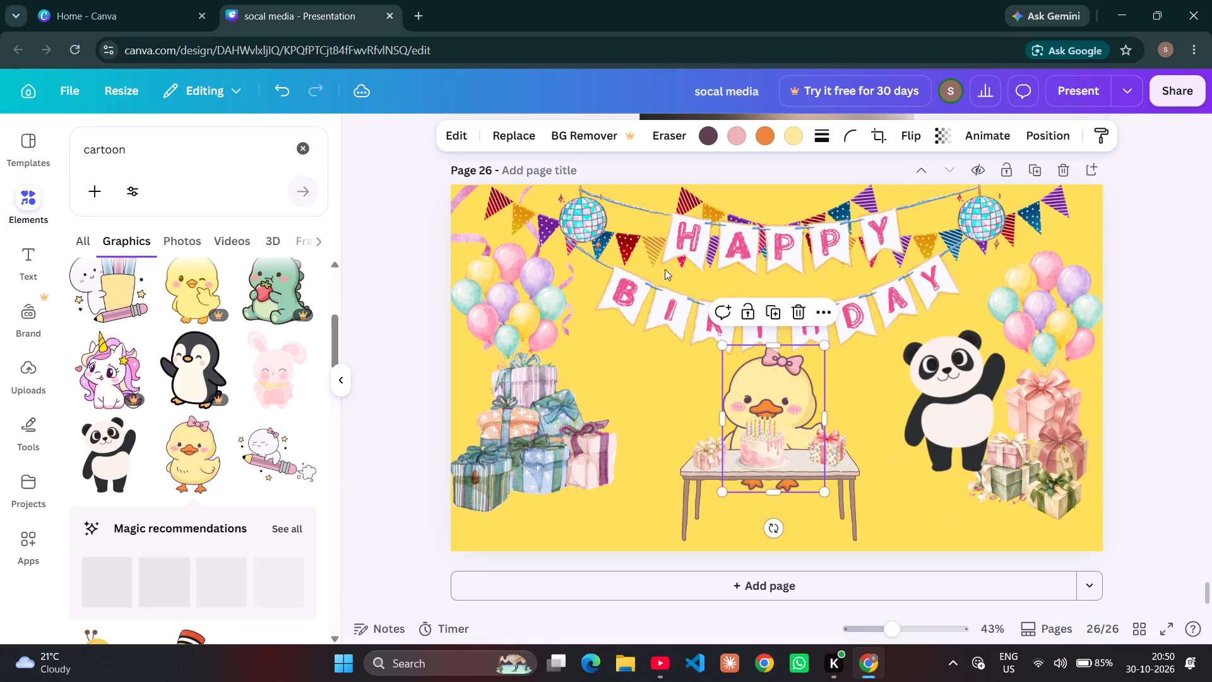
left_click(506, 139)
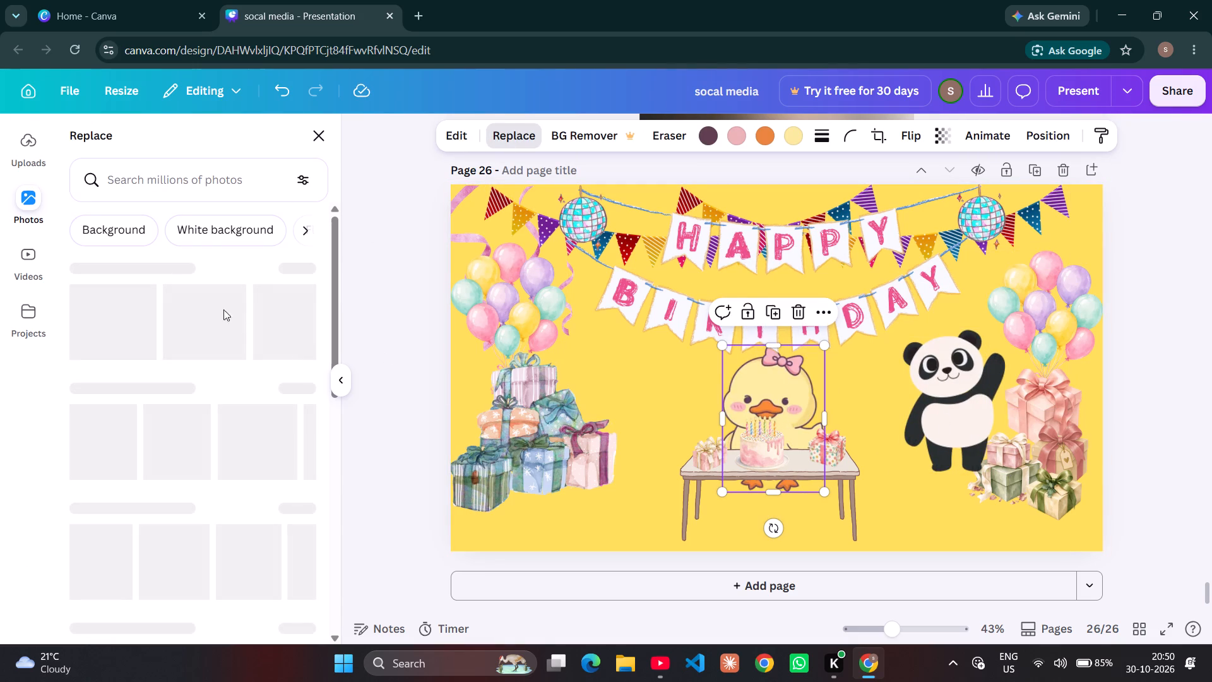
left_click(352, 471)
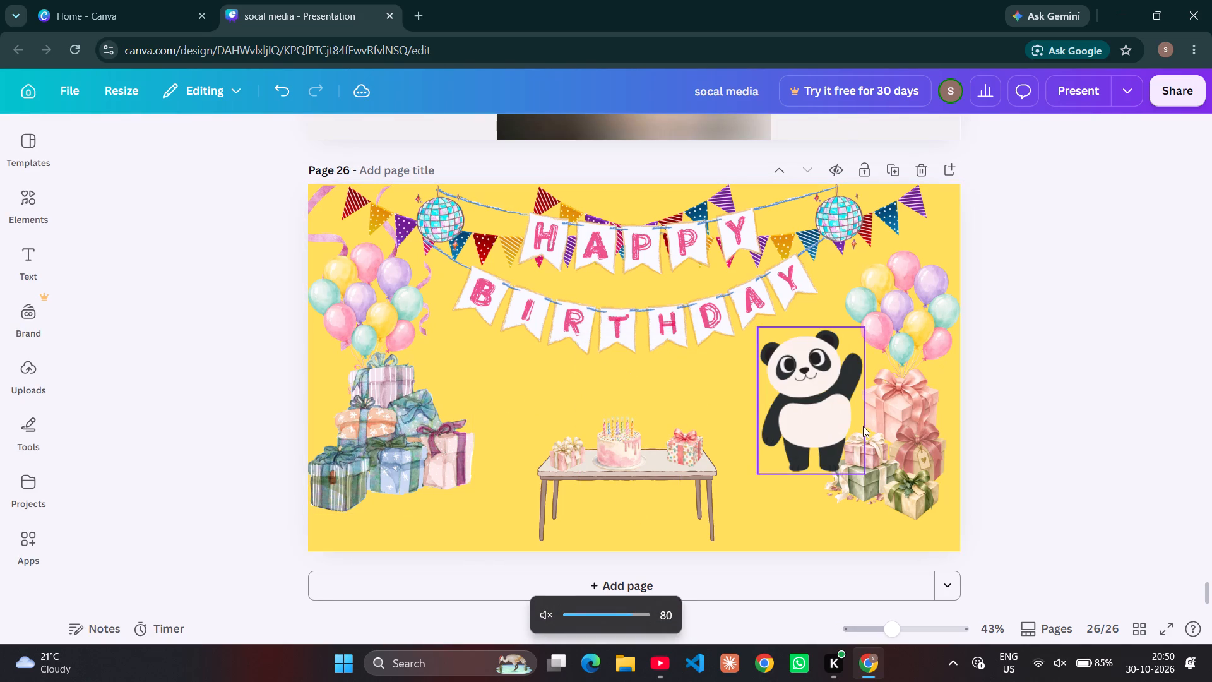
Move the waving panda to the cake table and send it backward behind the table, cake and small gifts.
left_click(863, 426)
left_click_drag(863, 426, 697, 433)
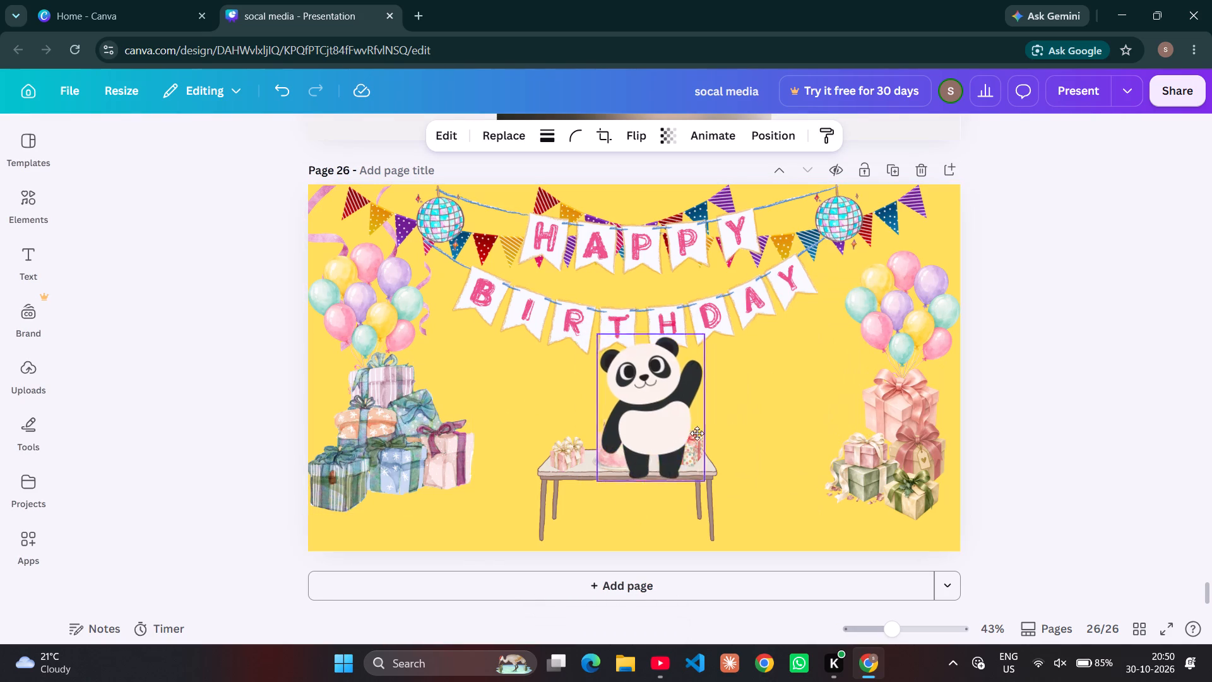
left_click_drag(697, 433, 677, 438)
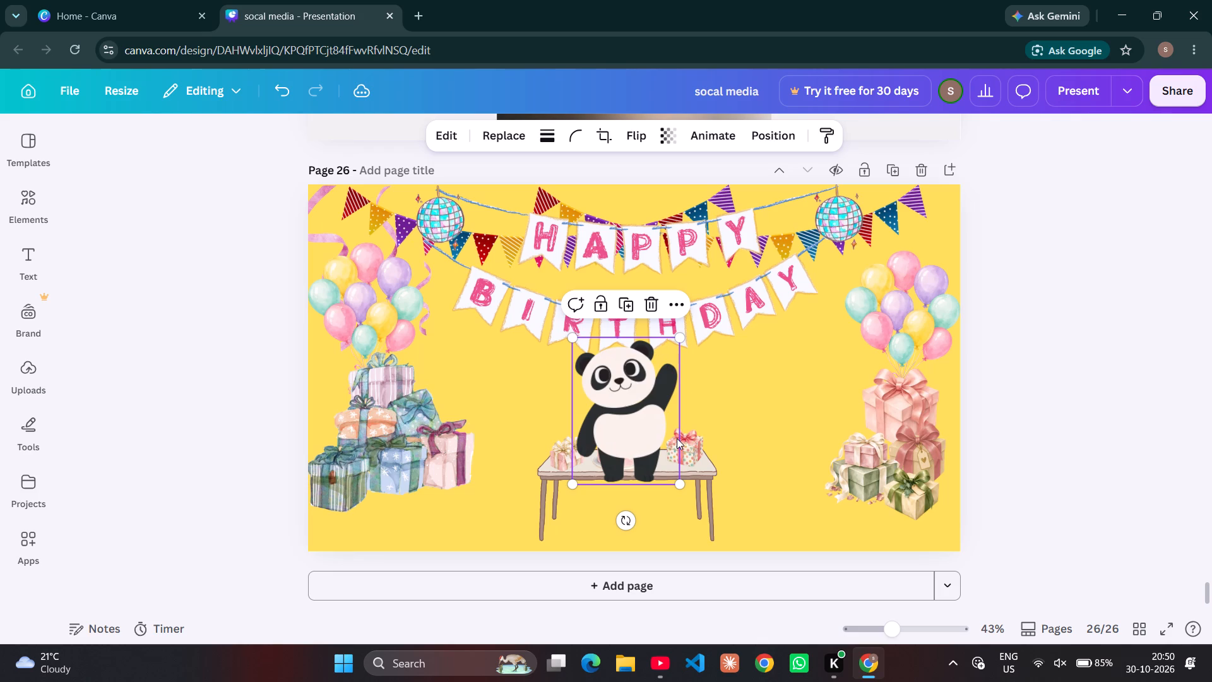
key("ctrl+bracketleft")
key("ctrl+bracketleft")
key("ctrl+bracketleft")
key("ctrl+bracketleft")
key("ctrl+bracketleft")
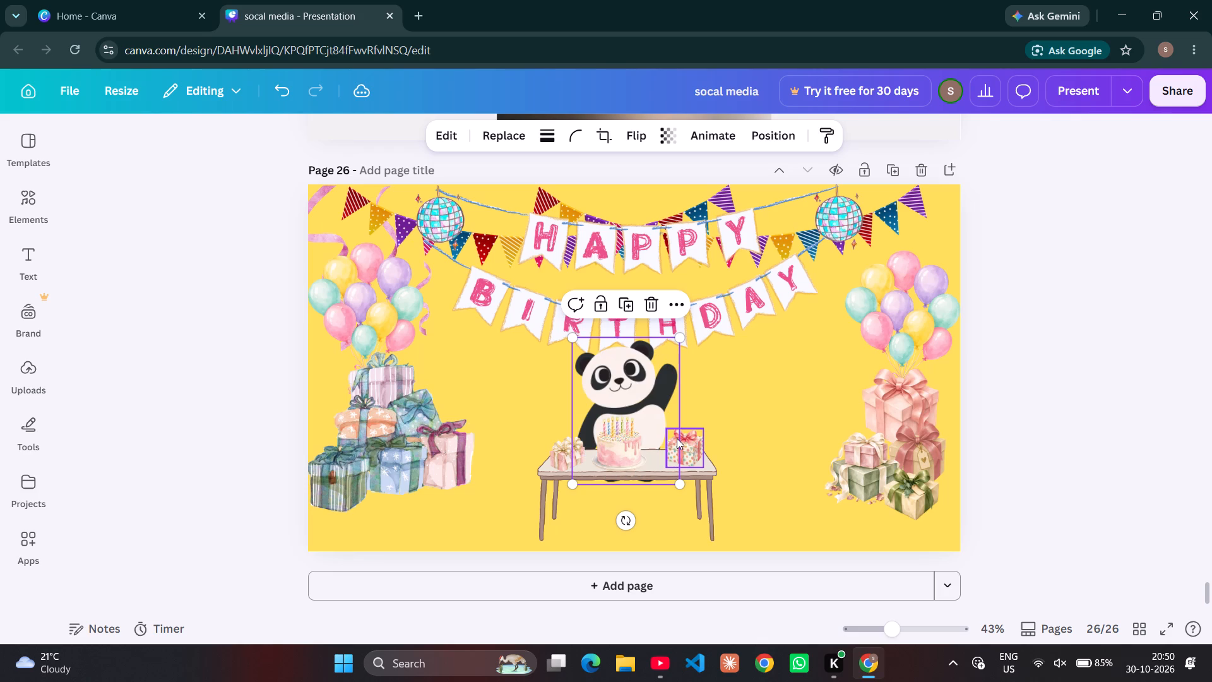
left_click(744, 410)
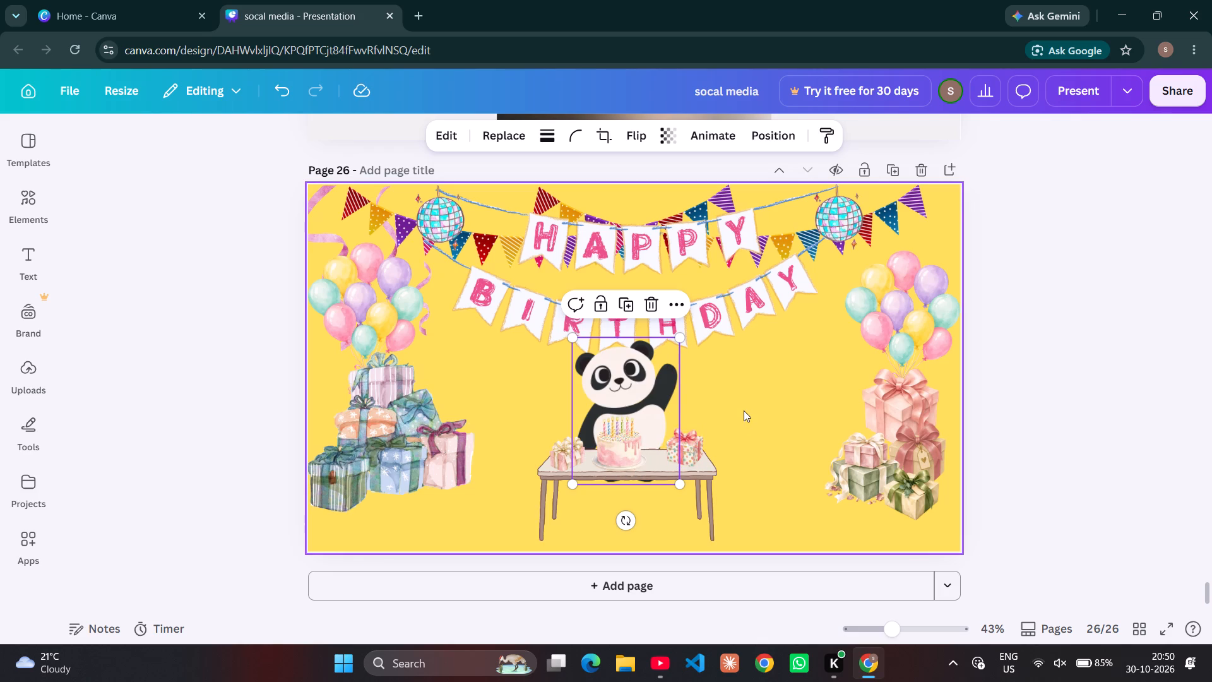
Shift the panda slightly lower behind the table, so its head is clear of the BIRTHDAY banner and its feet show below the tabletop.
left_click(624, 395)
left_click_drag(624, 395, 626, 417)
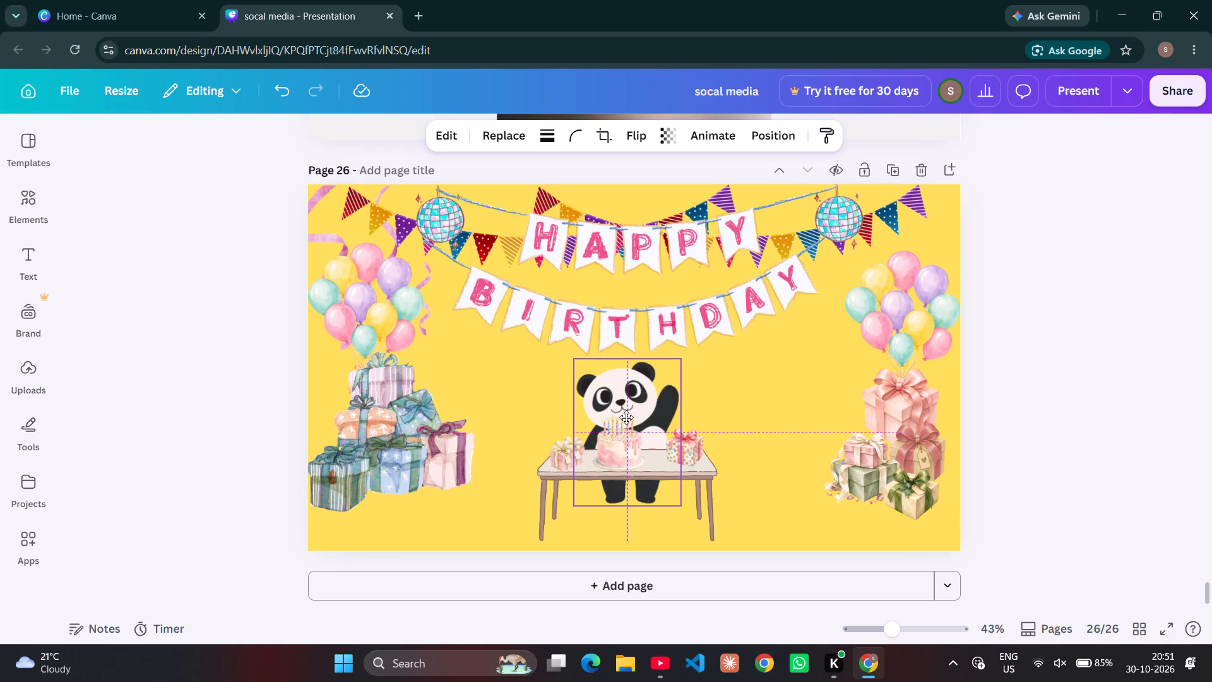
left_click_drag(626, 417, 623, 409)
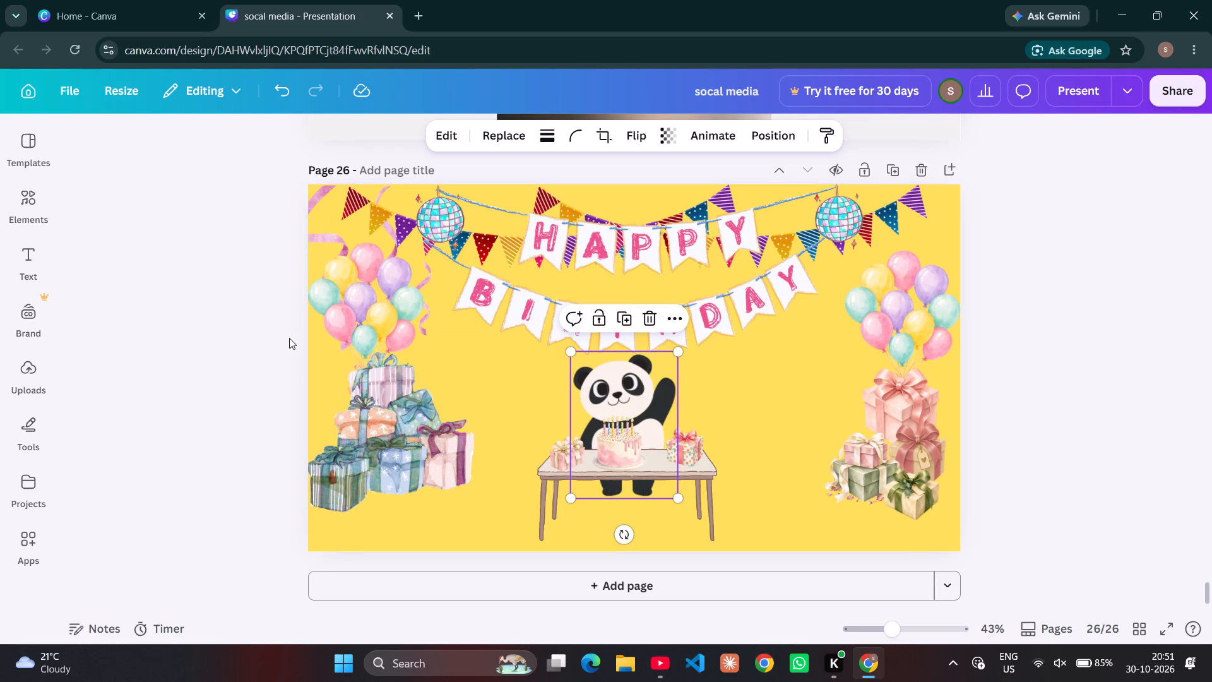
Bring back the graphics search results for cartoon.
left_click(15, 197)
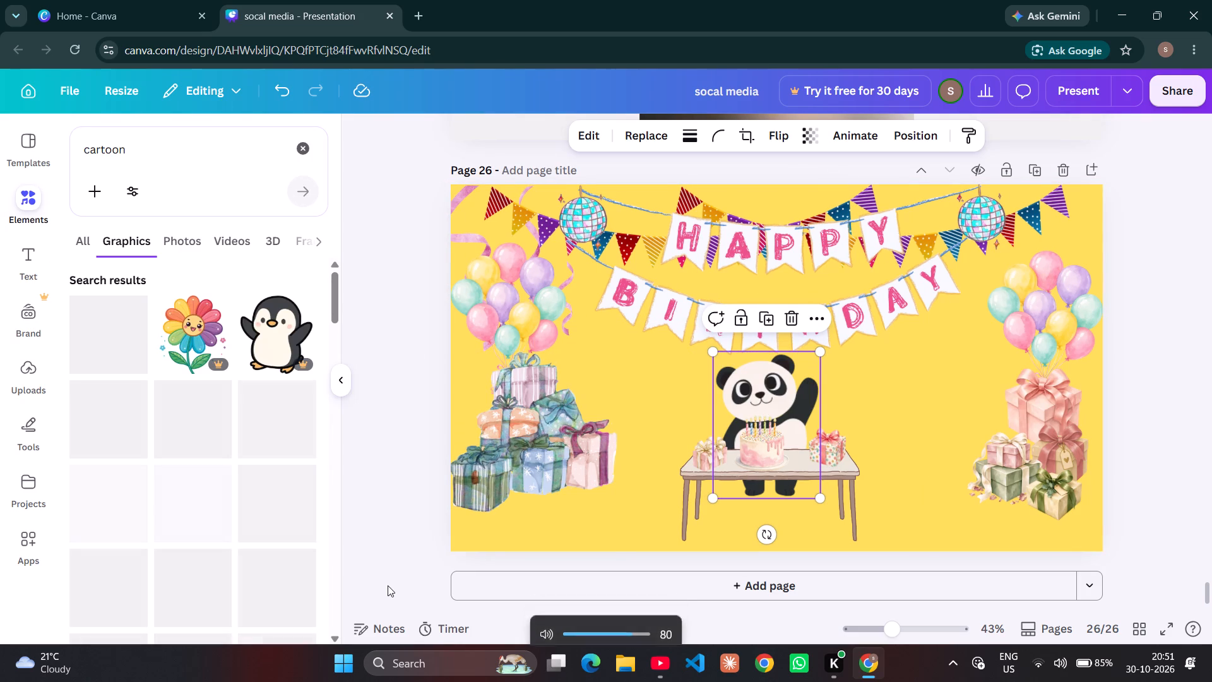
Switch to YouTube, resume the Bairan – Animated Love Story video and return to the Canva design.
left_click(665, 671)
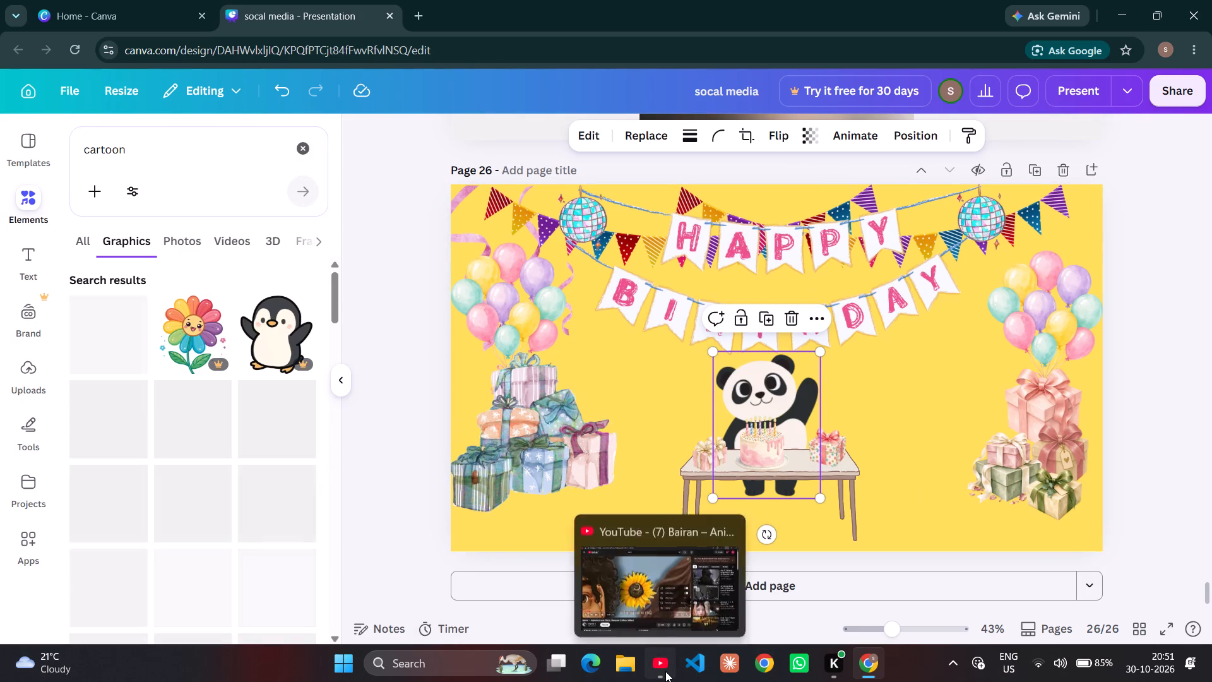
left_click(389, 494)
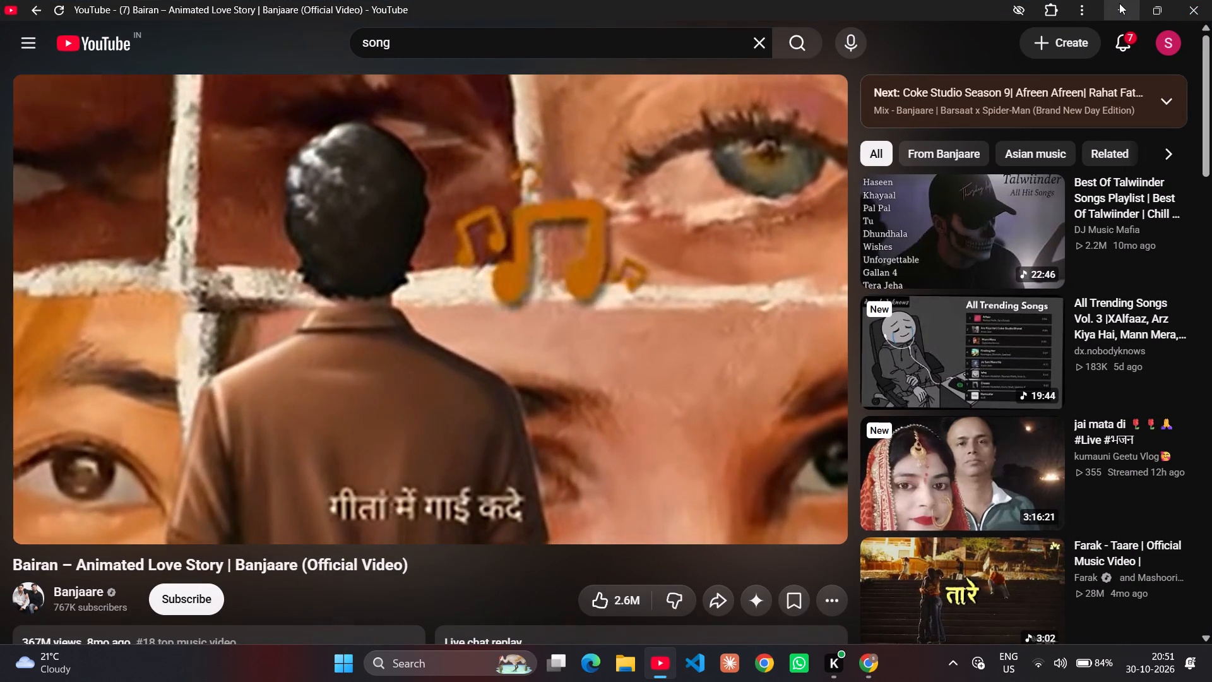
left_click(1119, 3)
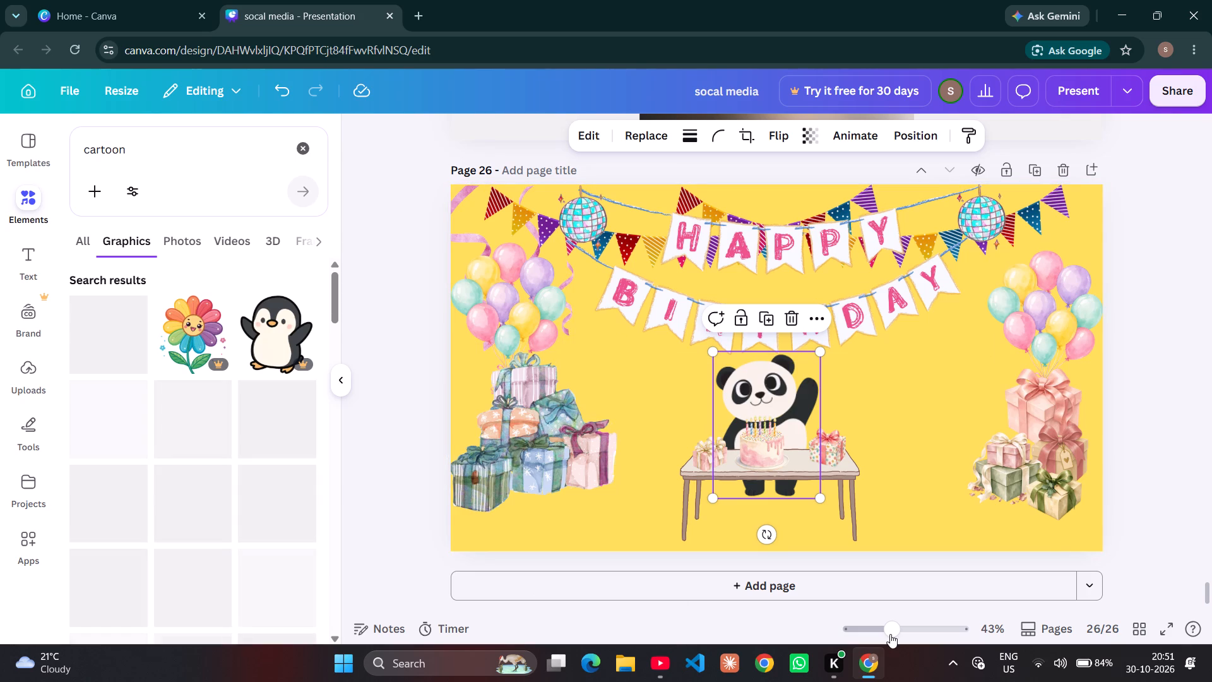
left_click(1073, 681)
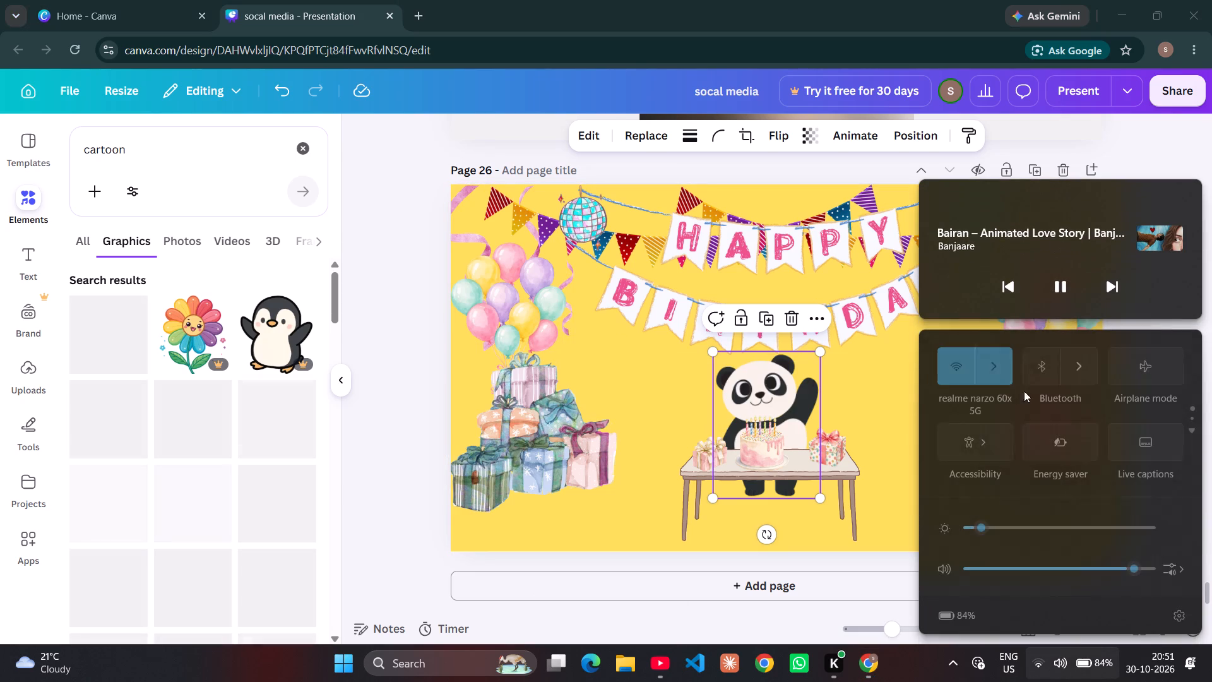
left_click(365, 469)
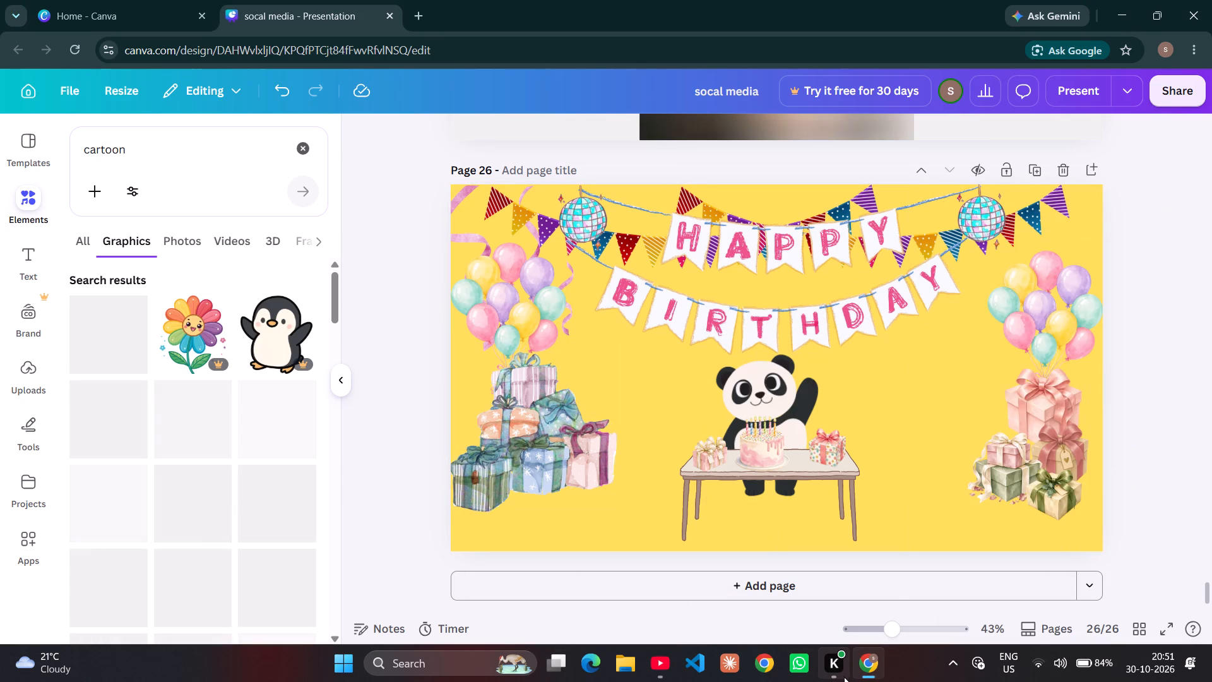